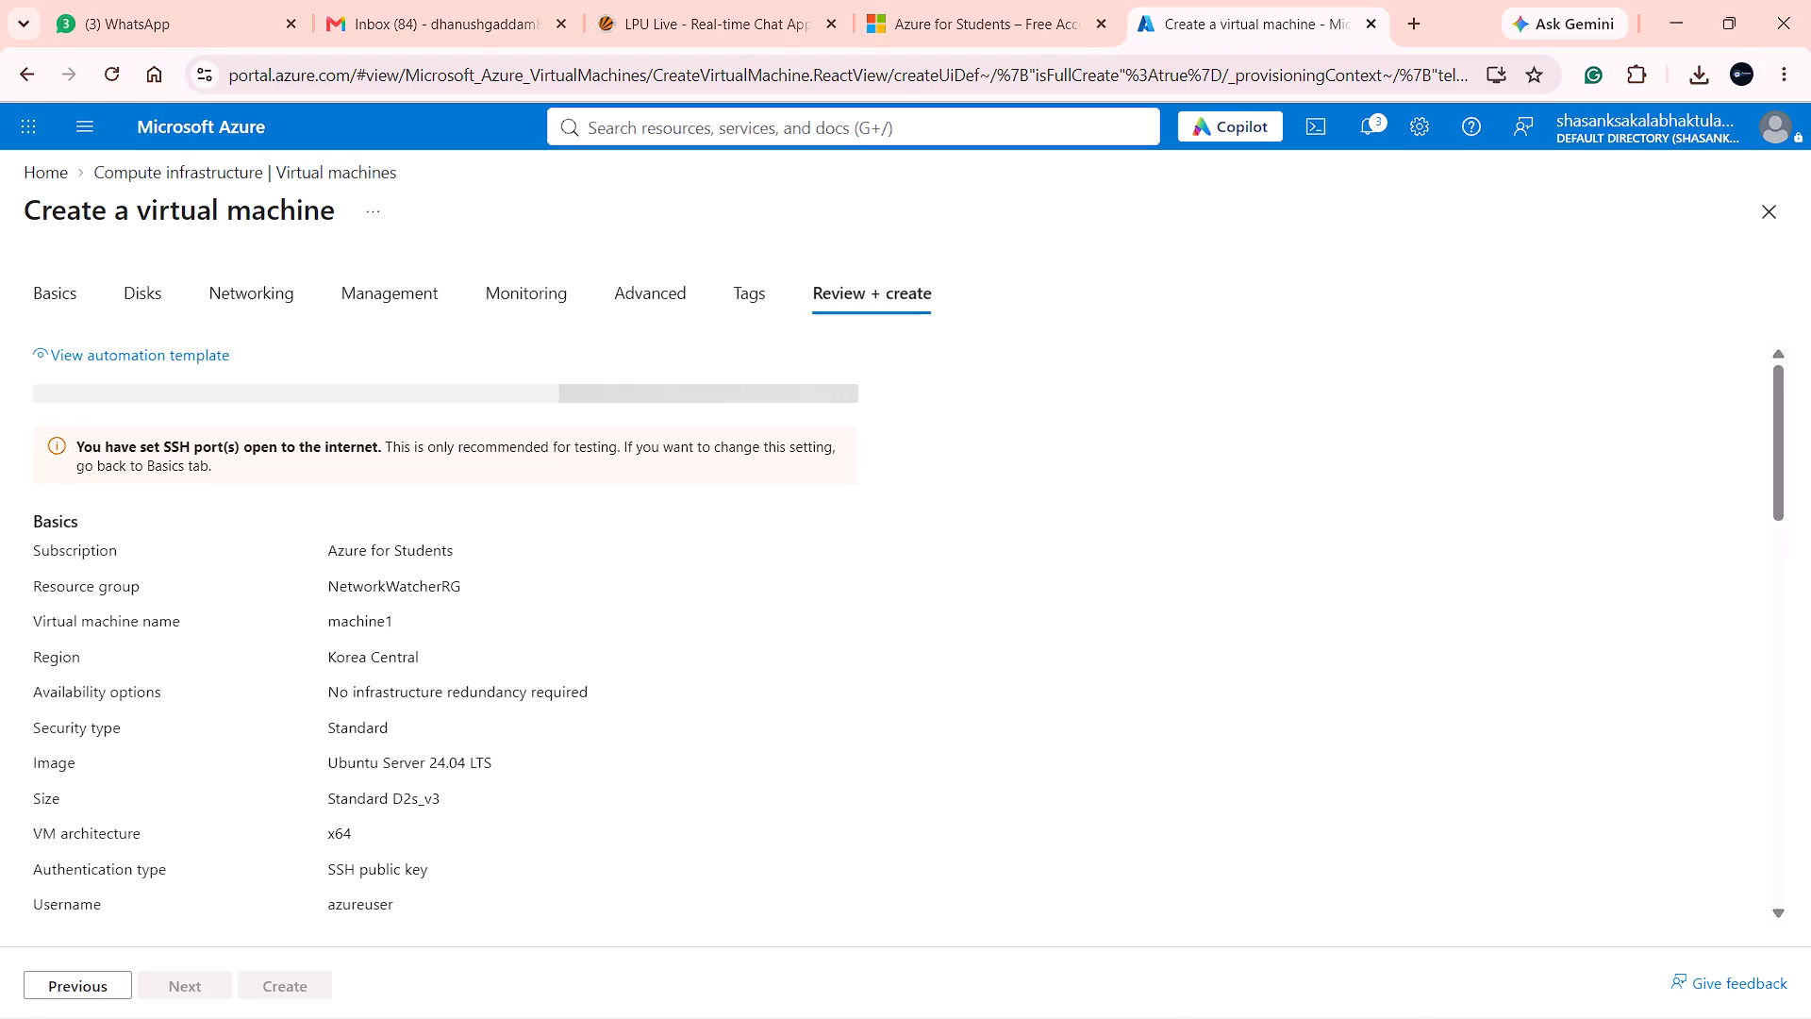
# Review the settings for virtual machine machine1 and create it, downloading the private key of its new SSH key pair.
pyautogui.scroll(-5, 449, 517)
pyautogui.scroll(5, 449, 517)
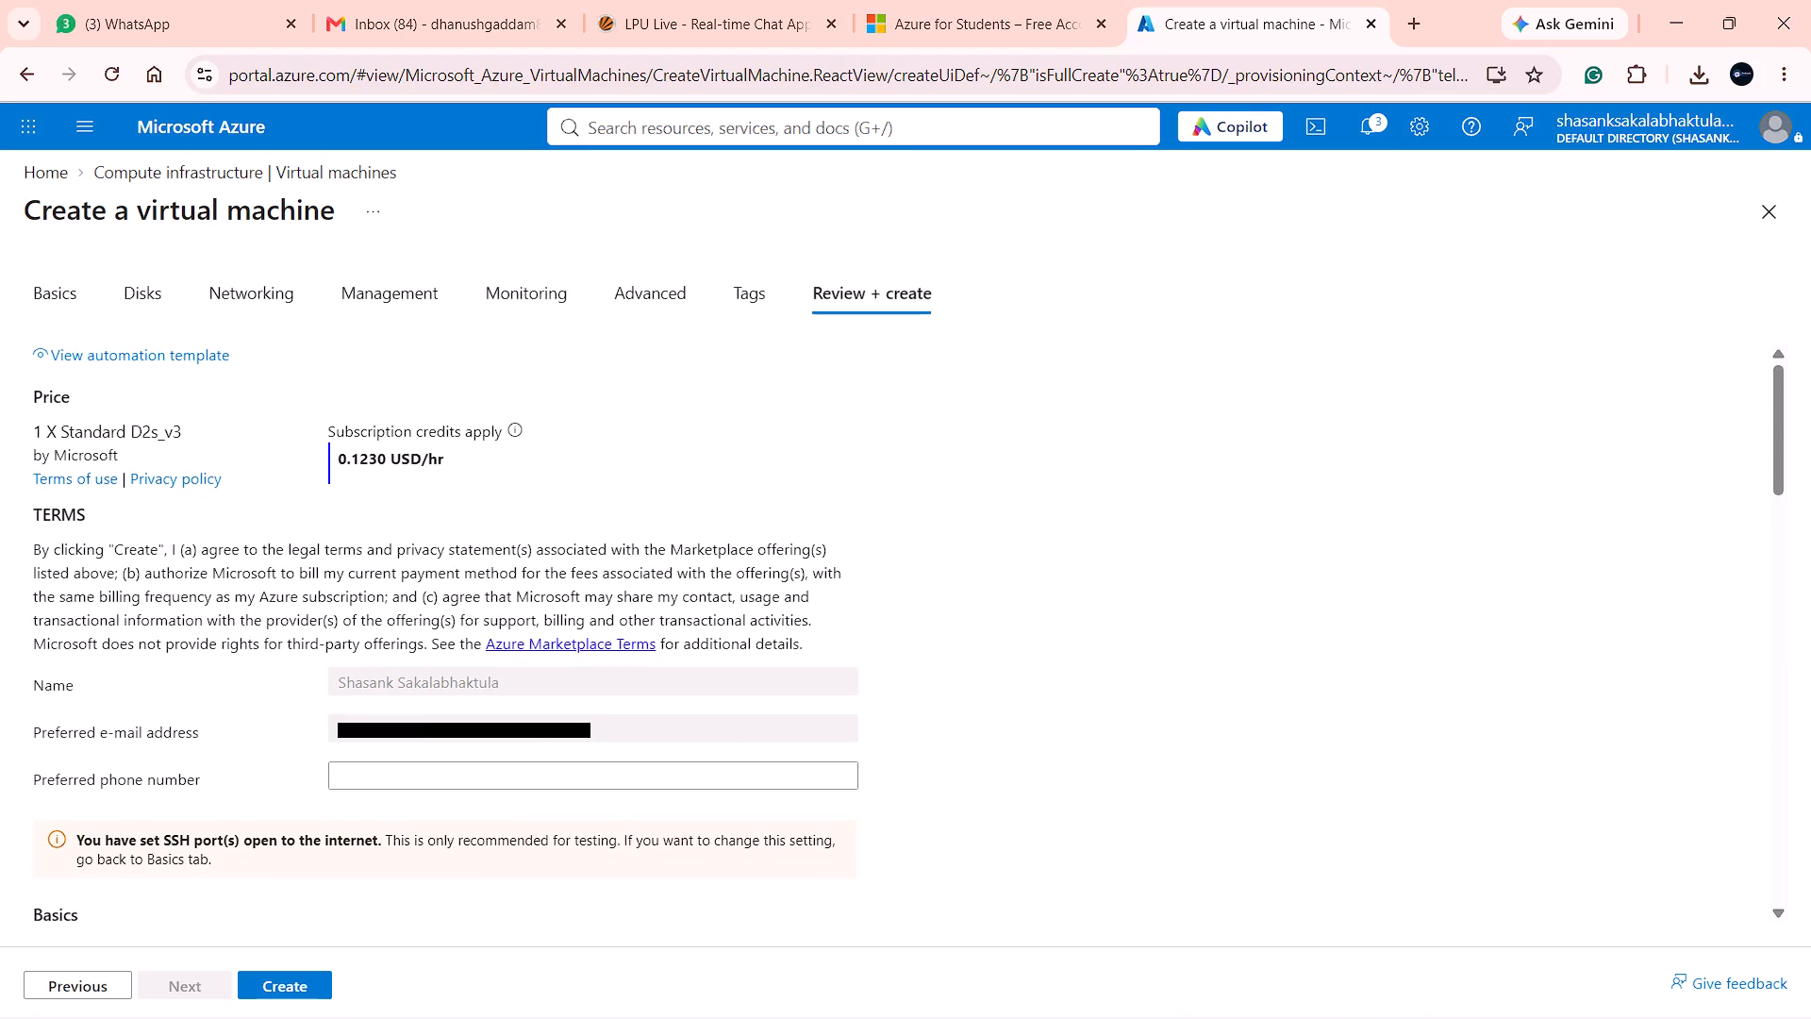
pyautogui.scroll(-4, 415, 685)
pyautogui.click(314, 987)
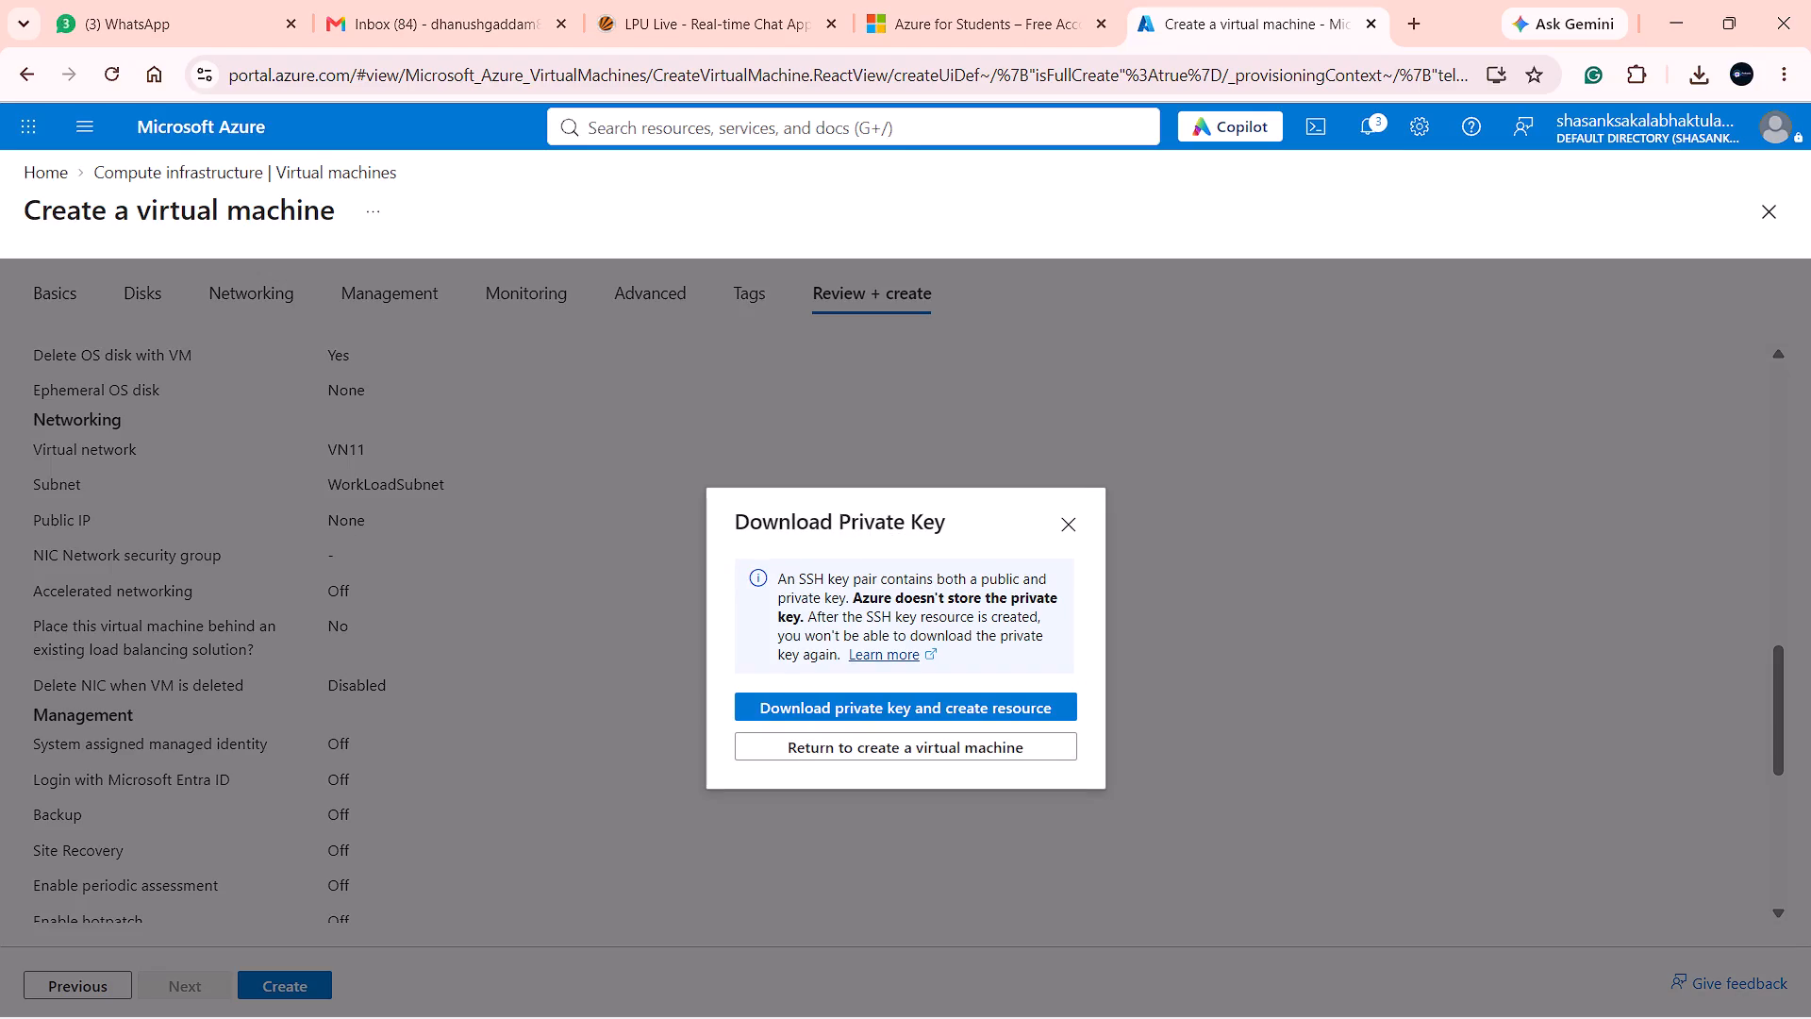
pyautogui.click(887, 696)
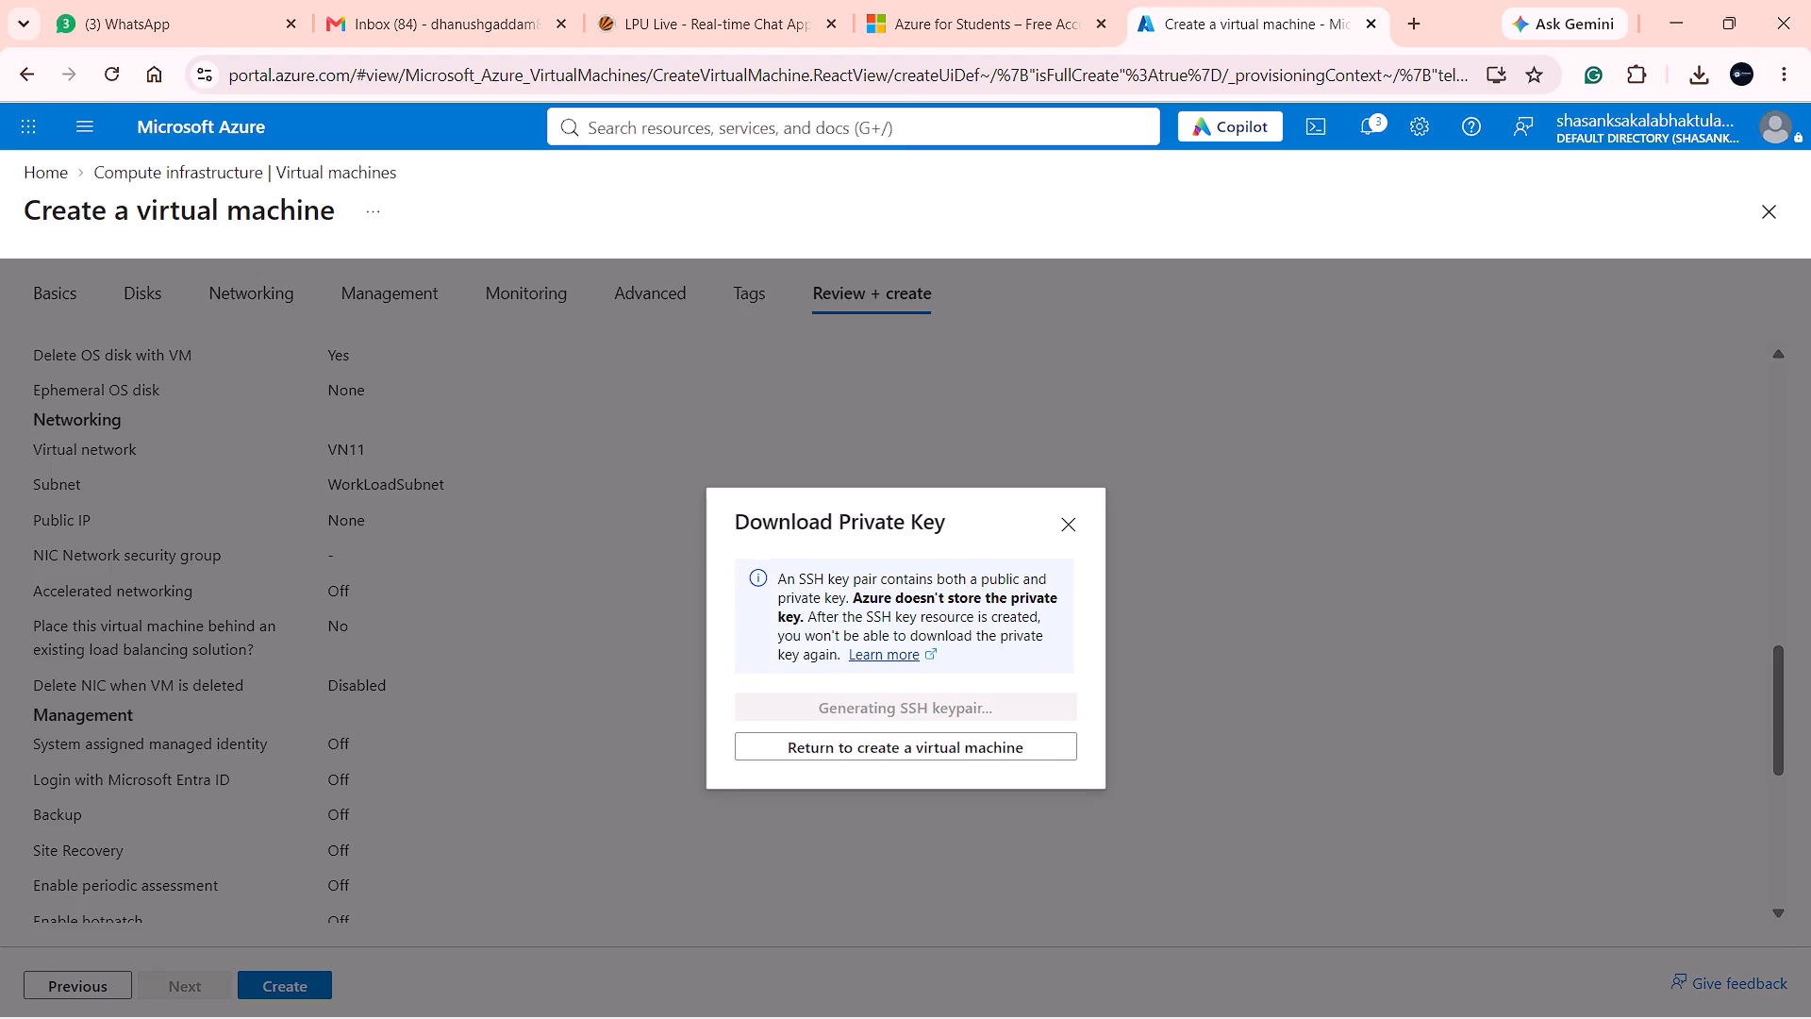
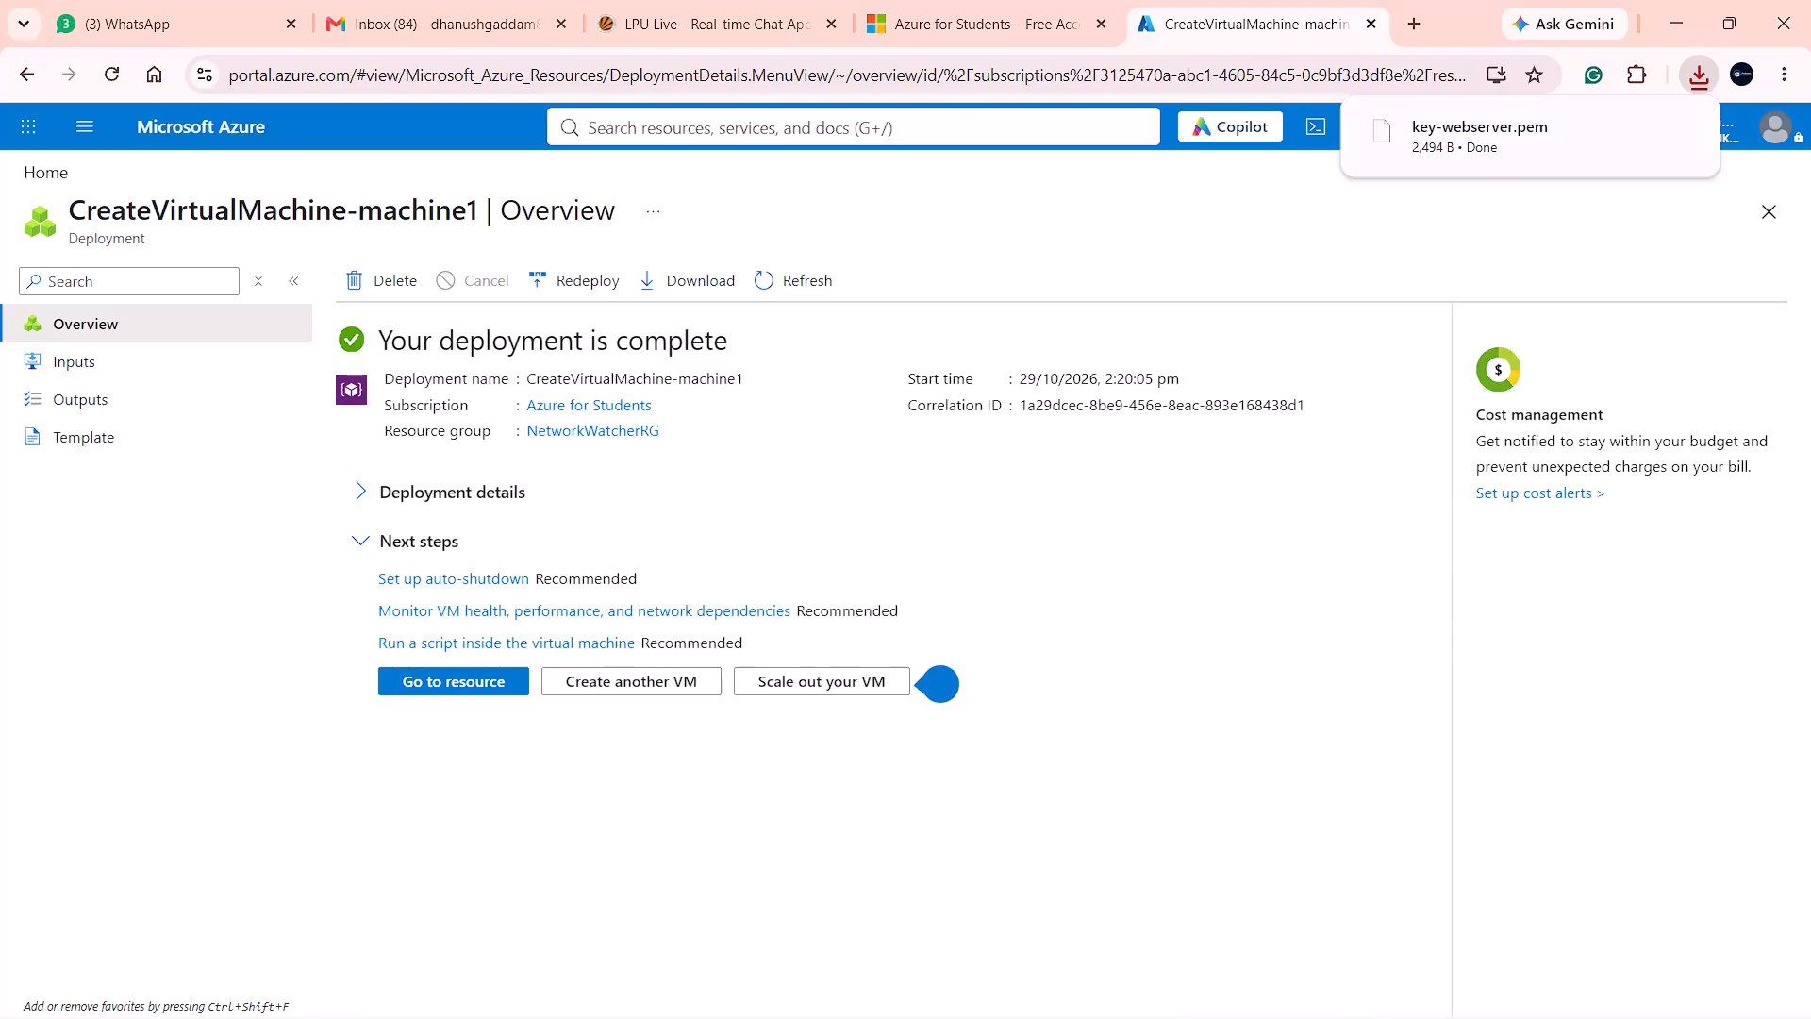
# Capture a screenshot of the completed CreateVirtualMachine-machine1 deployment page, excluding the browser's tab and address area.
pyautogui.press('-')
pyautogui.press('Print')
pyautogui.moveTo(0, 93); pyautogui.dragTo(1810, 1017)
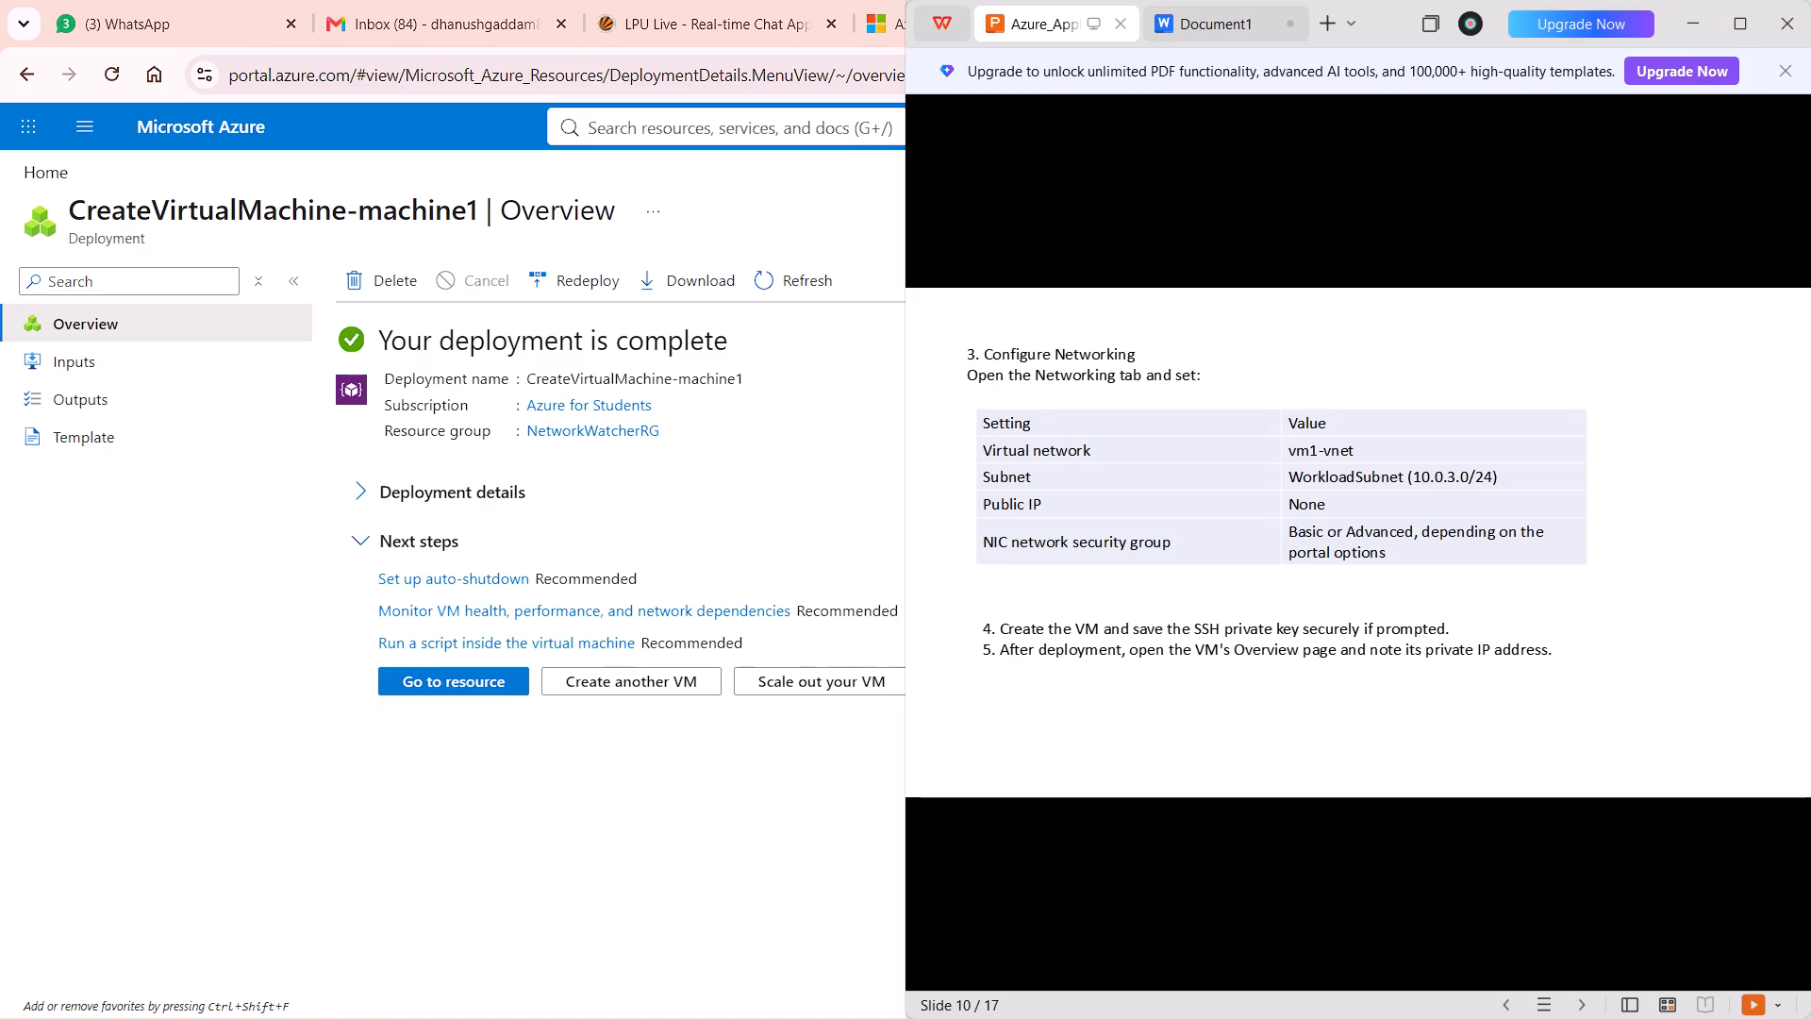
# Switch to Document1 in WPS Office, maximize it and enter the caption "VIRTUAL mEACHINE SUCCESSFULLY DEPLOYED" on page 3.
pyautogui.click(1288, 0)
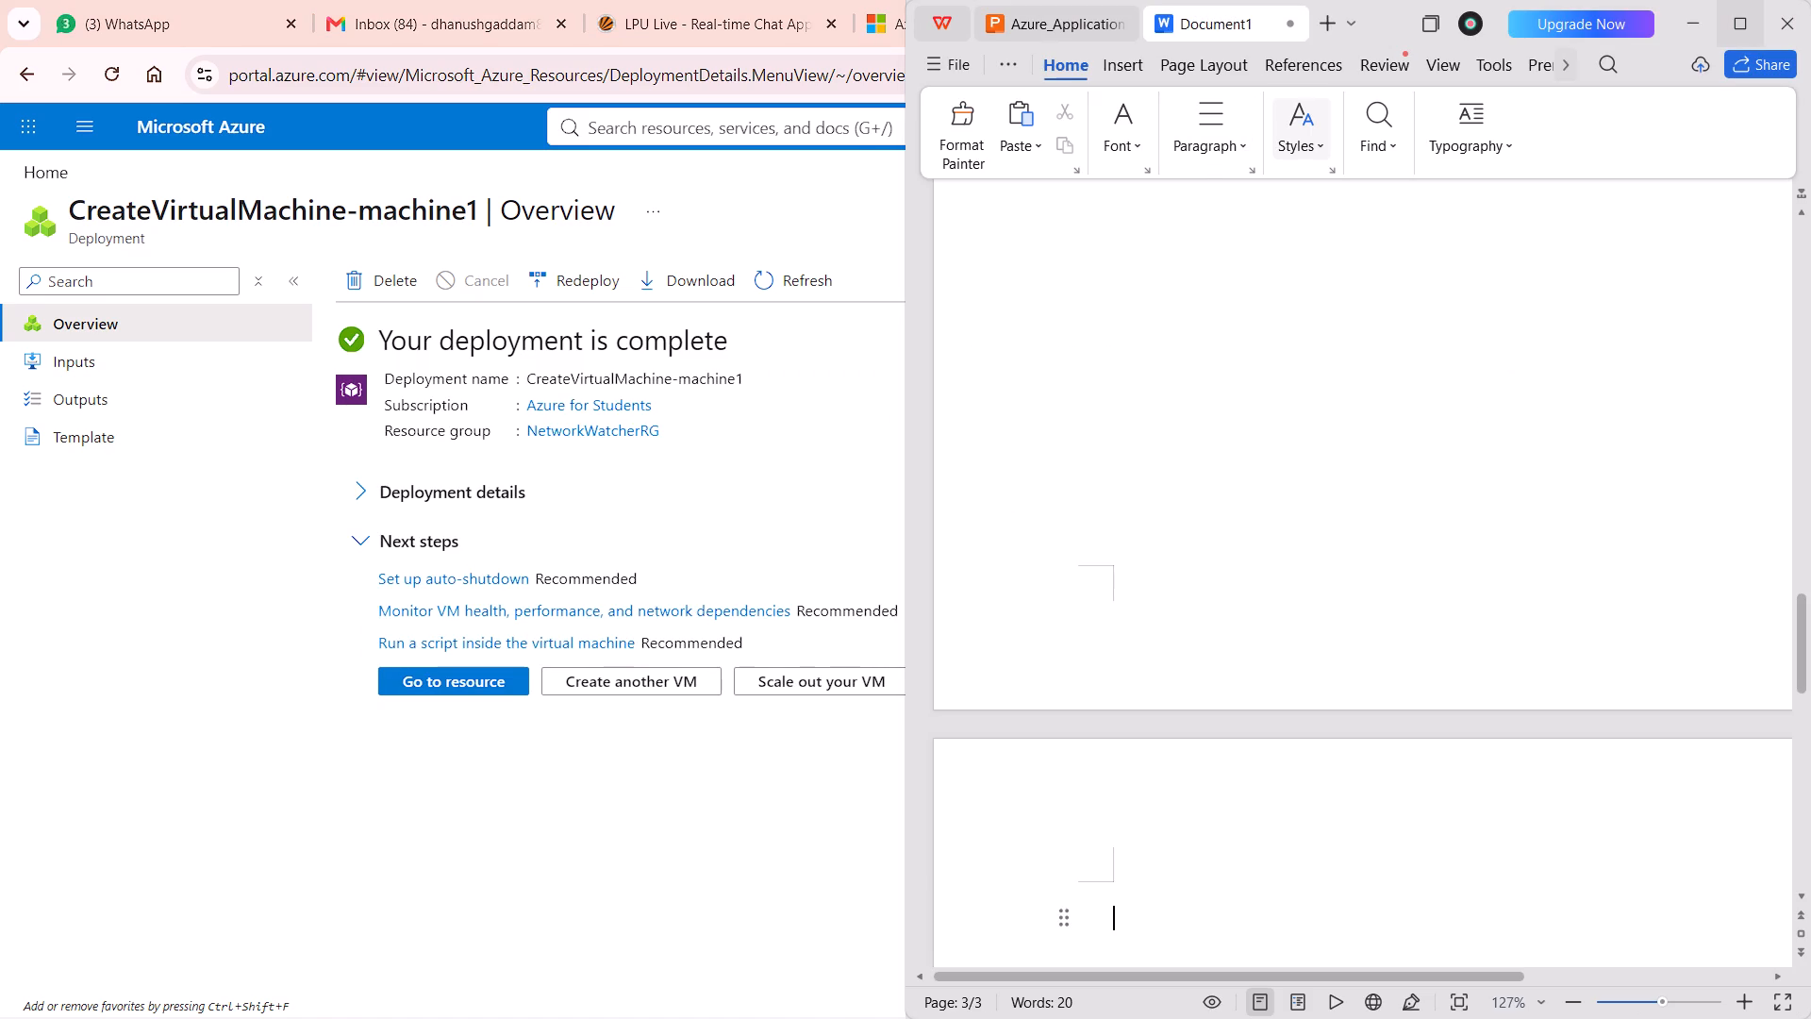
pyautogui.click(1740, 20)
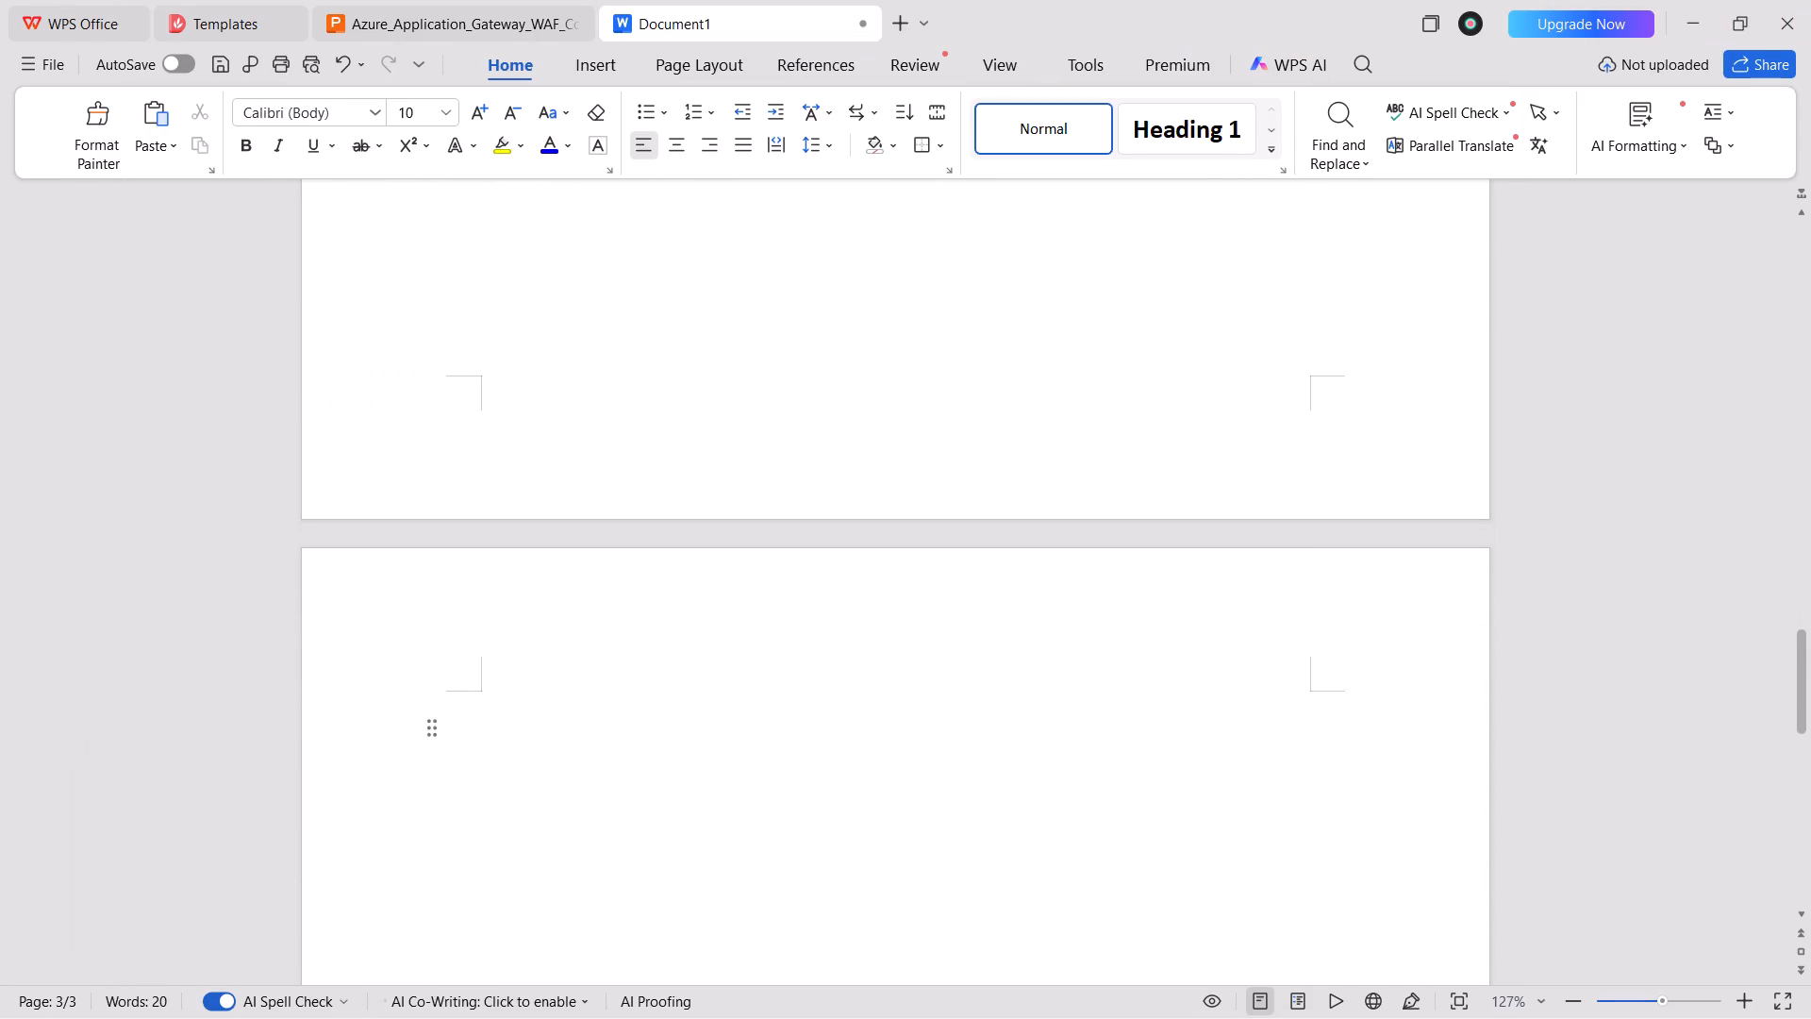
pyautogui.write('VIRTUSL')
pyautogui.press('space')
pyautogui.press('BackSpace')
pyautogui.press('BackSpace')
pyautogui.press('BackSpace')
pyautogui.write('AL mEACHINE SUCCESSFULLY DEPLOYED')
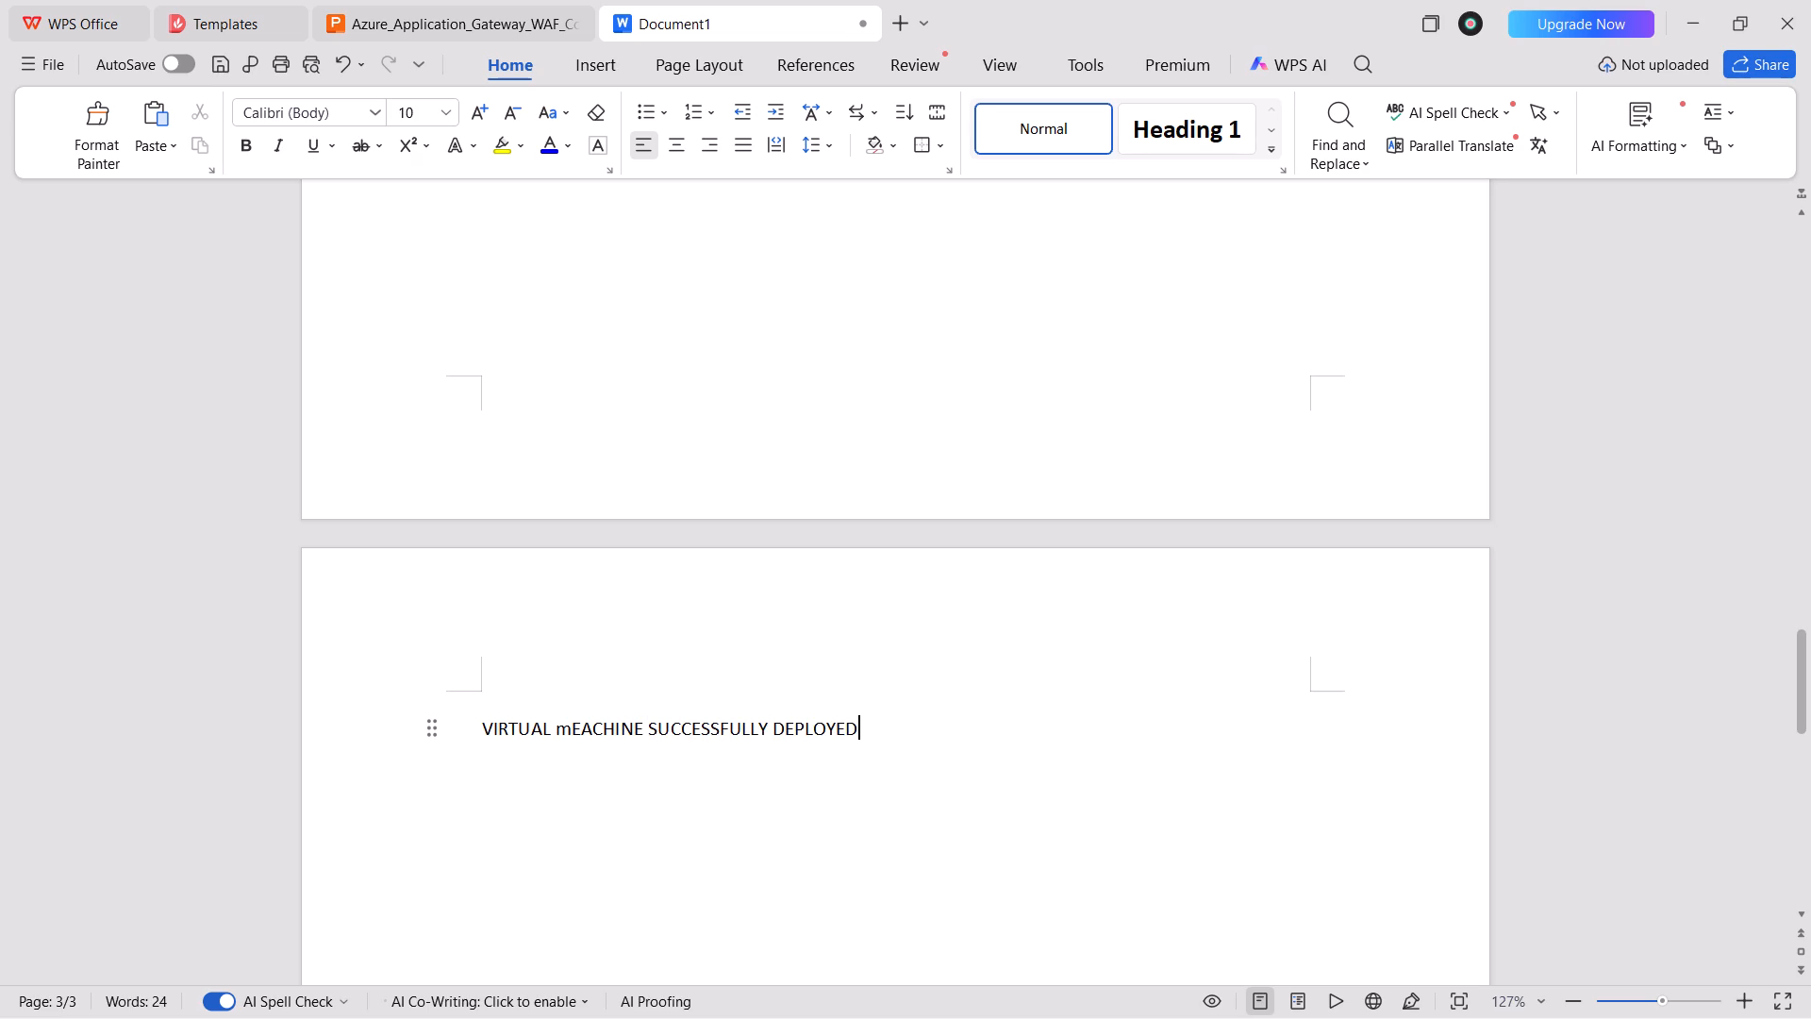
# Correct the misspelled second word of the caption to "MACHINE" in capitals.
pyautogui.moveTo(881, 739); pyautogui.dragTo(486, 739)
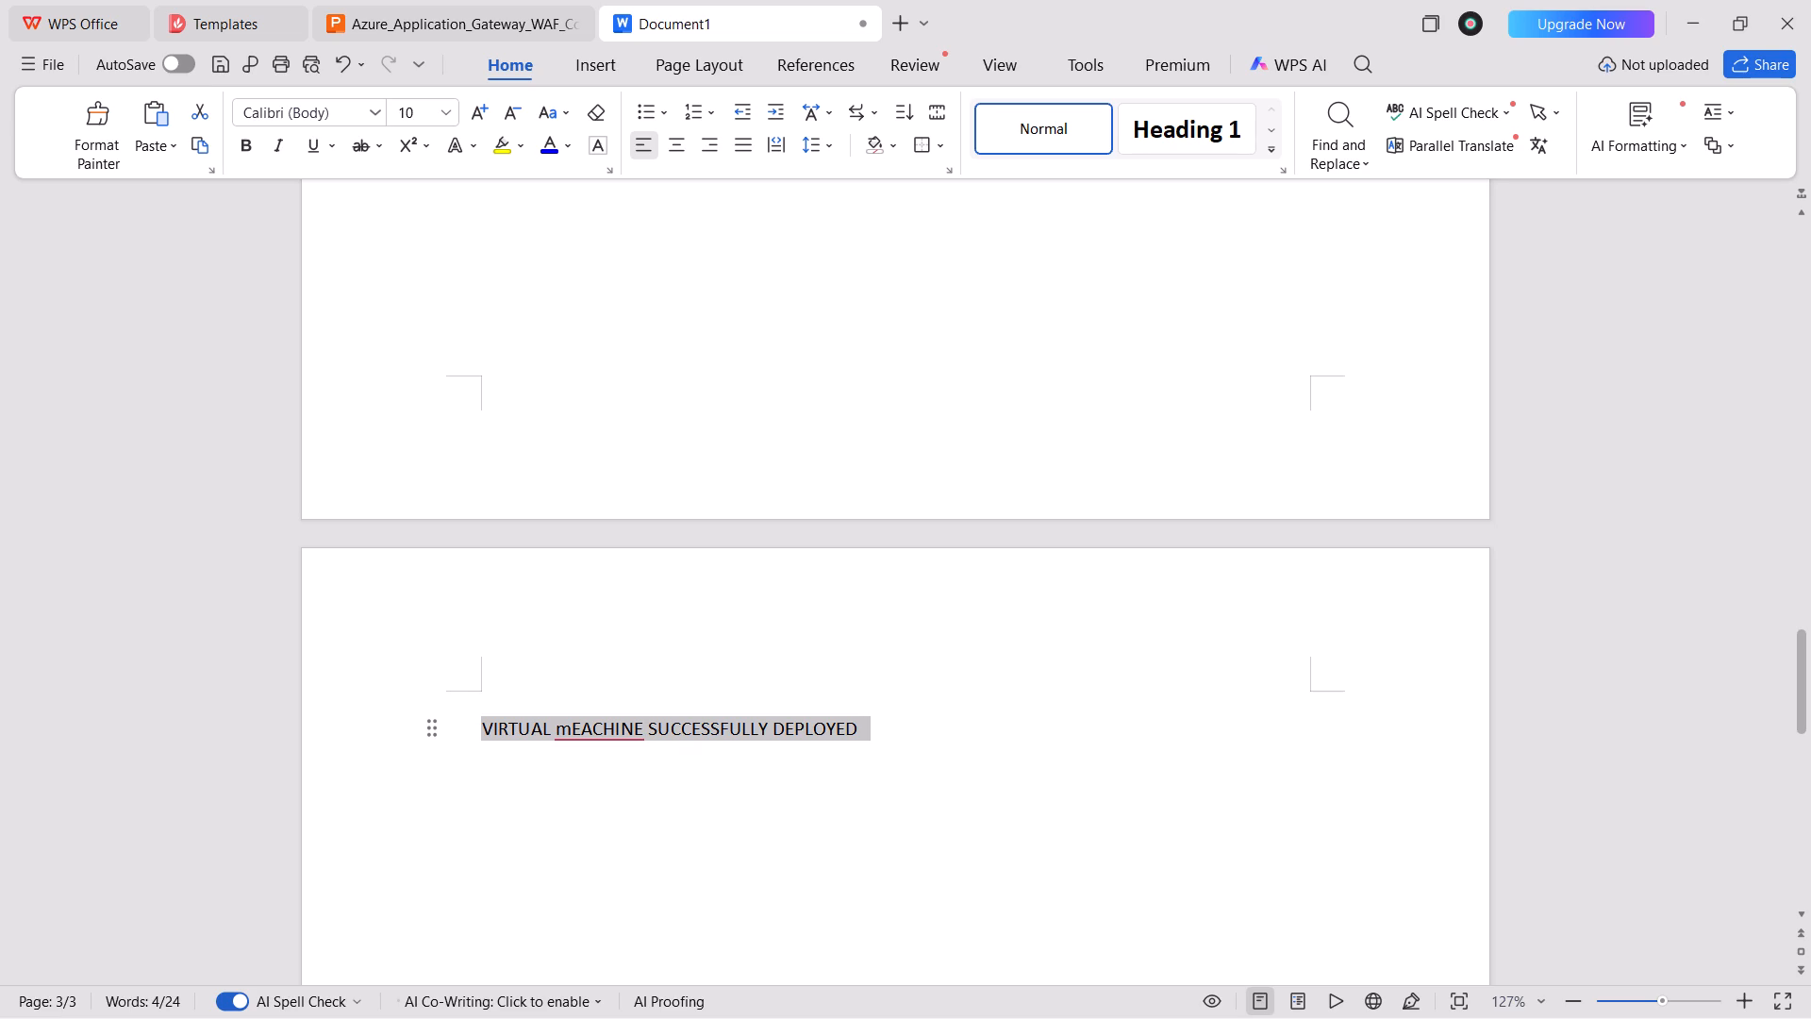
pyautogui.click(573, 733)
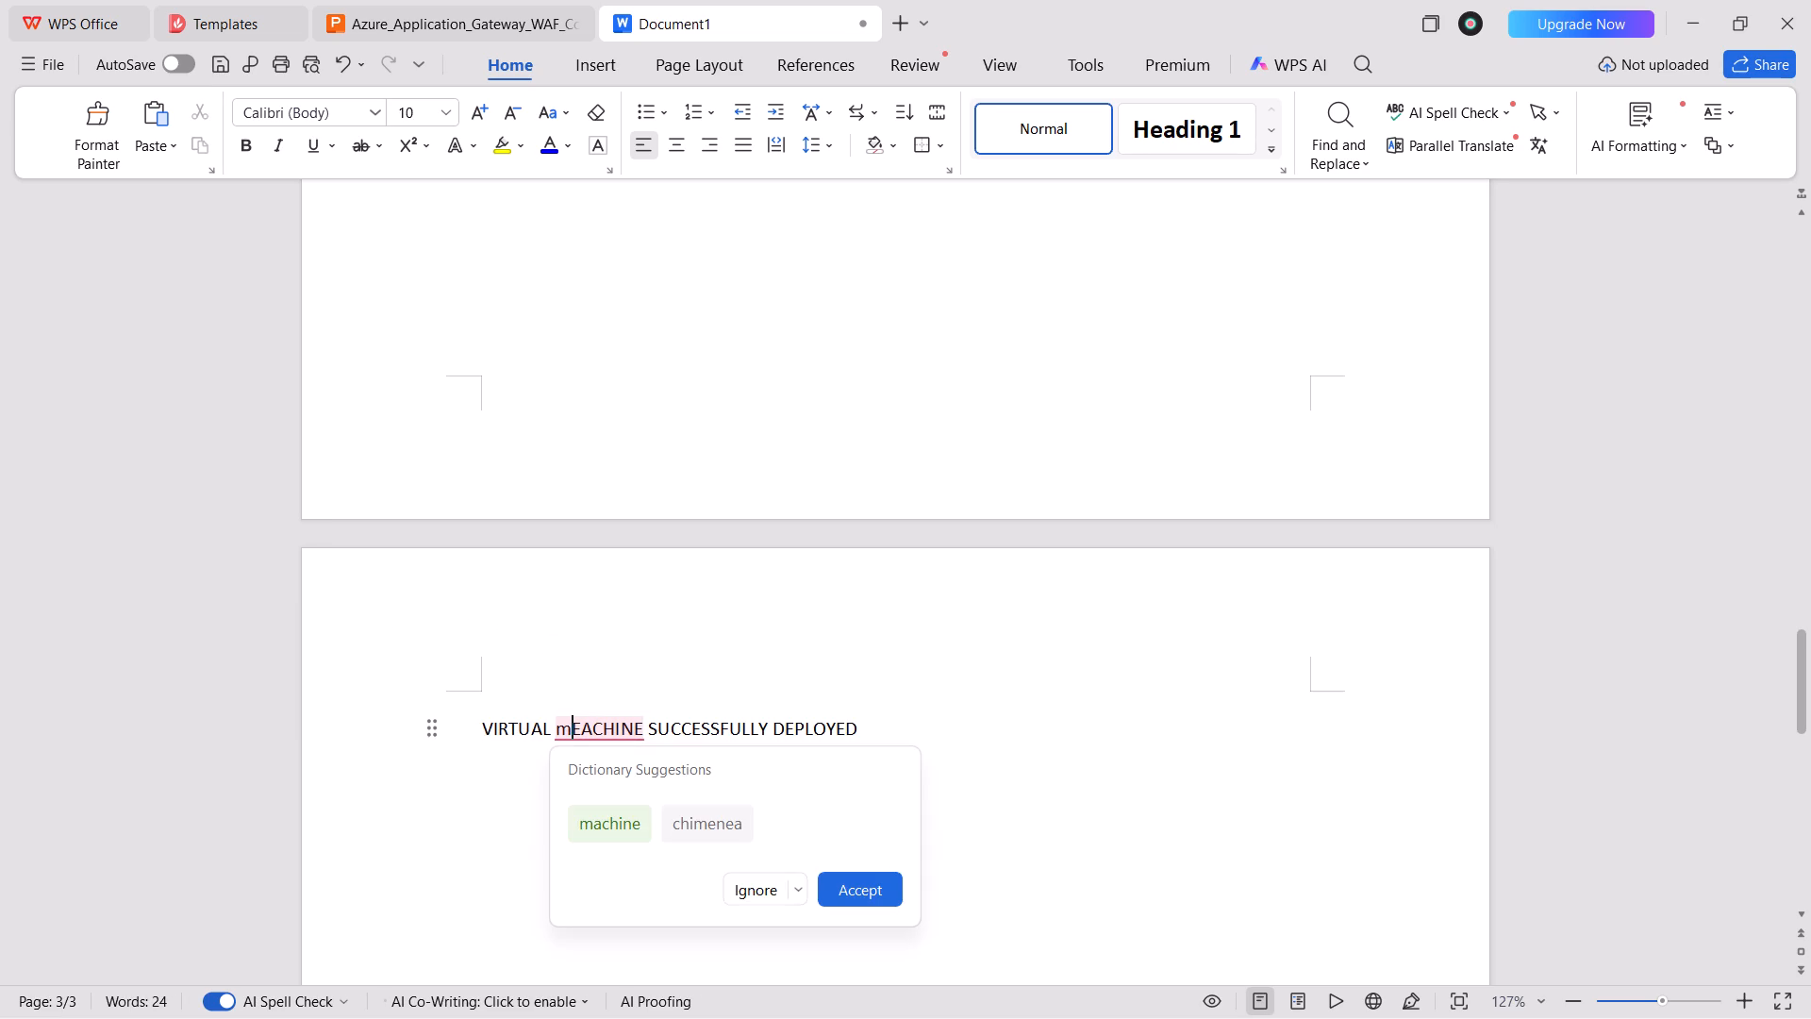
pyautogui.click(578, 730)
pyautogui.click(624, 824)
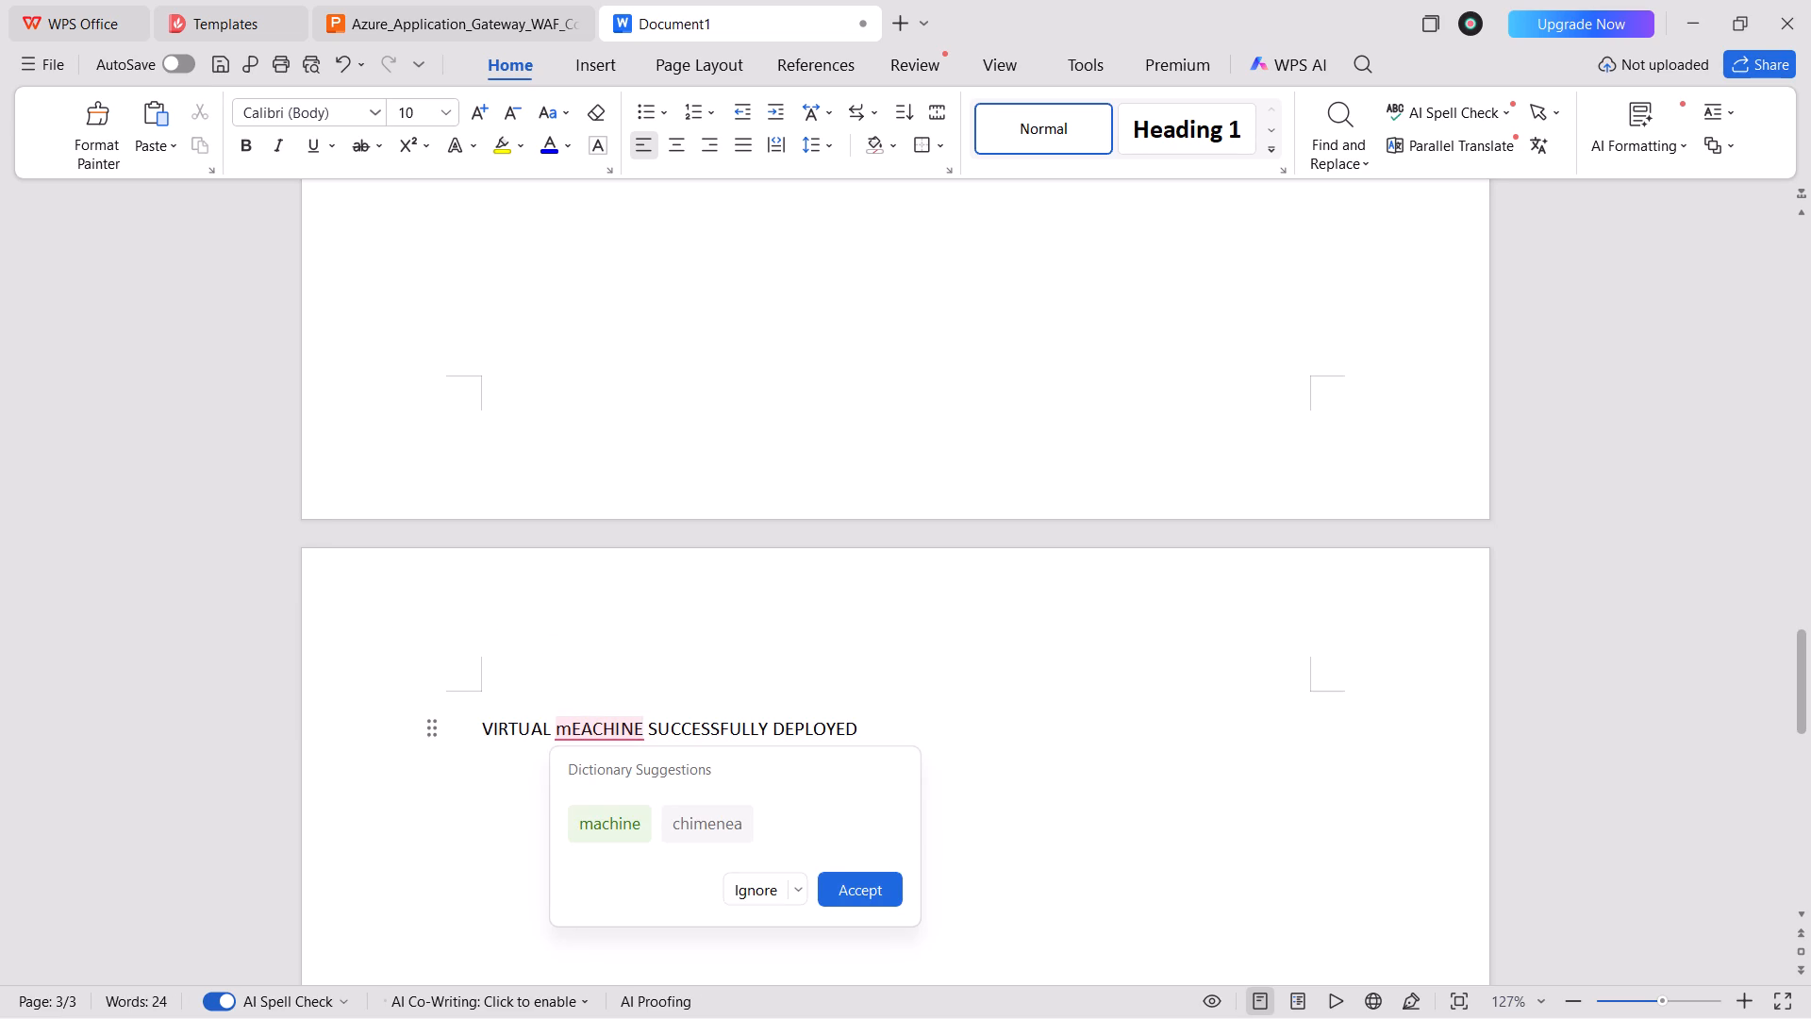
pyautogui.click(606, 823)
pyautogui.click(833, 905)
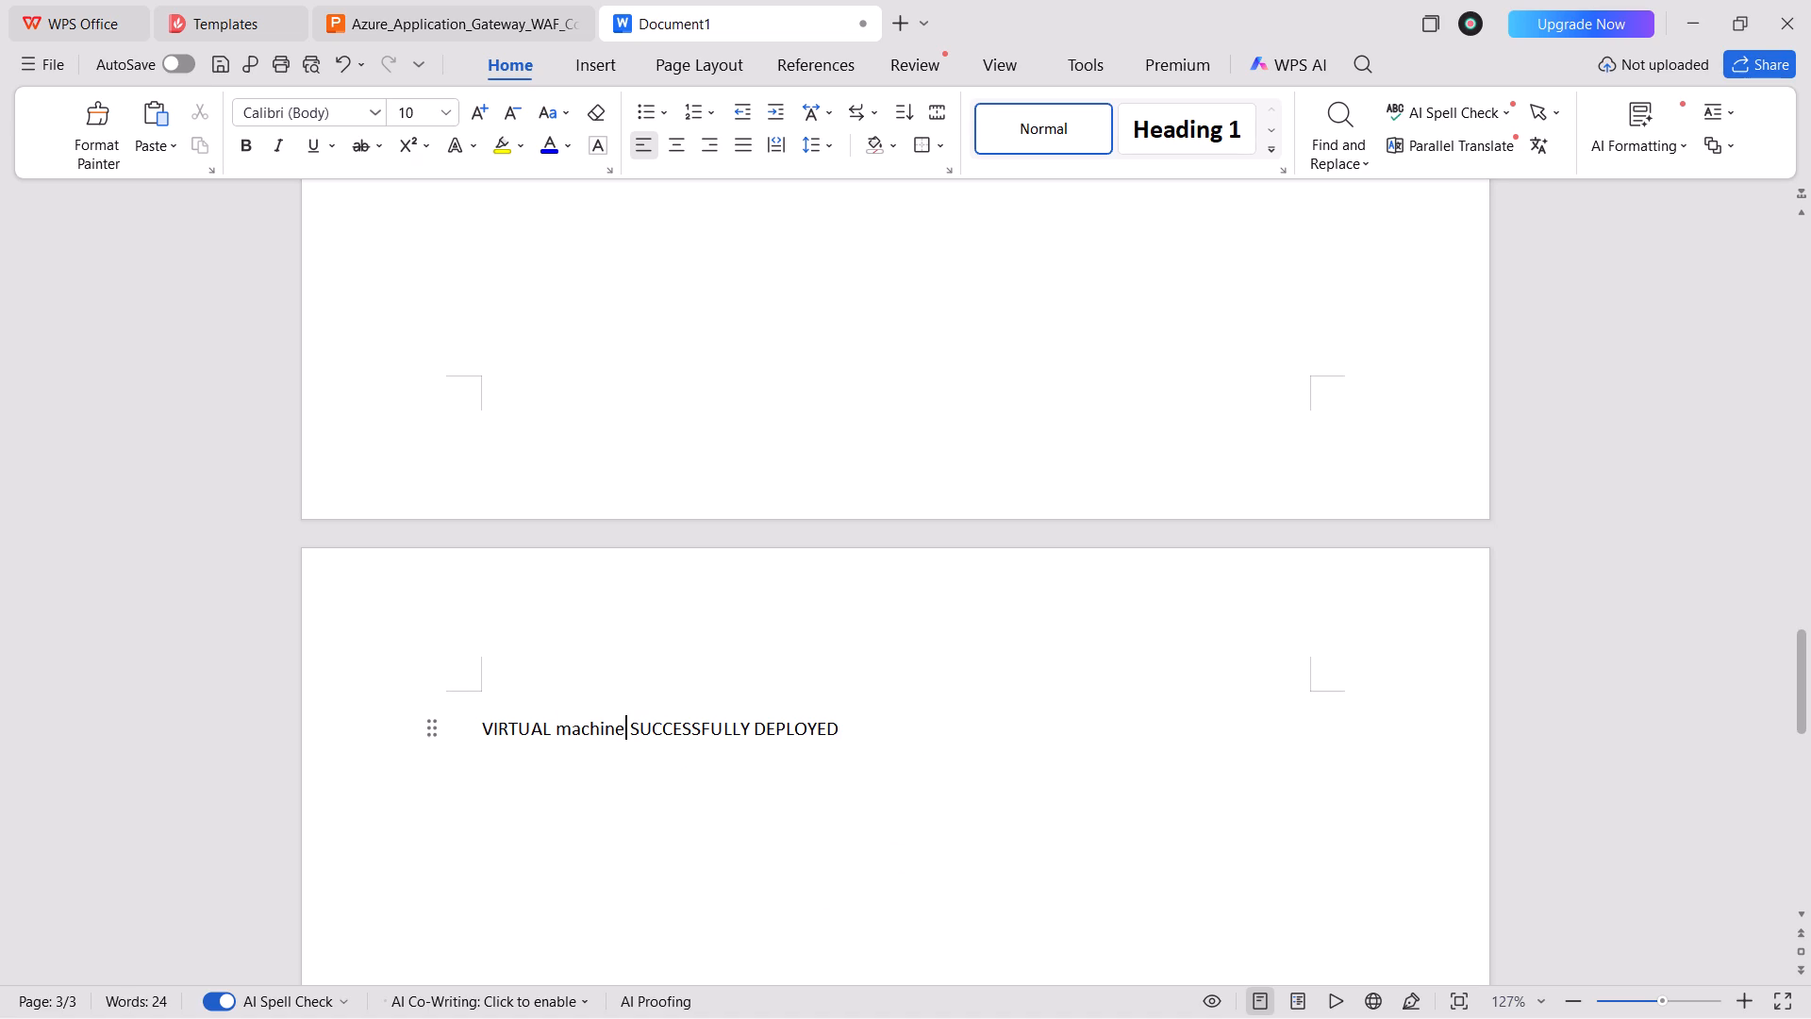
pyautogui.press('BackSpace')
pyautogui.press('BackSpace')
pyautogui.press('BackSpace')
pyautogui.press('BackSpace')
pyautogui.press('BackSpace')
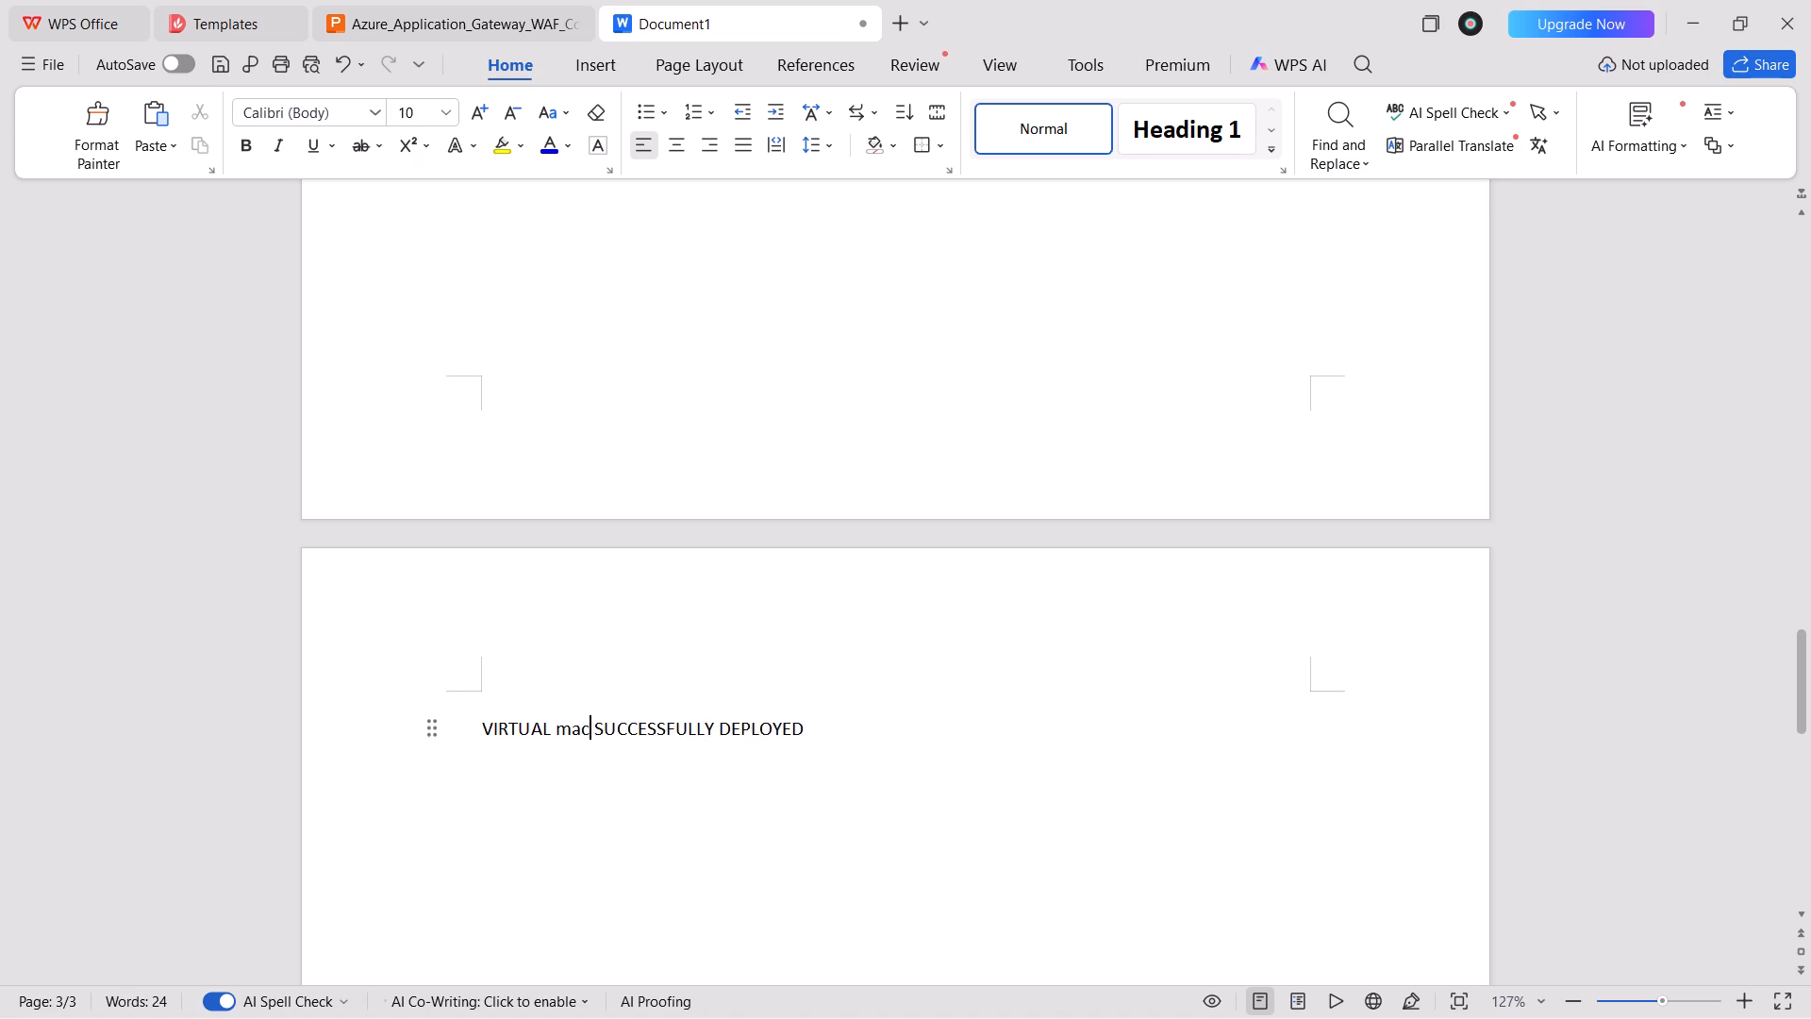
pyautogui.press('BackSpace')
pyautogui.press('BackSpace')
pyautogui.write('MACHI')
pyautogui.press('e')
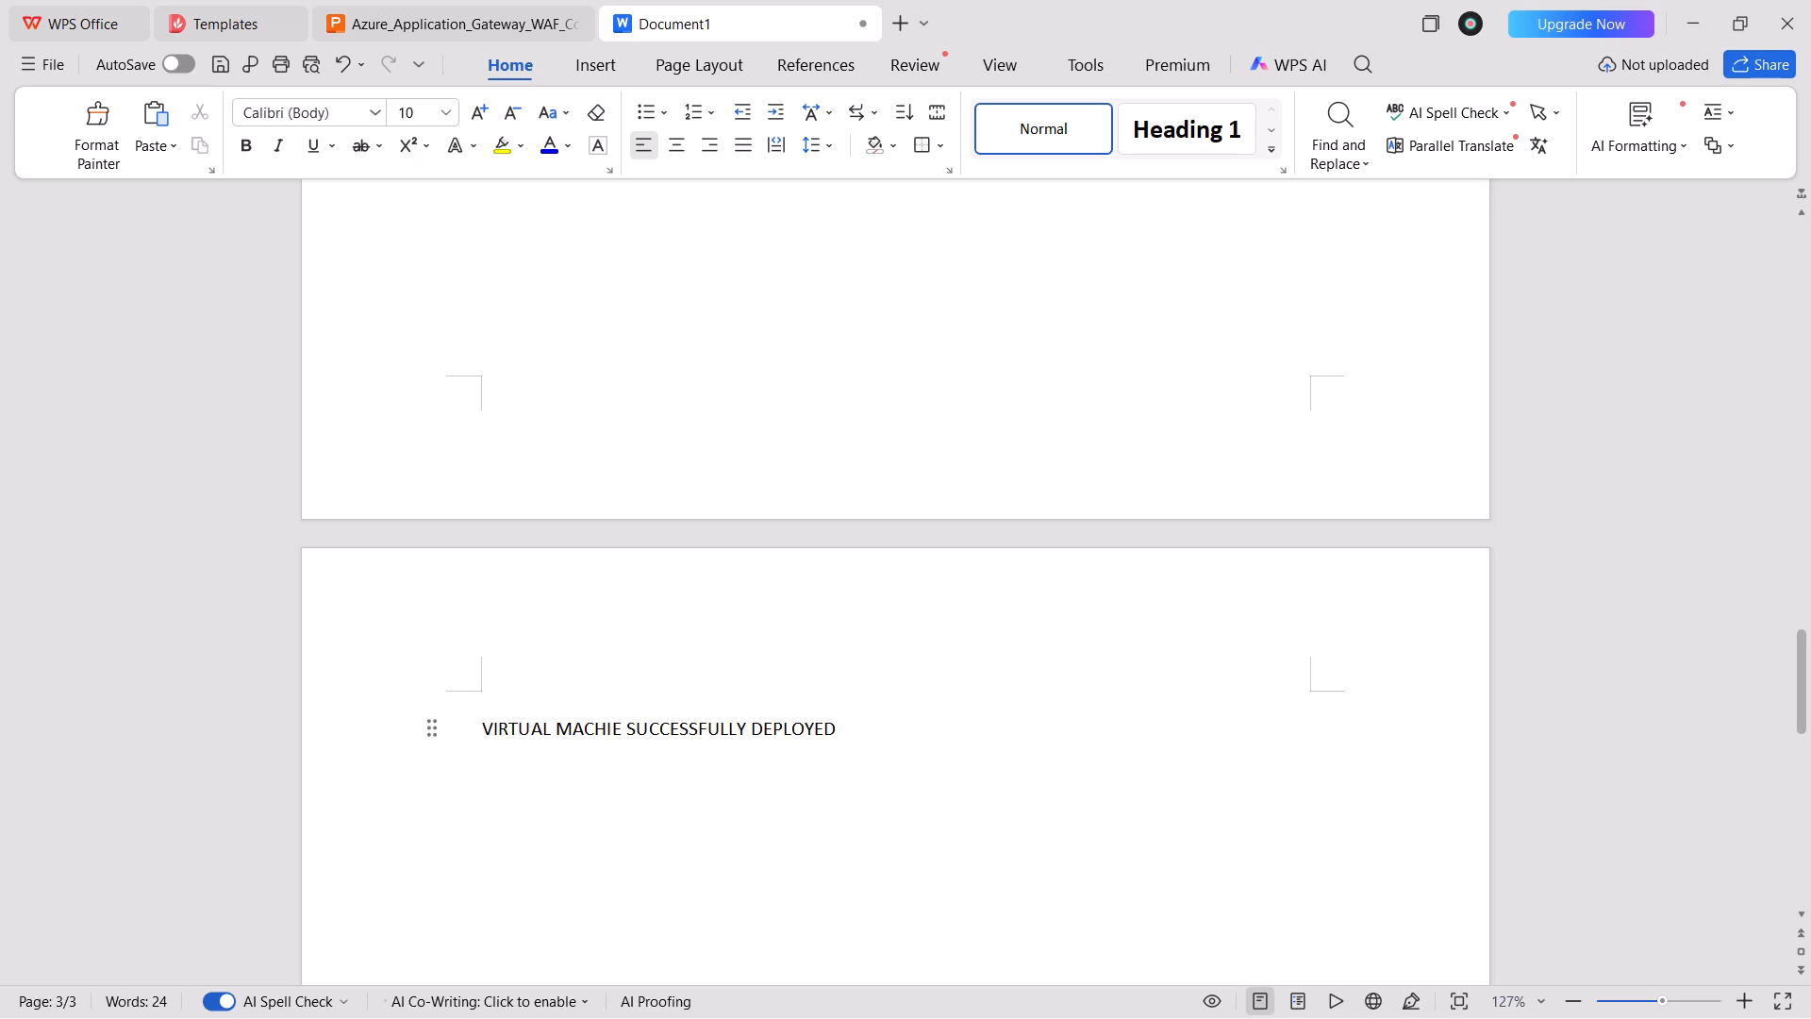
pyautogui.press('BackSpace')
pyautogui.write('NE')
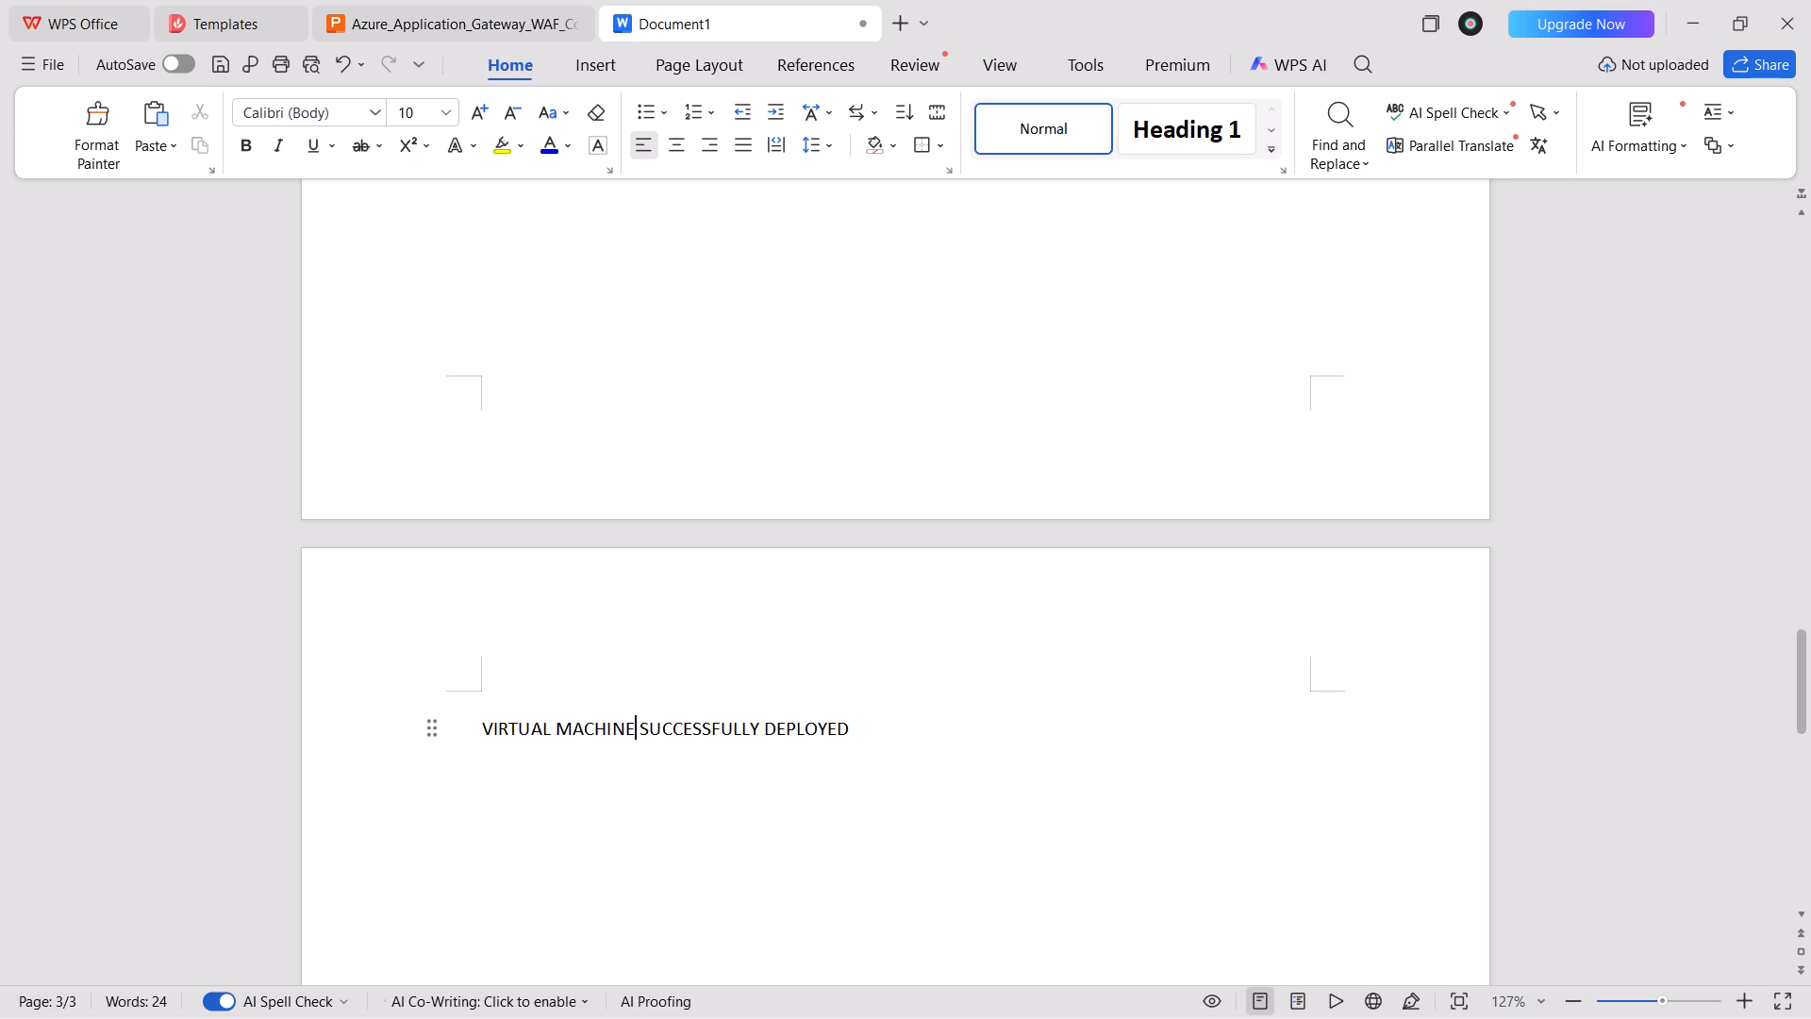
# Paste the captured deployment screenshot on the line below the caption.
pyautogui.click(941, 754)
pyautogui.scroll(5, 862, 670)
pyautogui.scroll(-4, 862, 670)
pyautogui.click(964, 696)
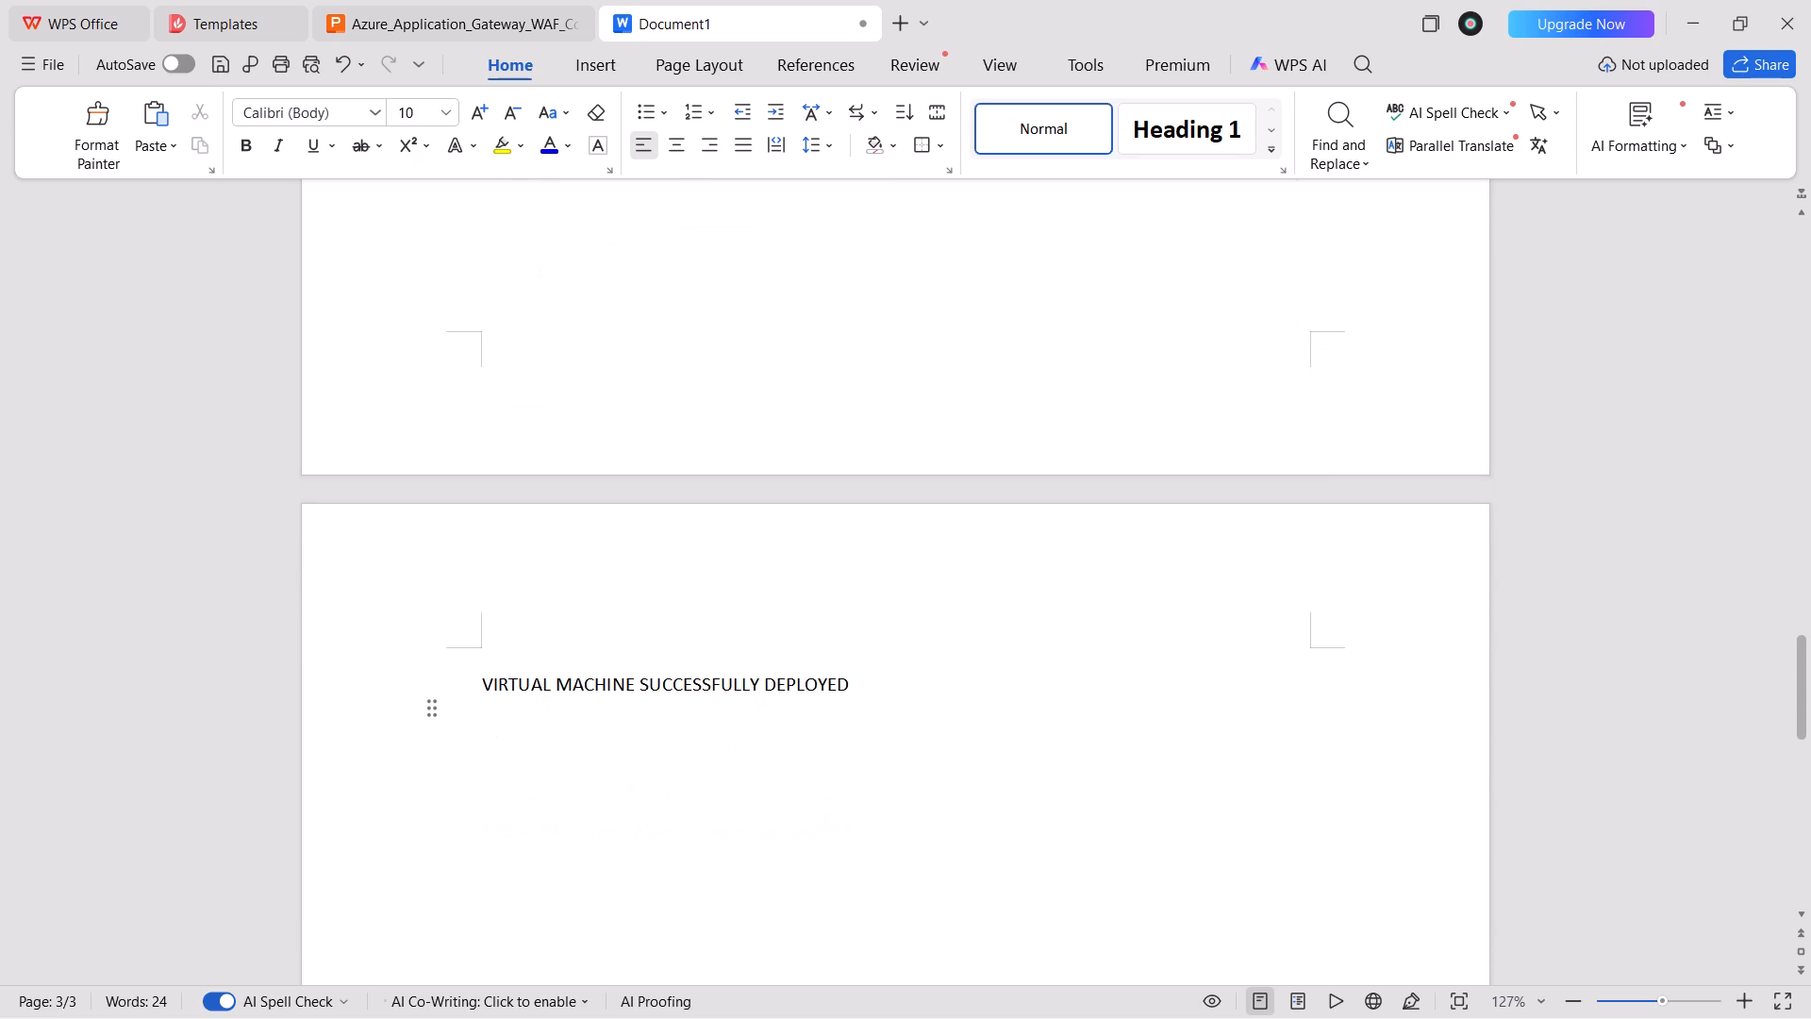
pyautogui.hotkey('ctrl', 'v')
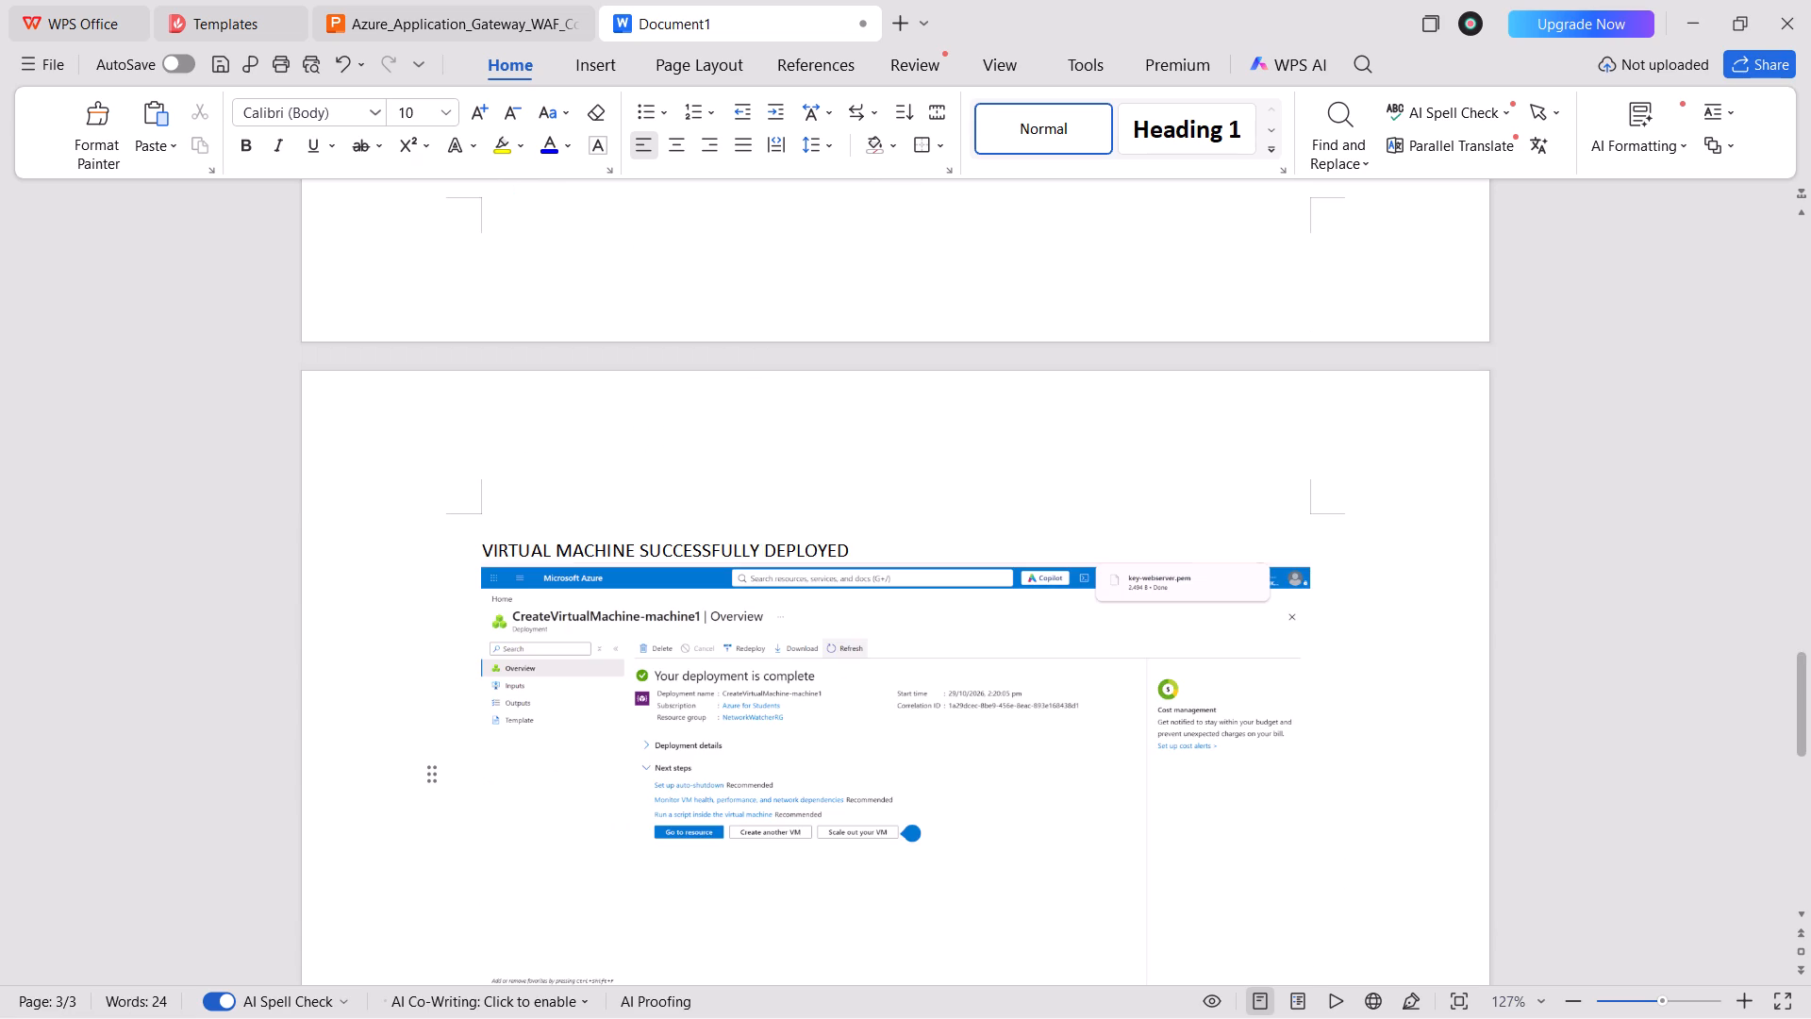
# Apply a text-wrapping layout to the pasted deployment screenshot.
pyautogui.moveTo(1017, 644); pyautogui.dragTo(1020, 719)
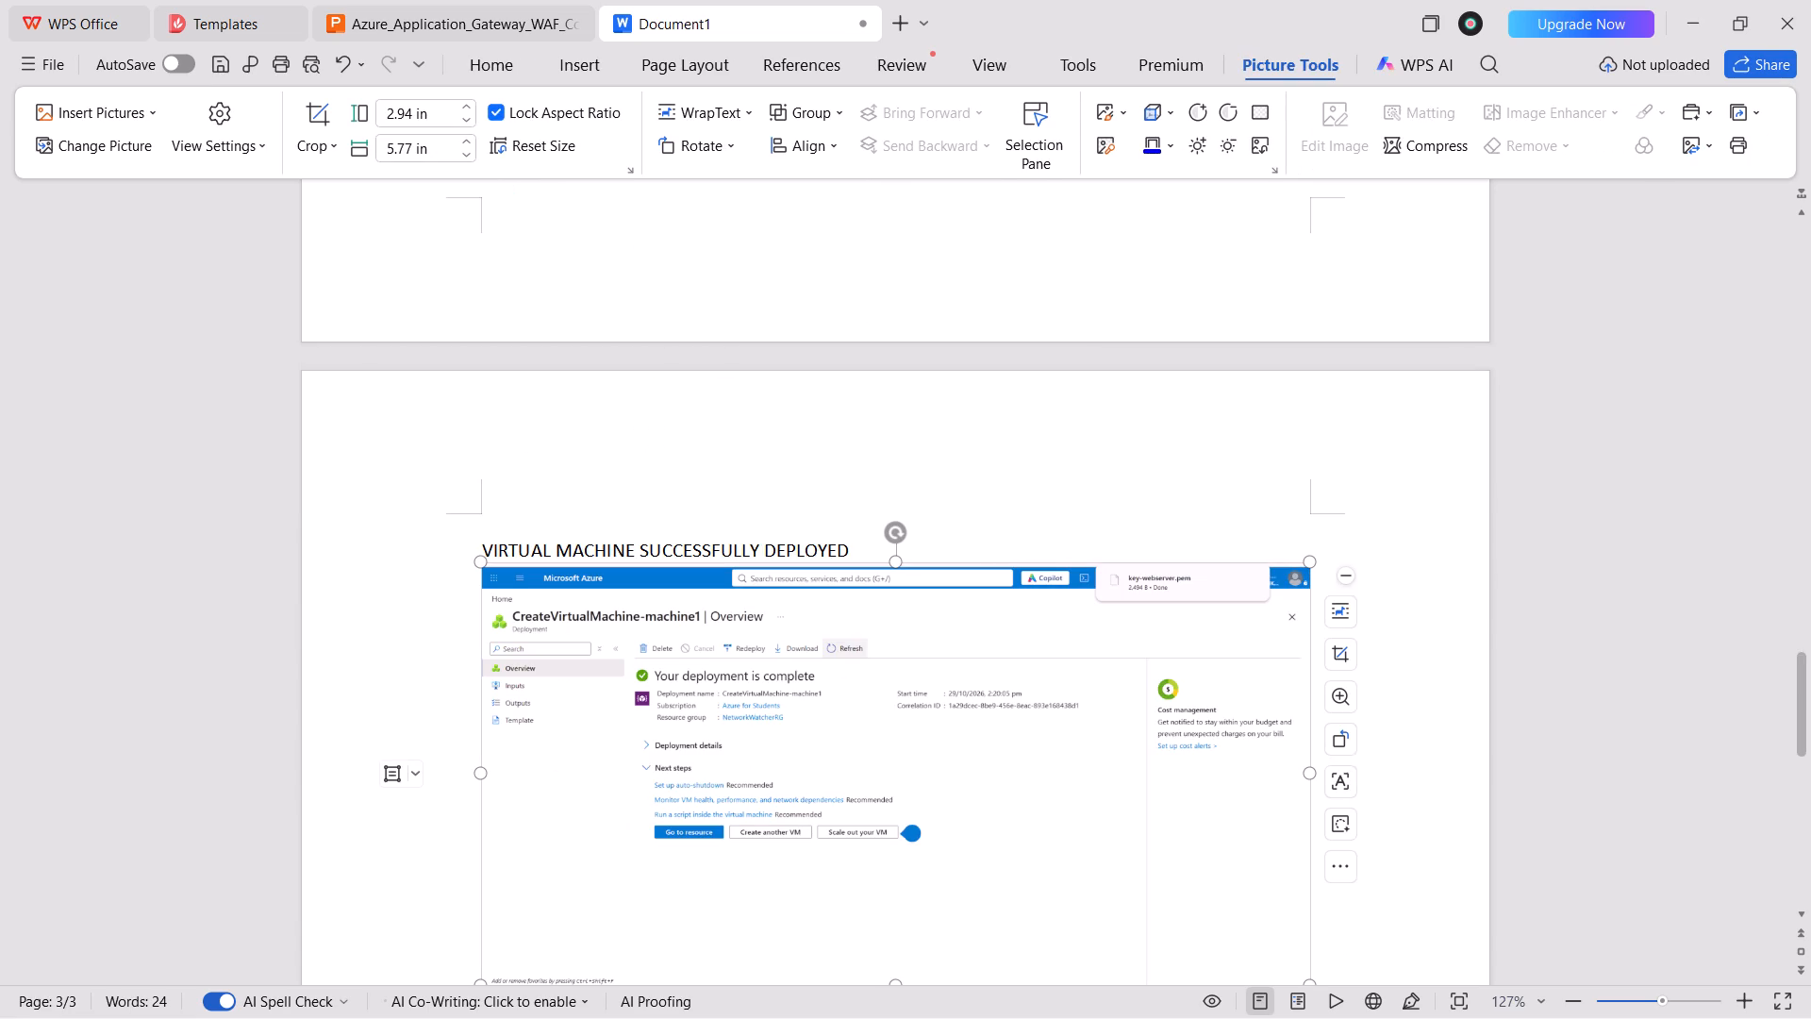
pyautogui.click(1331, 611)
pyautogui.click(1587, 793)
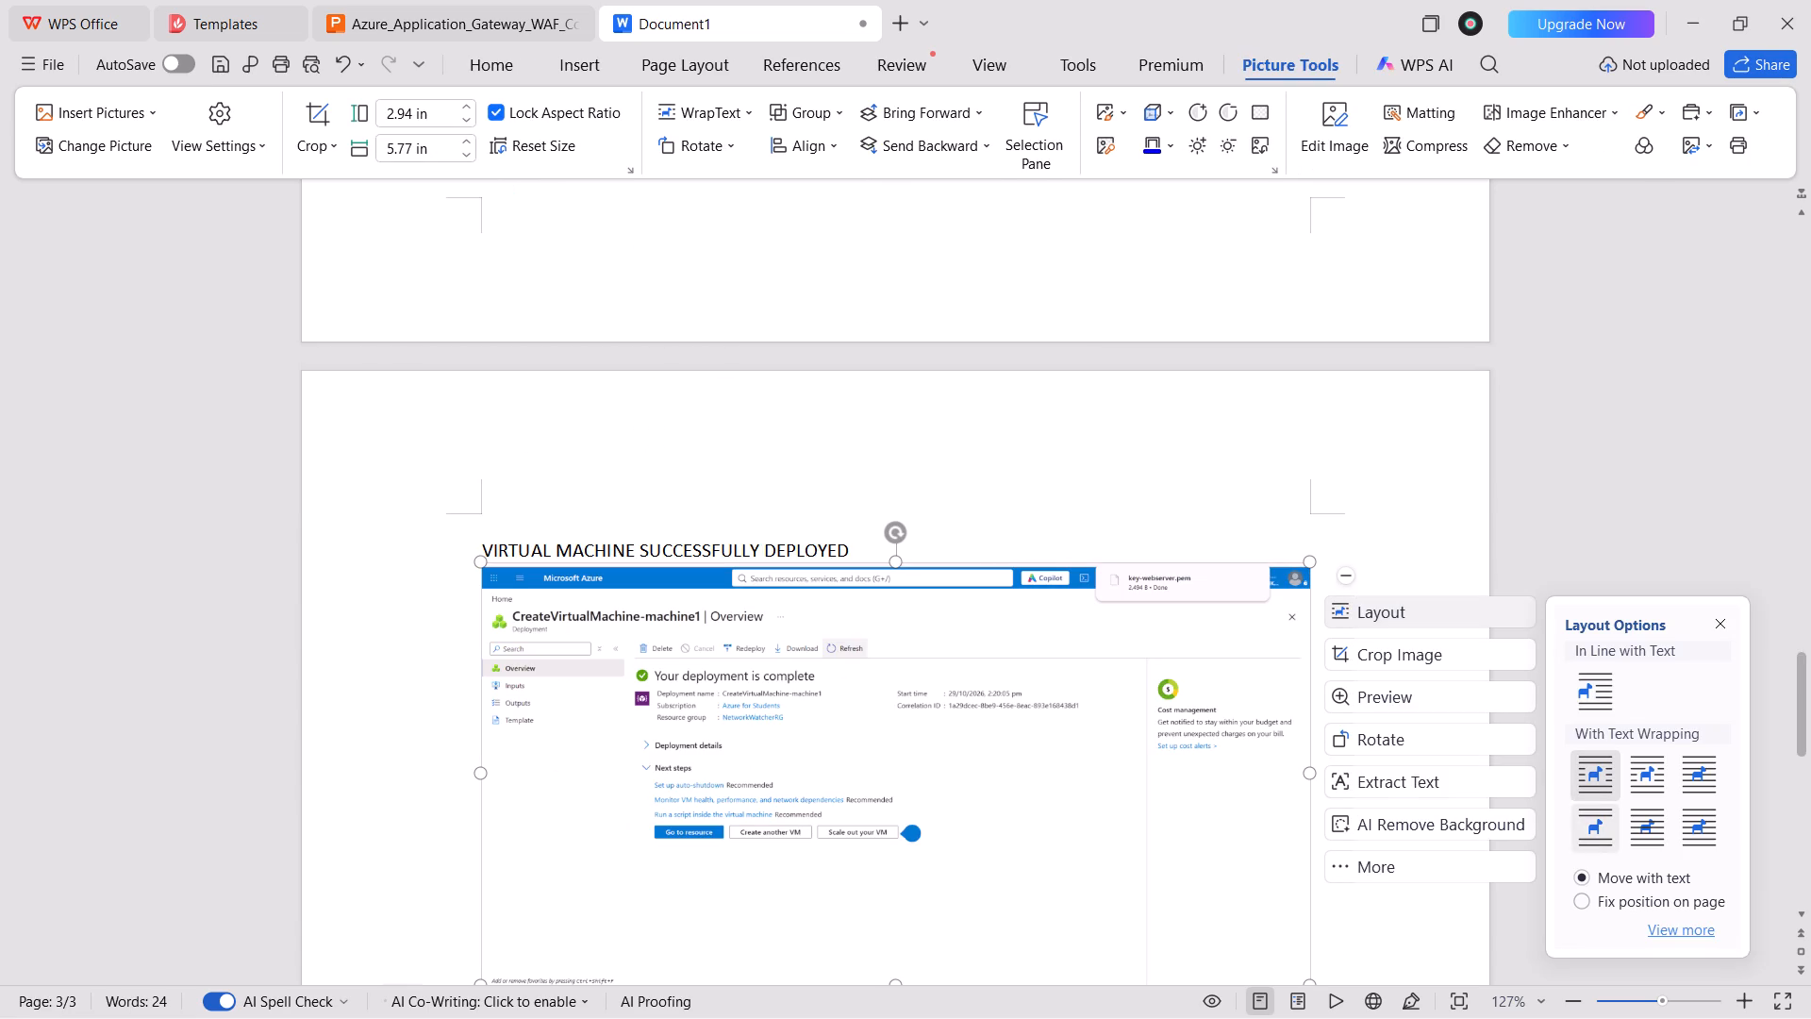
pyautogui.click(1603, 774)
# Reposition the deployment screenshot beneath the caption, leaving a small gap, and add two blank lines between them.
pyautogui.scroll(-2, 1251, 435)
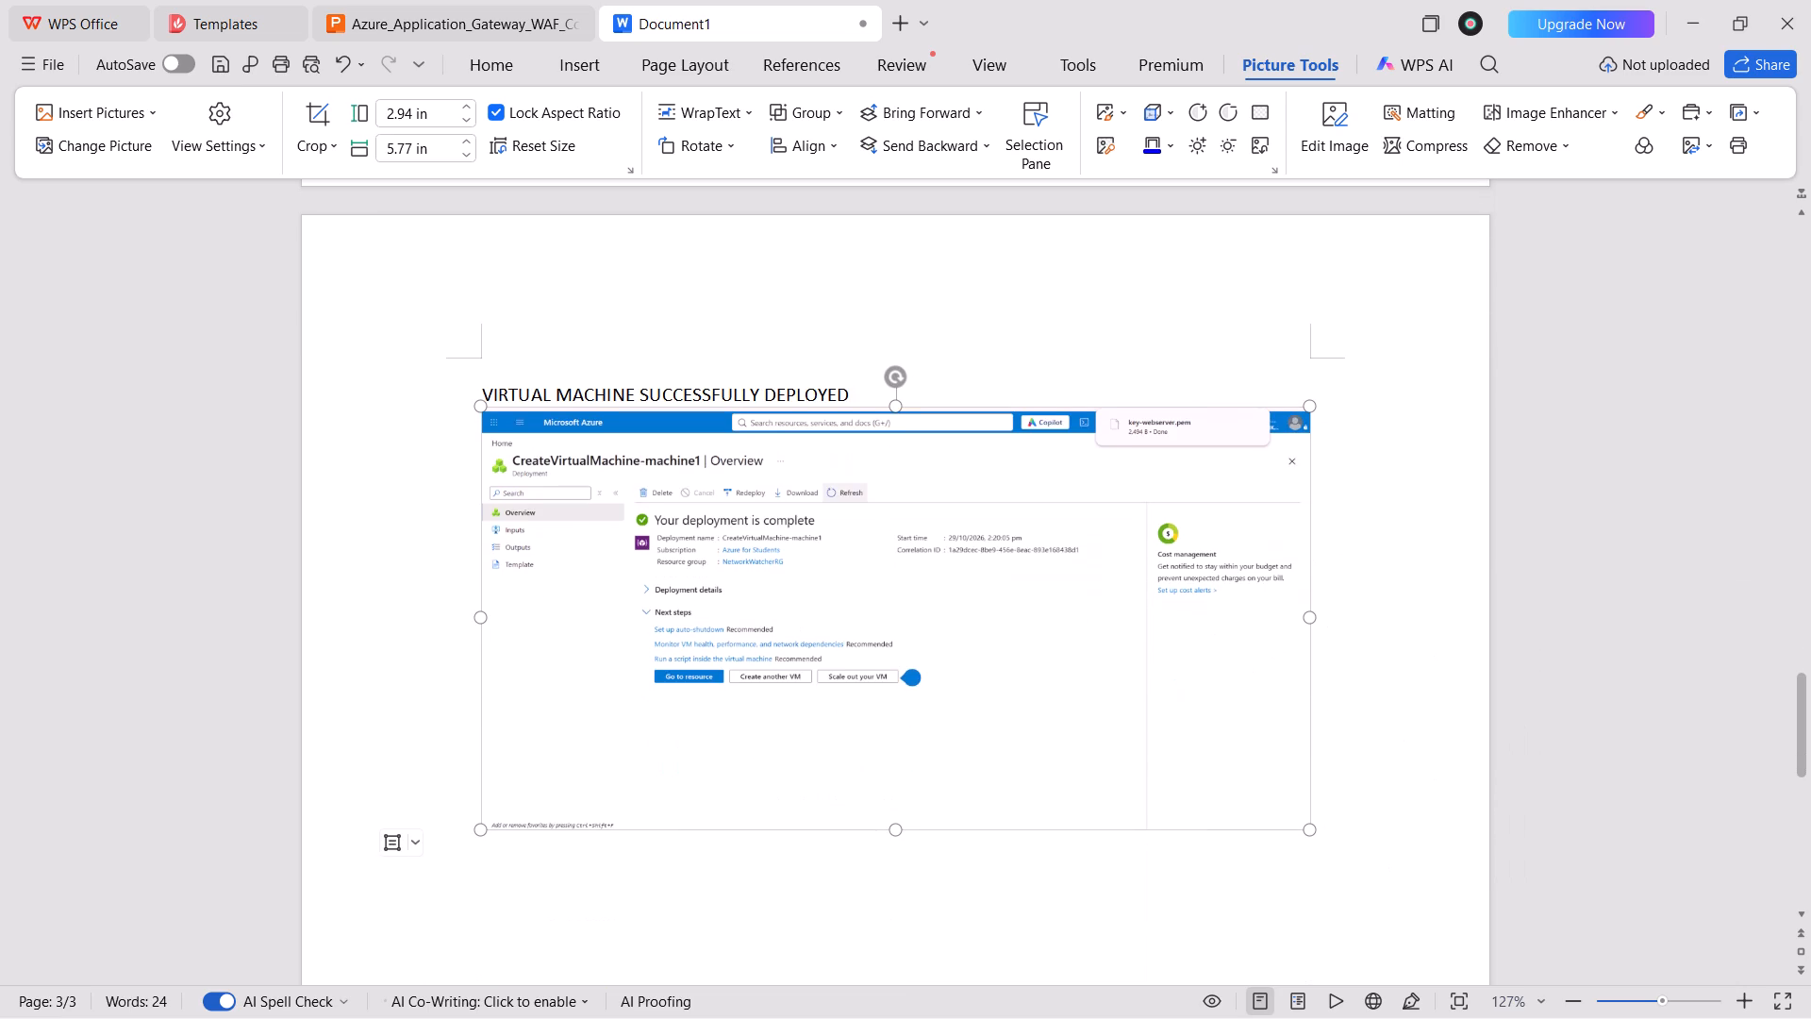
pyautogui.moveTo(1065, 576); pyautogui.dragTo(1065, 624)
pyautogui.click(1204, 613)
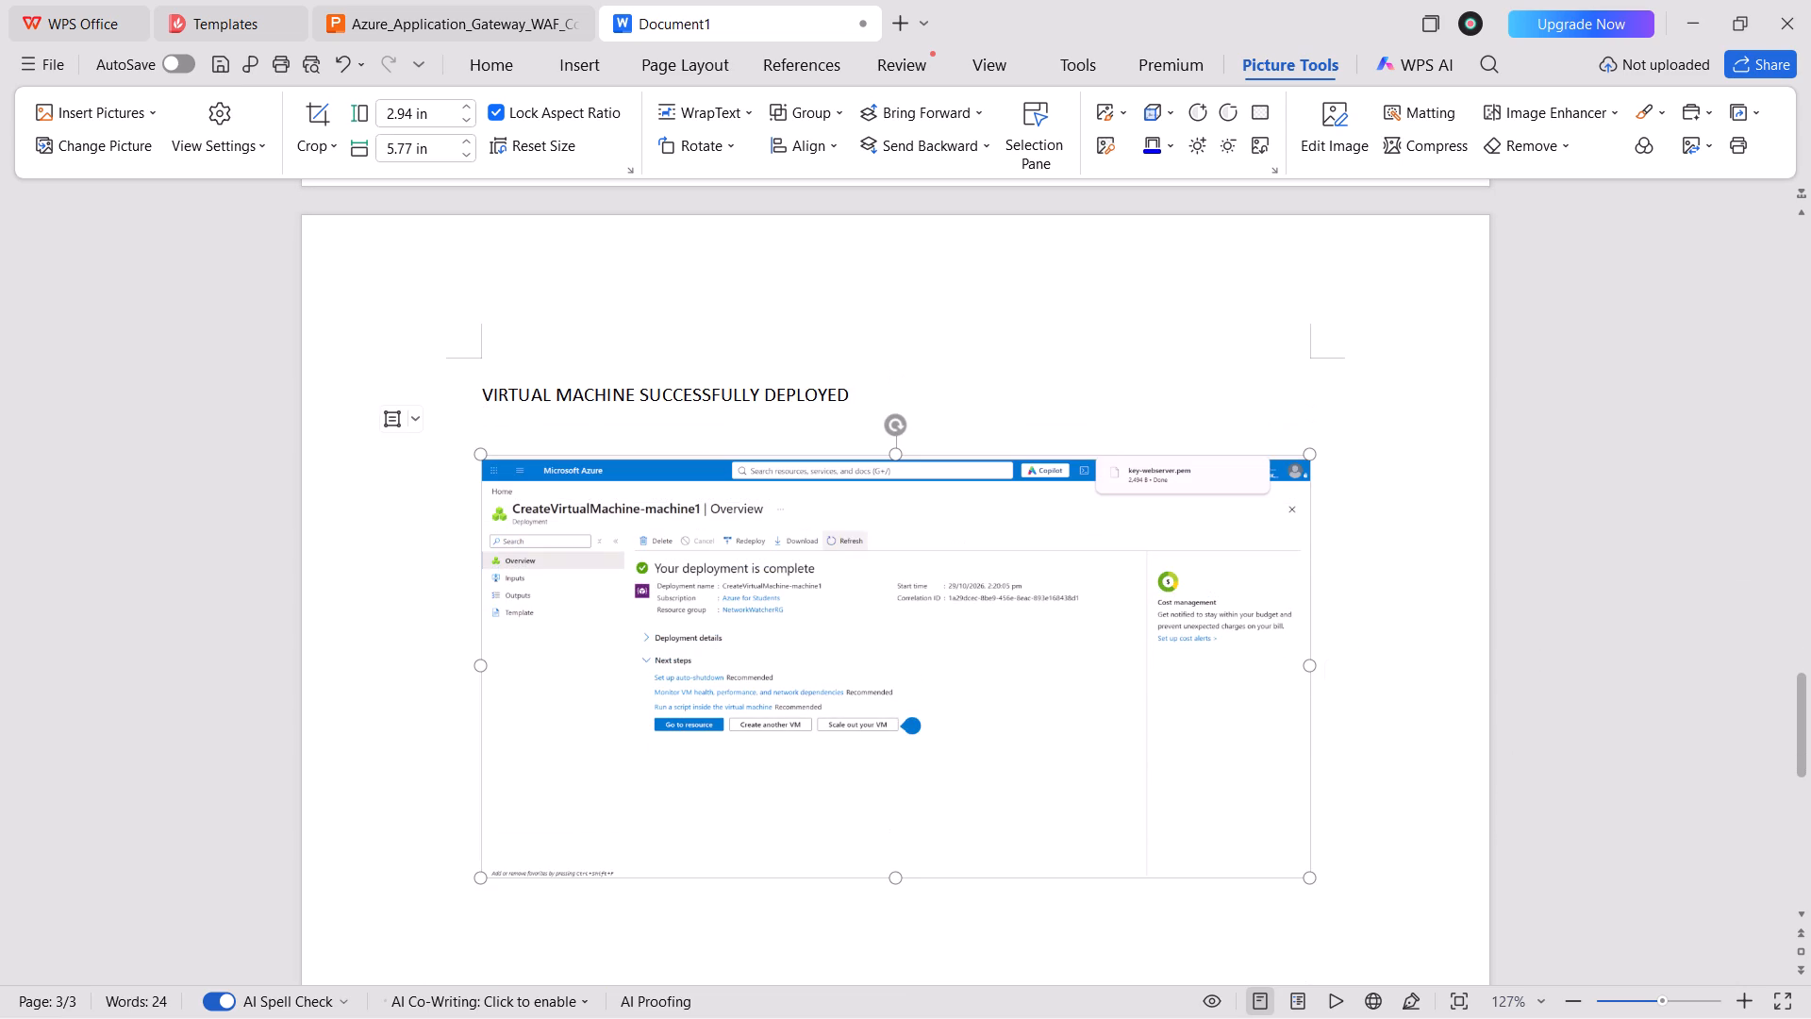
pyautogui.click(708, 922)
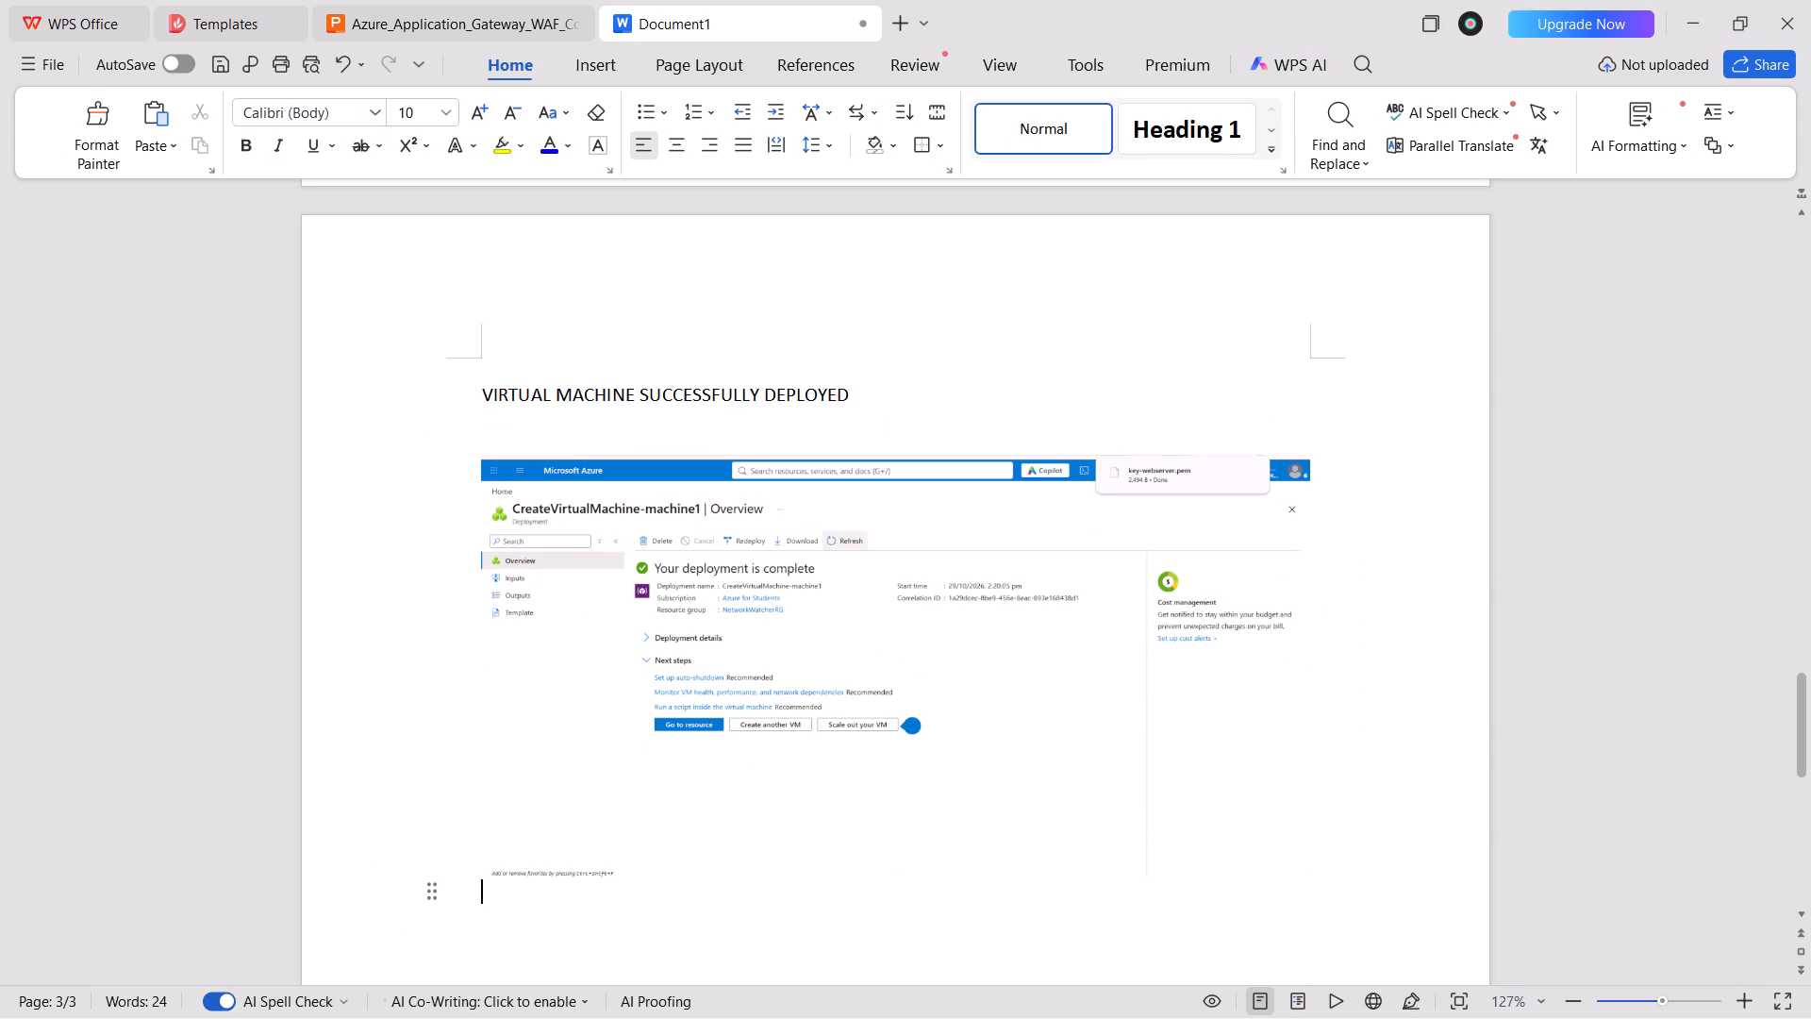
pyautogui.moveTo(807, 778); pyautogui.dragTo(806, 819)
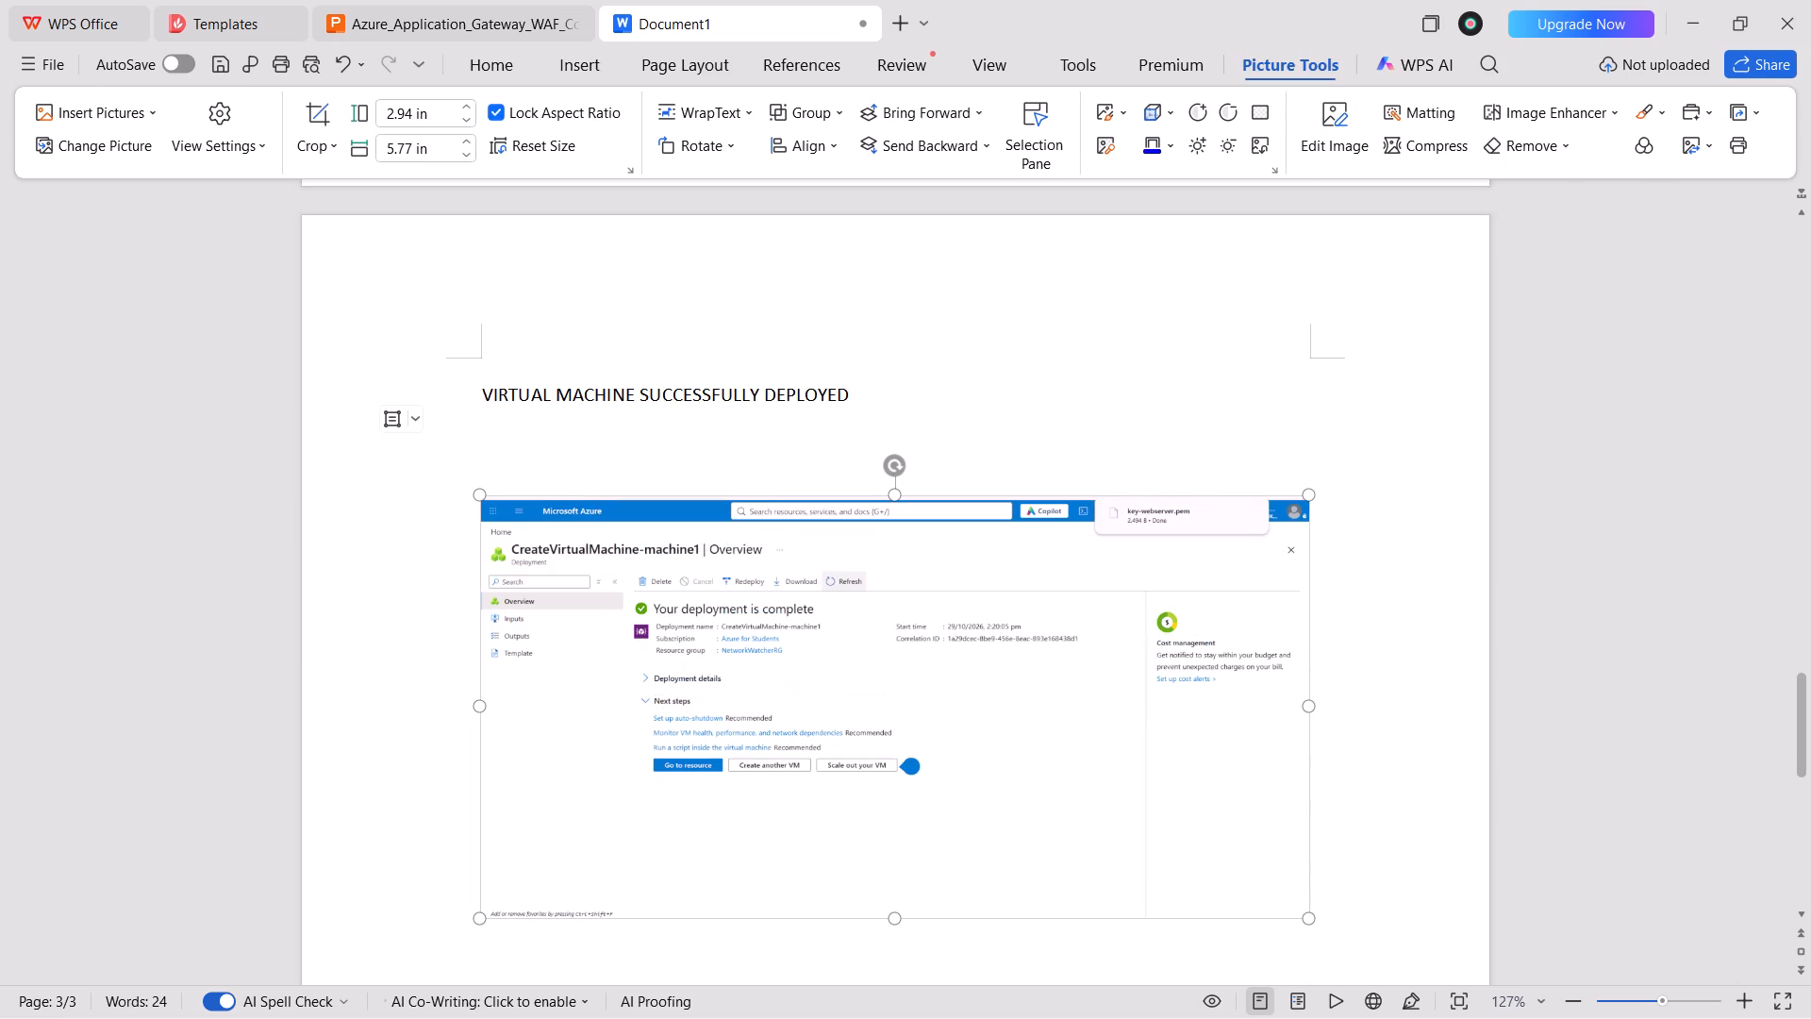
pyautogui.press('Return')
pyautogui.press('Return')
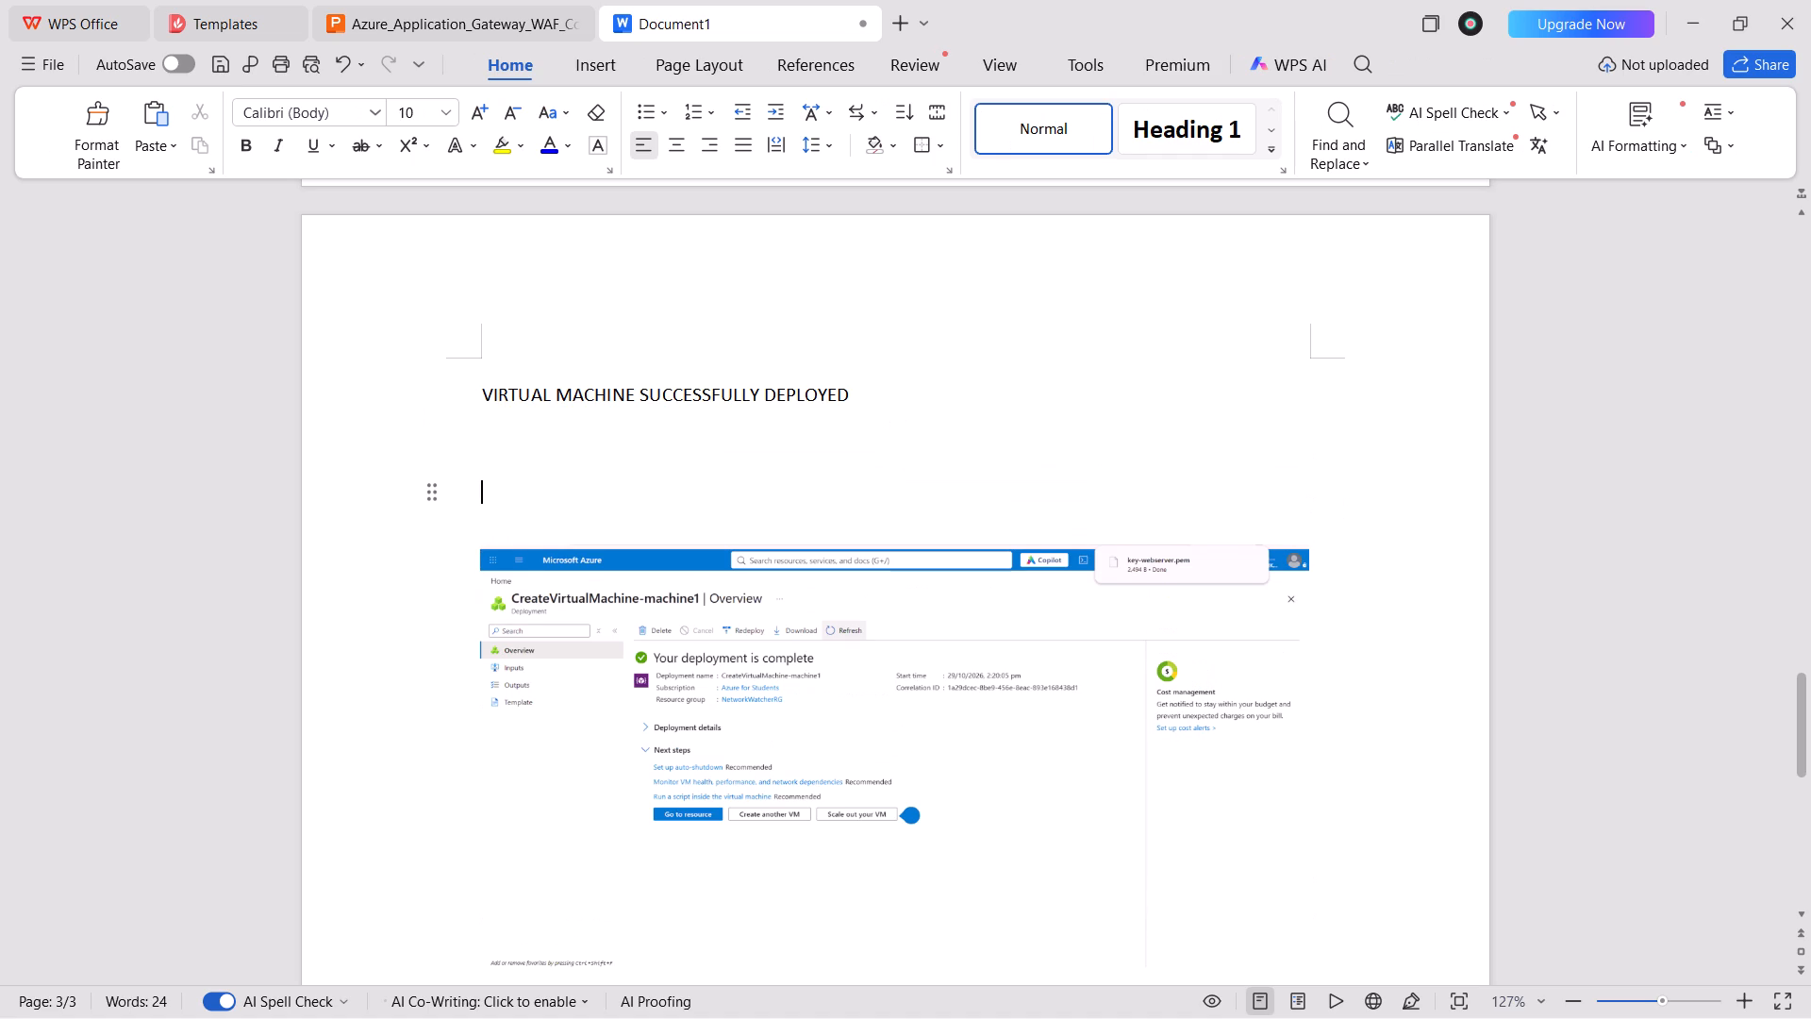
pyautogui.moveTo(702, 698); pyautogui.dragTo(697, 597)
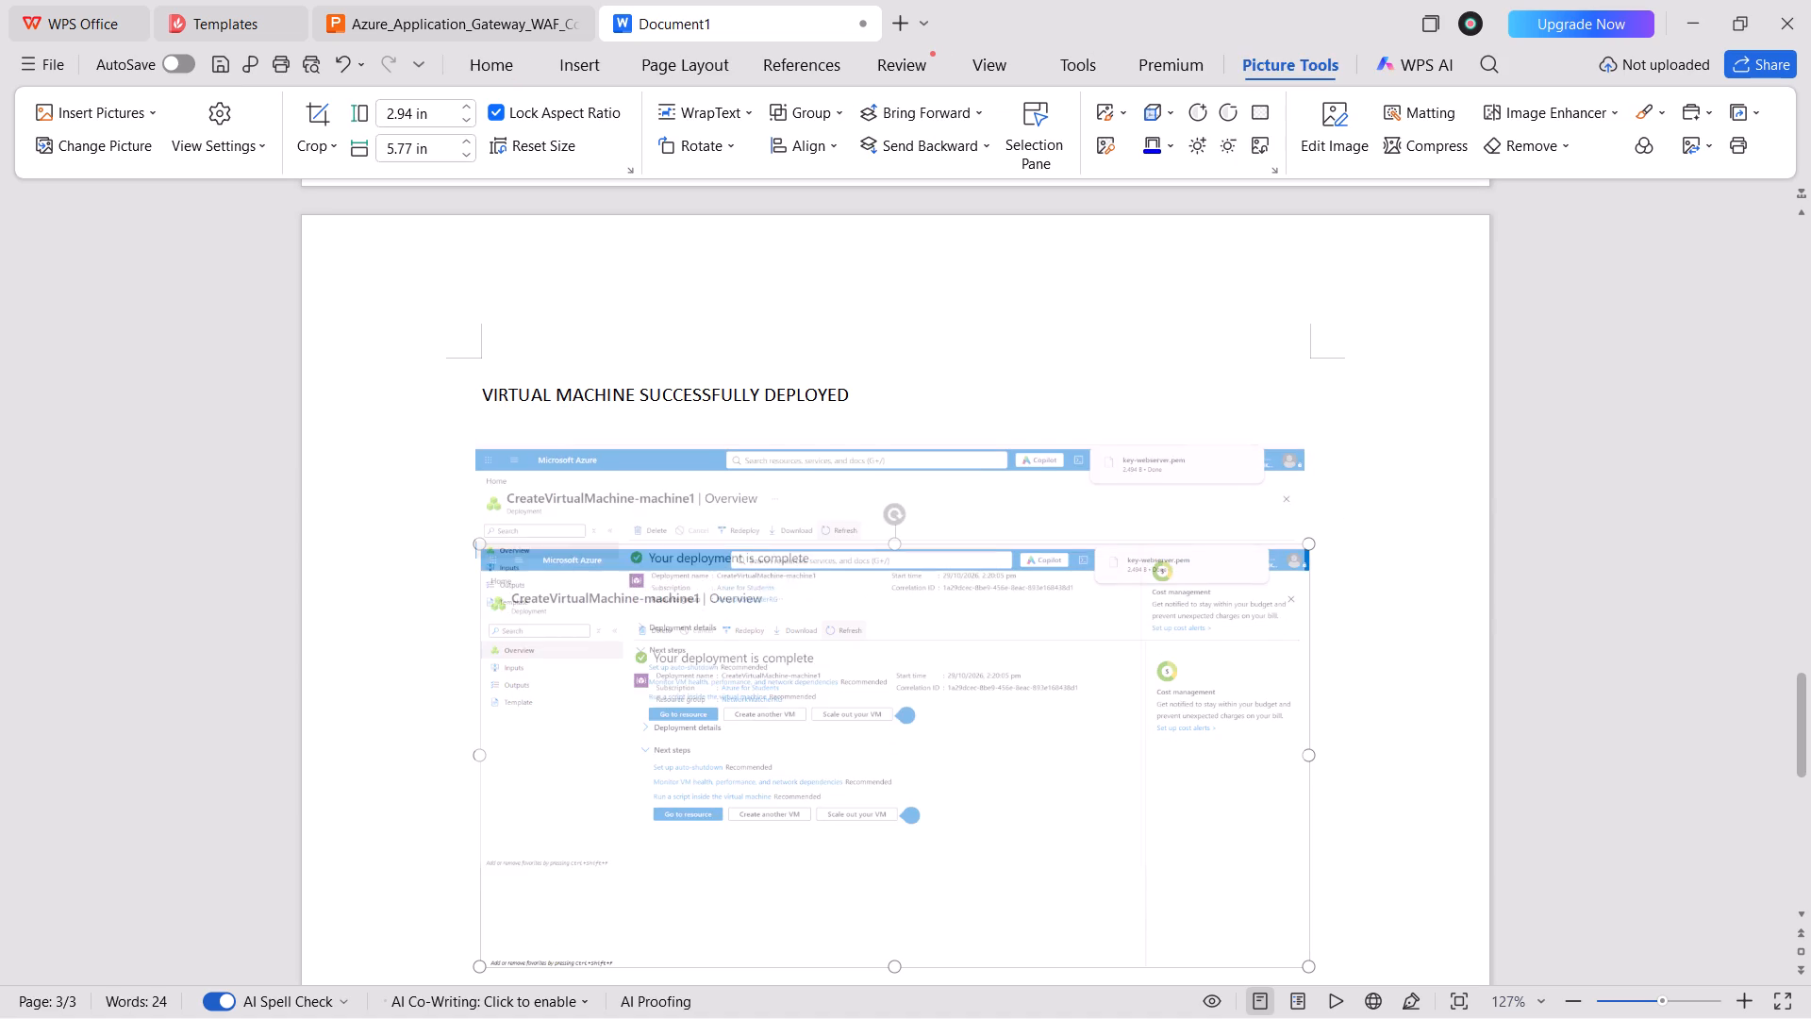
pyautogui.moveTo(697, 597); pyautogui.dragTo(694, 616)
# Add an empty line below the deployment screenshot in Document1.
pyautogui.scroll(-3, 766, 712)
pyautogui.click(723, 727)
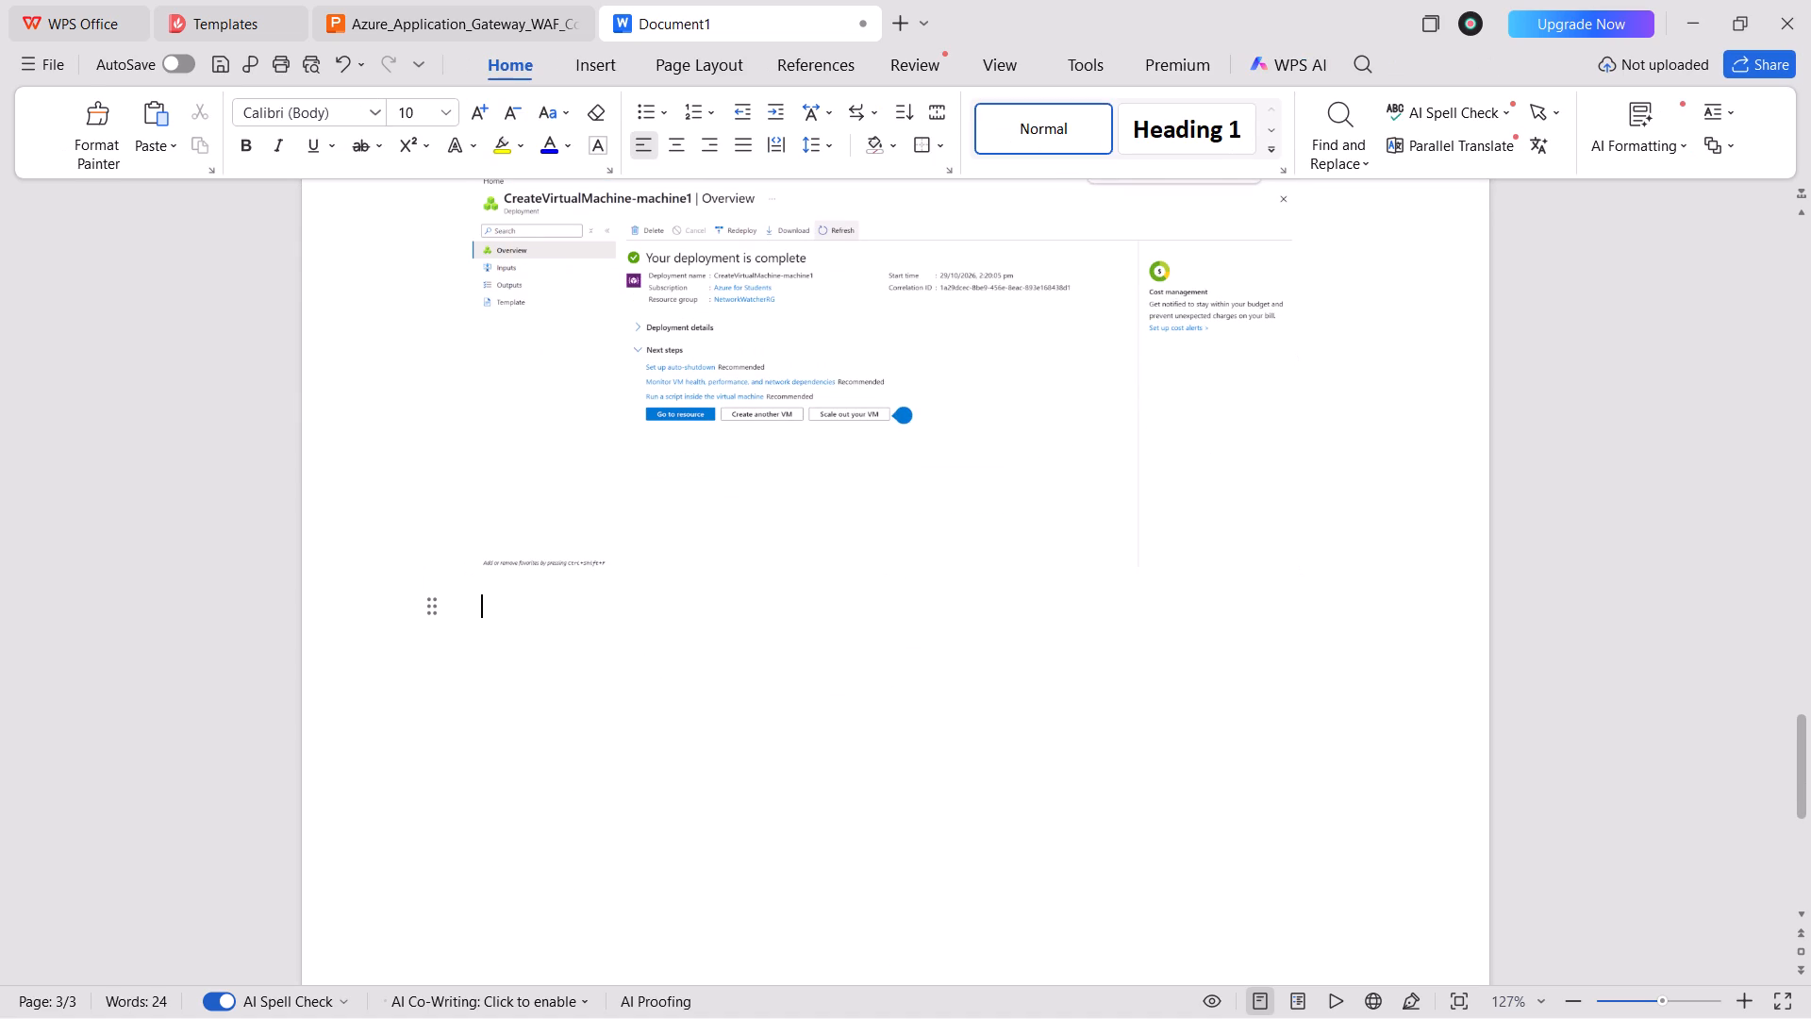
pyautogui.press('Return')
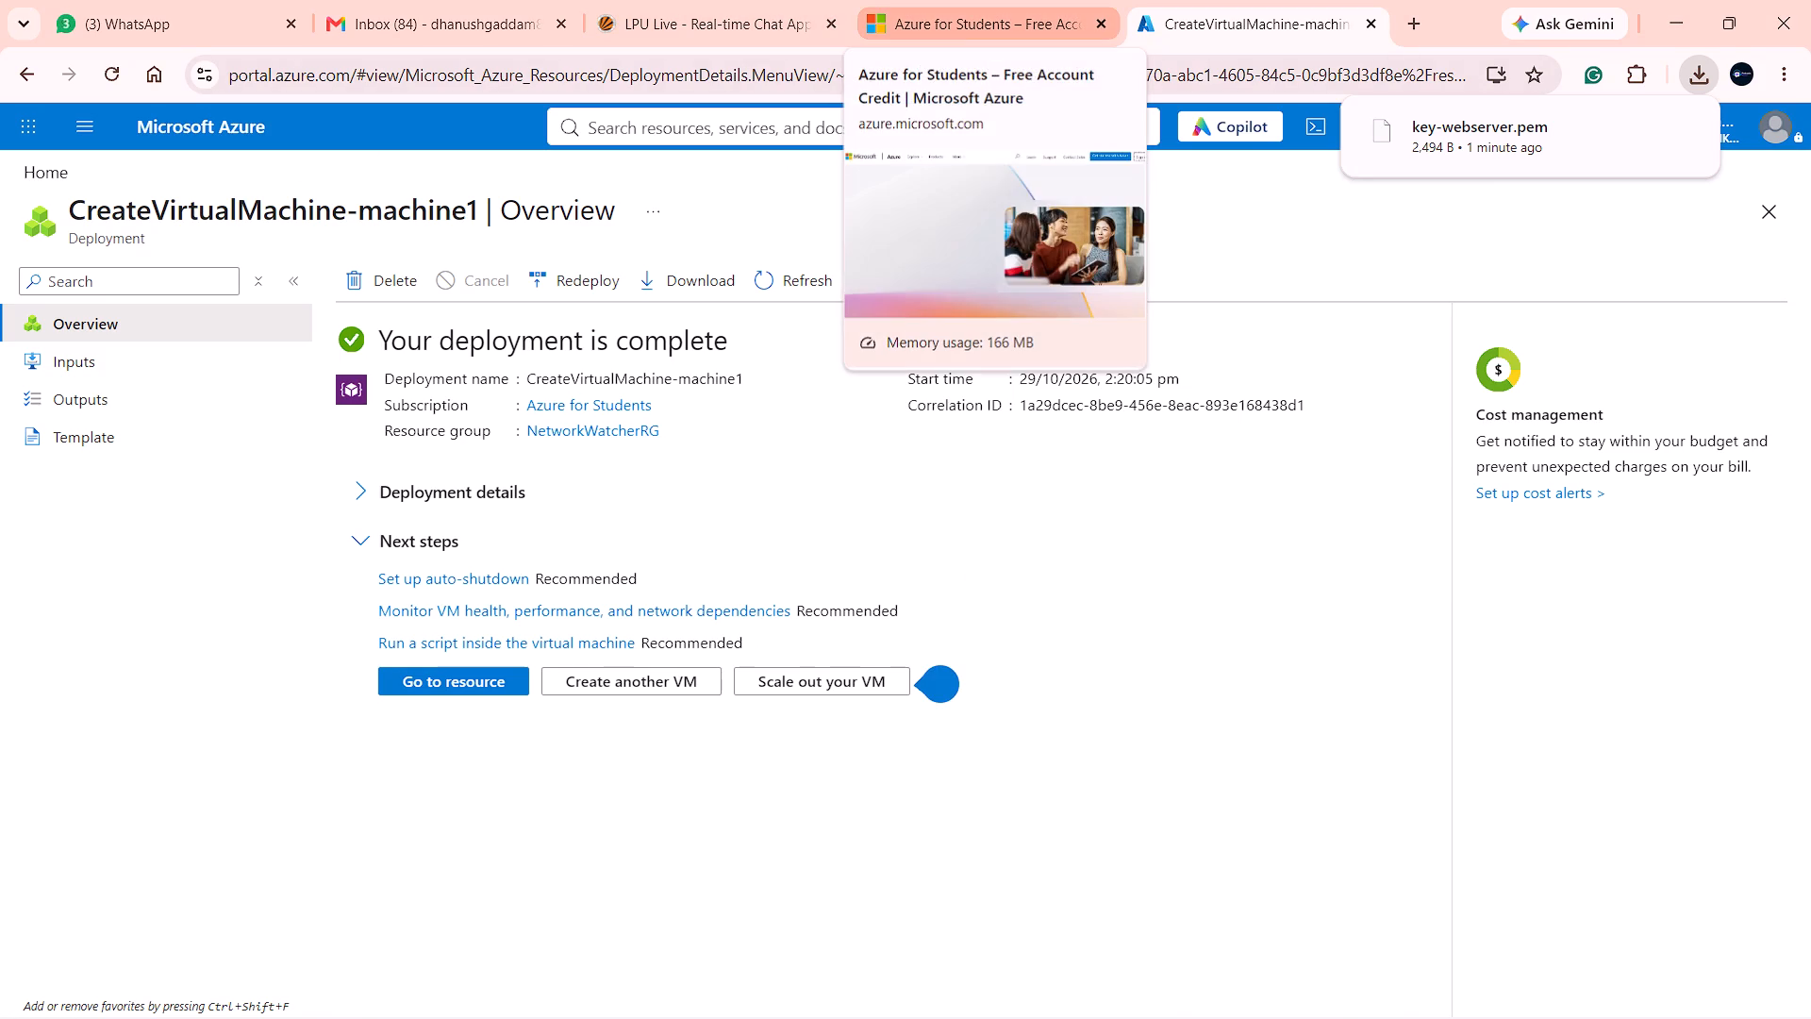
# Switch to the Azure portal in Chrome and close the deployment overview for machine1.
pyautogui.click(1778, 213)
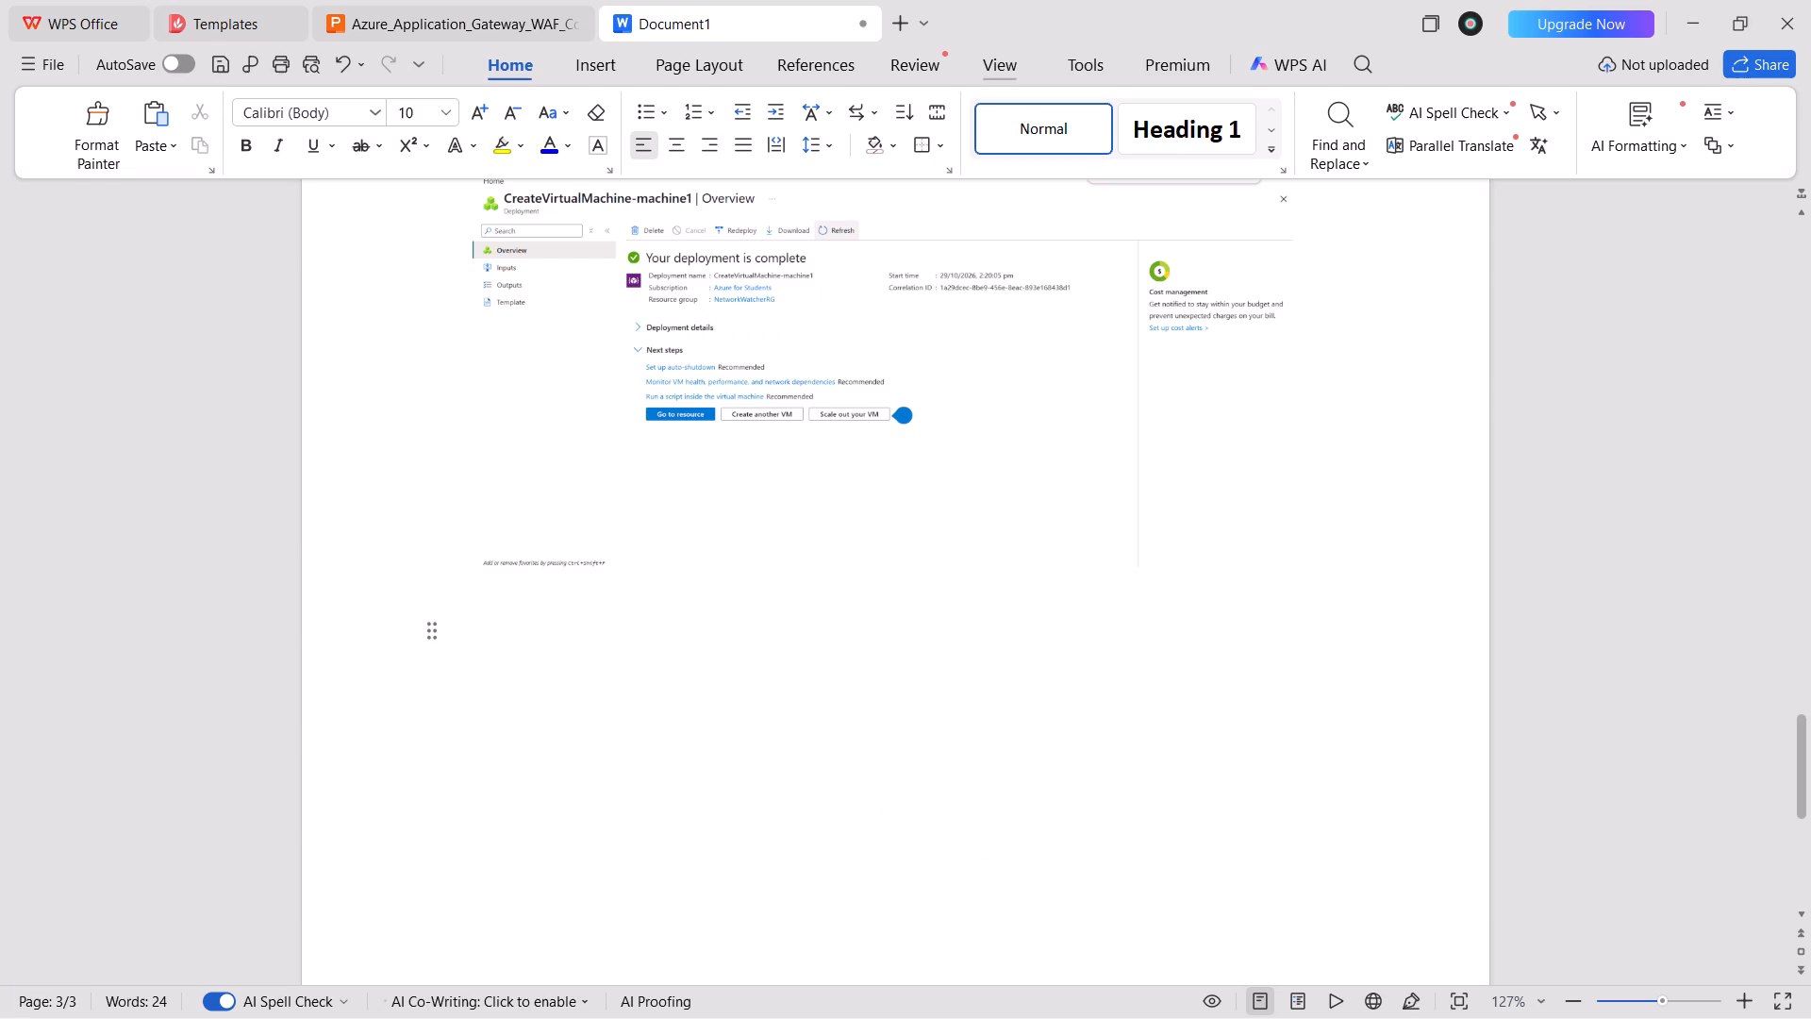
# Switch to the Application Gateway presentation in WPS Office, read the post-deployment instructions on slide 10 and advance one slide.
pyautogui.click(463, 0)
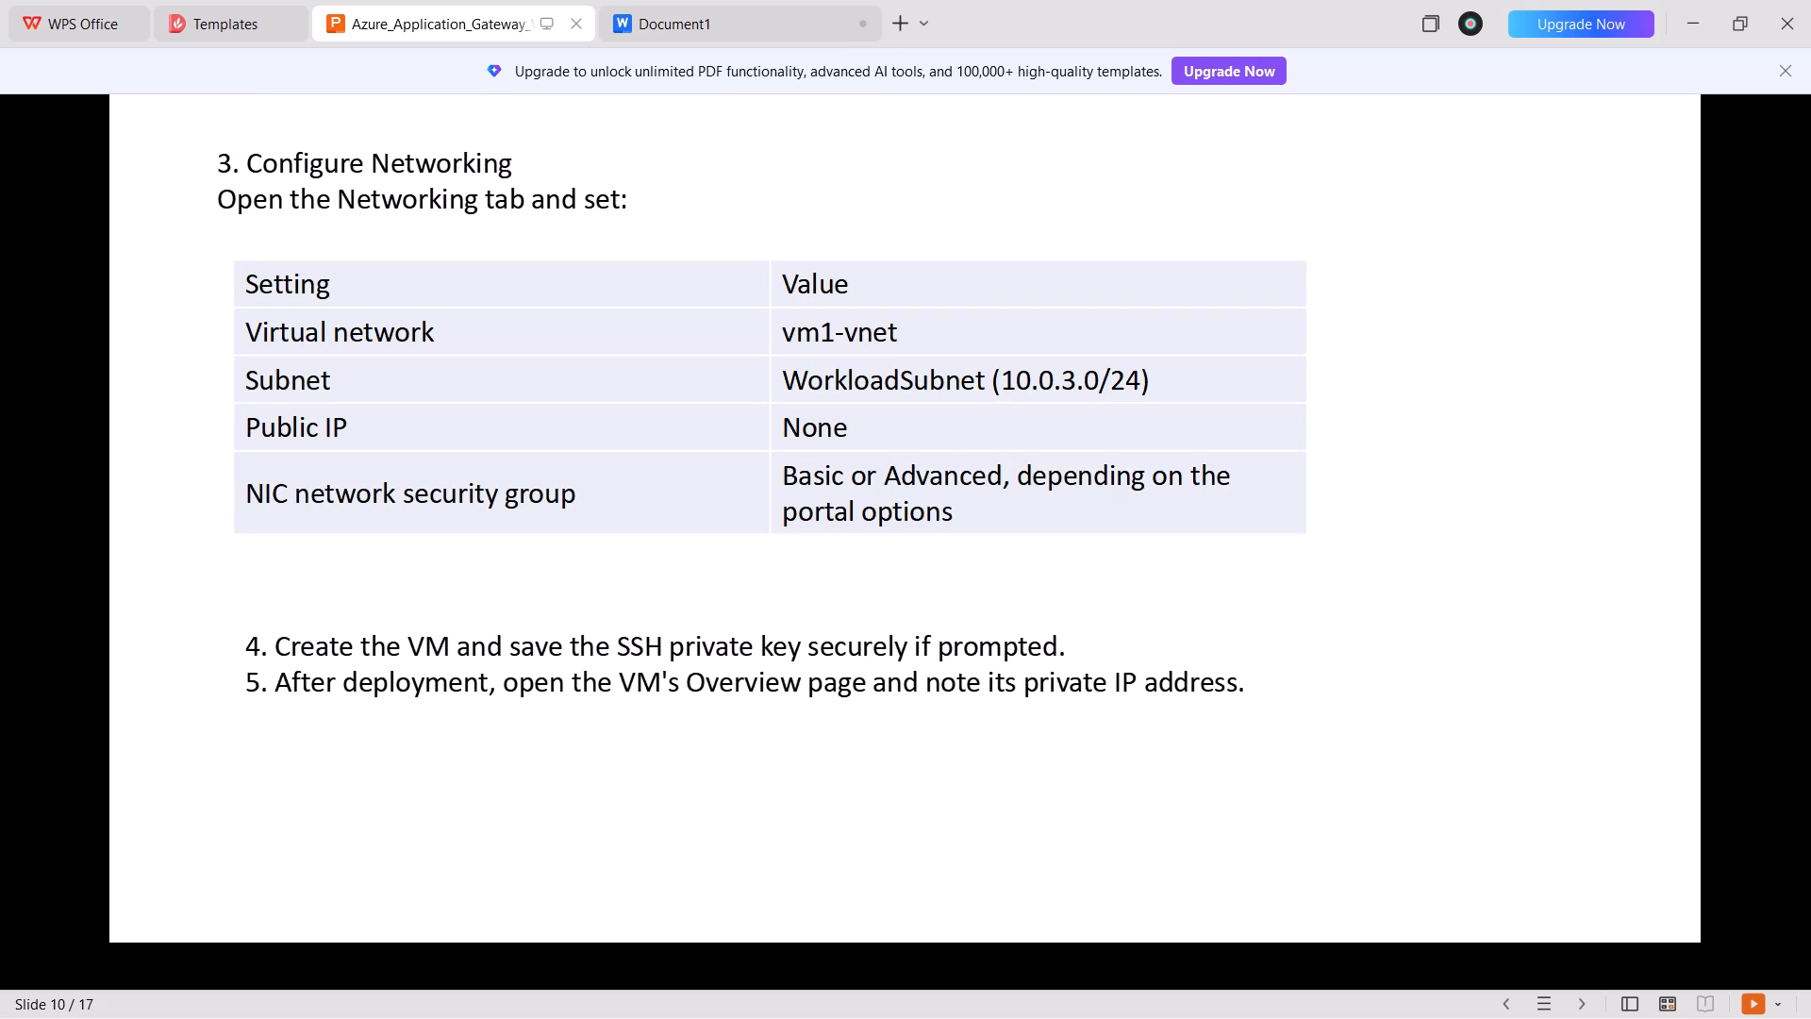
pyautogui.press('Right')
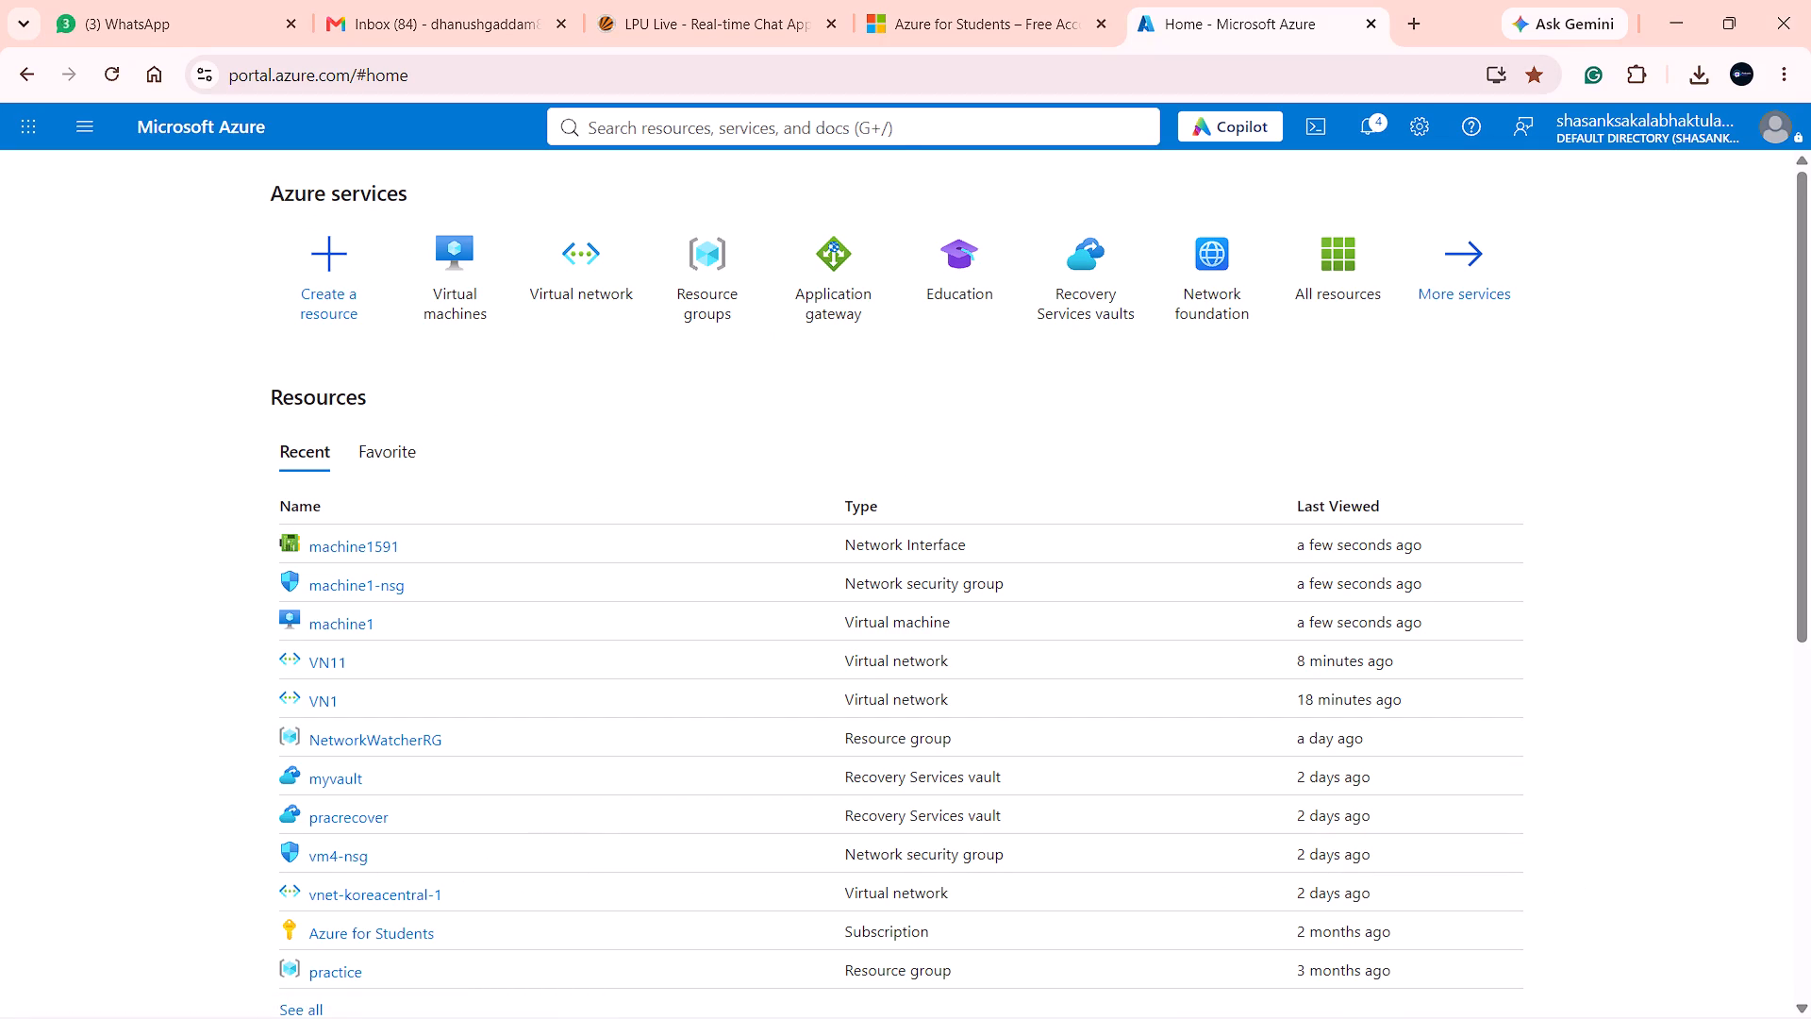
# Open machine1 from the Azure virtual machines list and go to its Run command page under Operations.
pyautogui.click(454, 273)
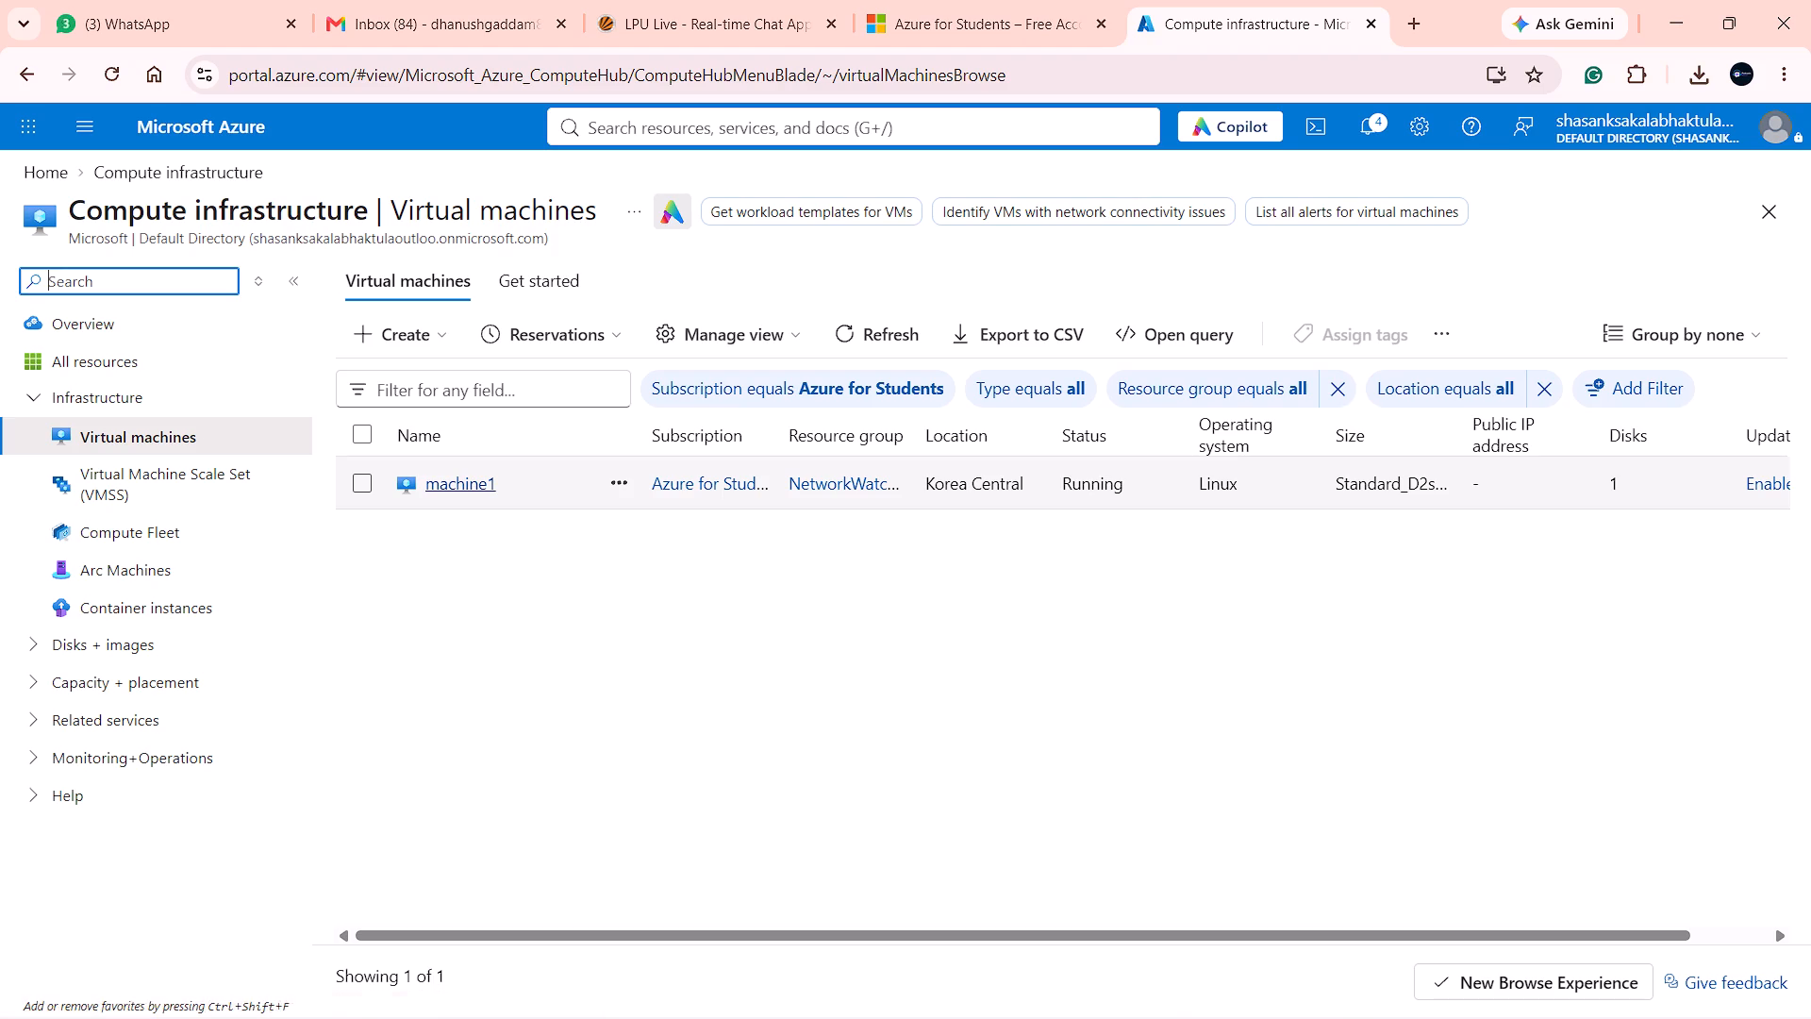
pyautogui.click(465, 480)
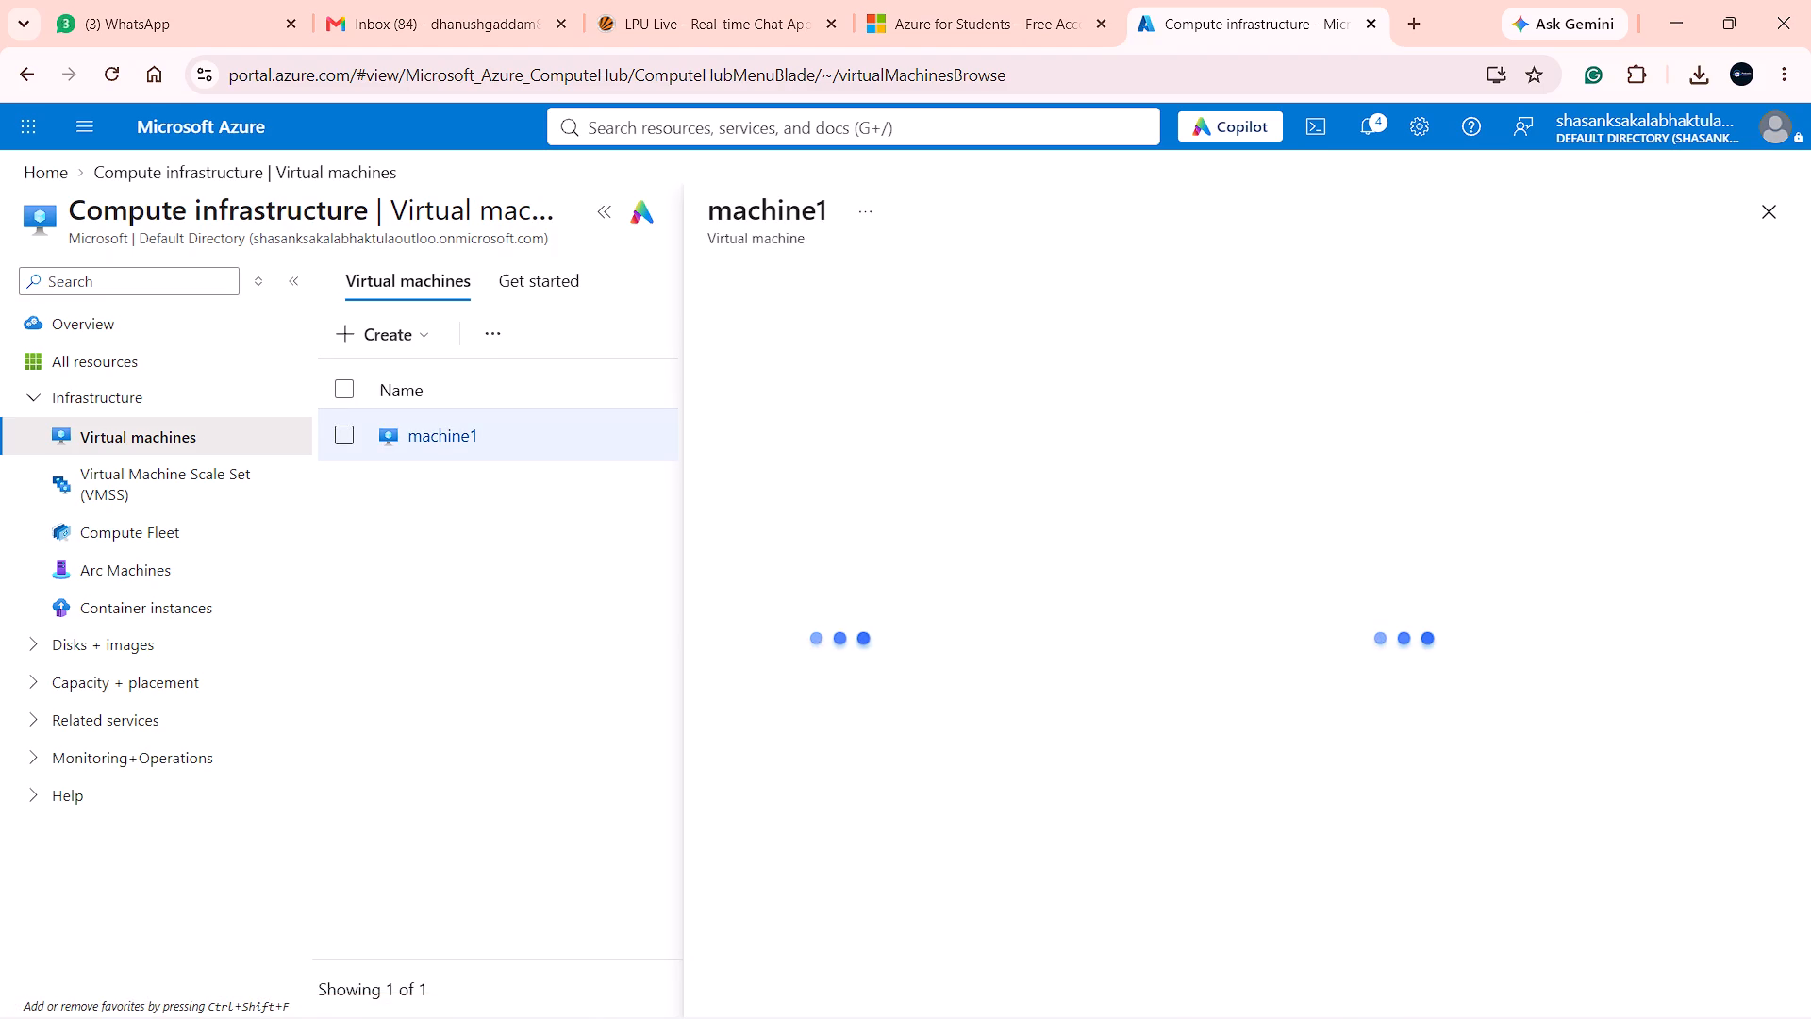
pyautogui.scroll(-1, 881, 863)
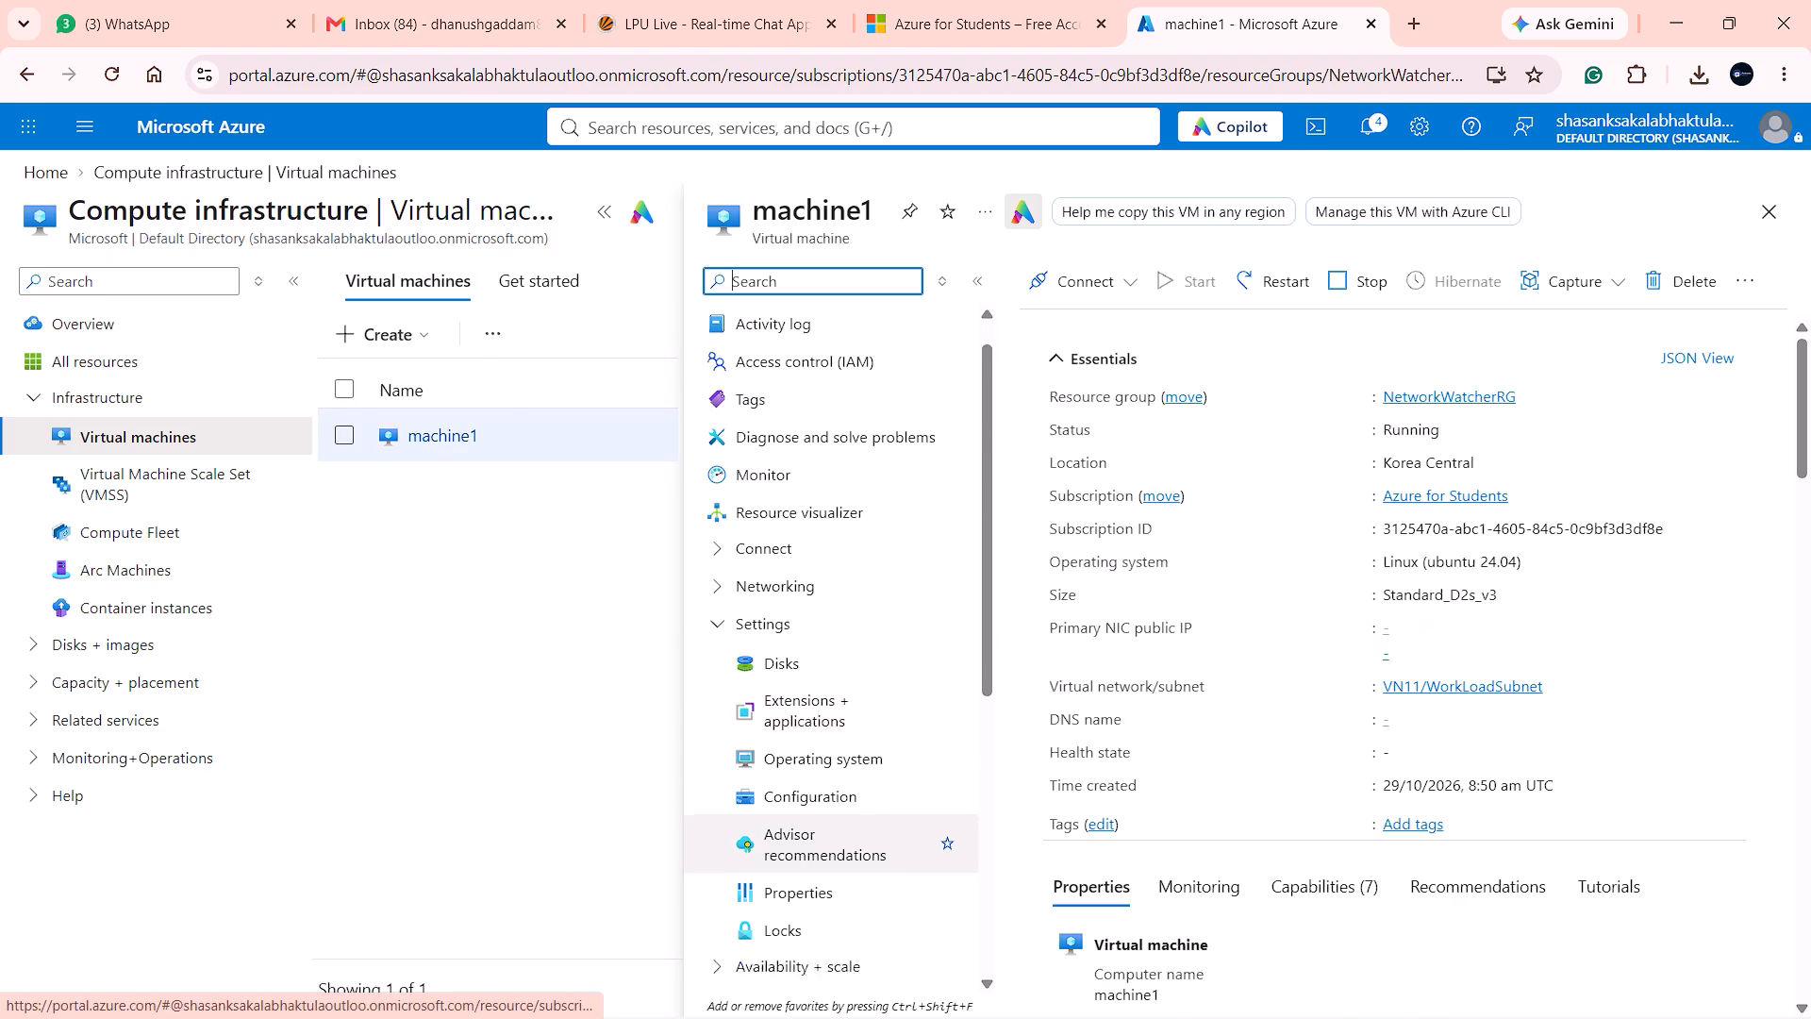
pyautogui.scroll(-2, 881, 863)
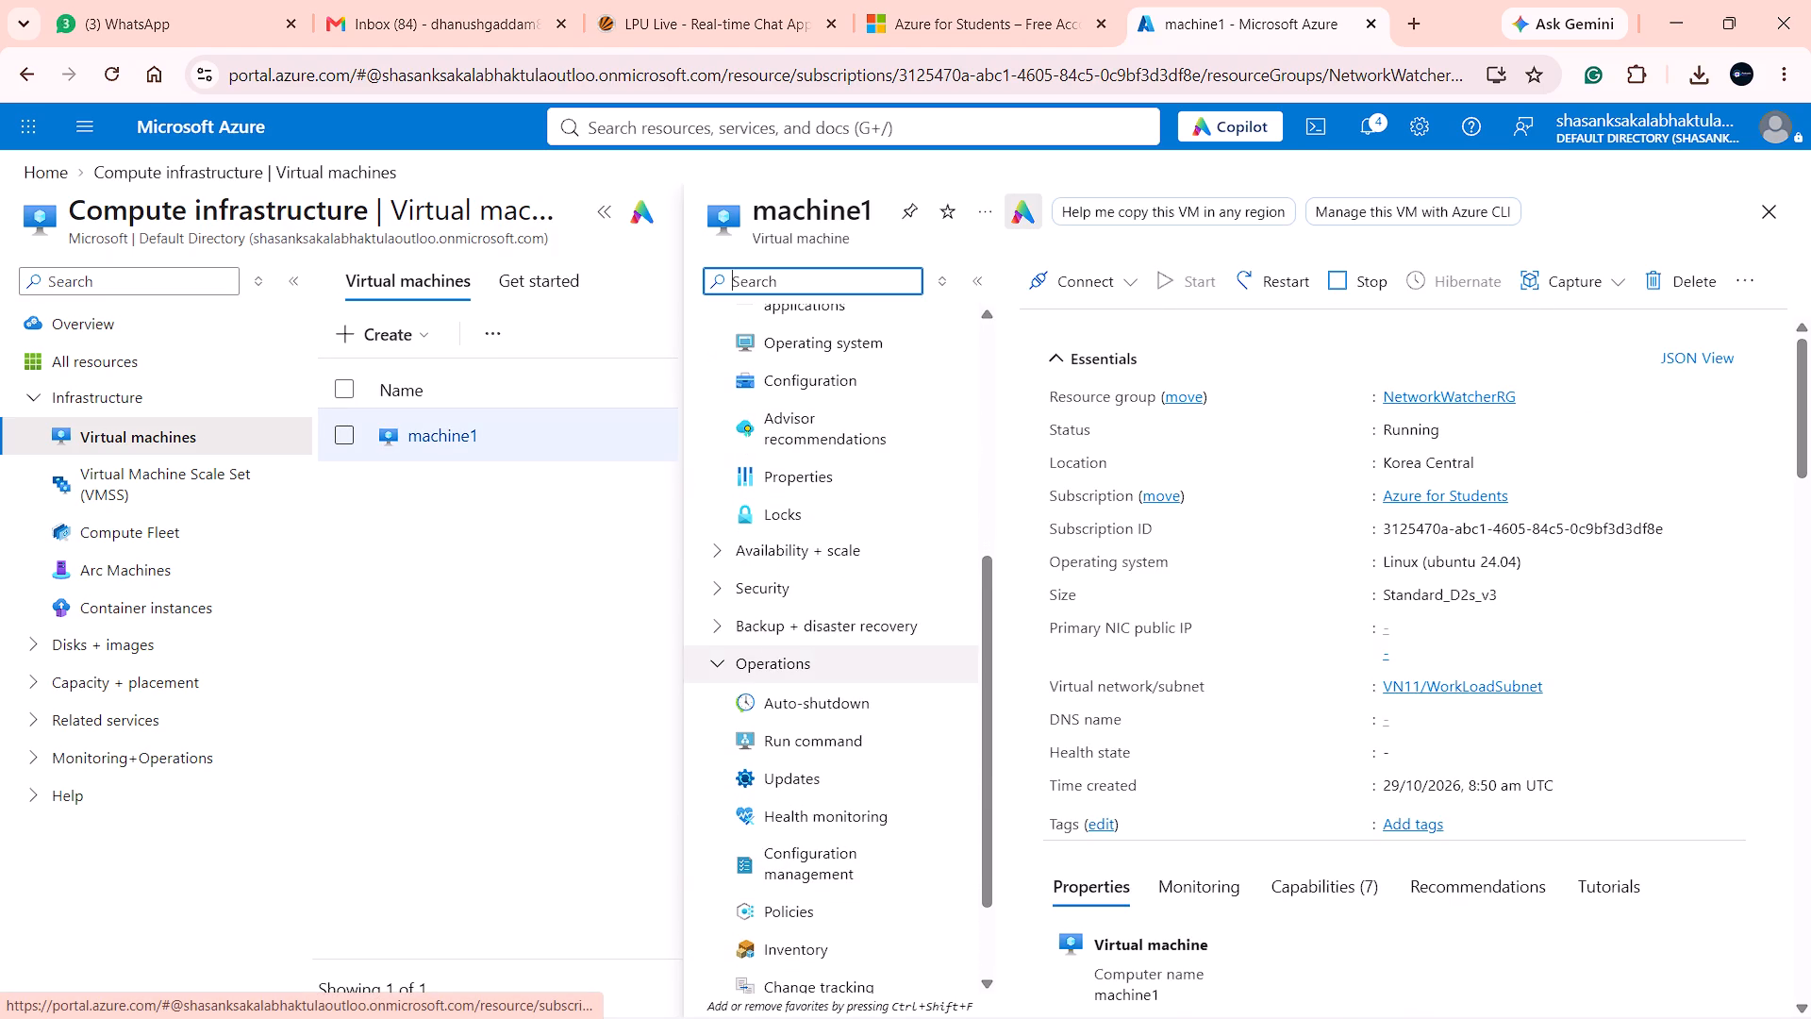
pyautogui.scroll(-1, 858, 780)
pyautogui.click(821, 610)
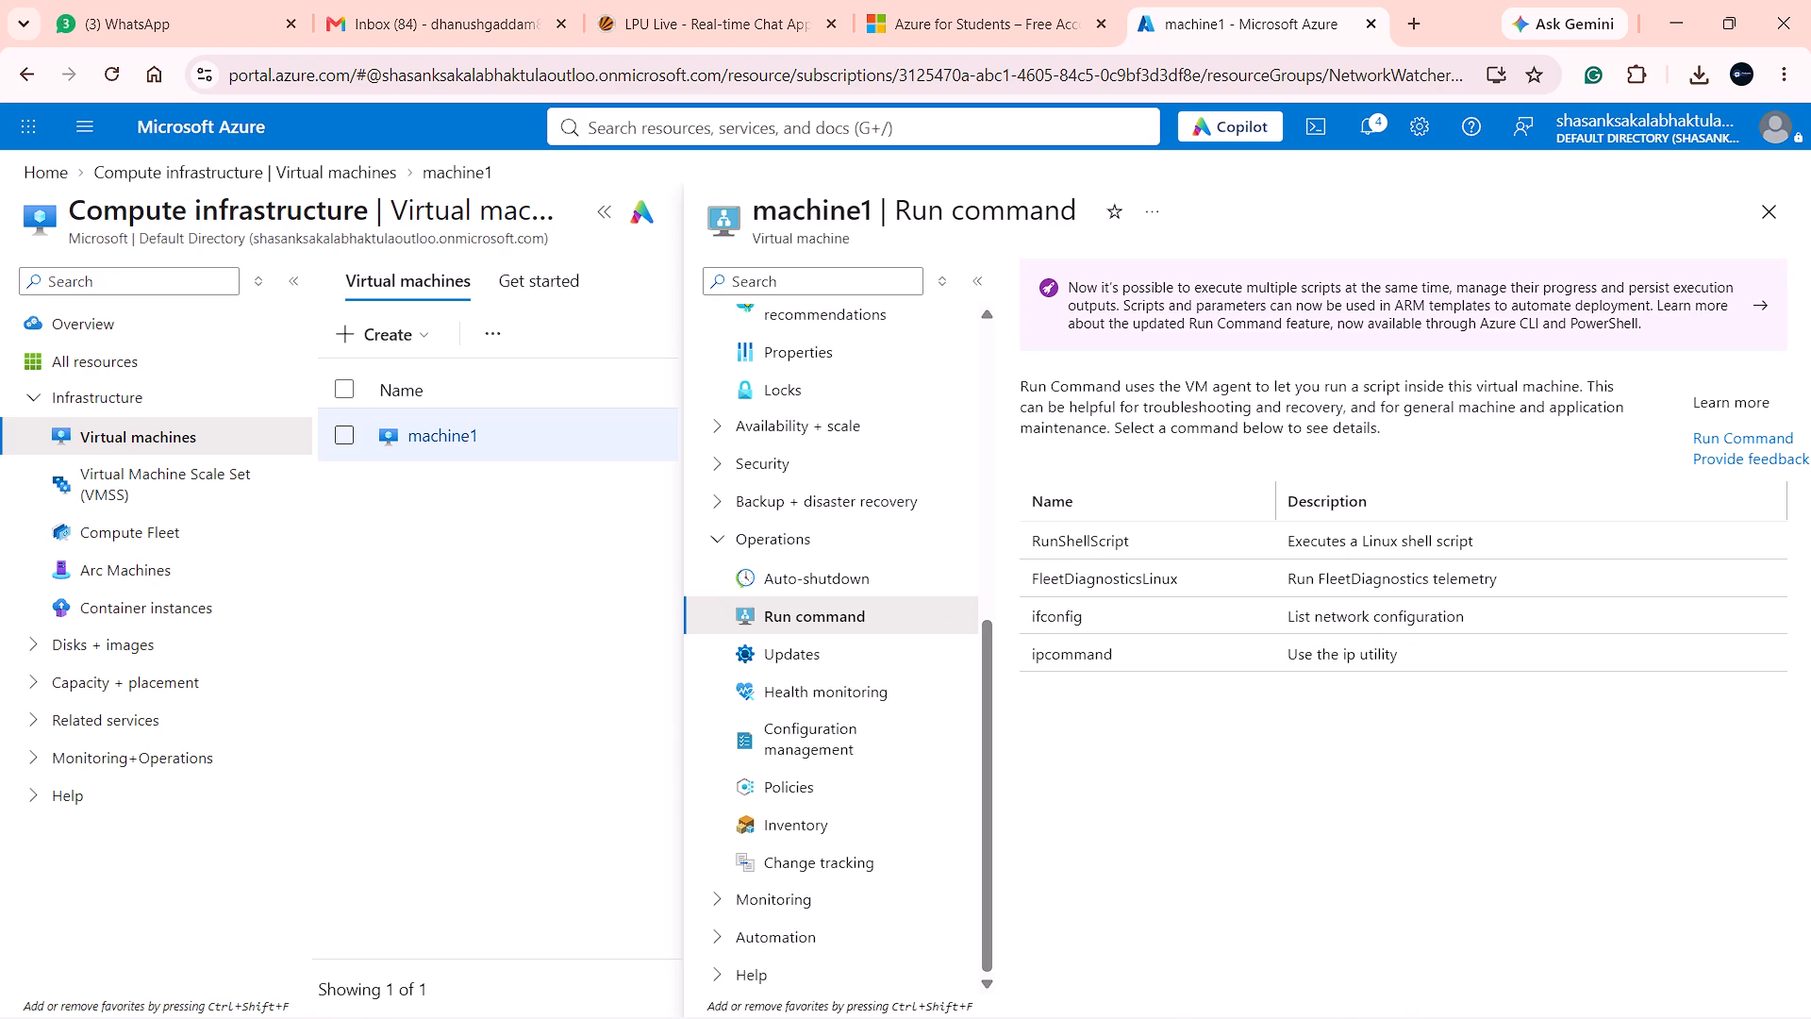
pyautogui.click(1084, 530)
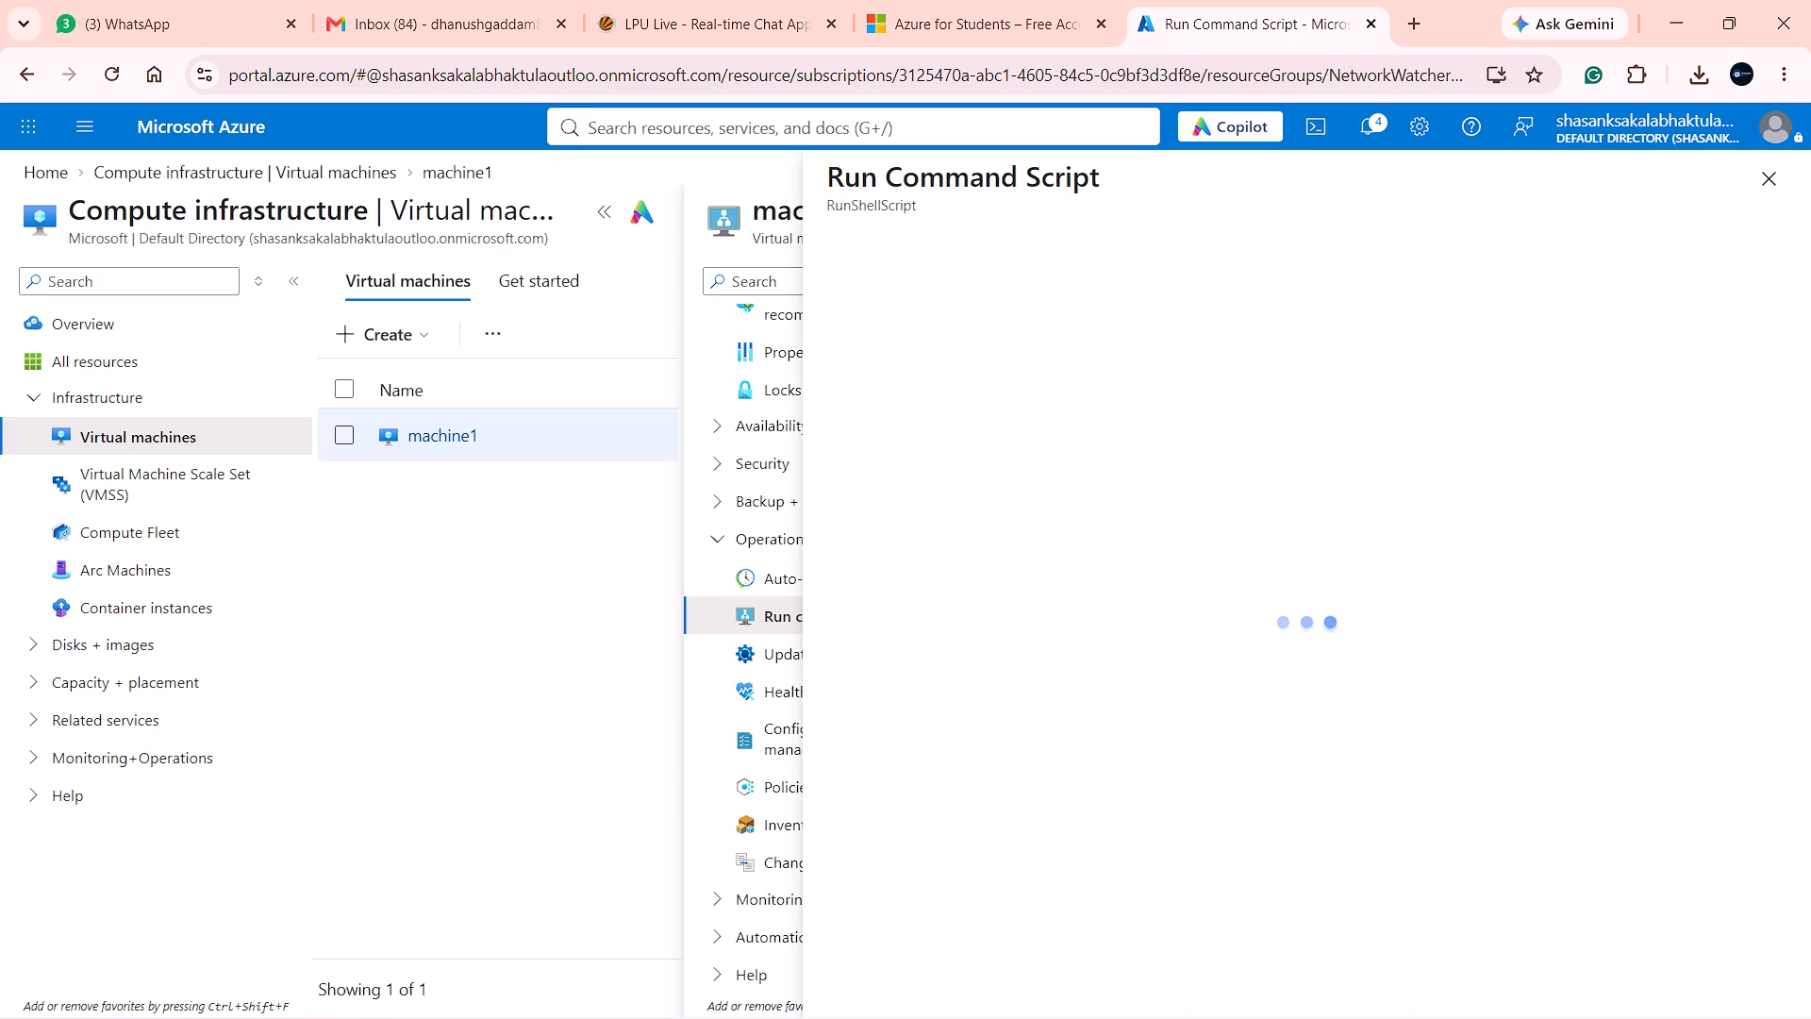
pyautogui.click(1756, 178)
# Capture a screenshot of machine1's Run command page, covering the whole portal area below the address bar.
pyautogui.press('Print')
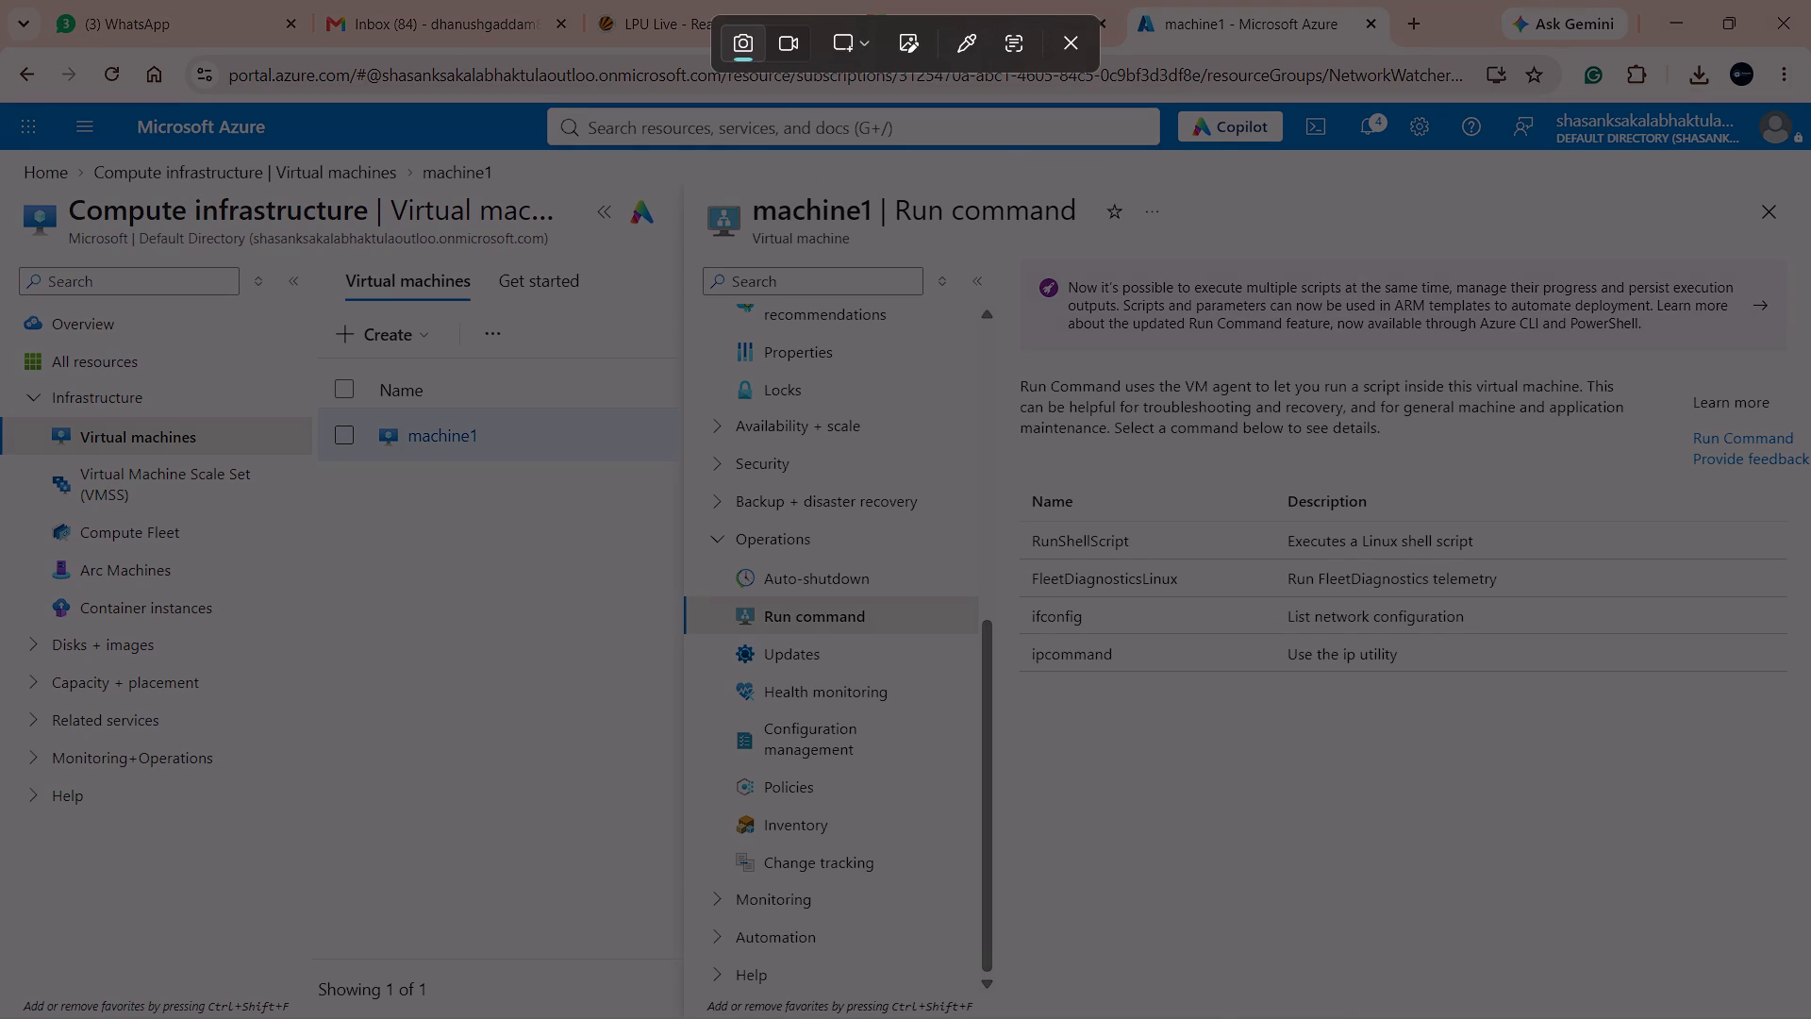
pyautogui.moveTo(0, 100); pyautogui.dragTo(1810, 1018)
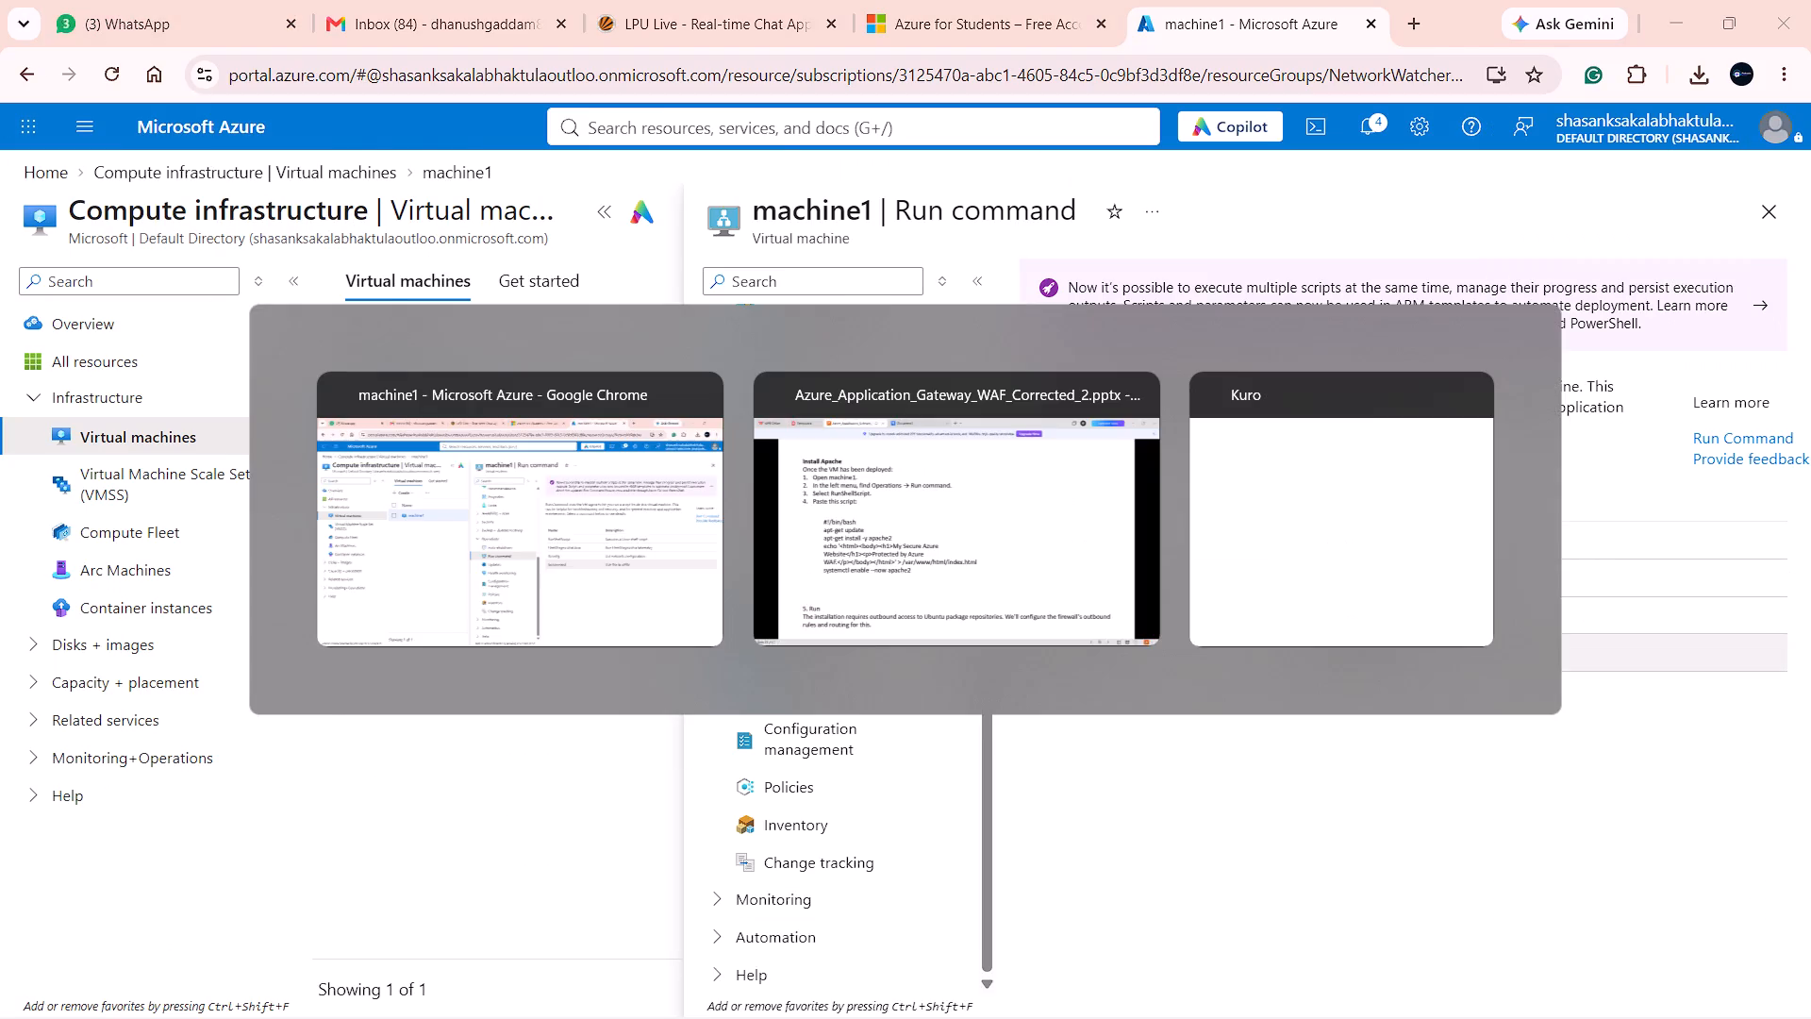
# Switch to Document1 in WPS Office and add the caption "OPEN YOUR VIRTUAL MACHINE" below the deployment screenshot.
pyautogui.rightClick(717, 849)
pyautogui.click(612, 0)
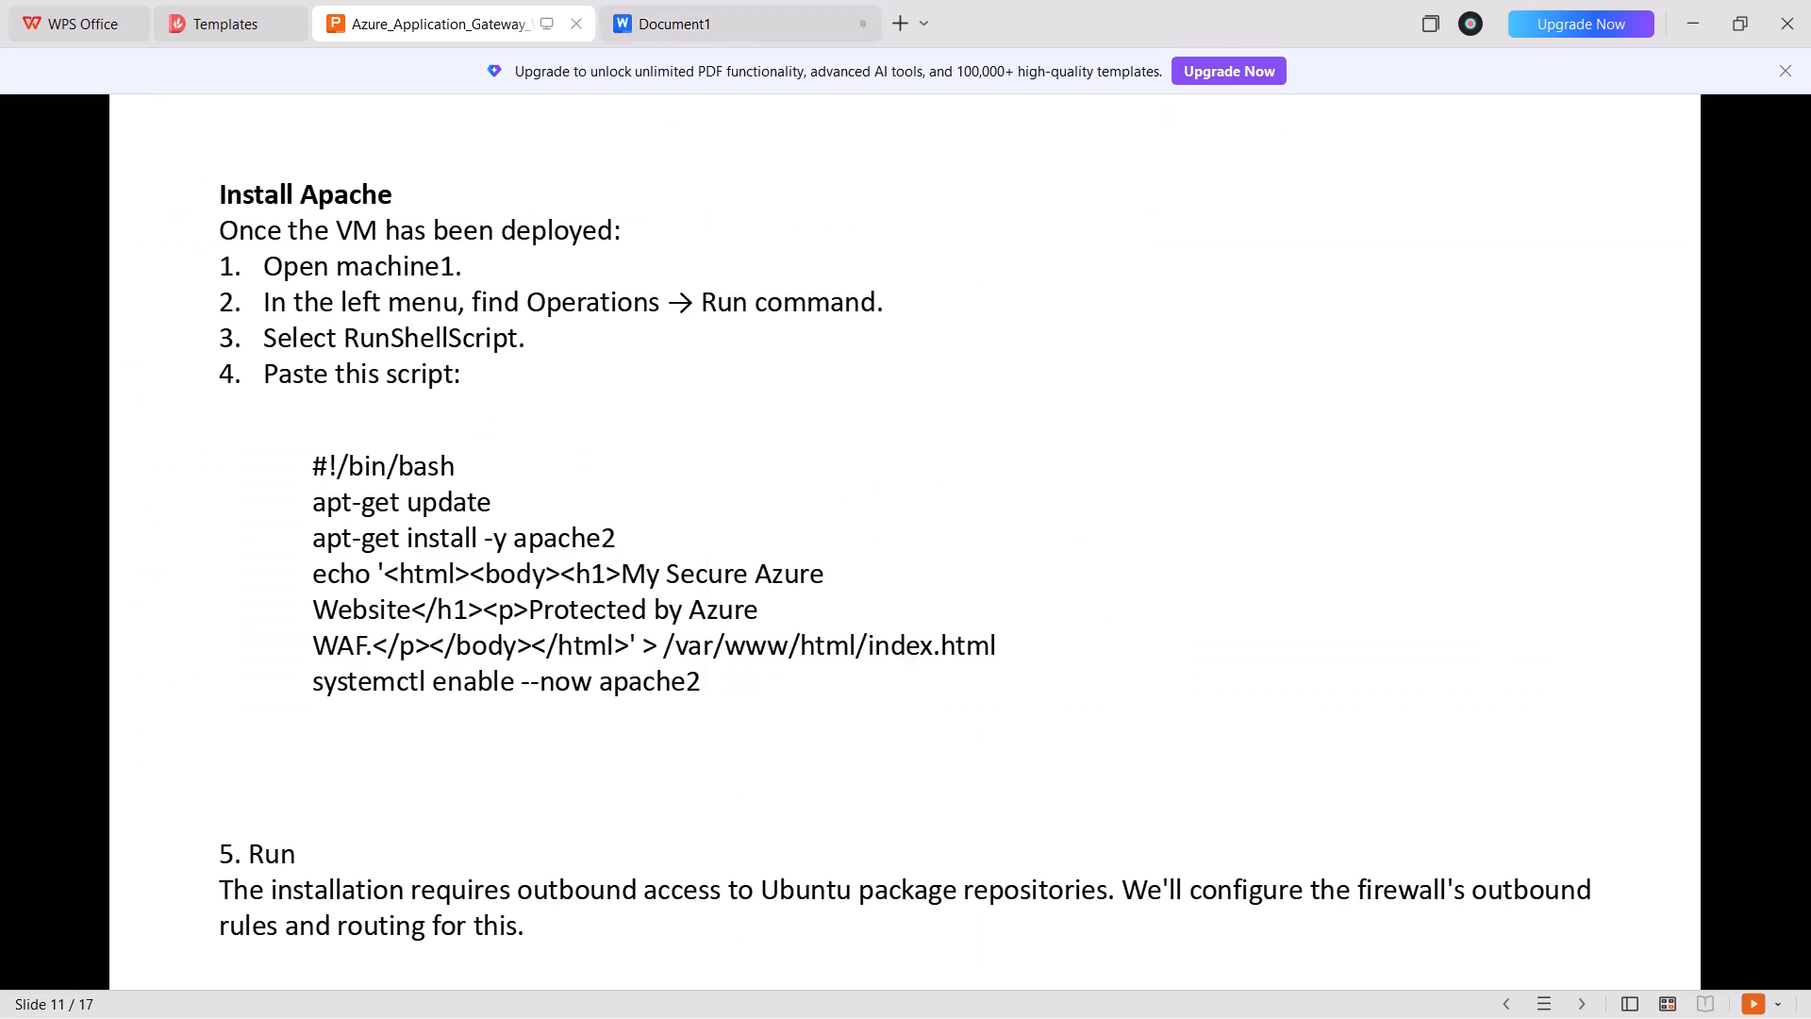
pyautogui.click(630, 0)
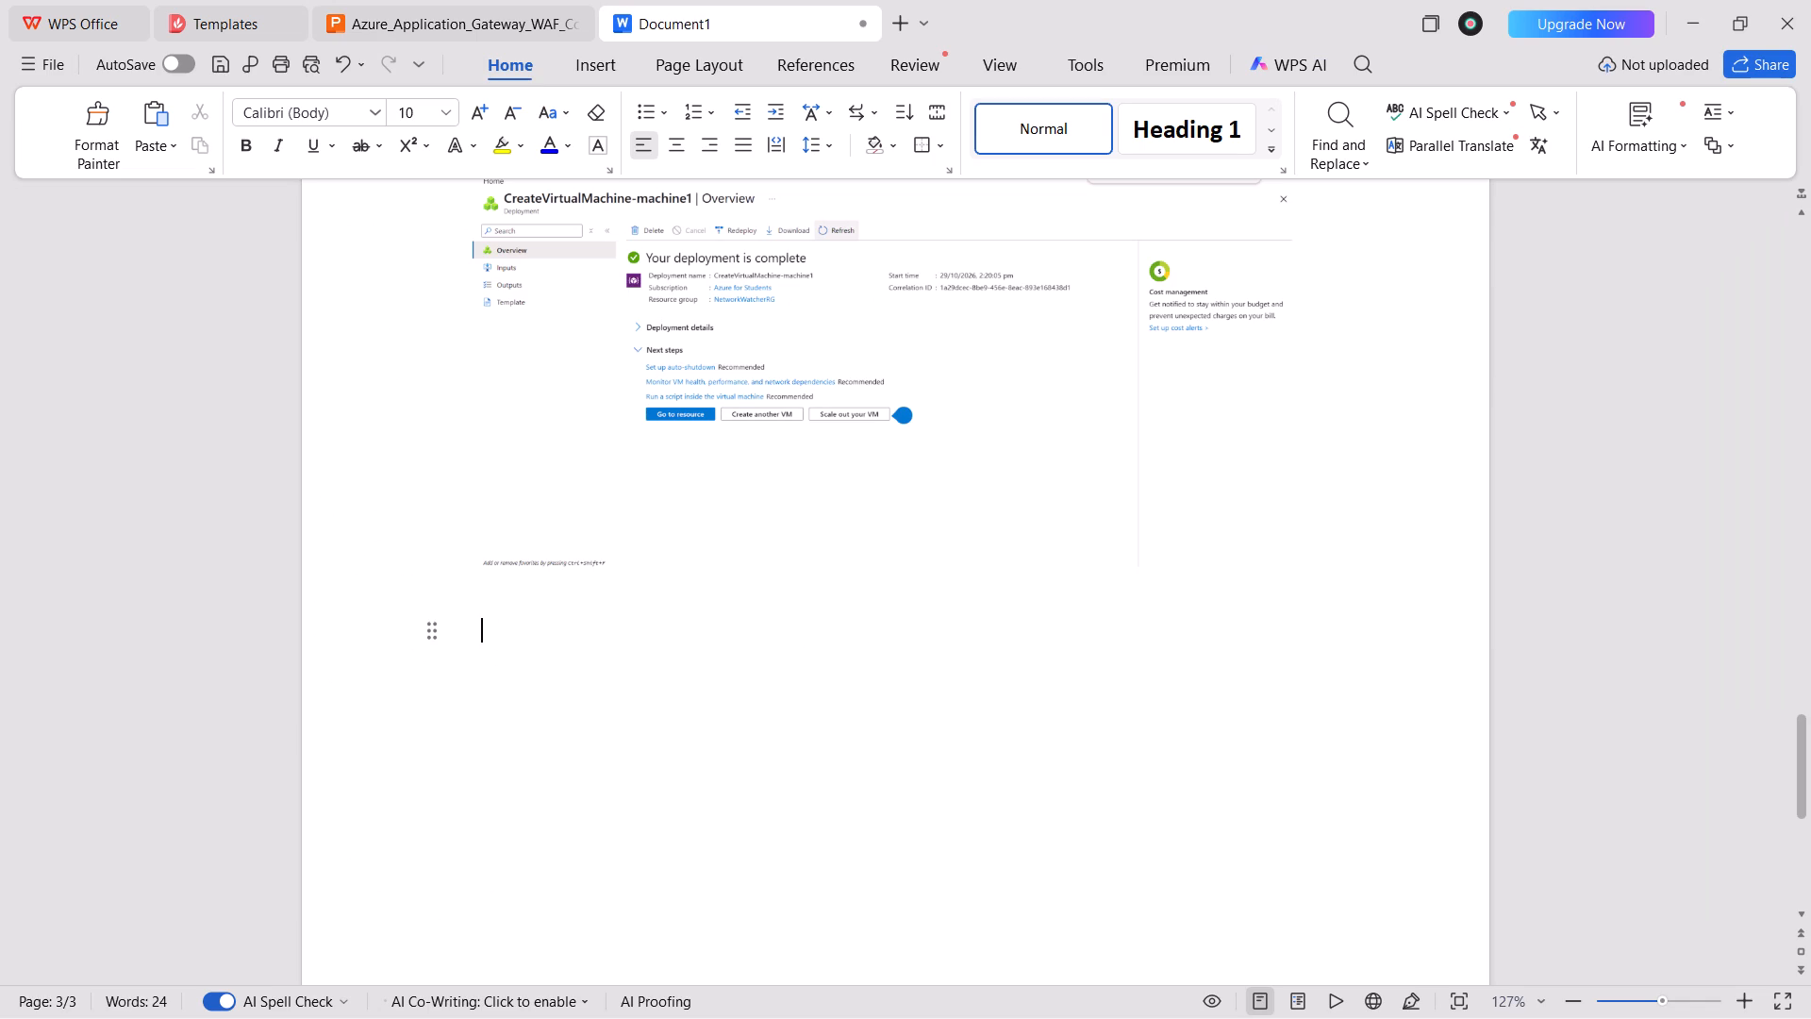
pyautogui.write('OPEN Y')
pyautogui.press('BackSpace')
pyautogui.press('BackSpace')
pyautogui.press('space')
pyautogui.write('YOUR')
pyautogui.press('space')
pyautogui.write('VIRTUA')
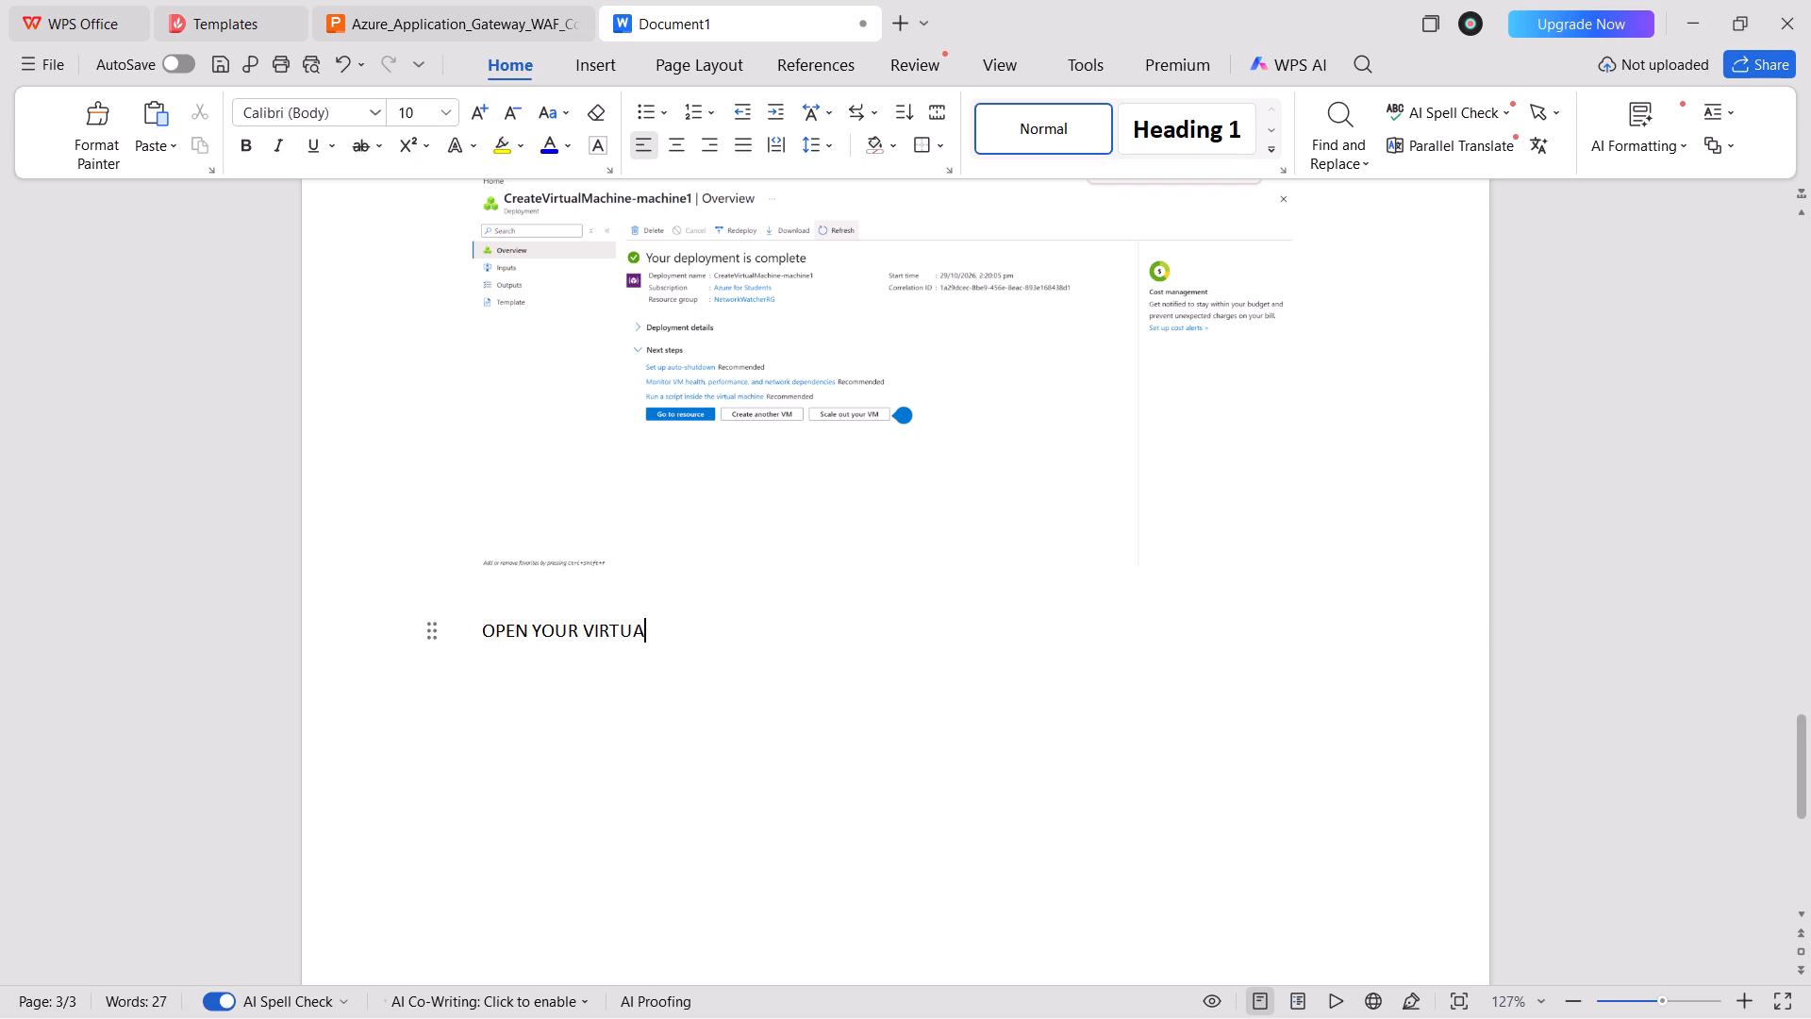
pyautogui.write('L ,ACHINE')
pyautogui.press('space')
pyautogui.press('BackSpace')
pyautogui.press('BackSpace')
pyautogui.press('BackSpace')
pyautogui.press('BackSpace')
pyautogui.press('BackSpace')
pyautogui.press('BackSpace')
pyautogui.press('BackSpace')
pyautogui.press('BackSpace')
pyautogui.write('MACHINE')
# Add a second caption line reading "WITH NAME : machine1", followed by an empty line.
pyautogui.hotkey('shift', 'Return')
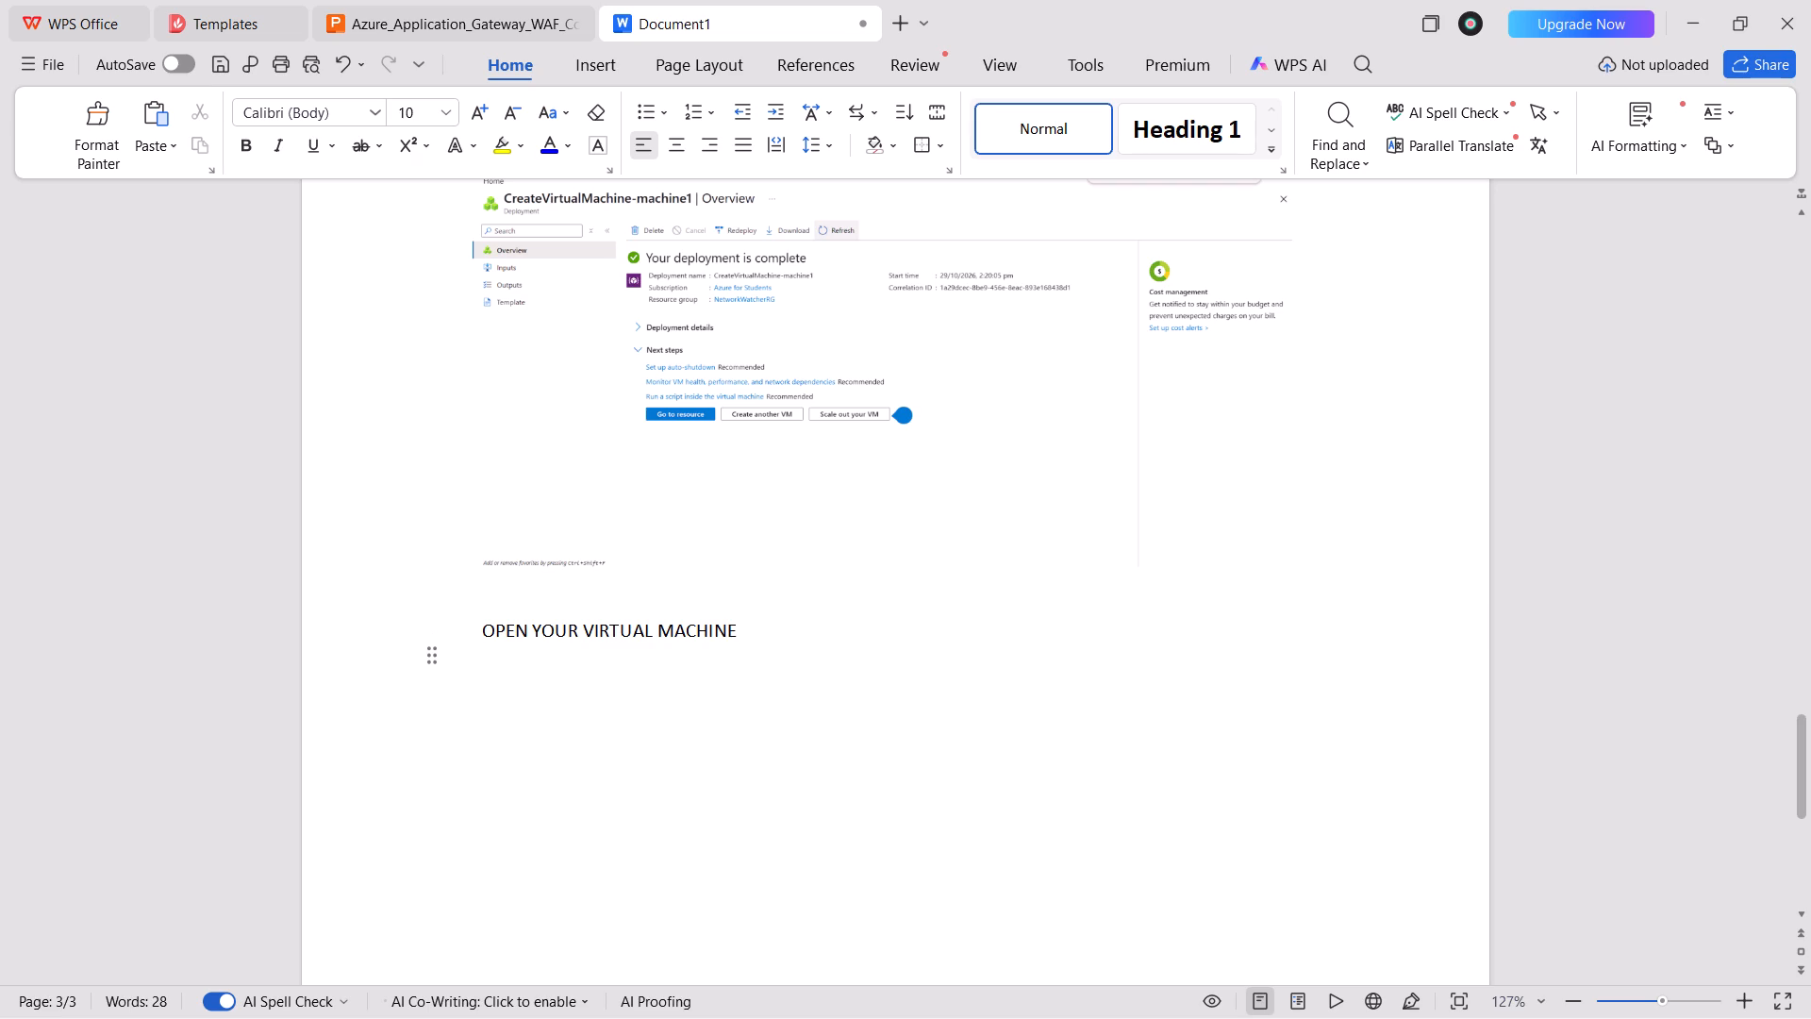
pyautogui.write('WITH NAME :')
pyautogui.press('space')
pyautogui.write('machinw')
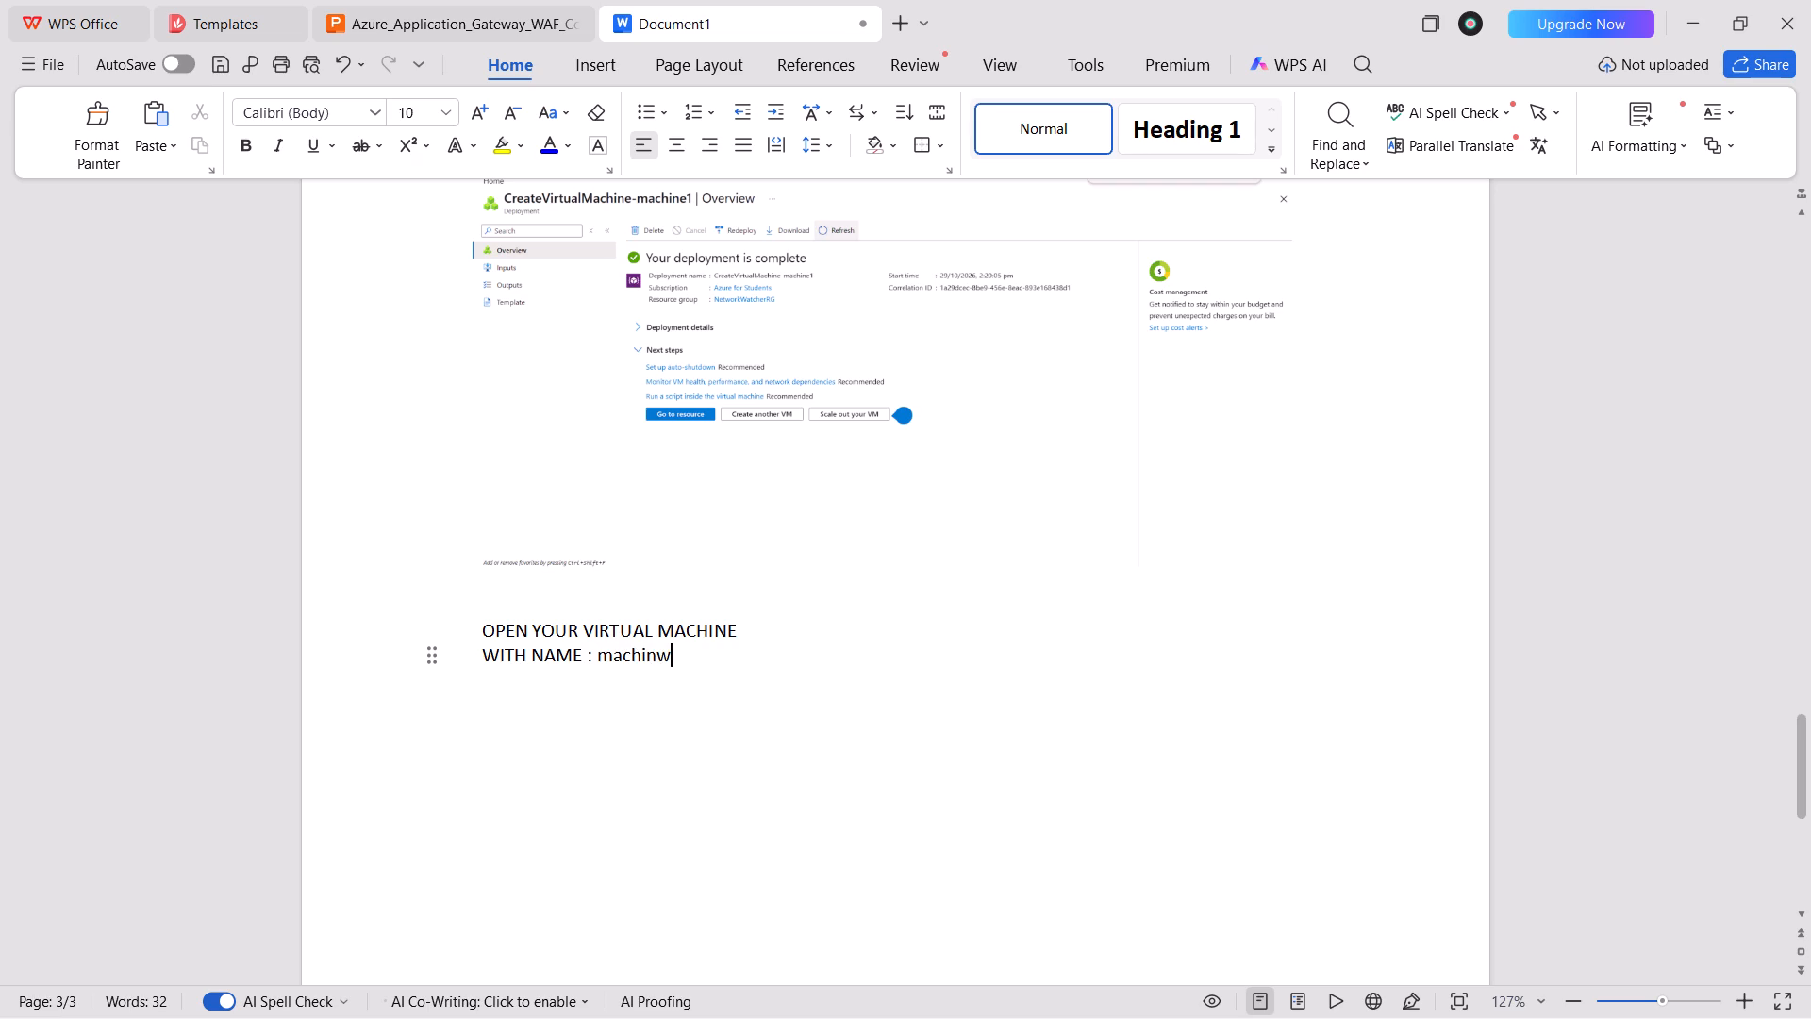
pyautogui.press('BackSpace')
pyautogui.write('e1')
pyautogui.hotkey('shift', 'Return')
pyautogui.click(713, 648)
pyautogui.click(631, 687)
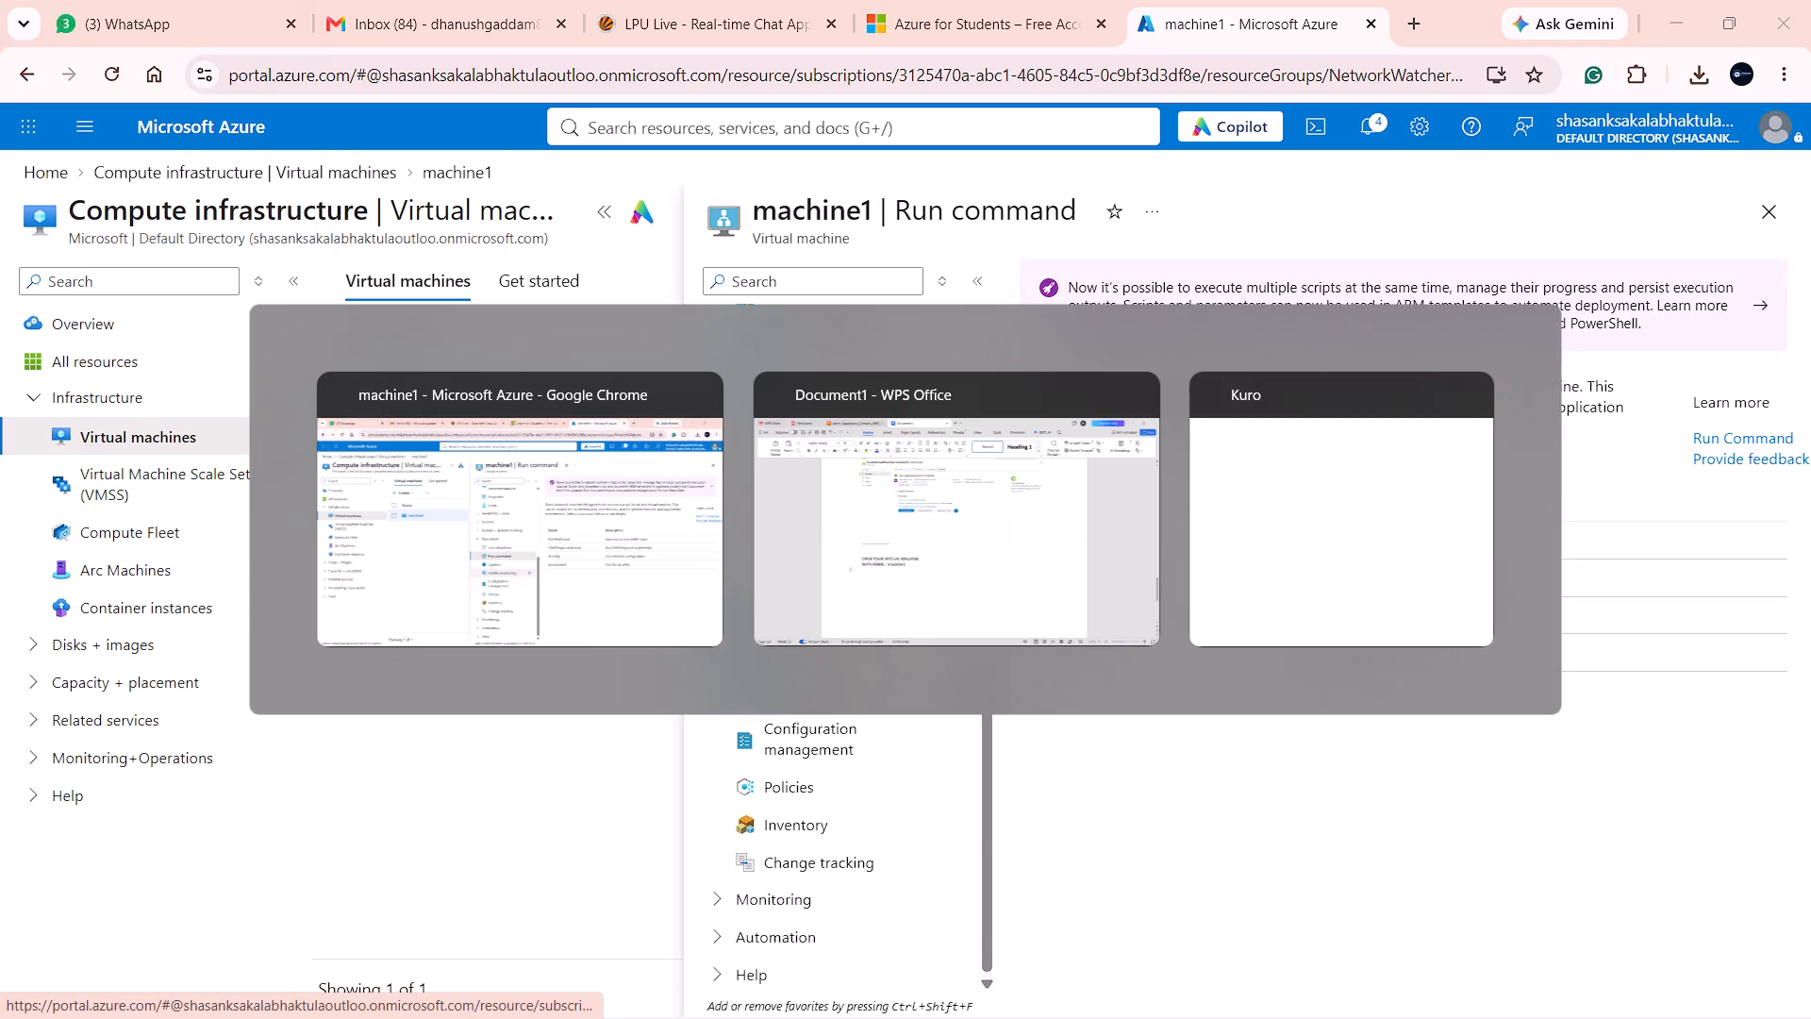
# Switch to the Application Gateway presentation, check slide 12, and return to the Install Apache slide 11 in Normal editing view.
pyautogui.click(485, 0)
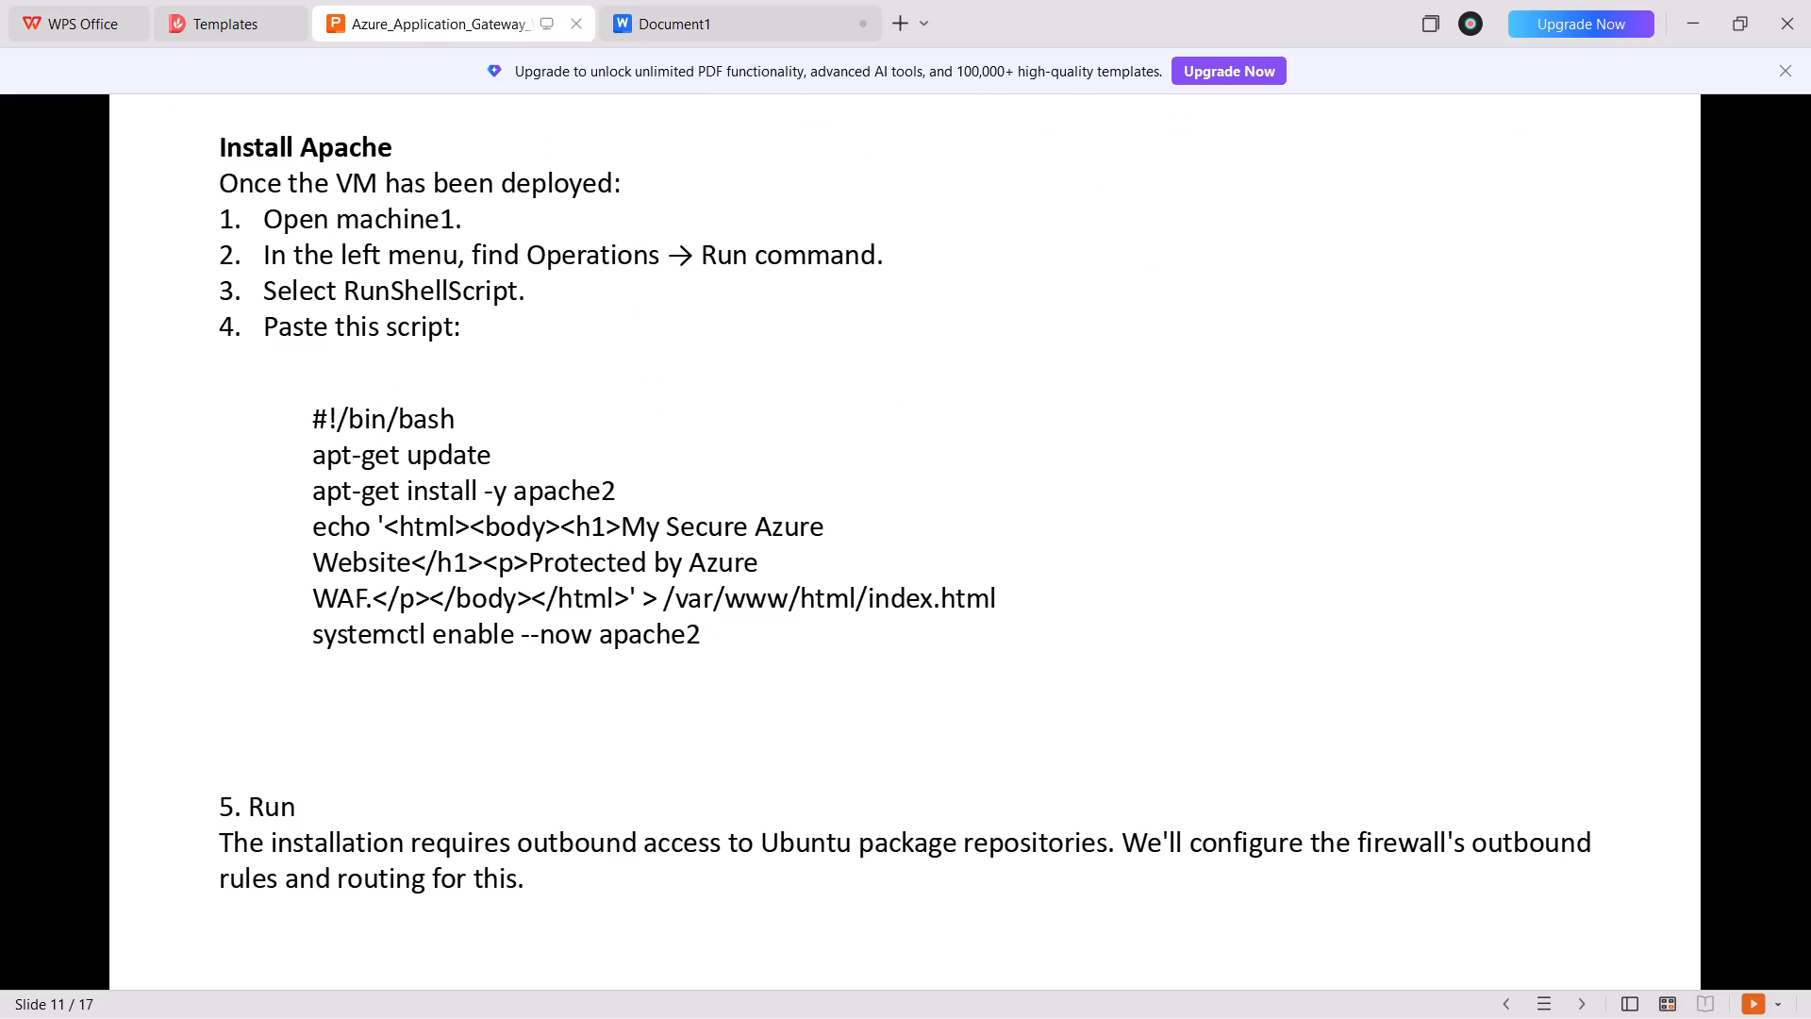
pyautogui.click(231, 182)
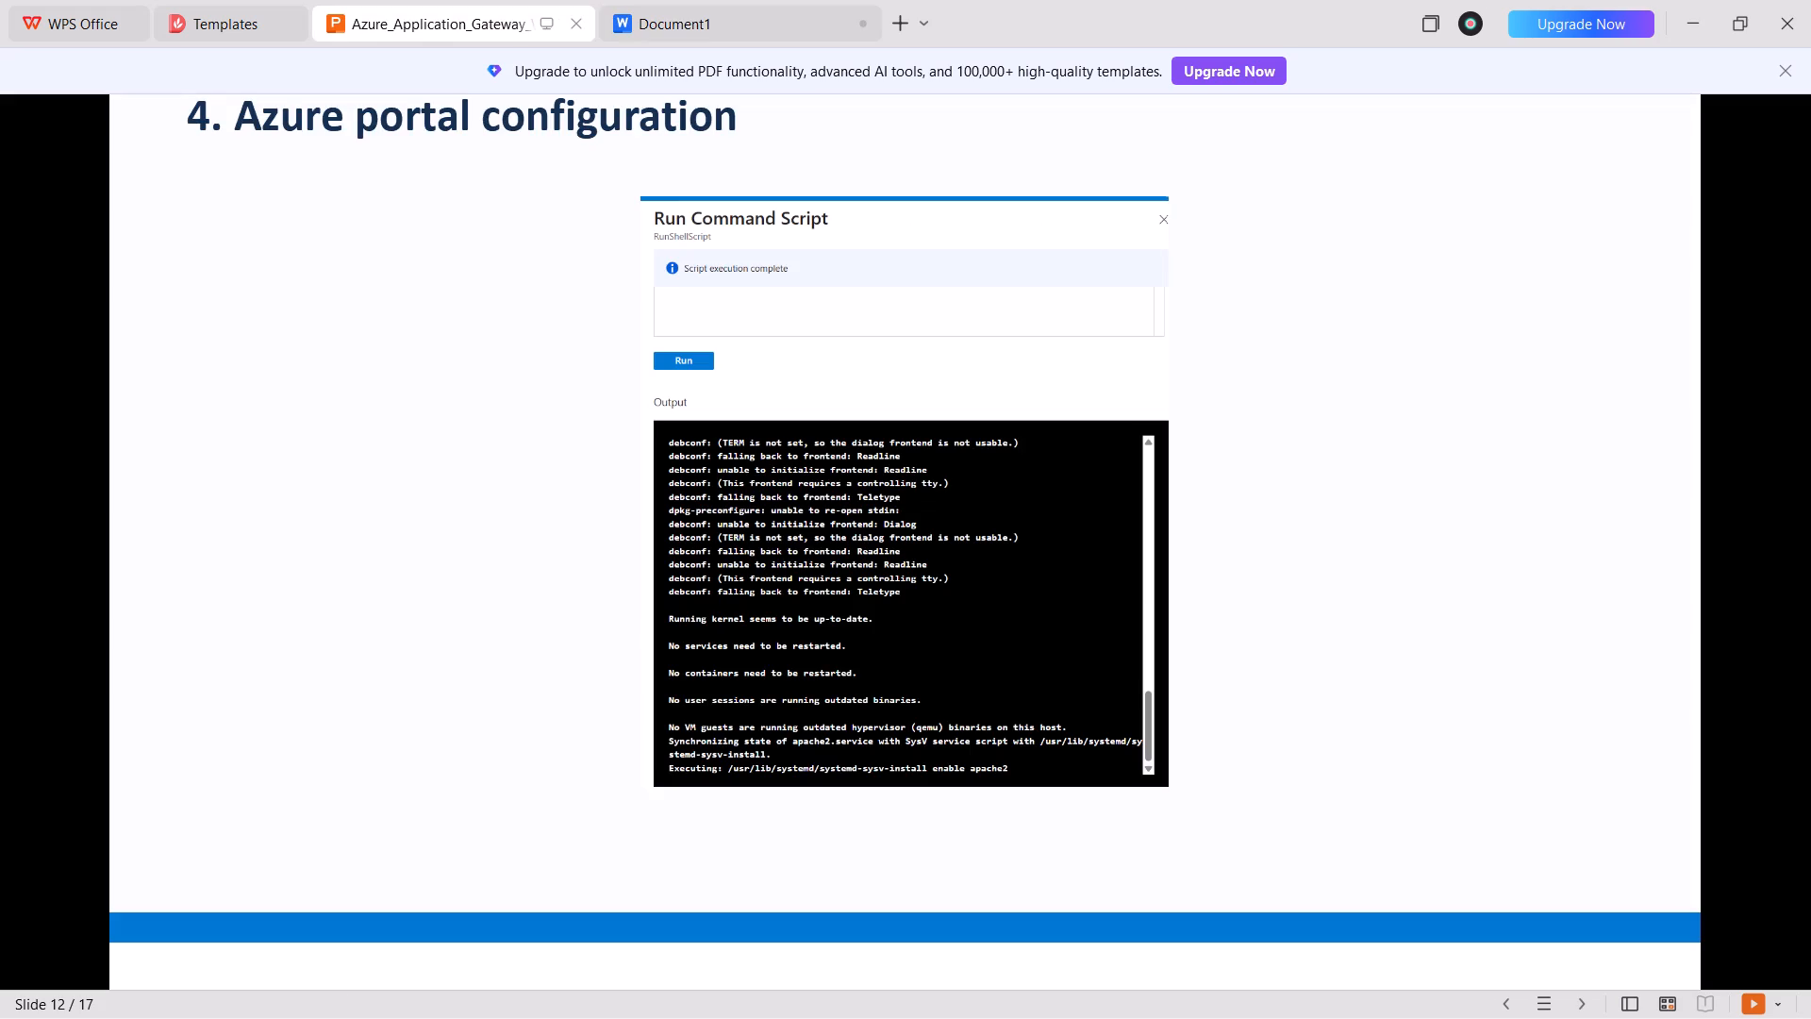
pyautogui.click(597, 388)
pyautogui.press('/')
pyautogui.press('Left')
pyautogui.press('Left')
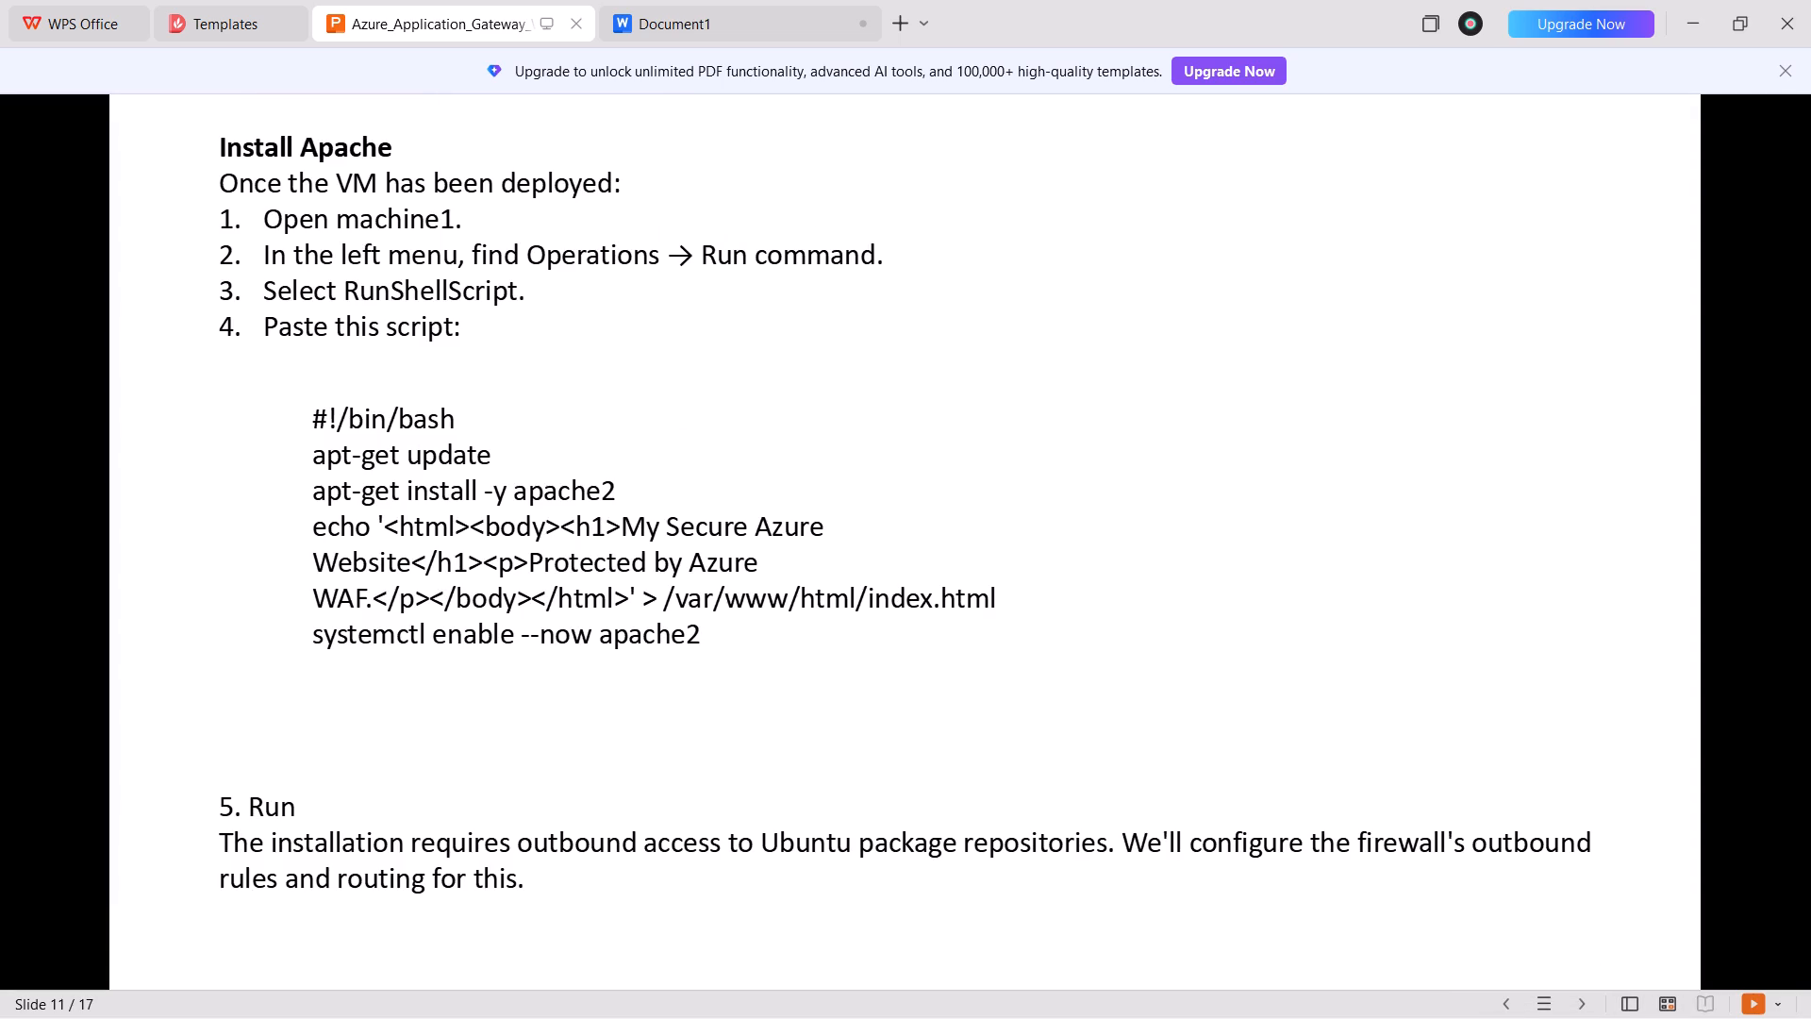
pyautogui.click(1696, 1002)
pyautogui.click(1733, 1002)
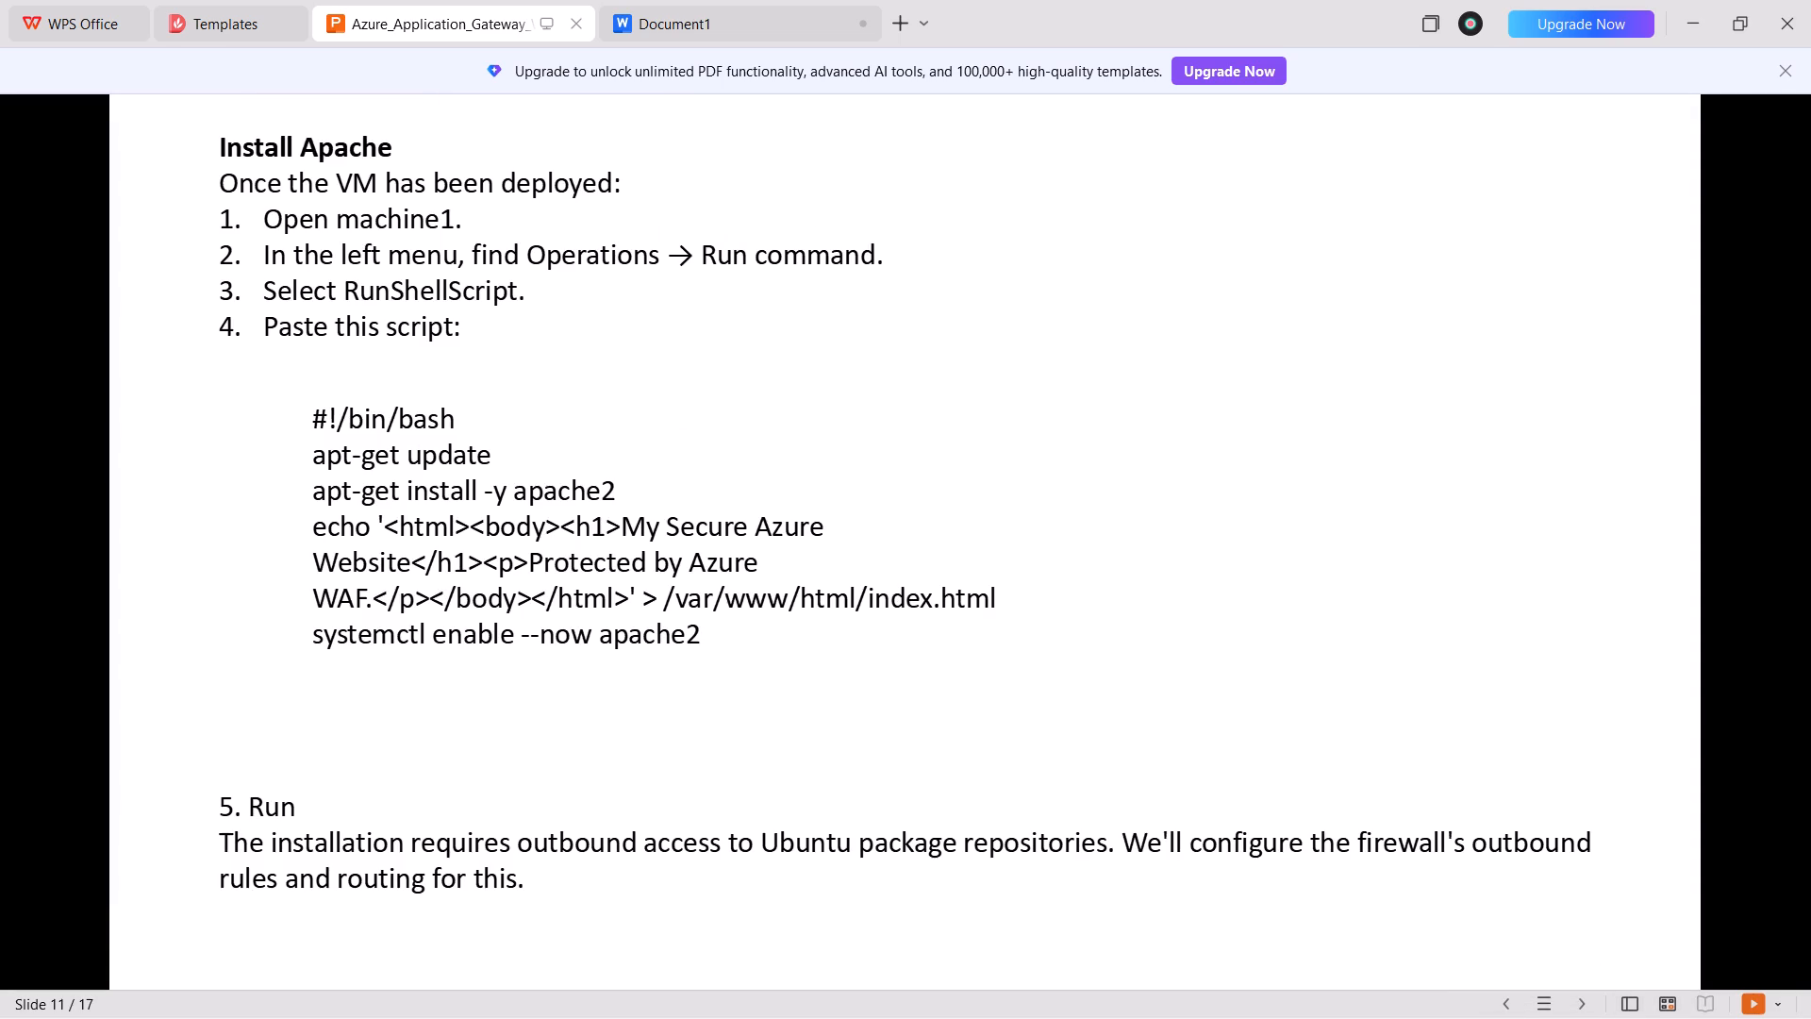
pyautogui.click(1635, 998)
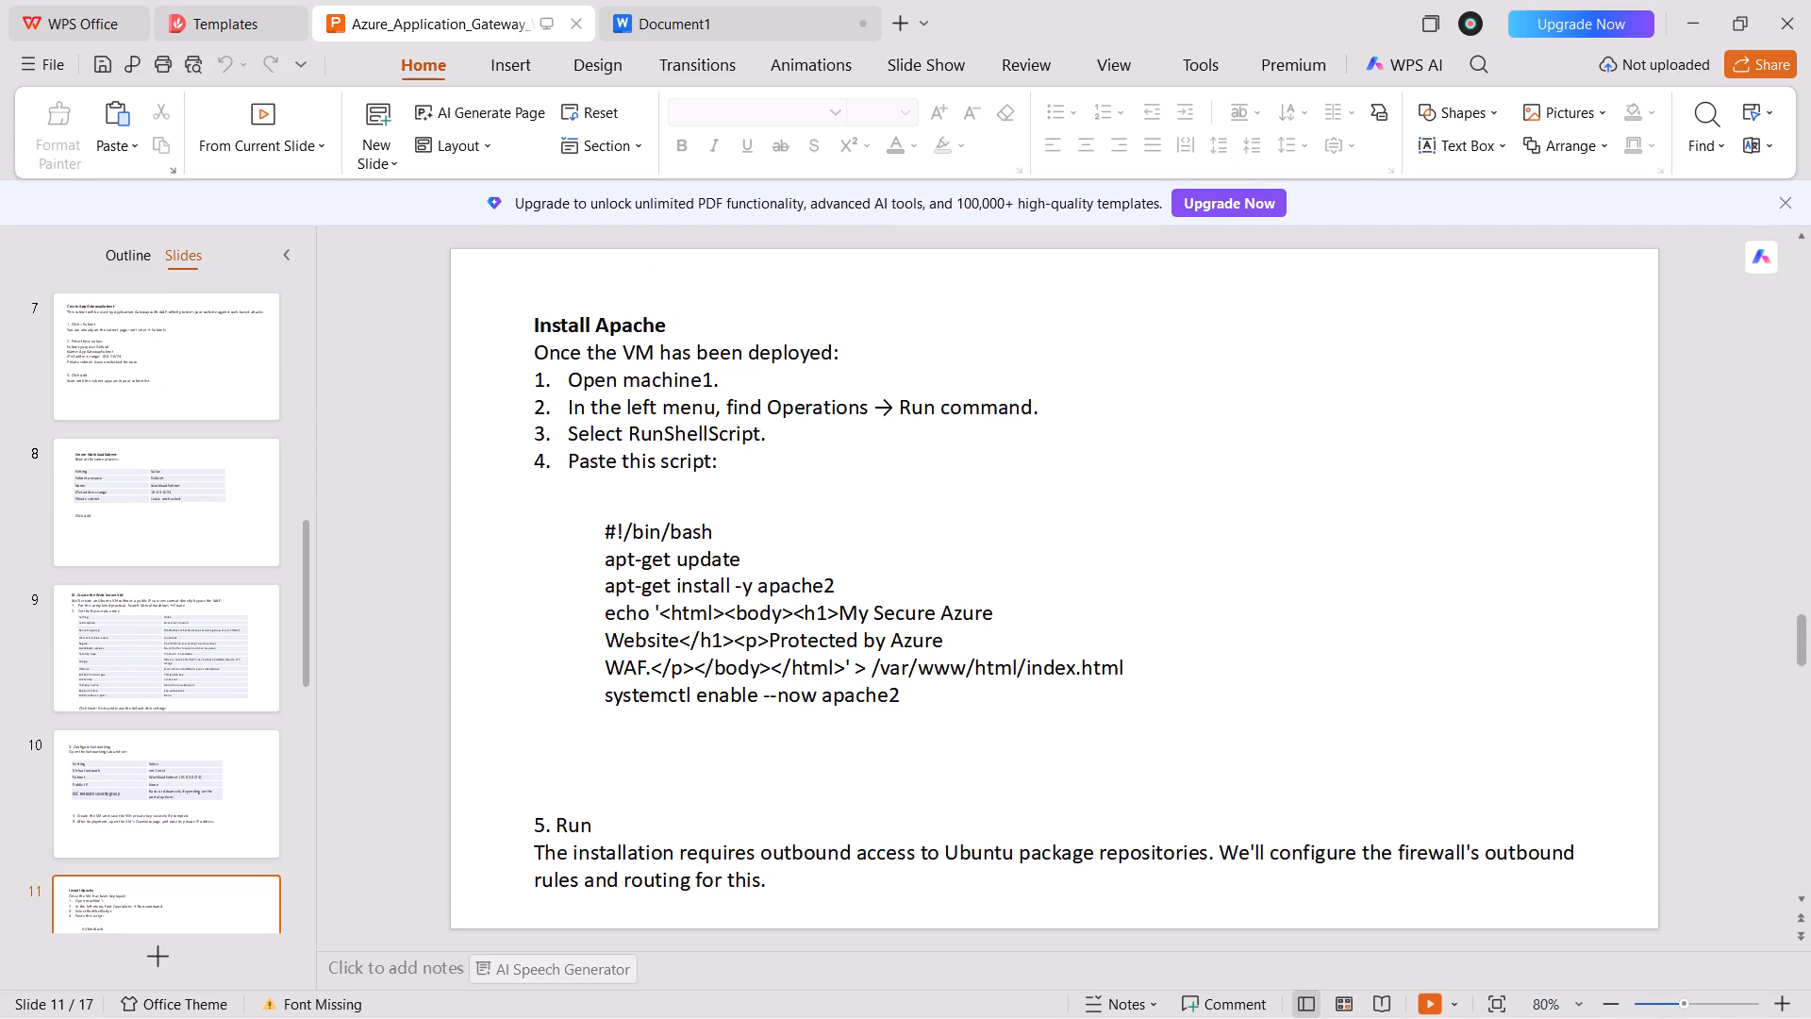
# Copy the Install Apache instructions from "Once the VM has been deployed:" through "Paste this script:" on slide 11.
pyautogui.moveTo(563, 376); pyautogui.dragTo(593, 388)
pyautogui.moveTo(593, 388); pyautogui.dragTo(740, 463)
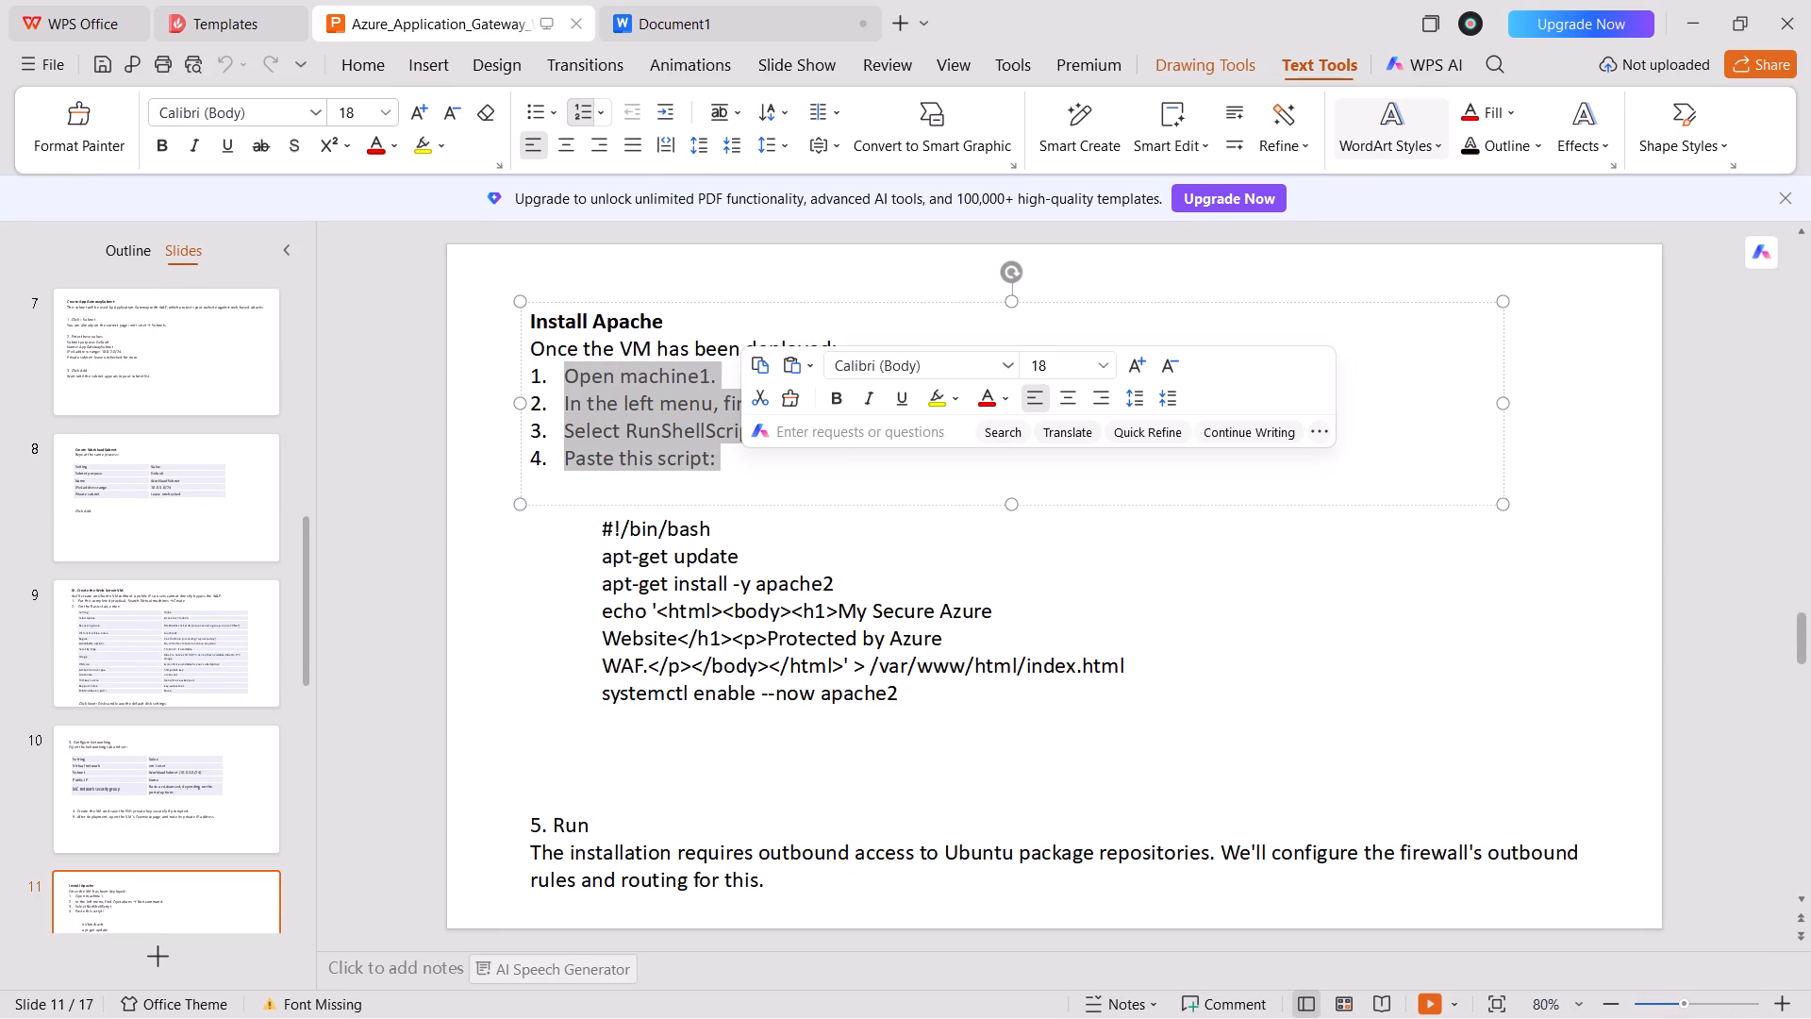
pyautogui.click(740, 463)
pyautogui.moveTo(740, 463); pyautogui.dragTo(526, 349)
pyautogui.hotkey('ctrl', 'c')
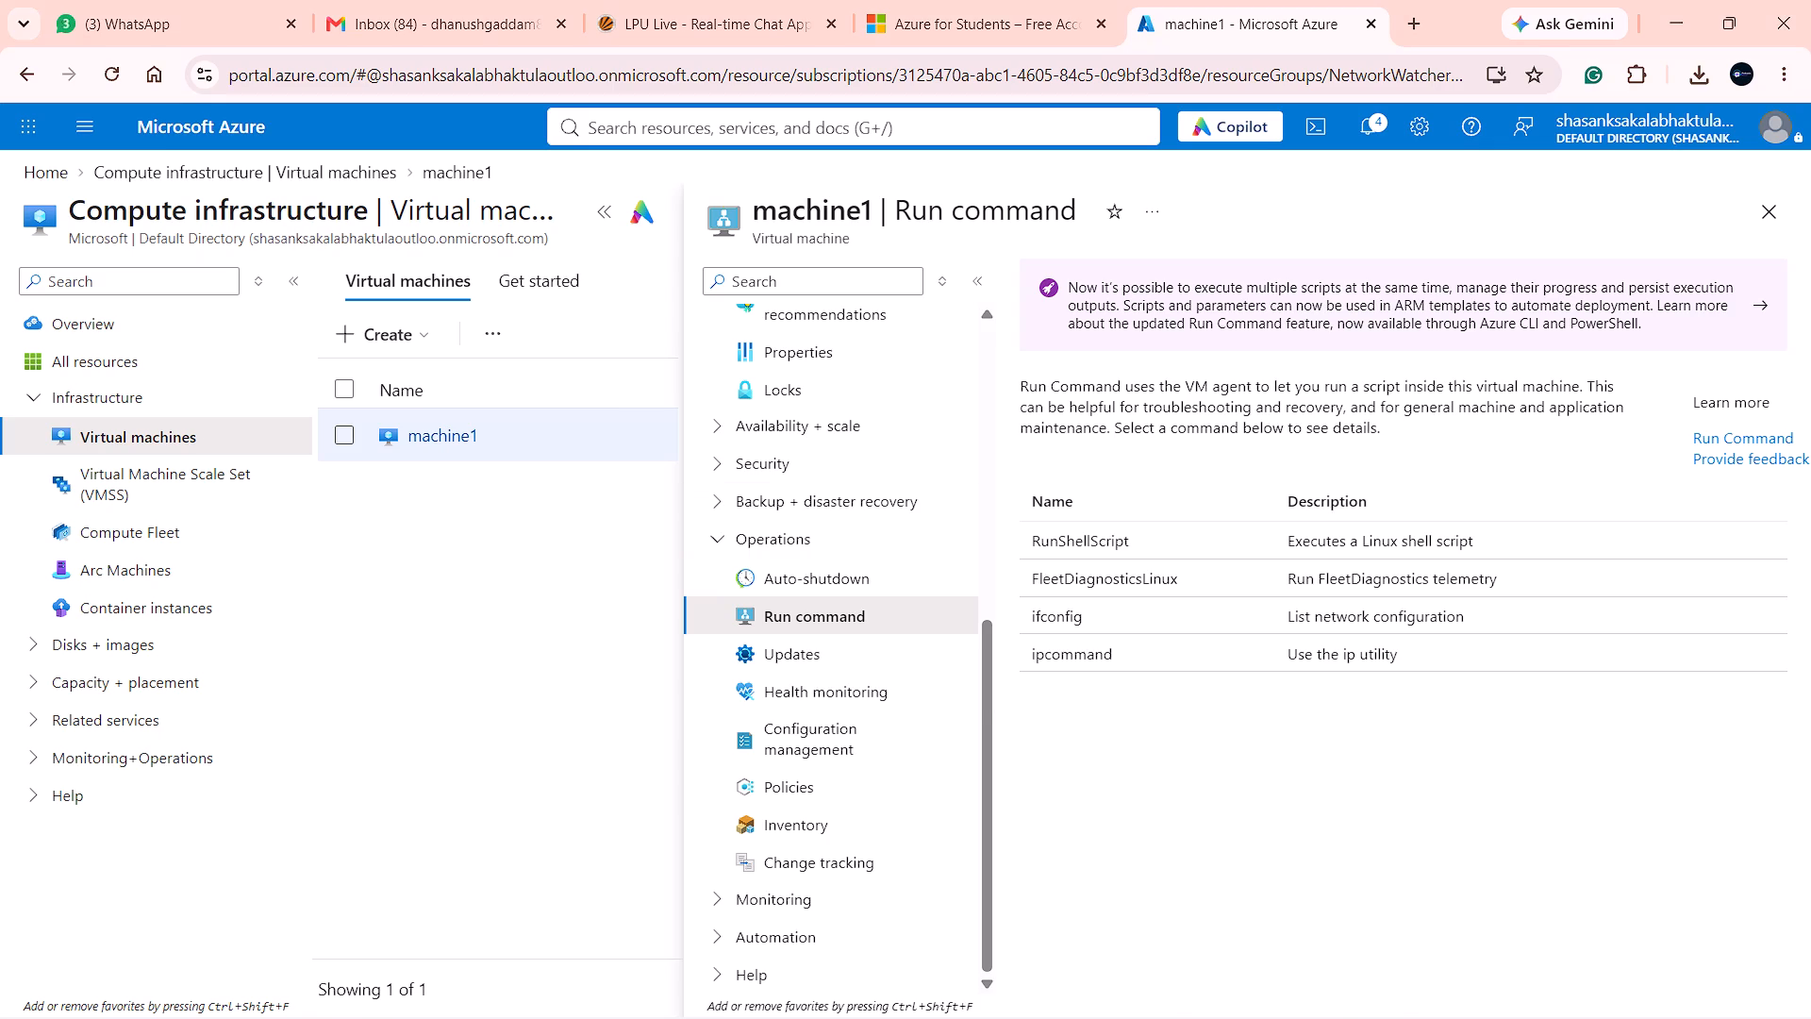
# In Document1, replace the "OPEN YOUR VIRTUAL MACHINE" and "WITH NAME : machine1" lines with the copied Install Apache instructions.
pyautogui.click(663, 0)
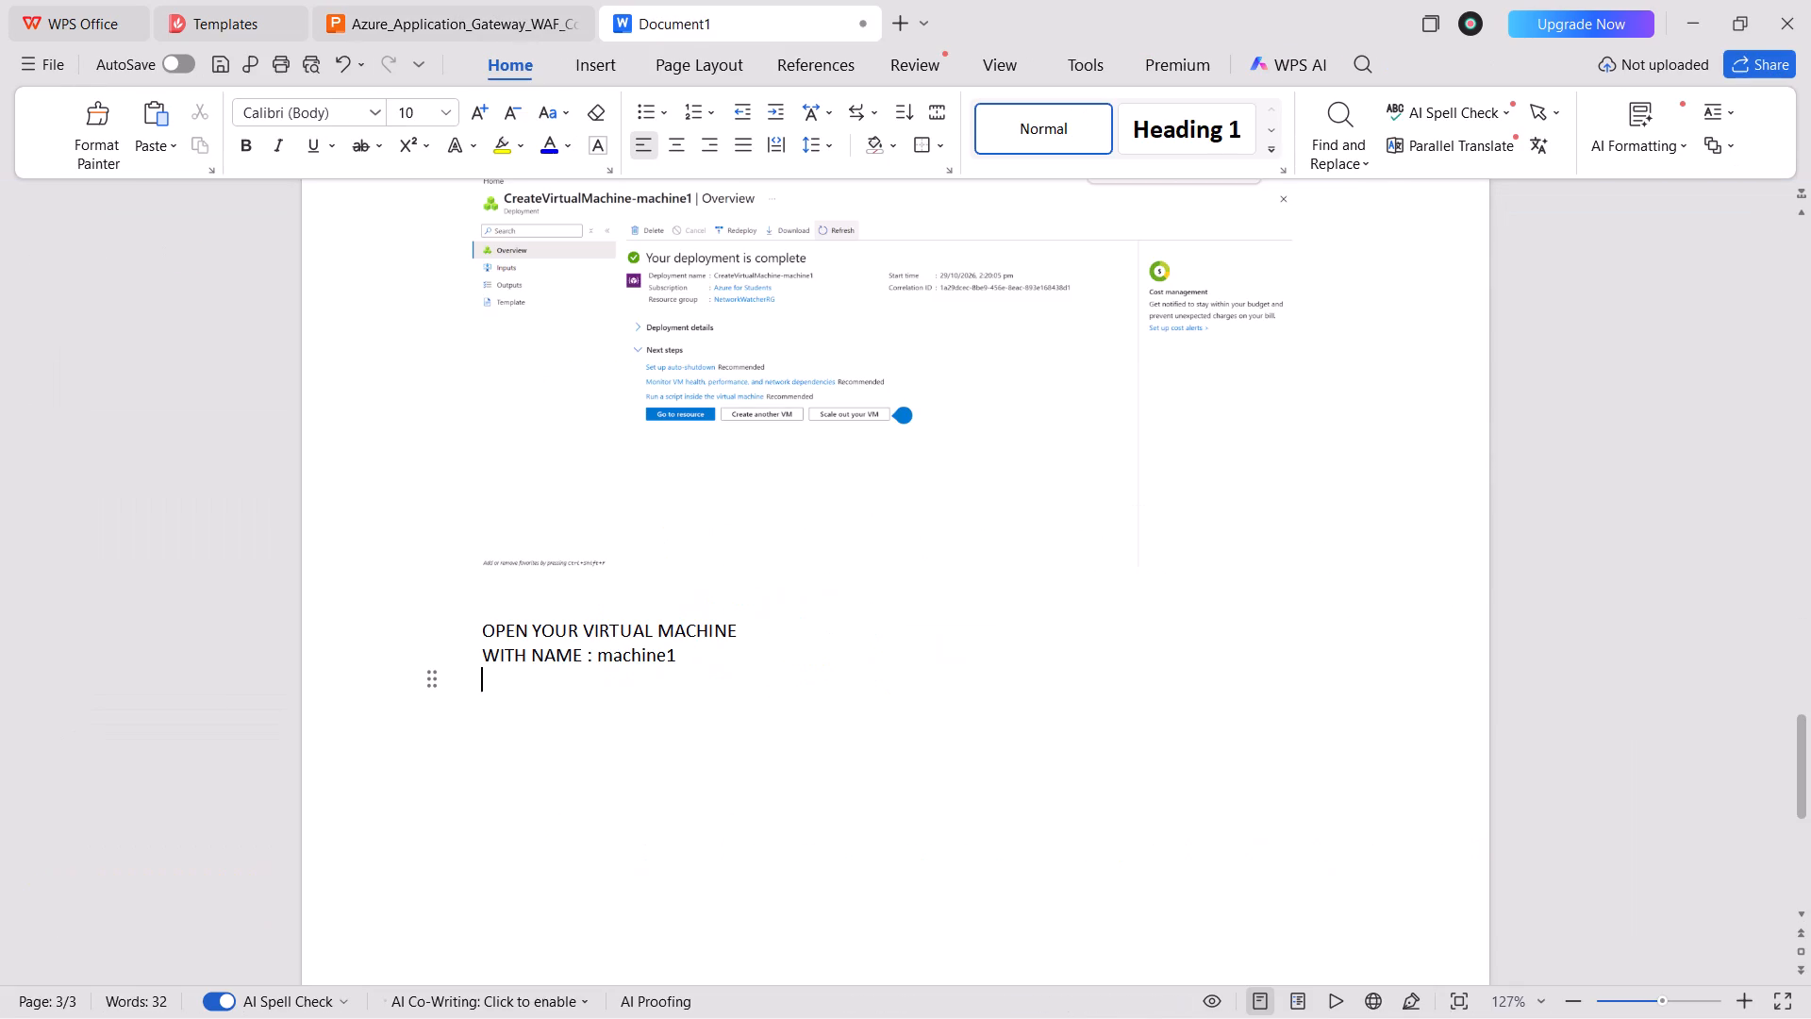
pyautogui.press('BackSpace')
pyautogui.press('BackSpace')
pyautogui.press('BackSpace')
pyautogui.press('BackSpace')
pyautogui.press('BackSpace')
pyautogui.press('BackSpace')
pyautogui.press('BackSpace')
pyautogui.press('BackSpace')
pyautogui.press('BackSpace')
pyautogui.press('BackSpace')
pyautogui.press('BackSpace')
pyautogui.press('BackSpace')
pyautogui.press('BackSpace')
pyautogui.press('BackSpace')
pyautogui.press('BackSpace')
pyautogui.press('BackSpace')
pyautogui.press('BackSpace')
pyautogui.press('BackSpace')
pyautogui.press('BackSpace')
pyautogui.press('BackSpace')
pyautogui.press('BackSpace')
pyautogui.press('BackSpace')
pyautogui.press('BackSpace')
pyautogui.press('BackSpace')
pyautogui.press('BackSpace')
pyautogui.press('BackSpace')
pyautogui.press('BackSpace')
pyautogui.press('BackSpace')
pyautogui.press('BackSpace')
pyautogui.press('BackSpace')
pyautogui.press('BackSpace')
pyautogui.press('BackSpace')
pyautogui.press('BackSpace')
pyautogui.press('BackSpace')
pyautogui.press('BackSpace')
pyautogui.press('BackSpace')
pyautogui.press('BackSpace')
pyautogui.press('BackSpace')
pyautogui.press('BackSpace')
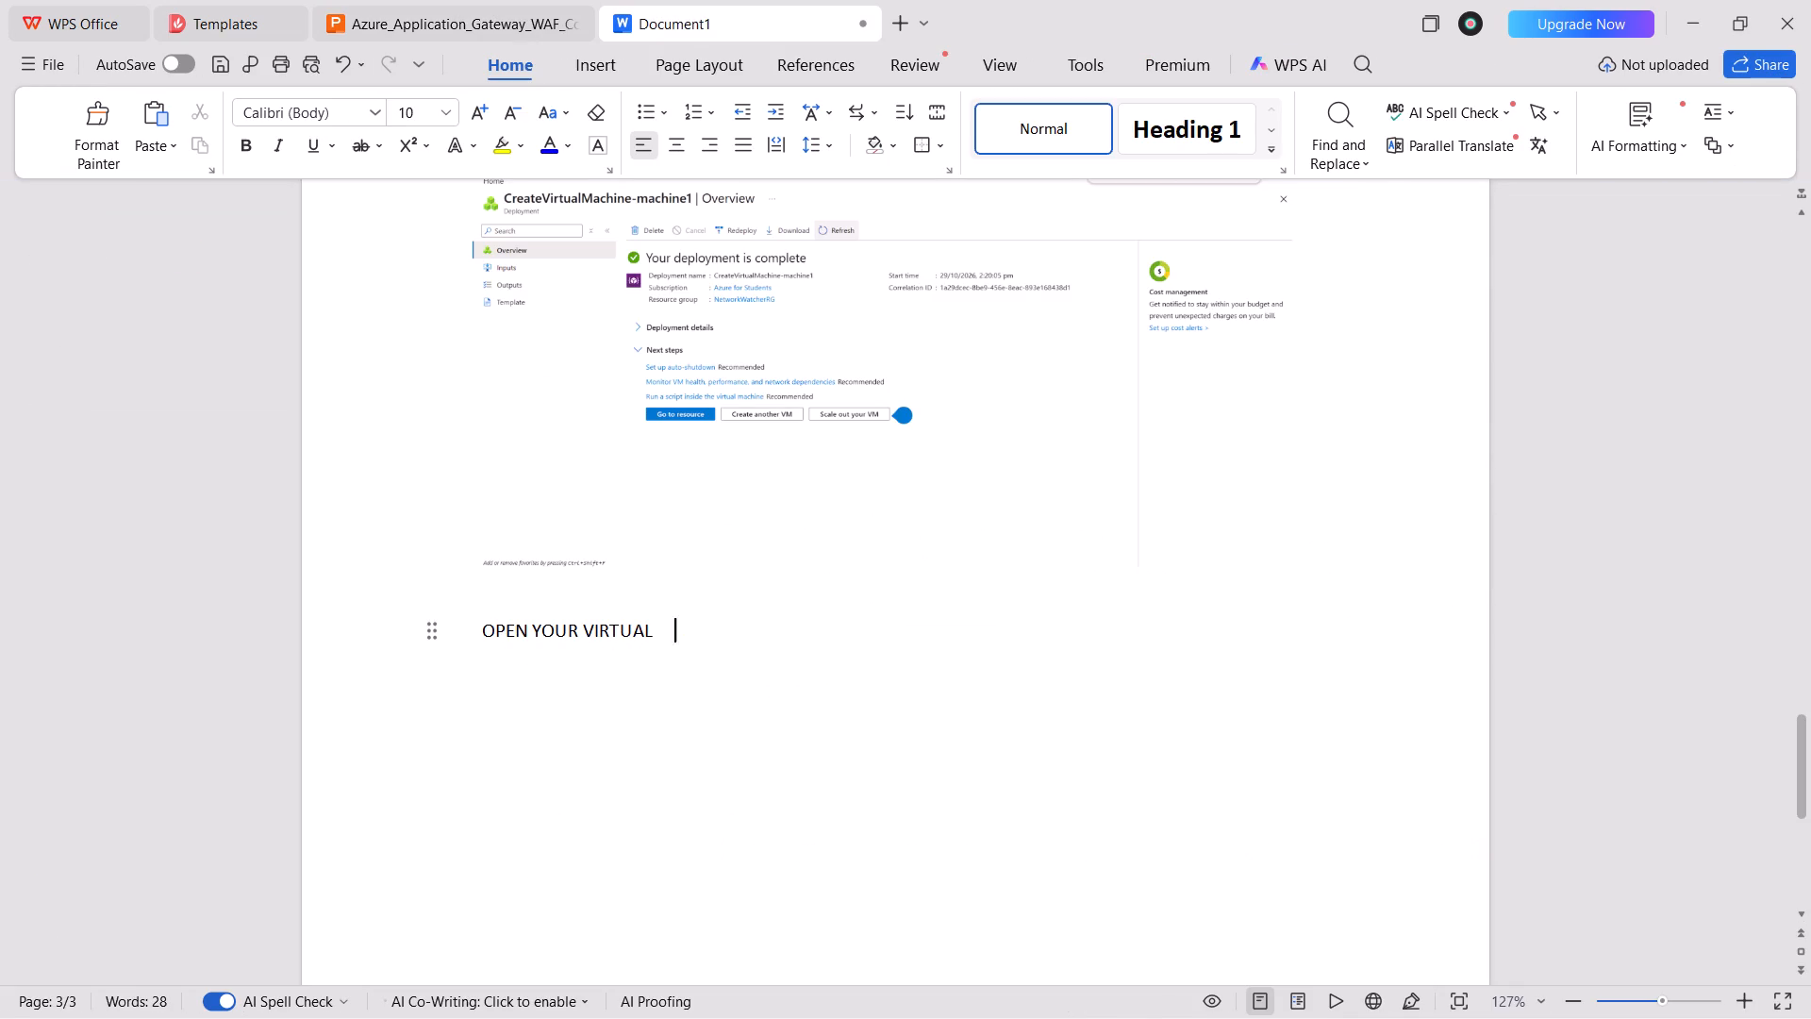
pyautogui.press('BackSpace')
pyautogui.press('BackSpace')
pyautogui.press('BackSpace')
pyautogui.press('BackSpace')
pyautogui.press('BackSpace')
pyautogui.press('BackSpace')
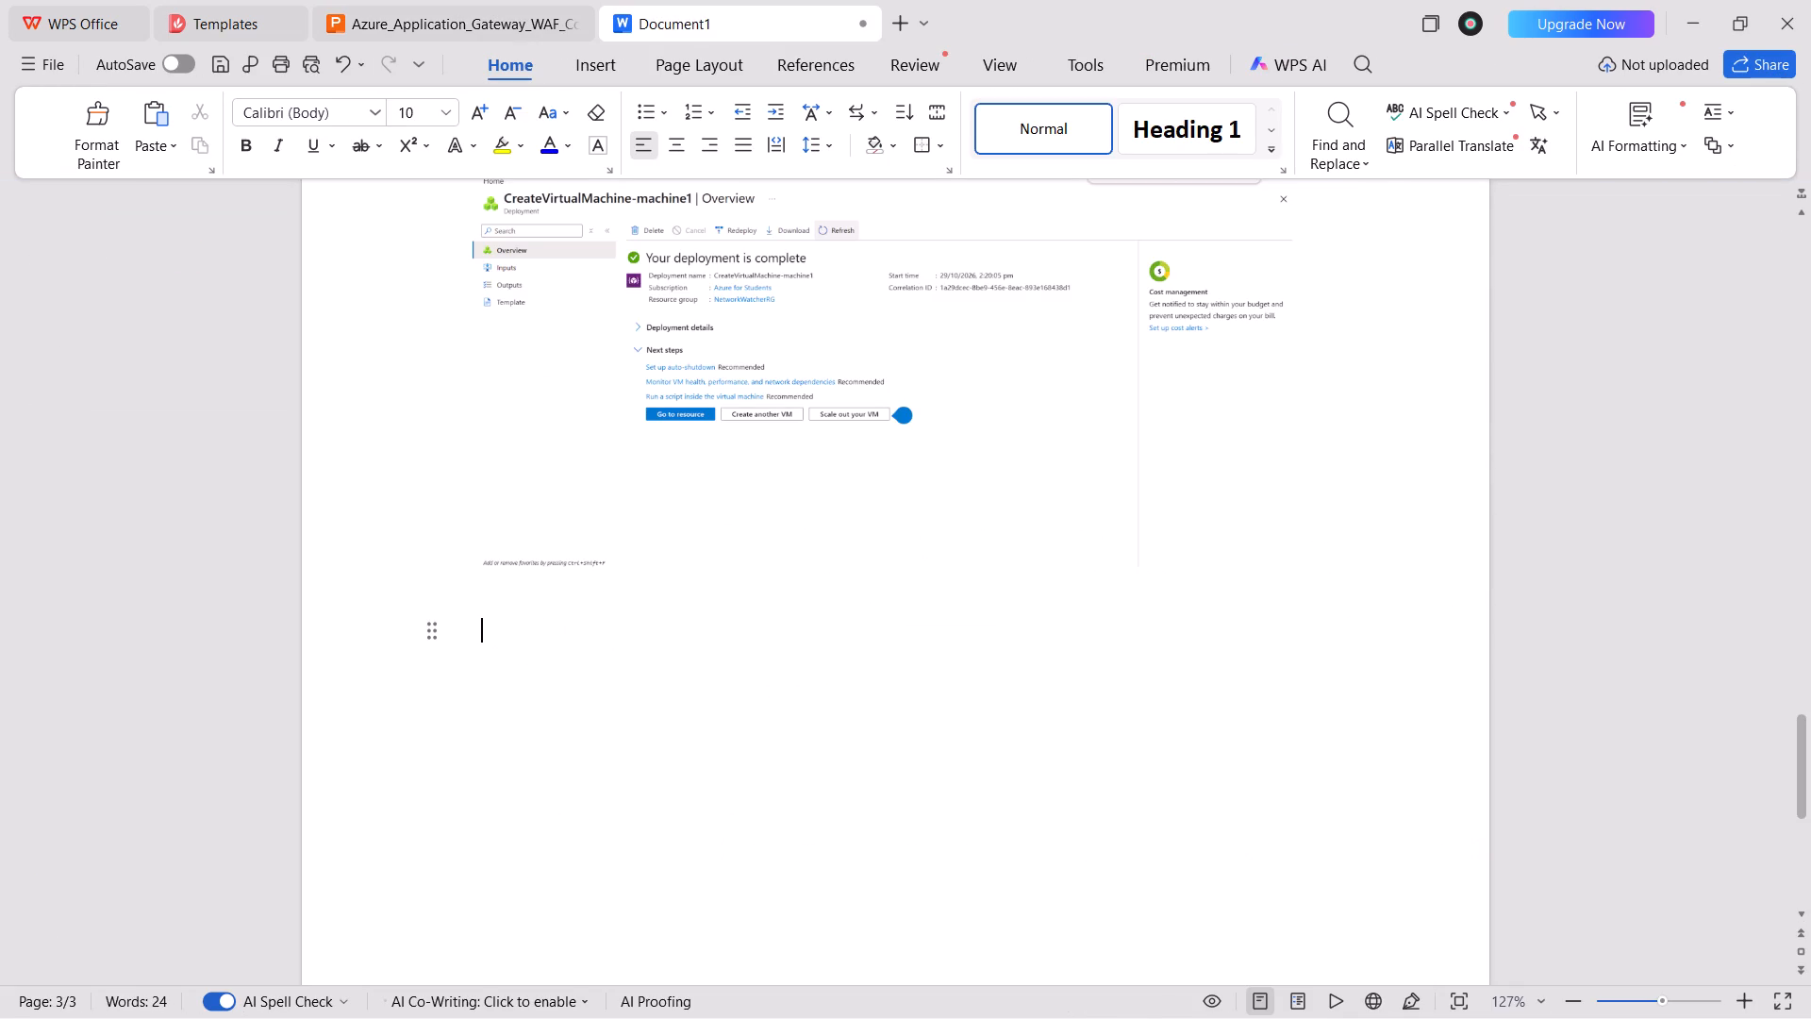
pyautogui.hotkey('ctrl', 'v')
# Set the font size of the five pasted instruction lines to 10.
pyautogui.moveTo(760, 830); pyautogui.dragTo(508, 705)
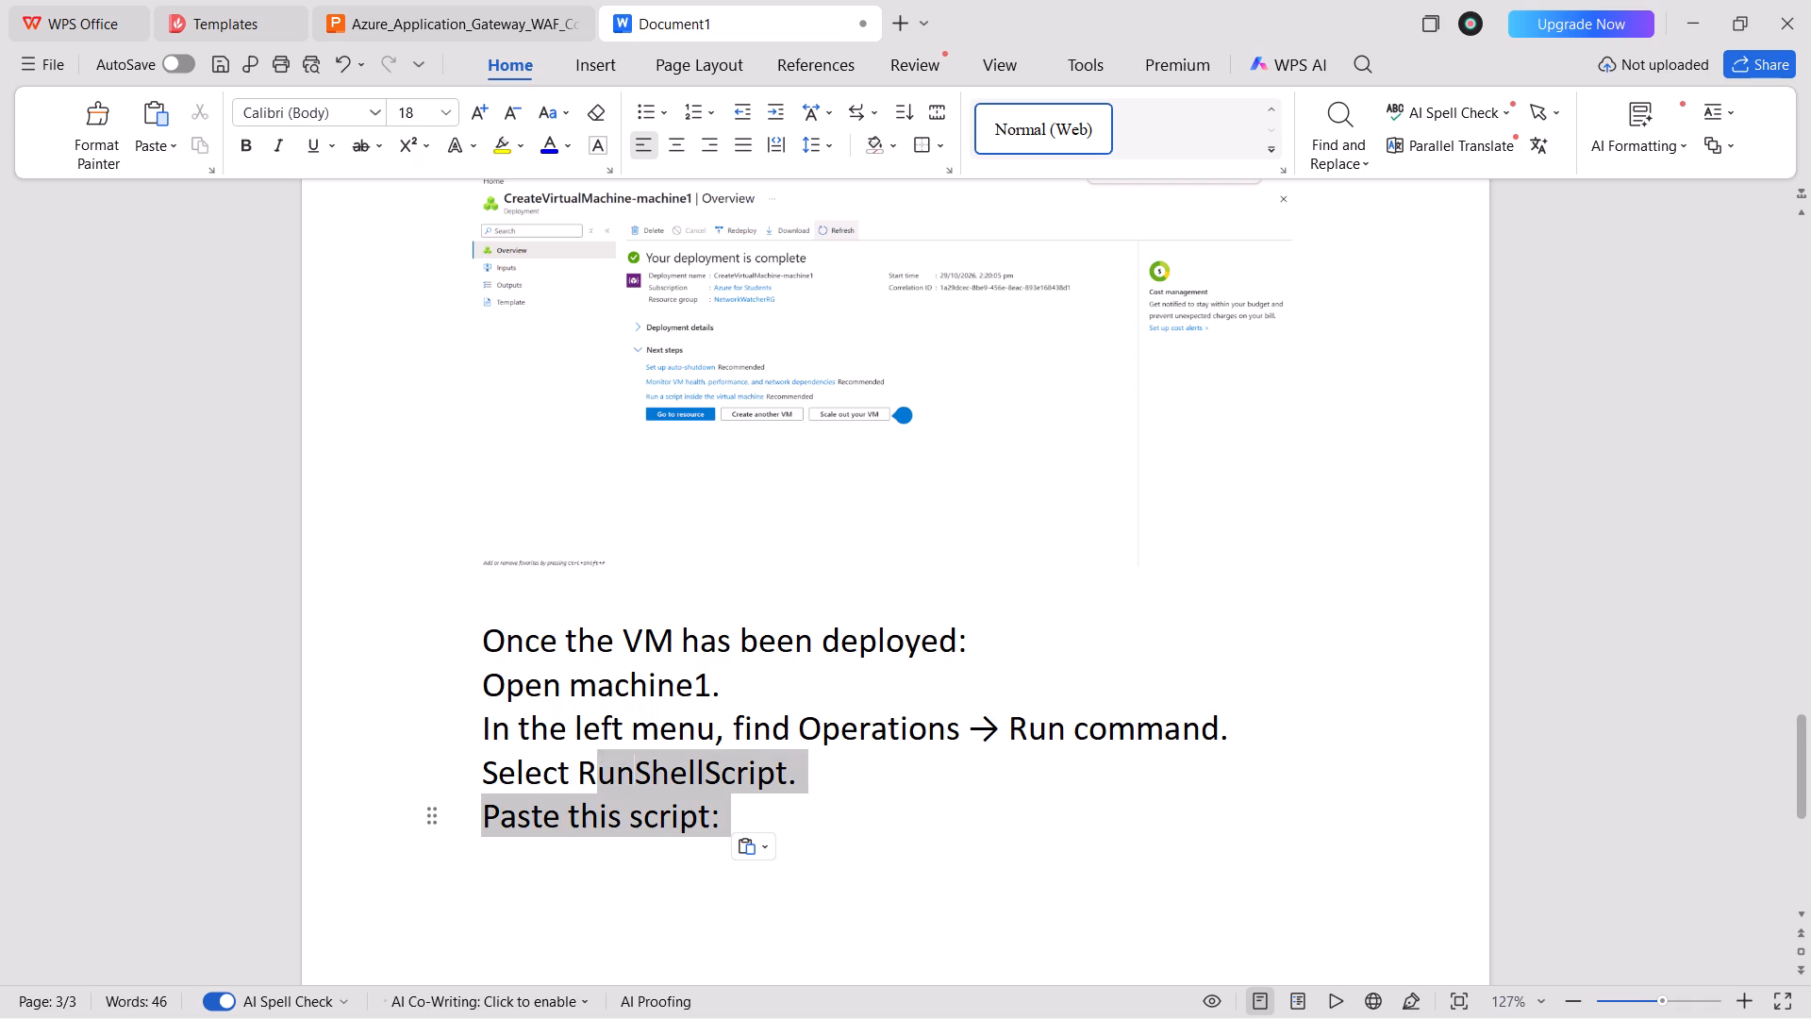
pyautogui.moveTo(508, 705); pyautogui.dragTo(458, 649)
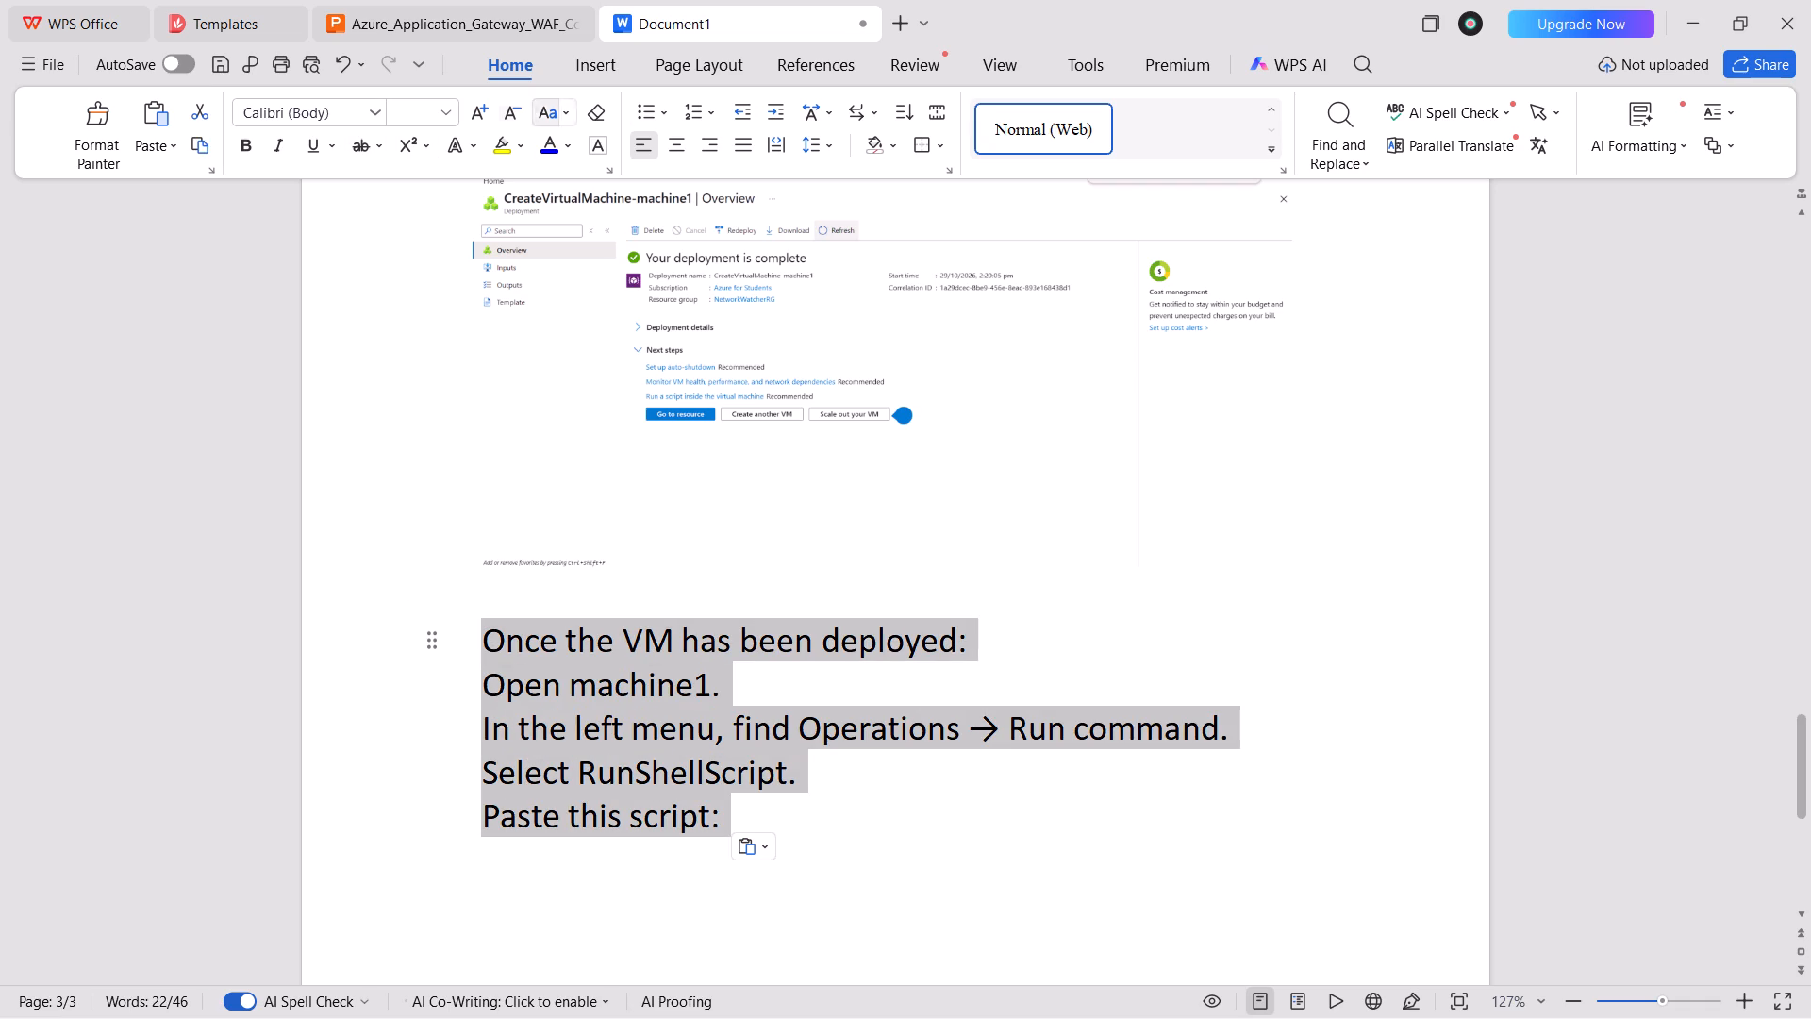
pyautogui.doubleClick(752, 810)
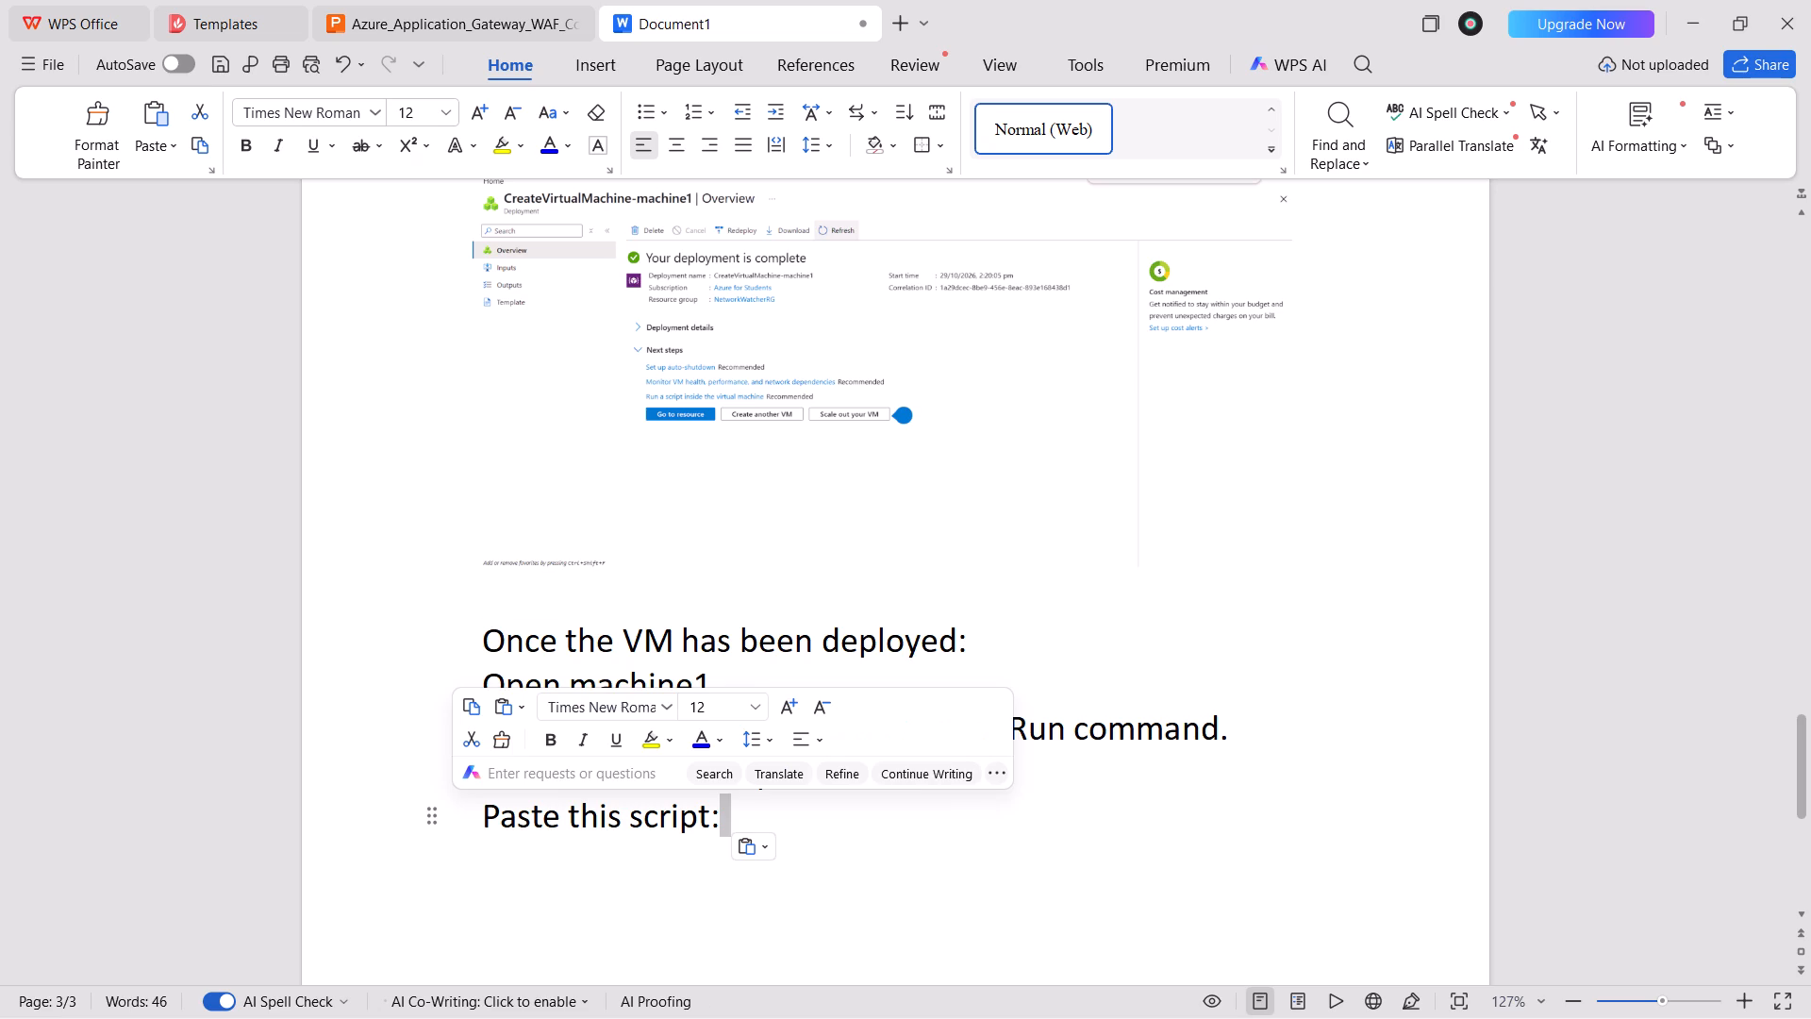
pyautogui.moveTo(752, 810); pyautogui.dragTo(468, 619)
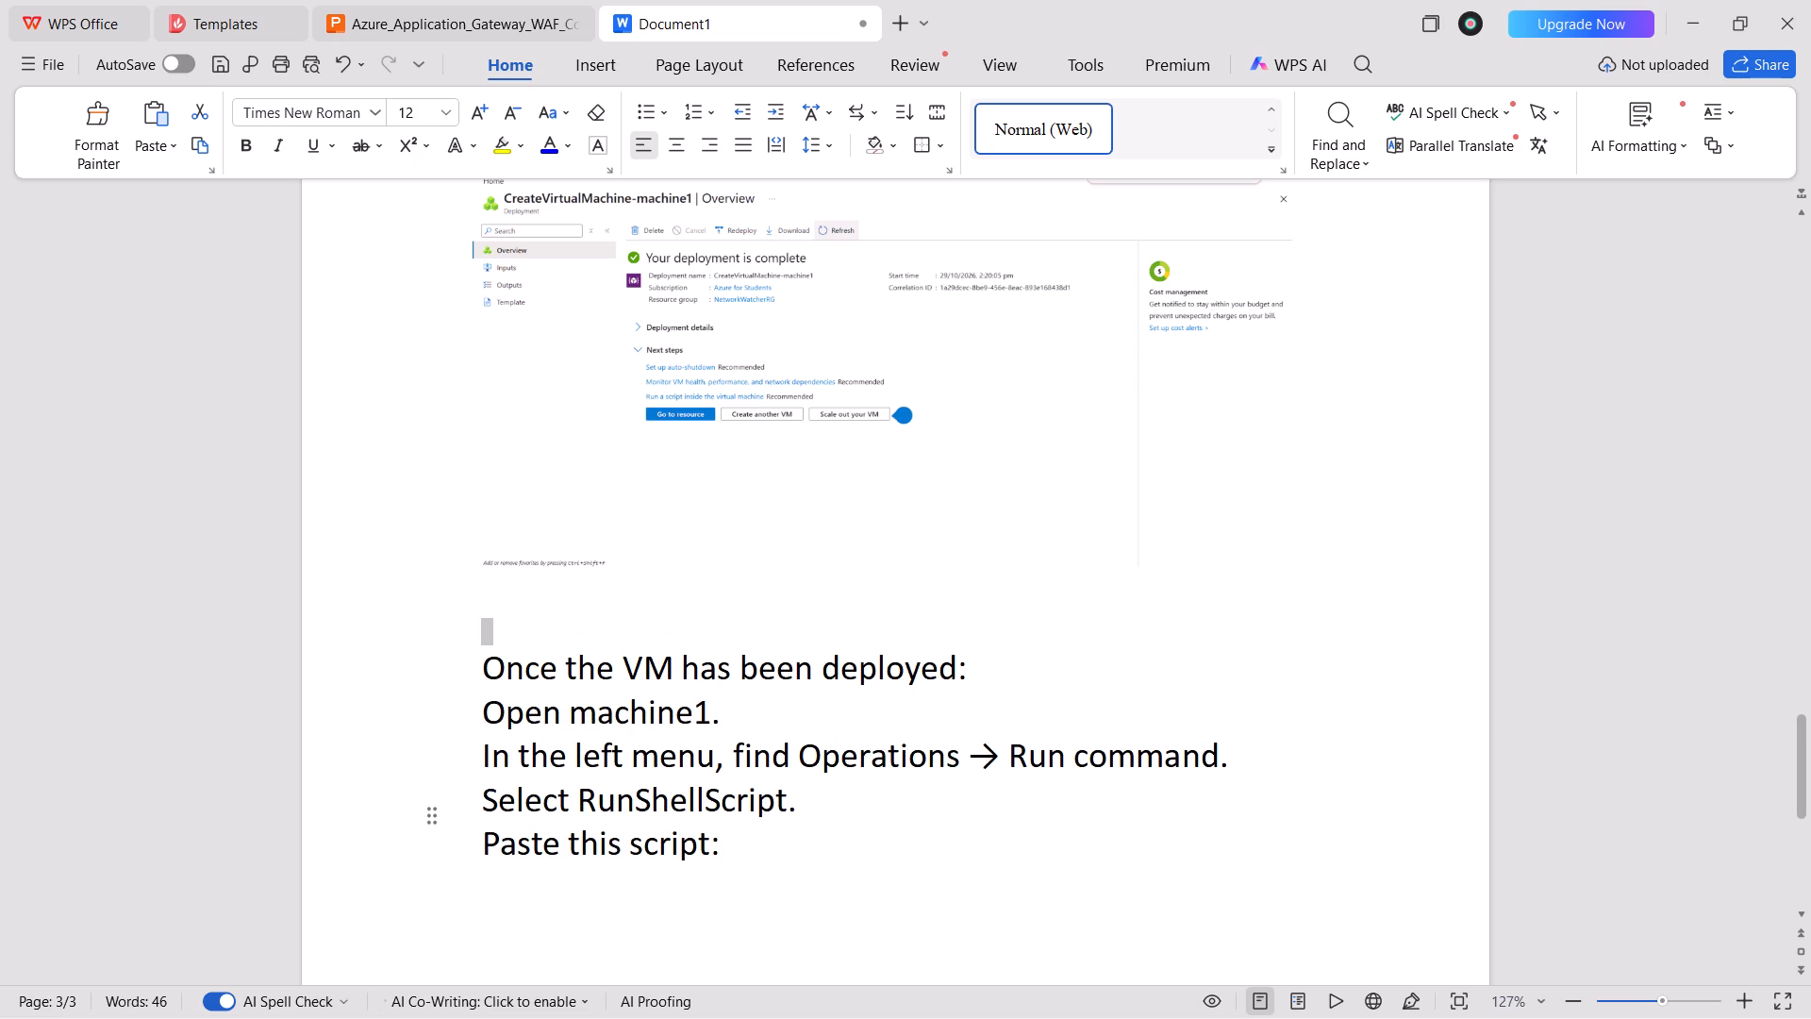
pyautogui.hotkey('ctrl', 'z')
pyautogui.click(793, 831)
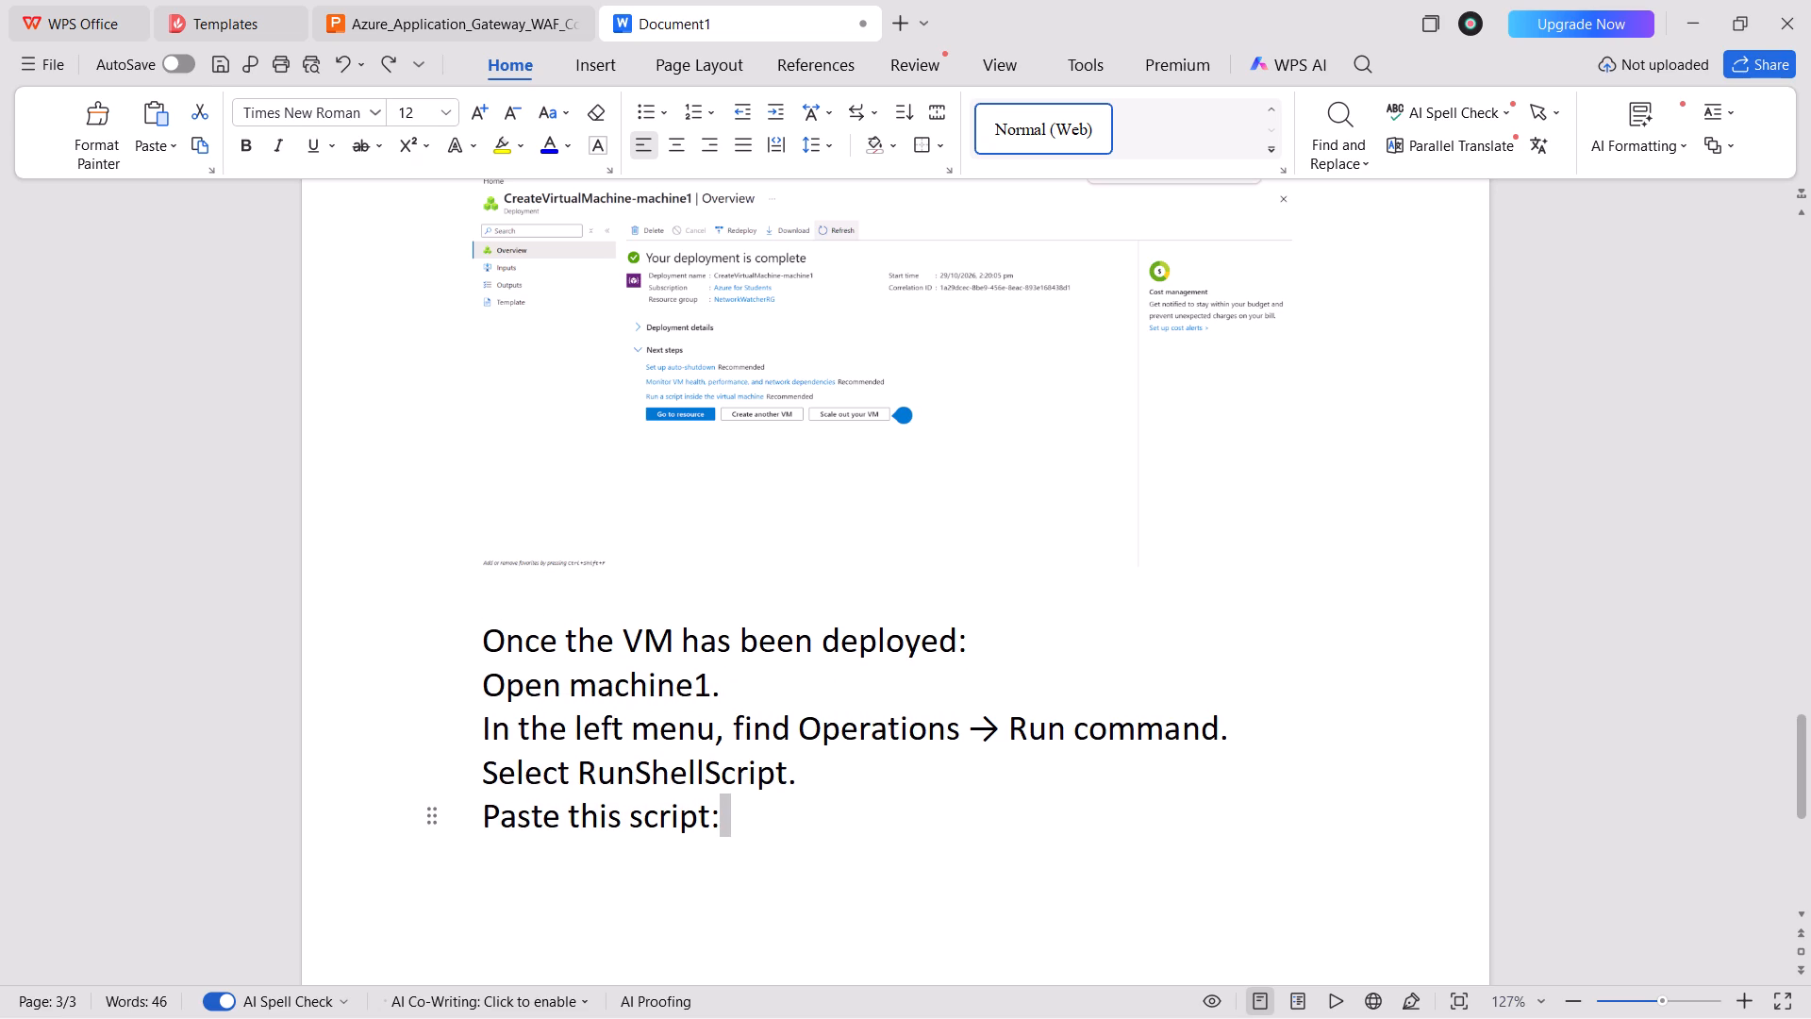
pyautogui.moveTo(769, 816); pyautogui.dragTo(454, 656)
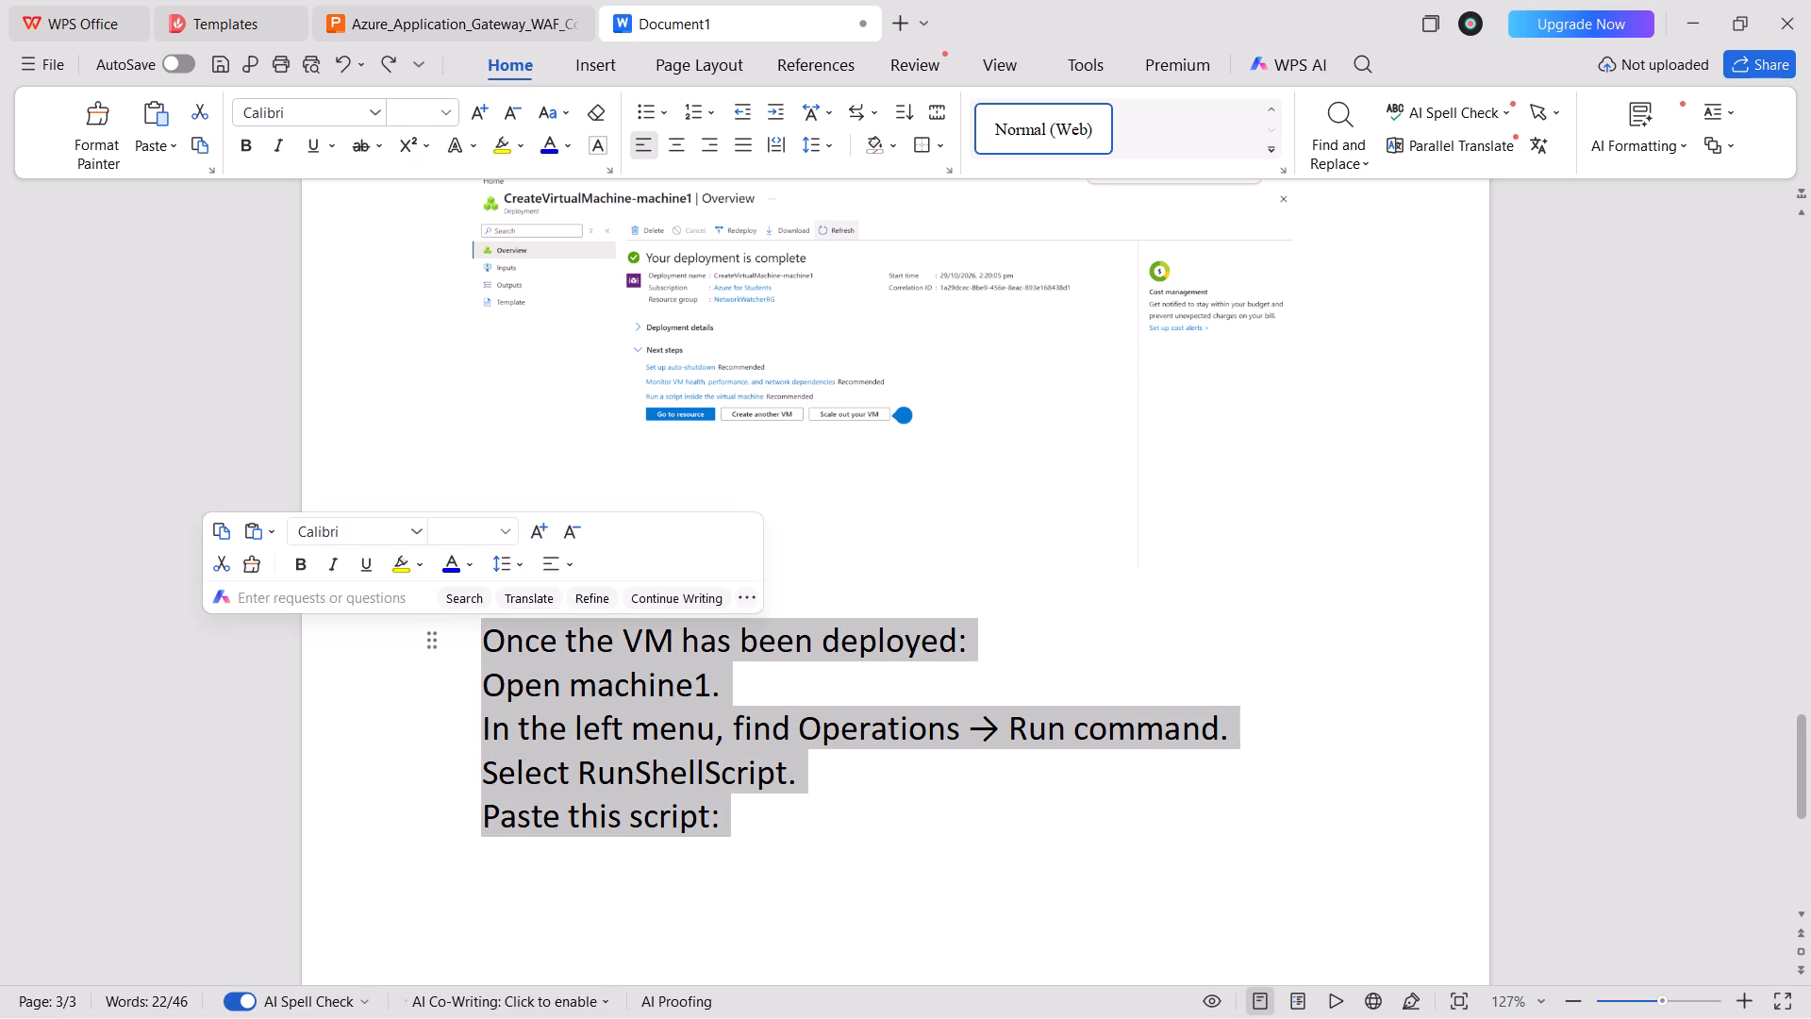
pyautogui.click(453, 107)
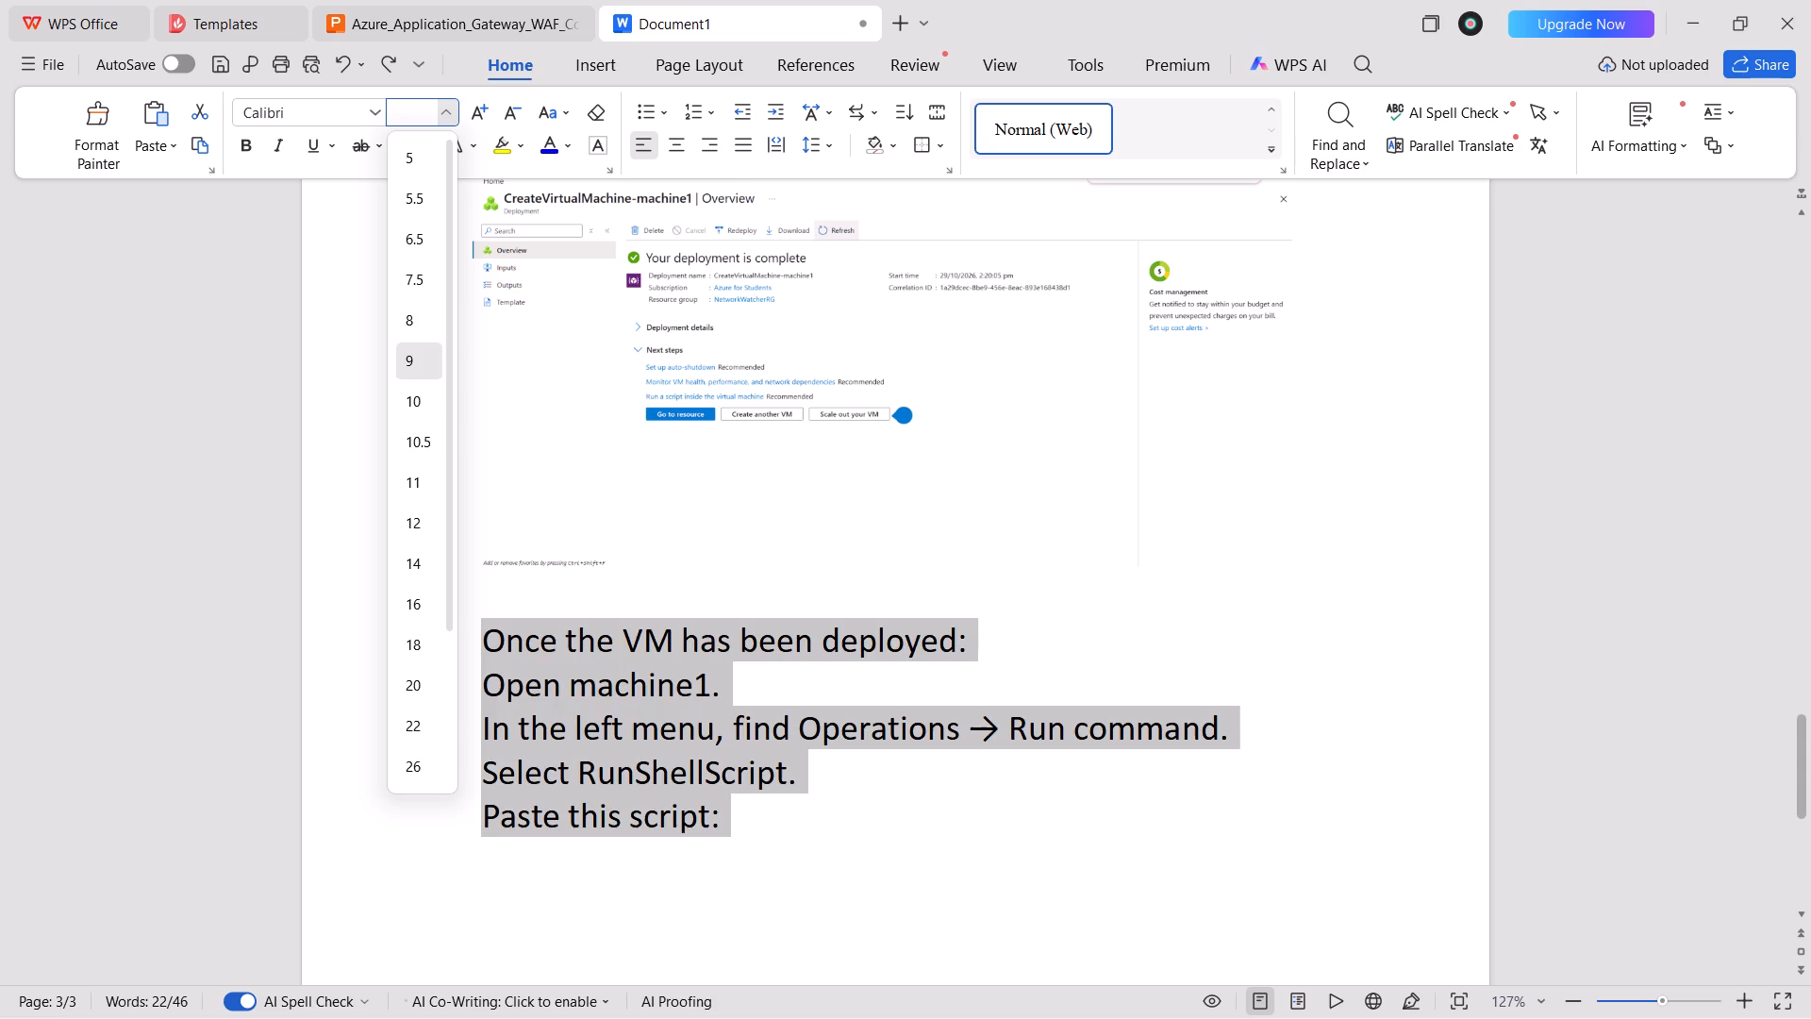
pyautogui.click(415, 404)
pyautogui.click(670, 607)
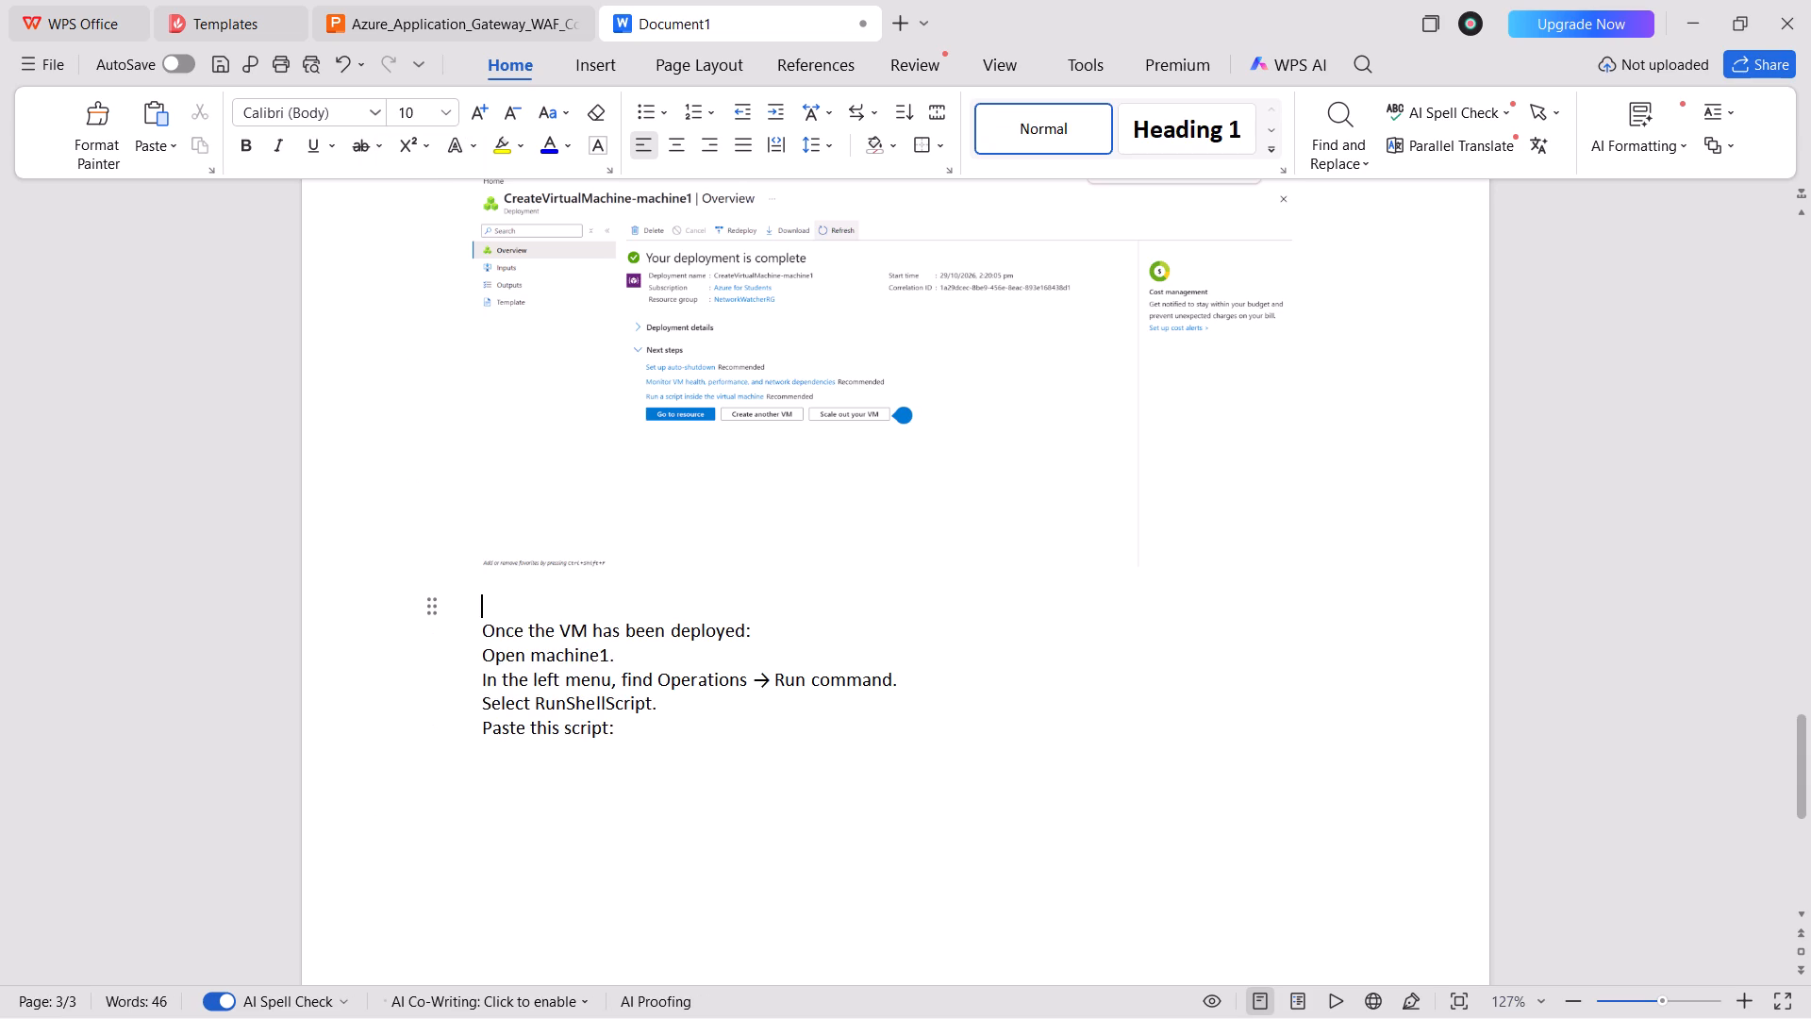
# Capture machine1's Run command page in Chrome and paste the screenshot on a new line below "Paste this script:" in Document1.
pyautogui.click(675, 732)
pyautogui.press('Return')
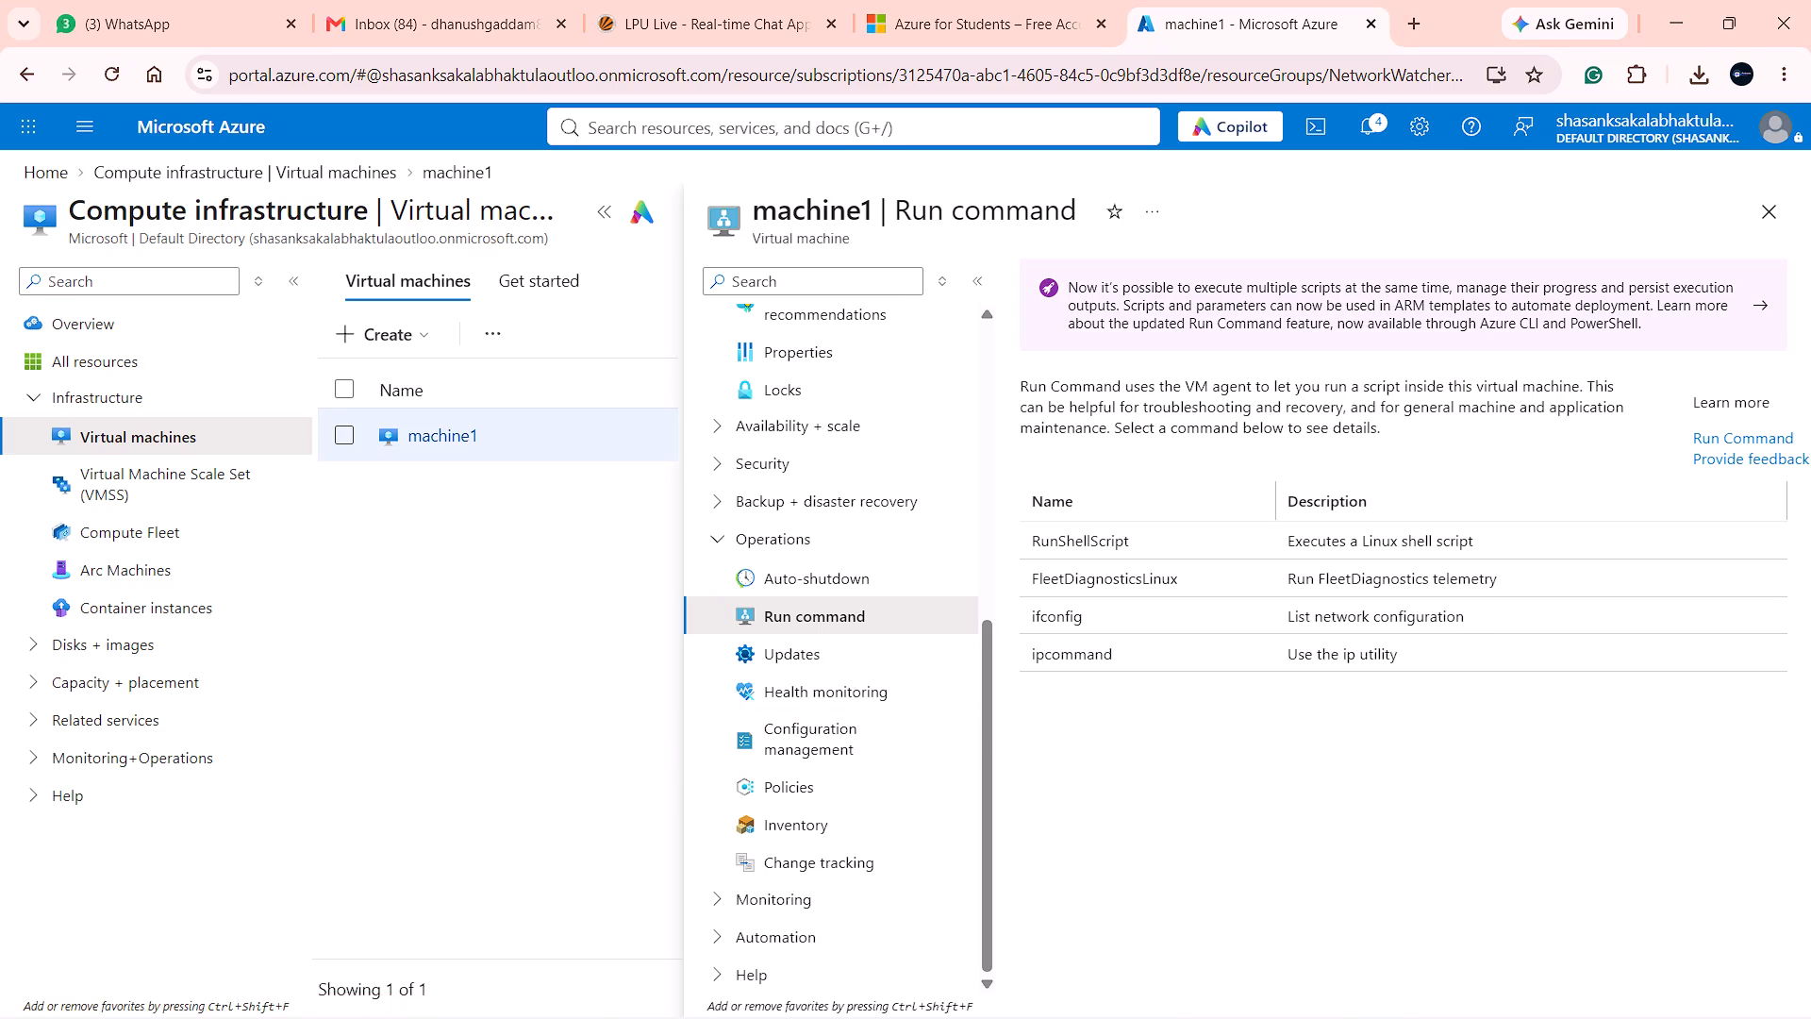
pyautogui.press('Print')
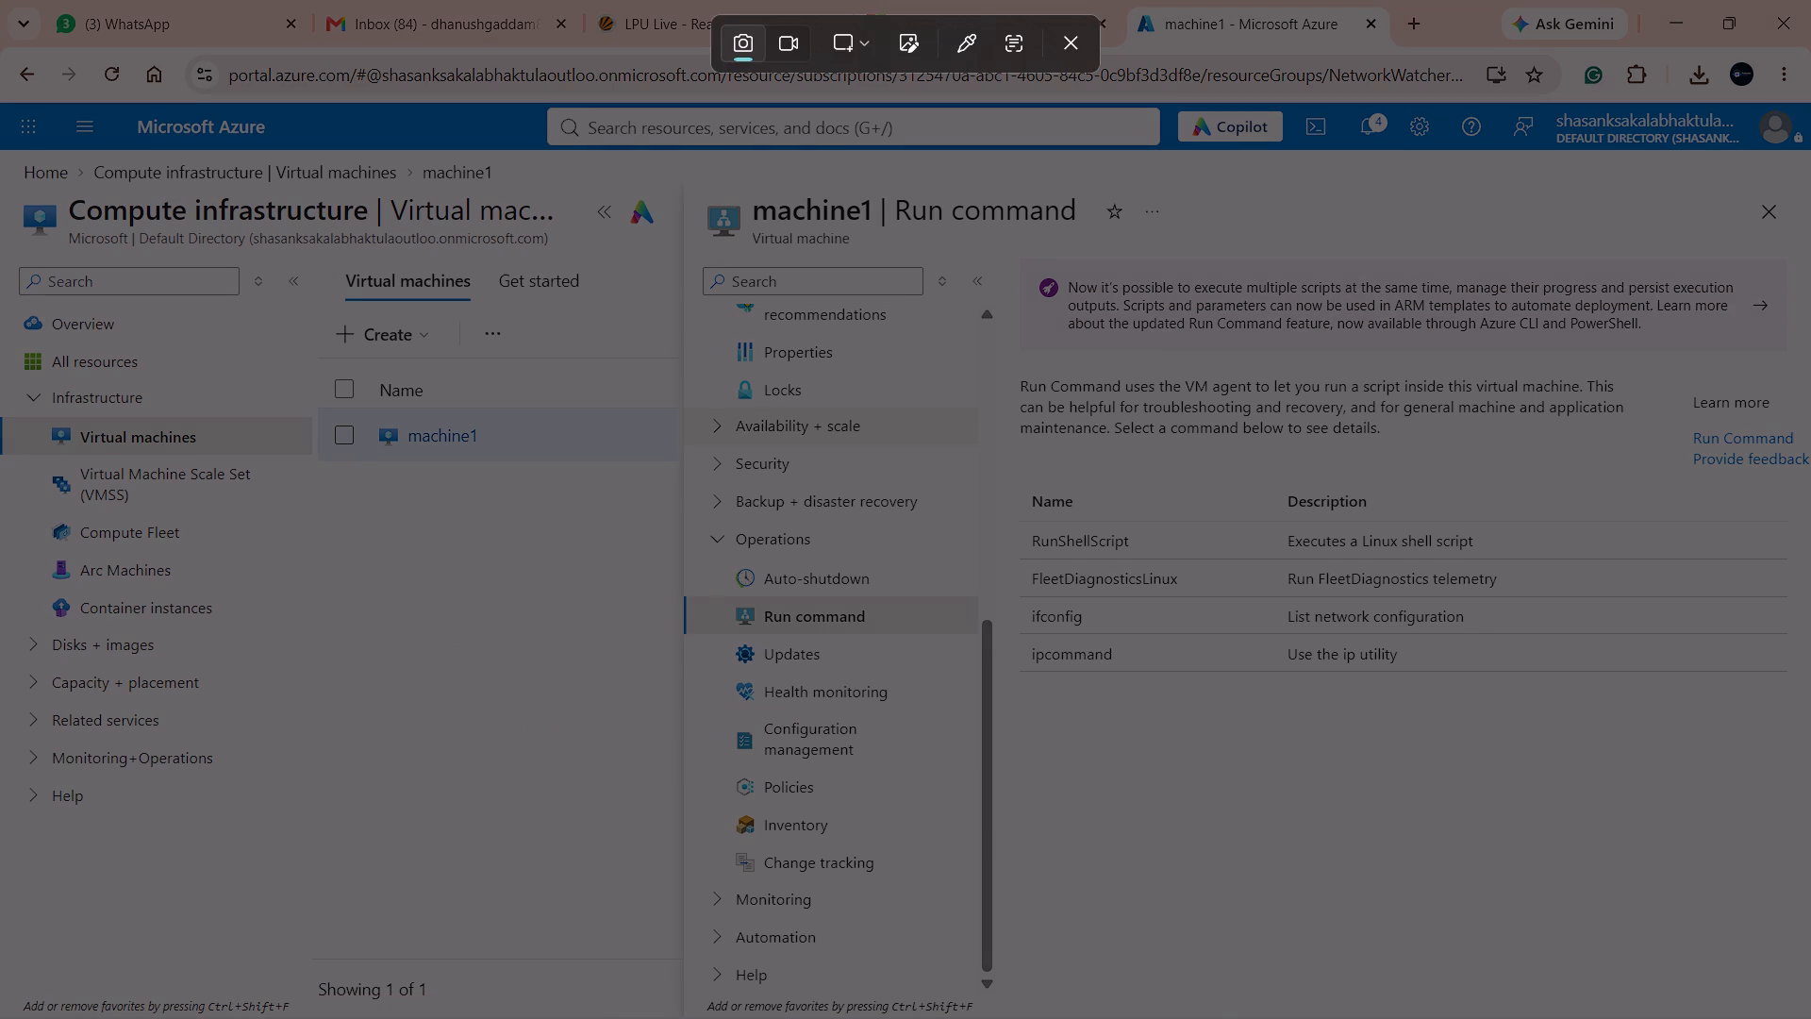
pyautogui.moveTo(0, 98); pyautogui.dragTo(1808, 1017)
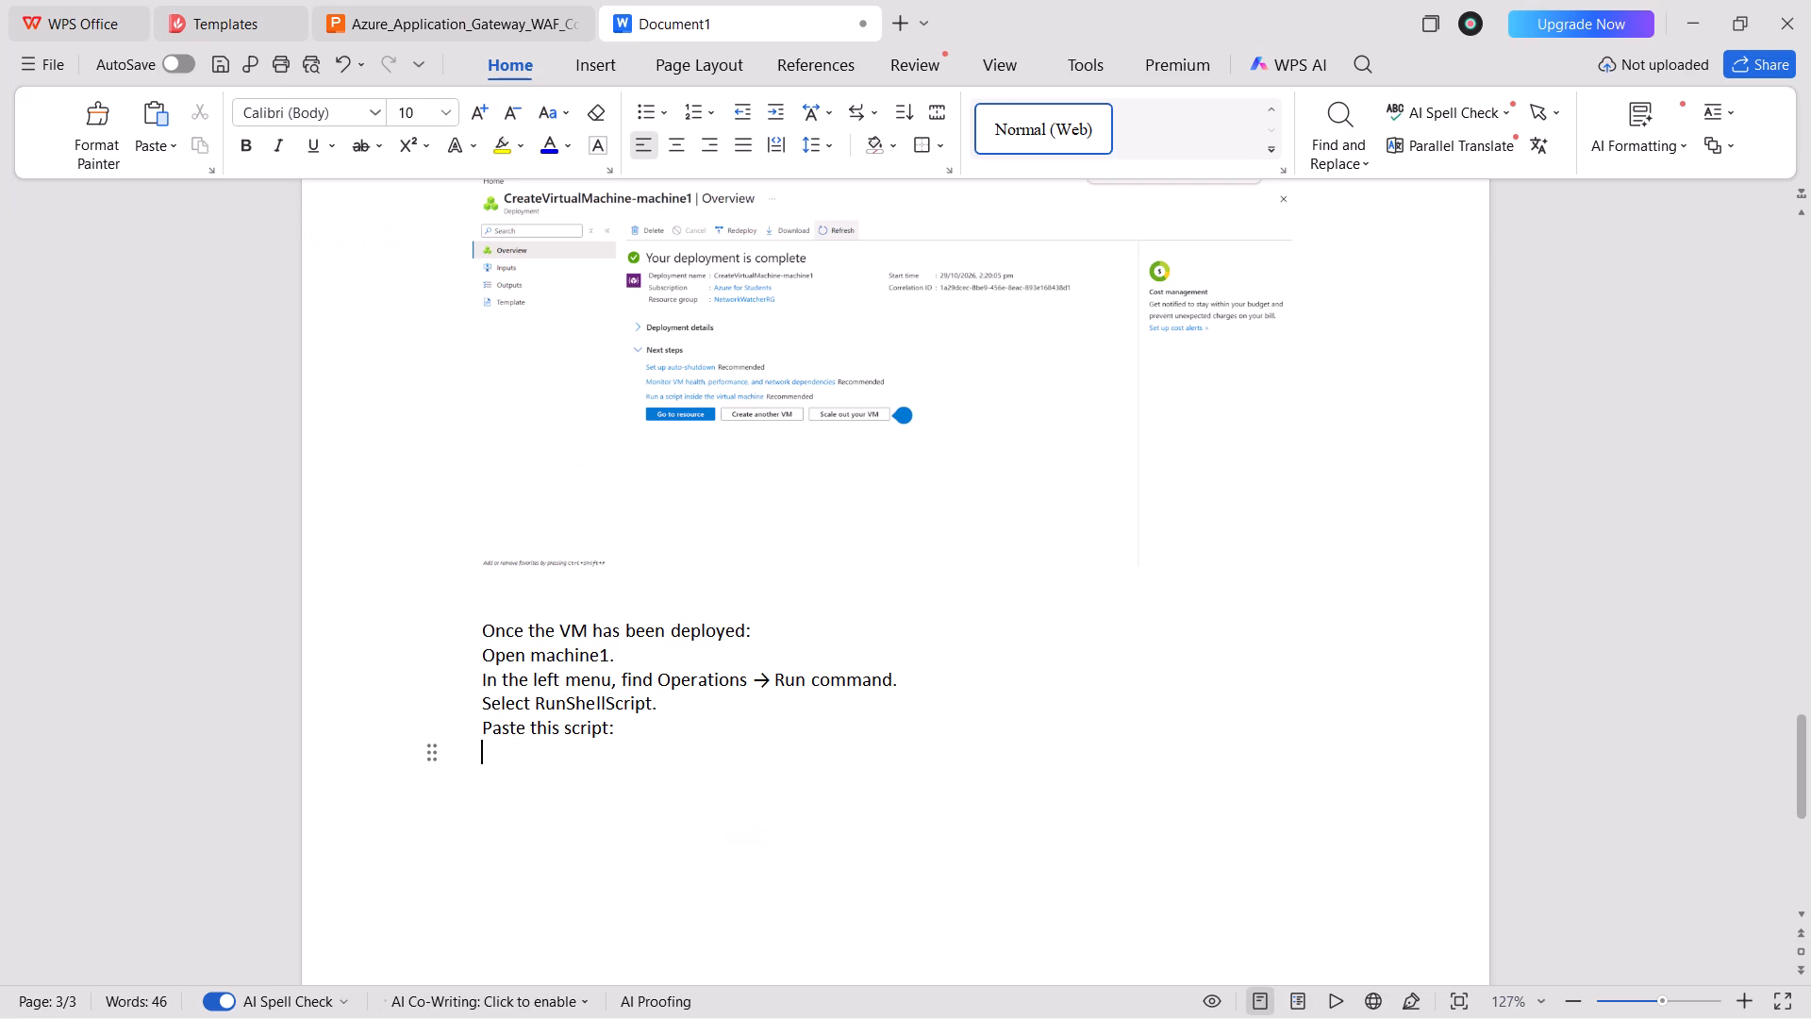
pyautogui.hotkey('ctrl', 'v')
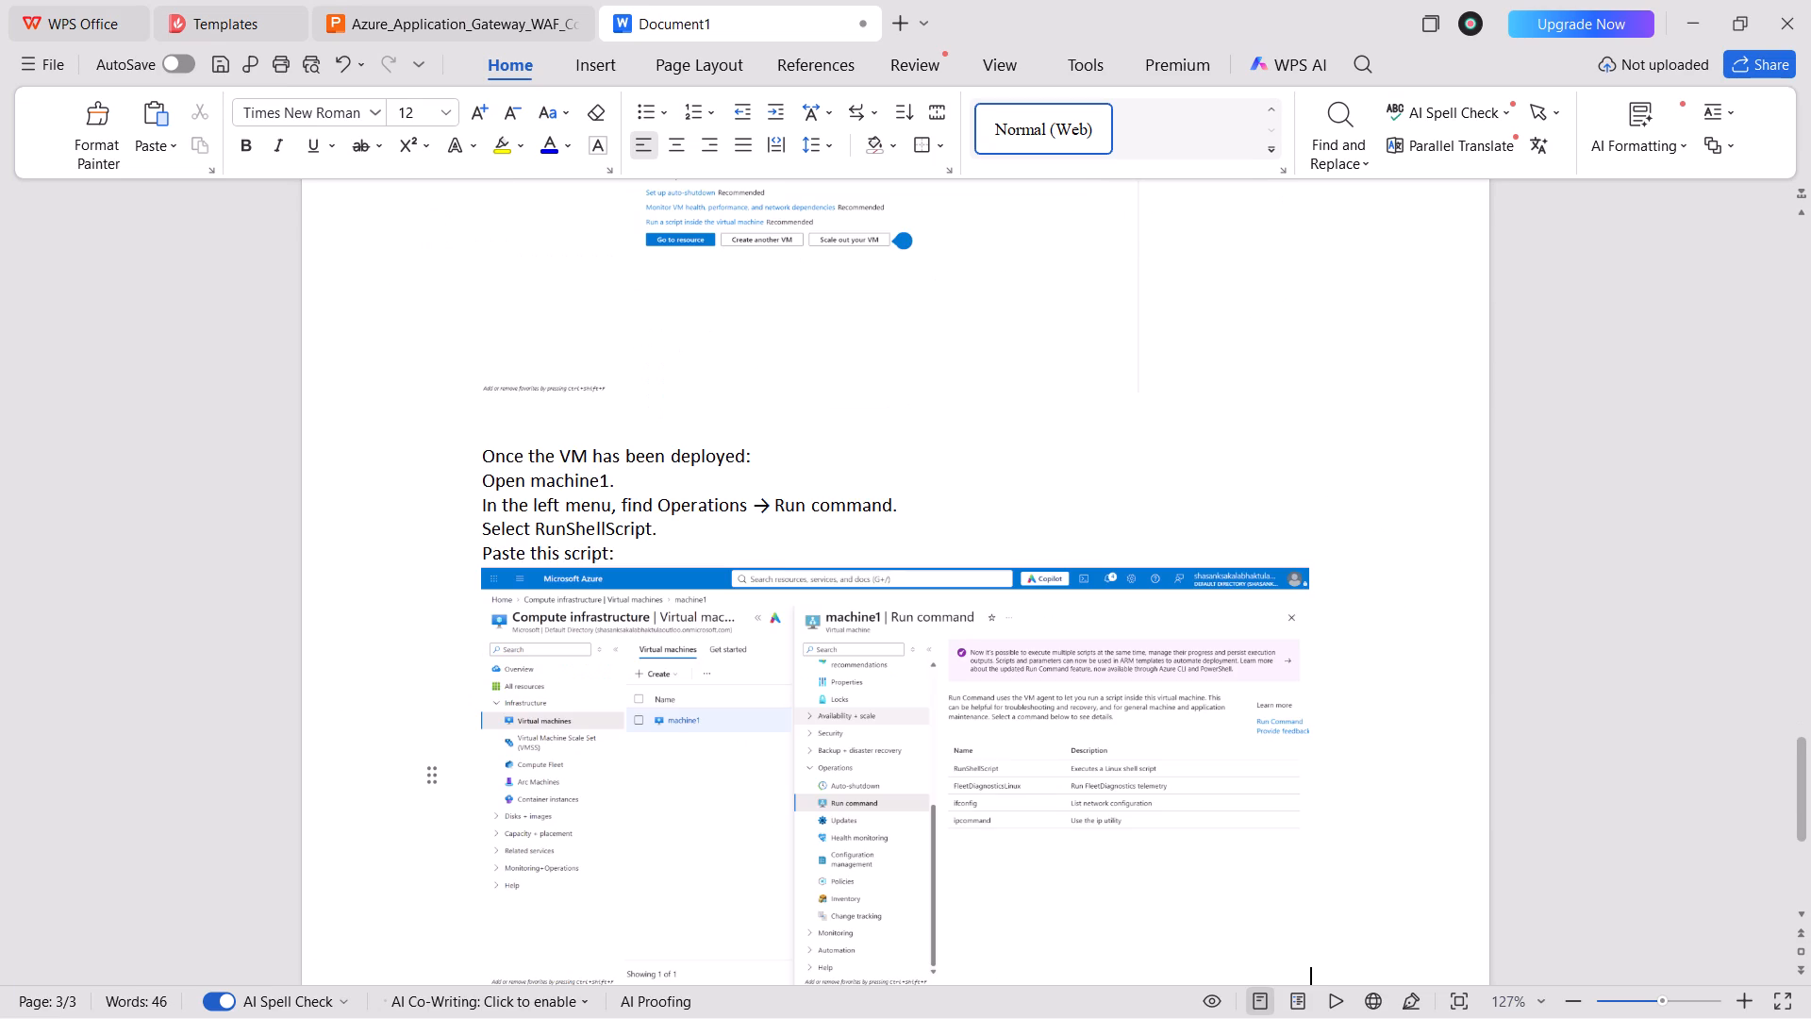
# Apply the first With Text Wrapping layout option to the pasted Run command screenshot.
pyautogui.click(1100, 701)
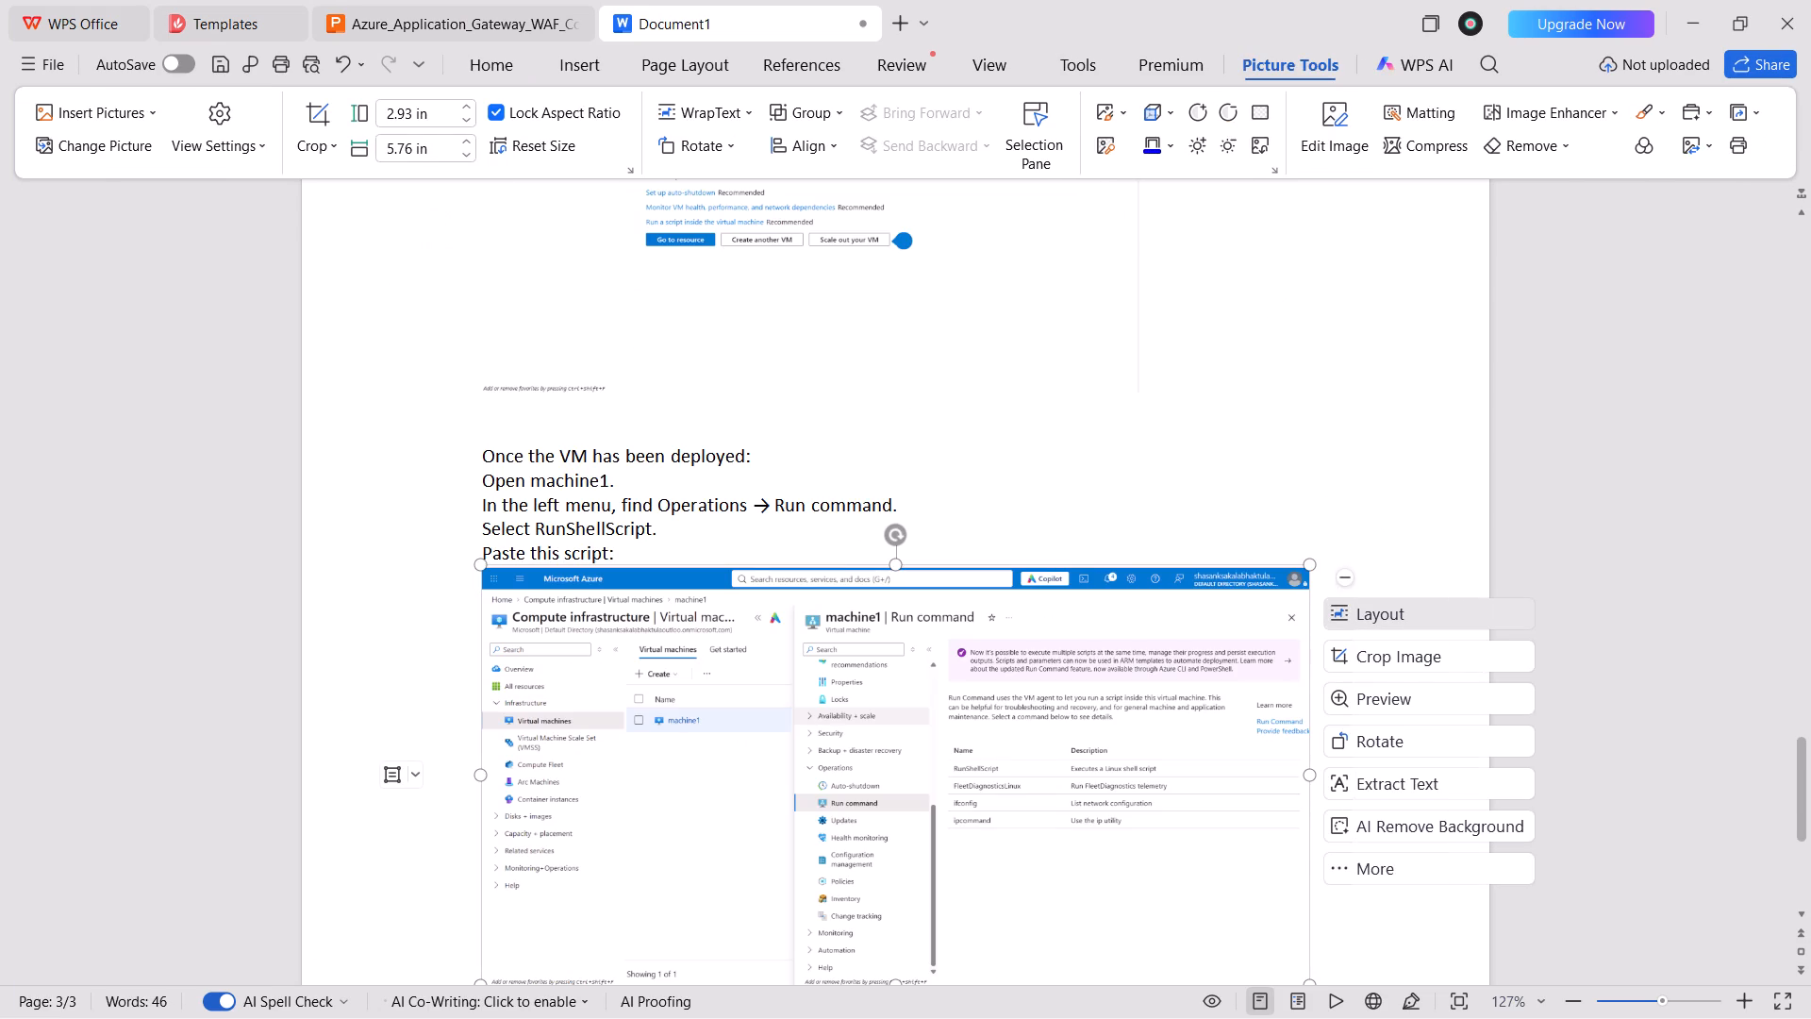
pyautogui.click(1351, 616)
pyautogui.click(1607, 777)
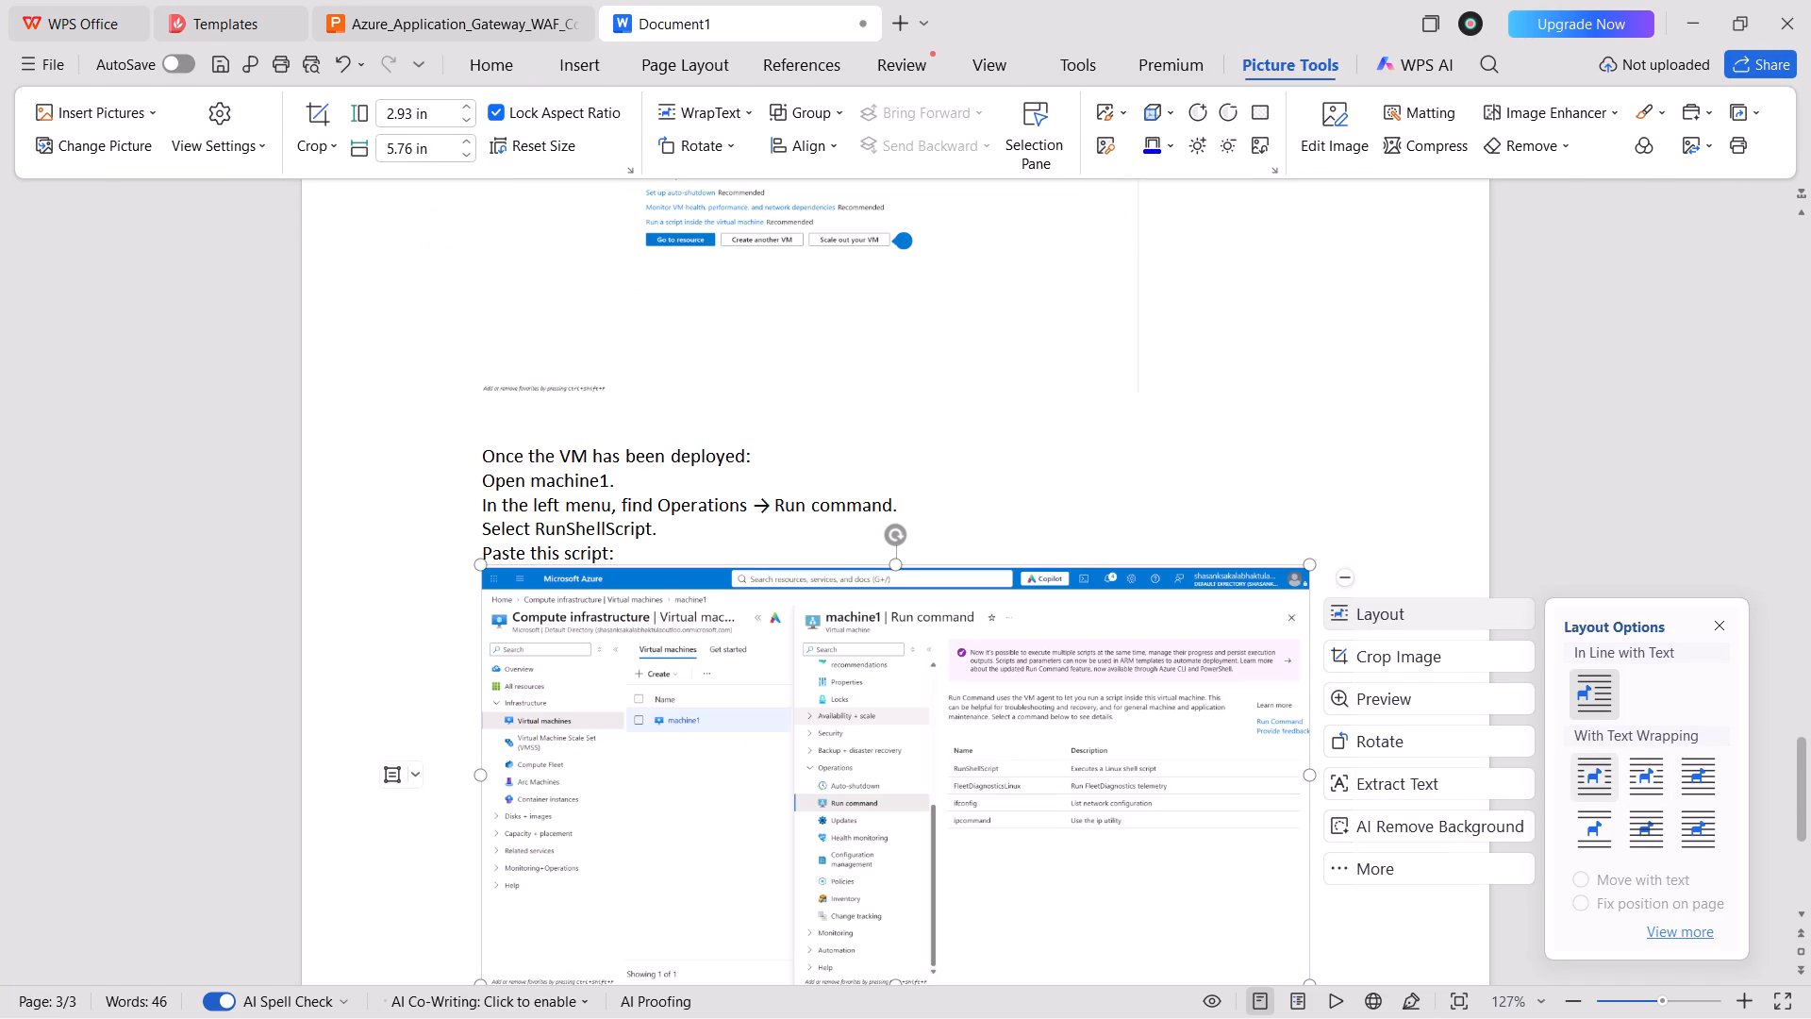
pyautogui.click(1182, 508)
# Add ten empty lines below the Run command screenshot so the insertion point moves onto page 4.
pyautogui.scroll(-3, 1018, 895)
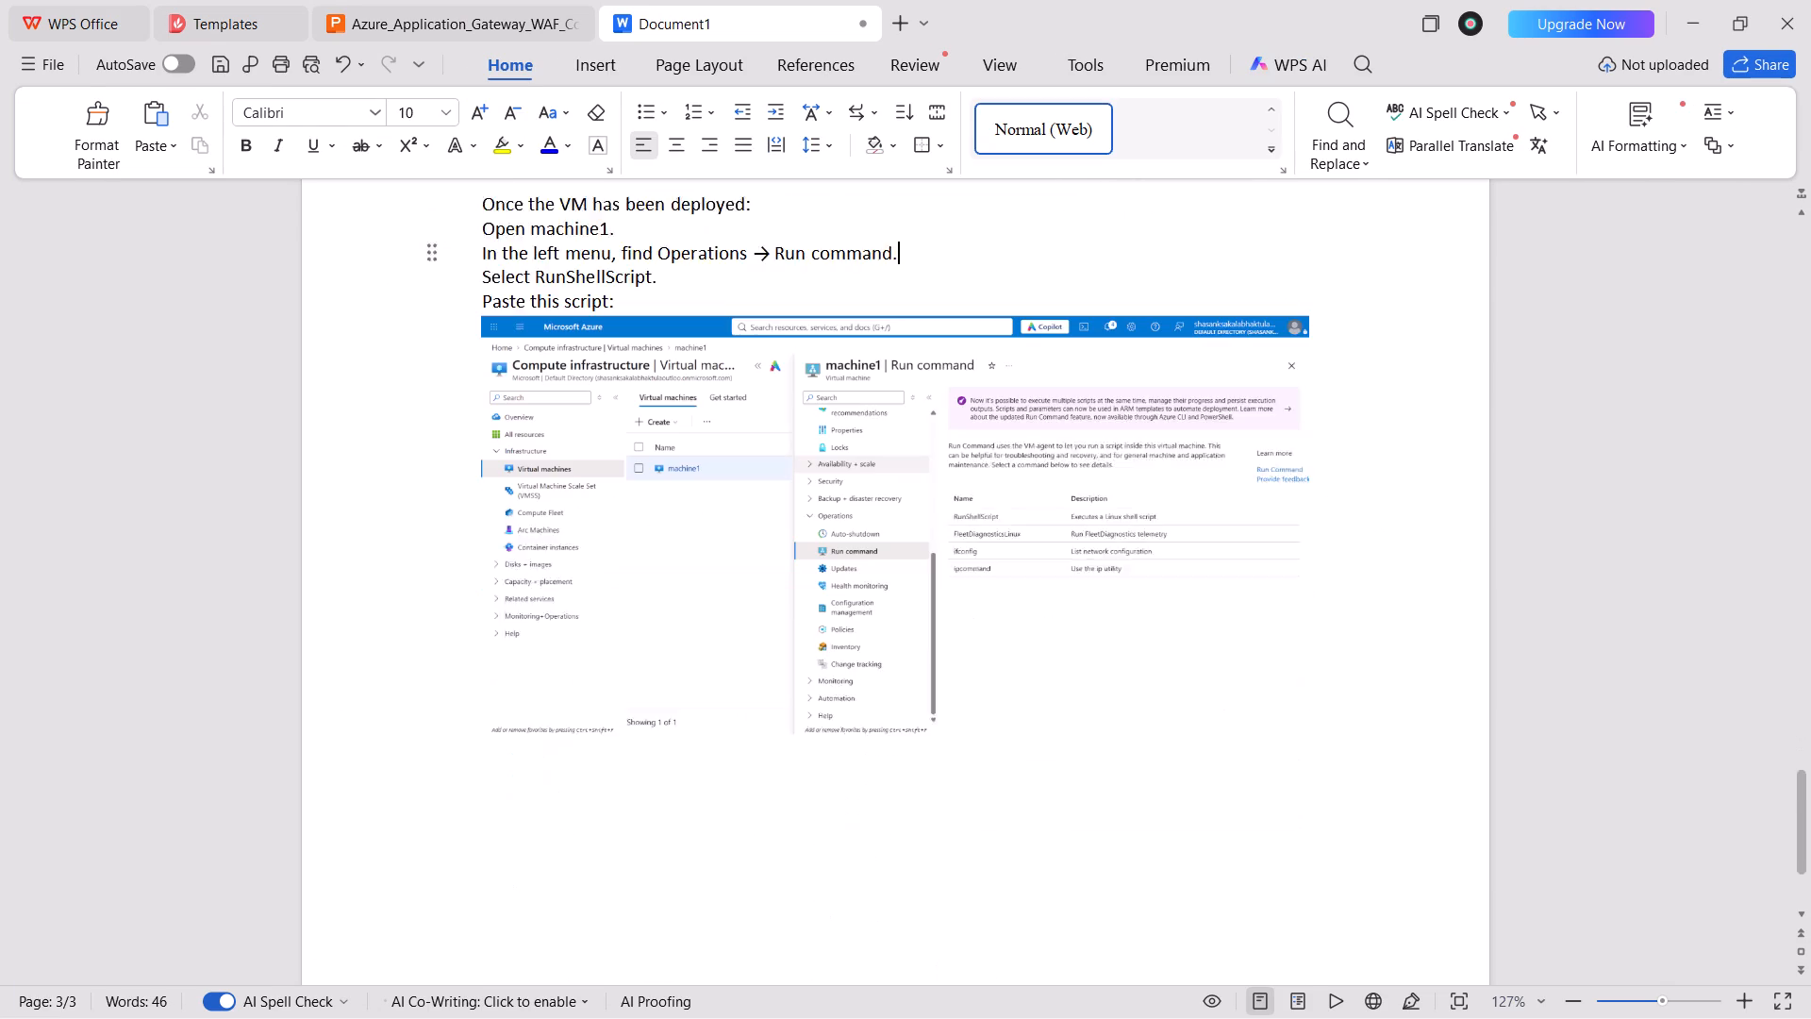
pyautogui.click(828, 751)
pyautogui.press('Return')
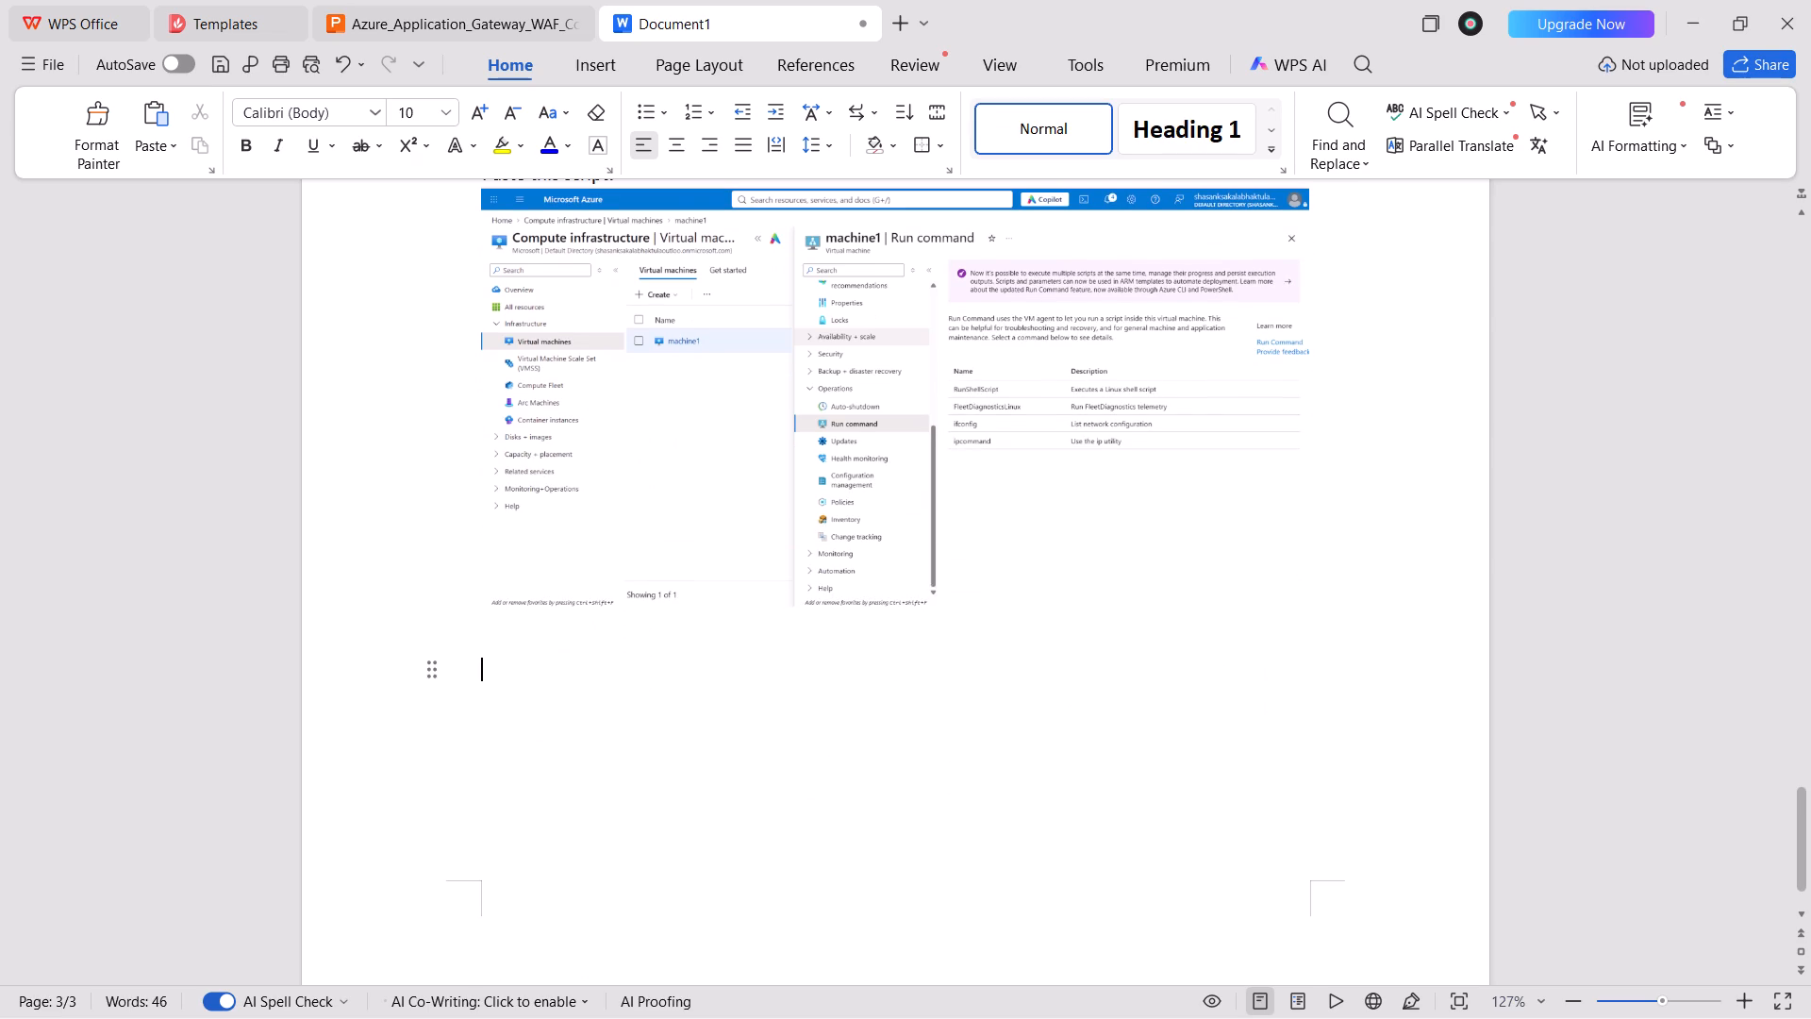
pyautogui.press('Return')
pyautogui.press('Return')
pyautogui.press('Return')
pyautogui.press('Return')
pyautogui.press('Return')
pyautogui.press('Return')
pyautogui.press('Return')
pyautogui.press('Return')
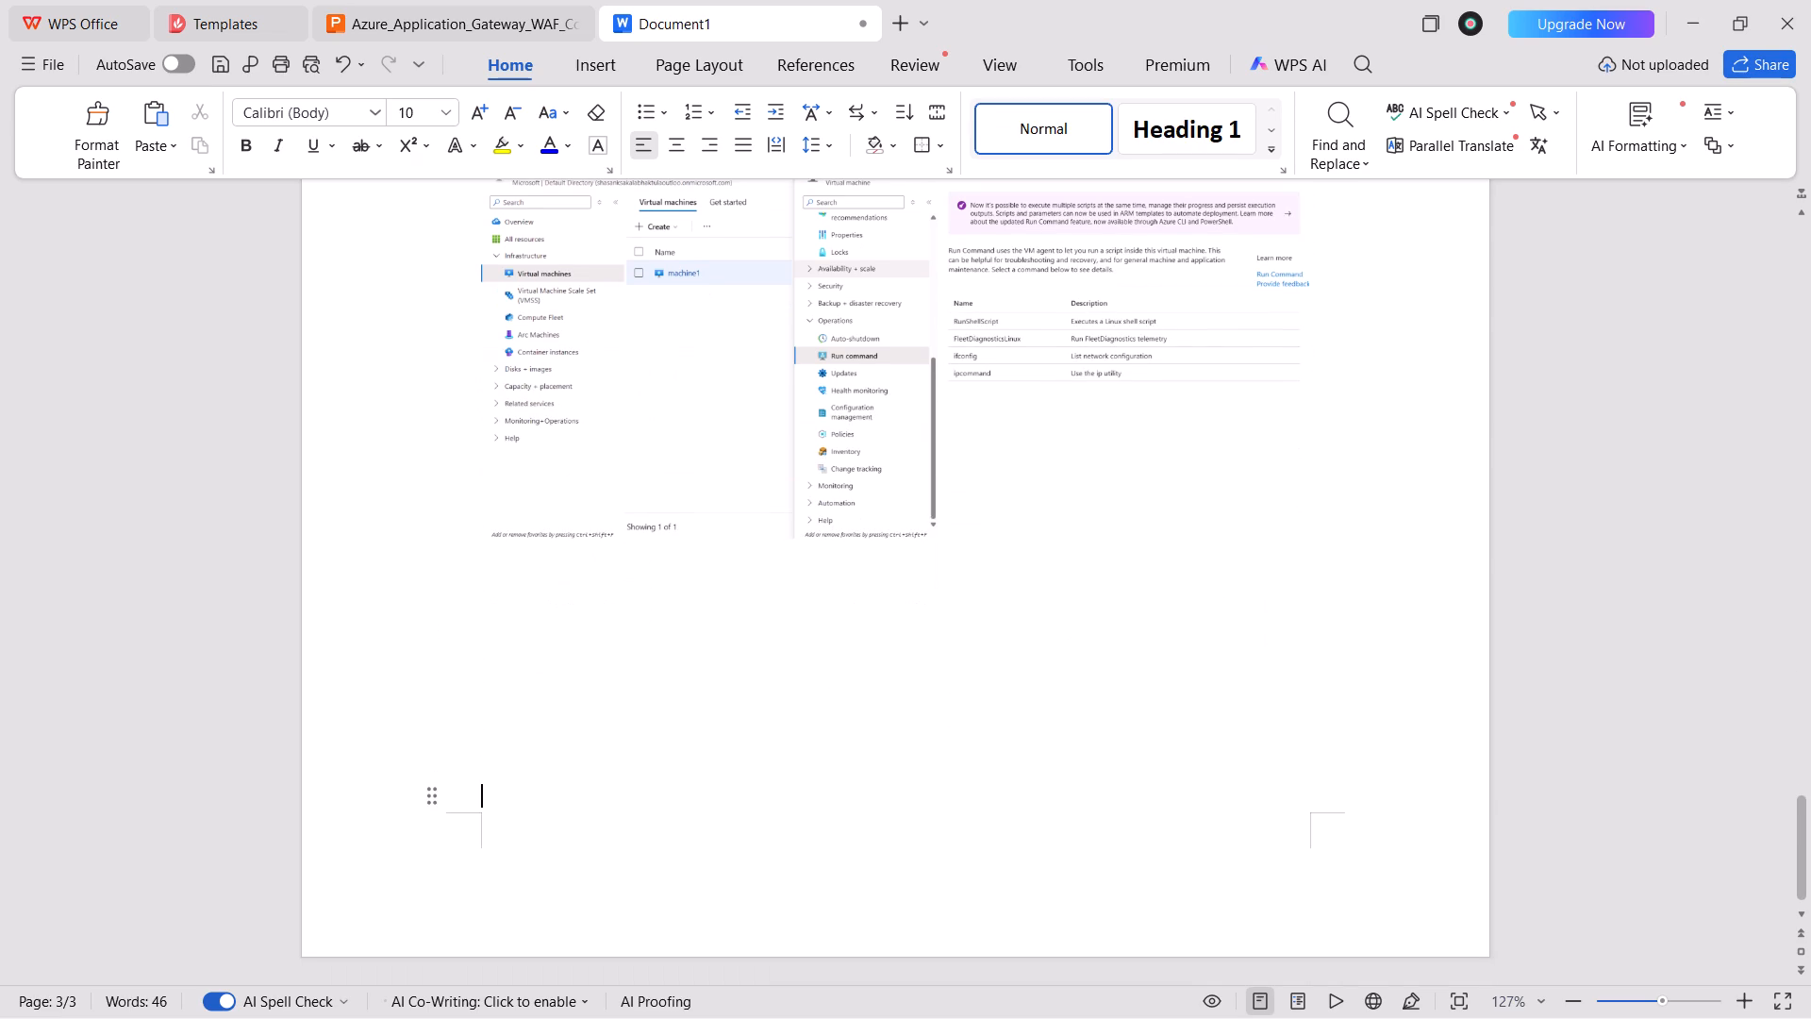
pyautogui.press('Return')
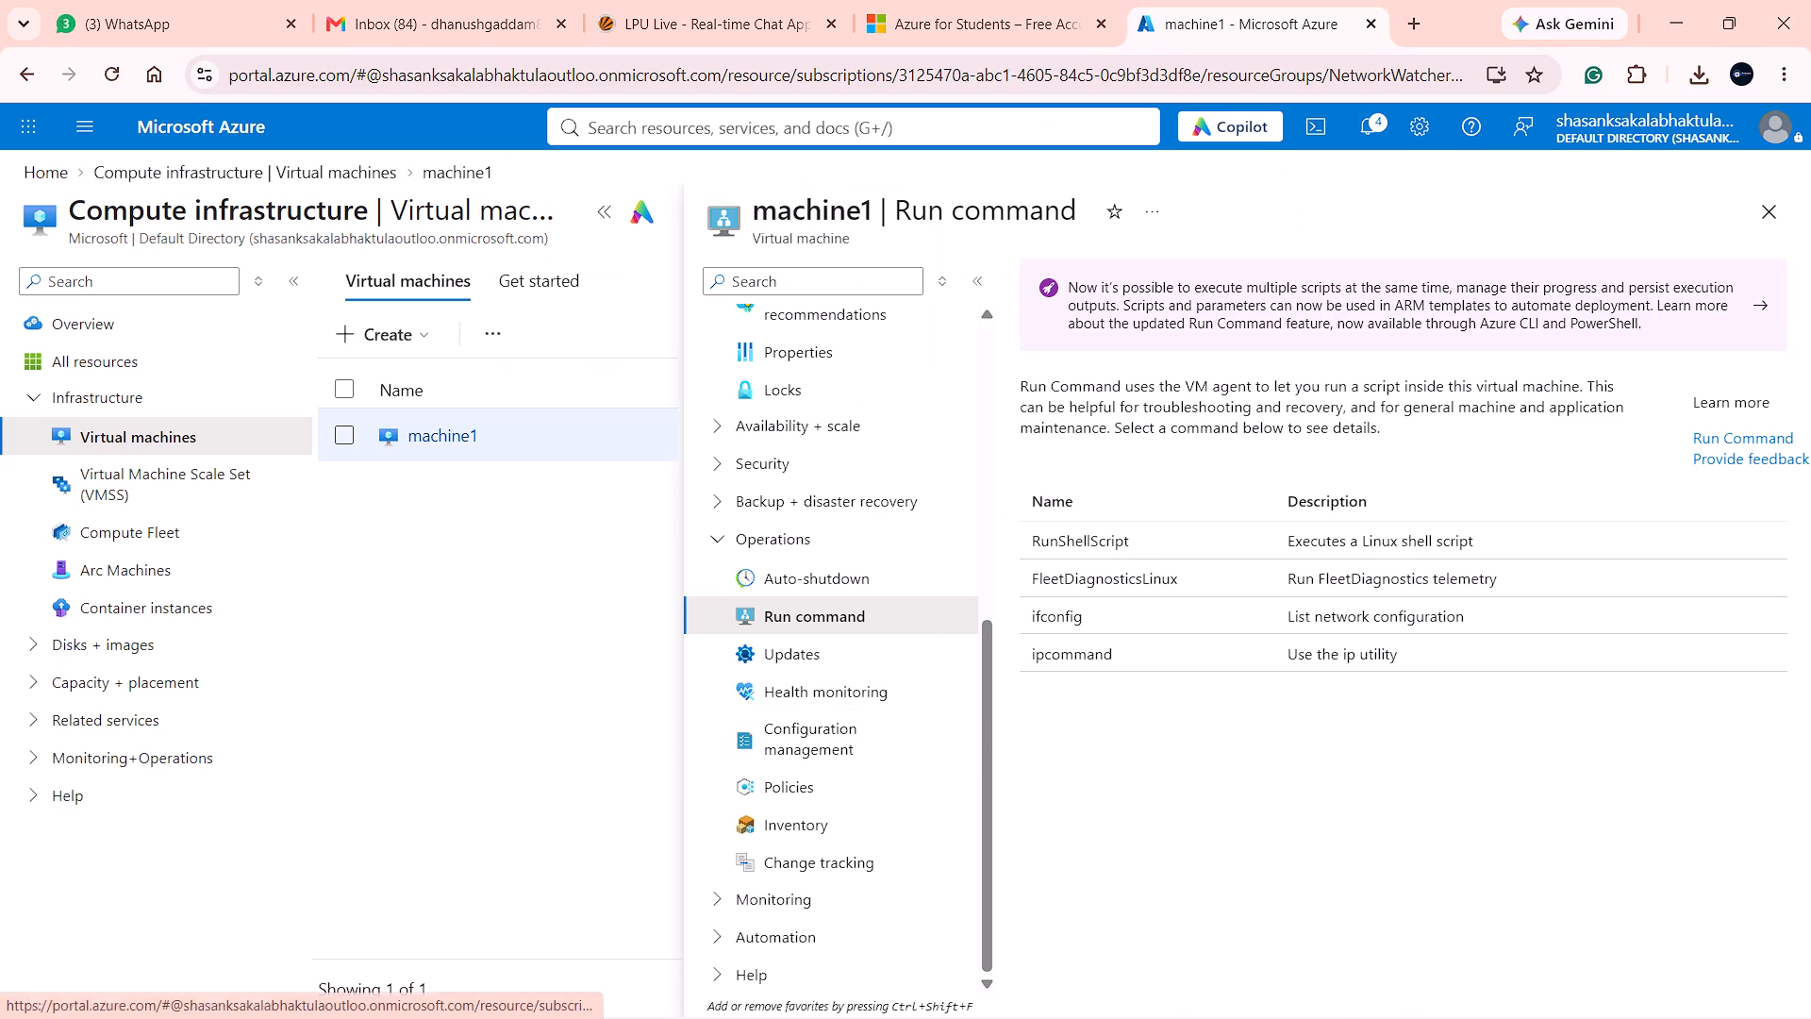
# Switch to Chrome and open RunShellScript from machine1's Run command list.
pyautogui.click(1304, 544)
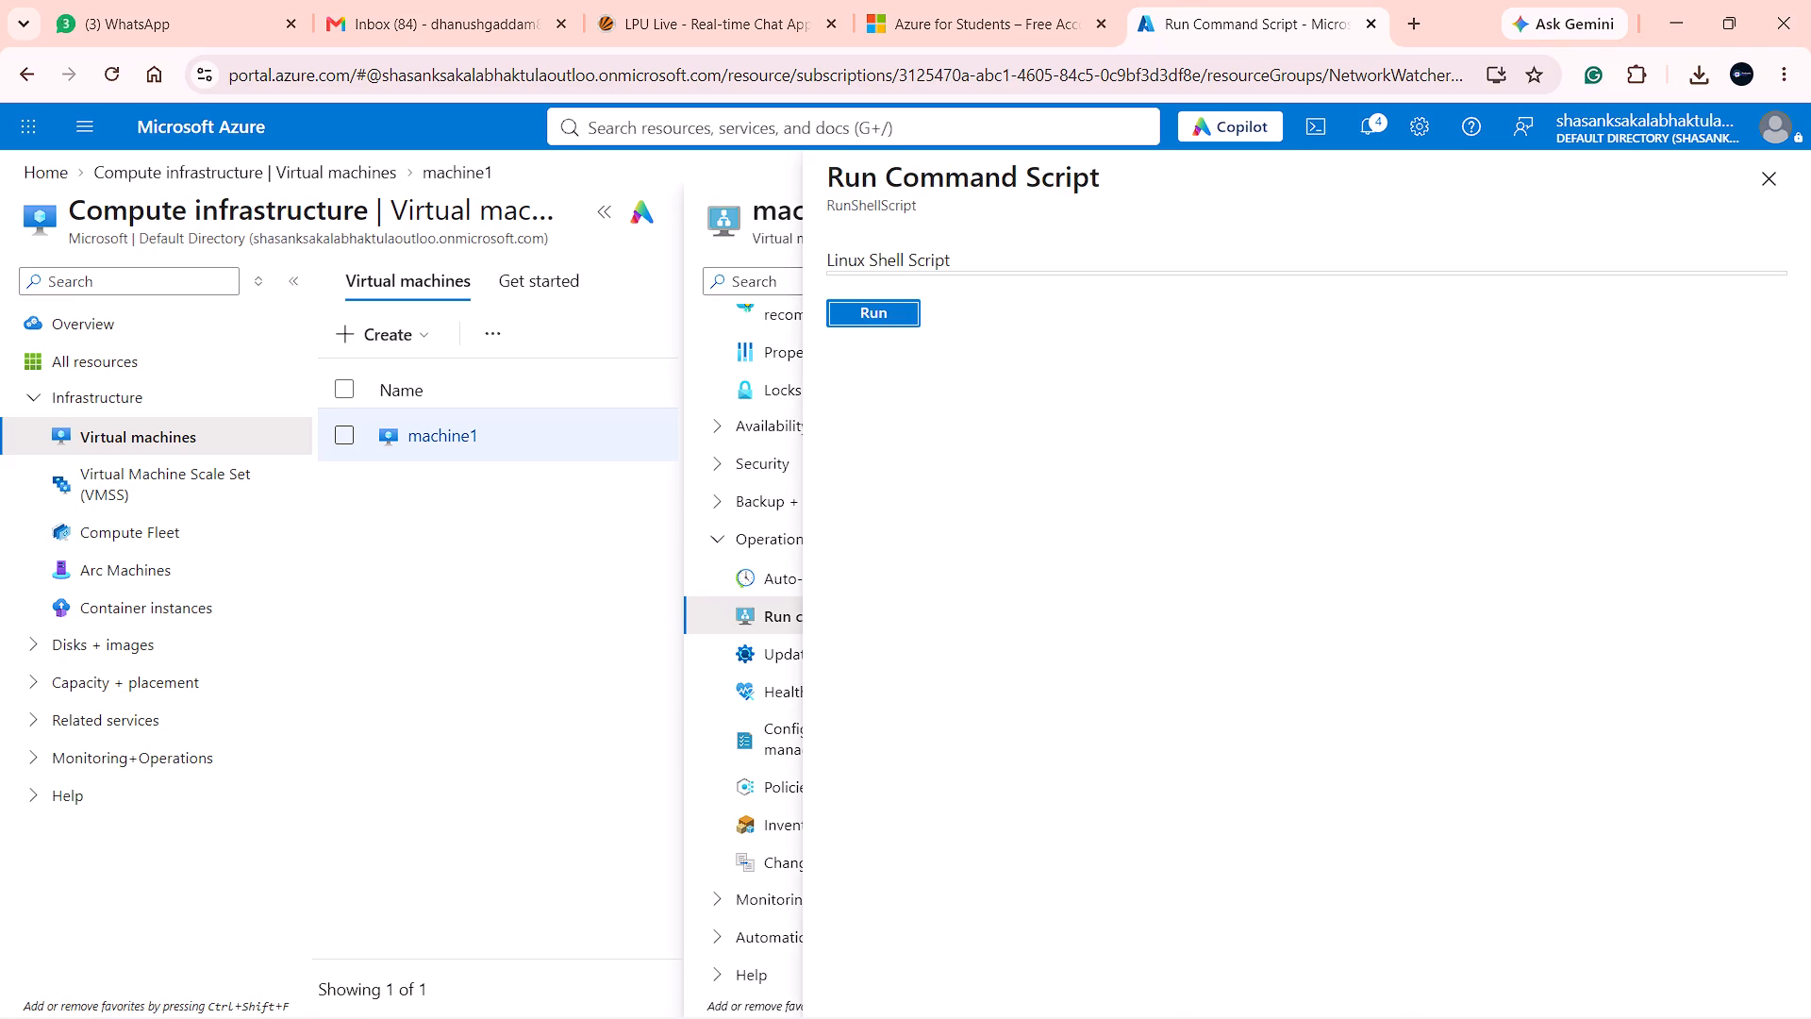
# Copy the bash script from "#!/bin/bash" through "systemctl enable --now apache2" on slide 11 of the Application Gateway presentation in WPS Office.
pyautogui.scroll(1, 783, 402)
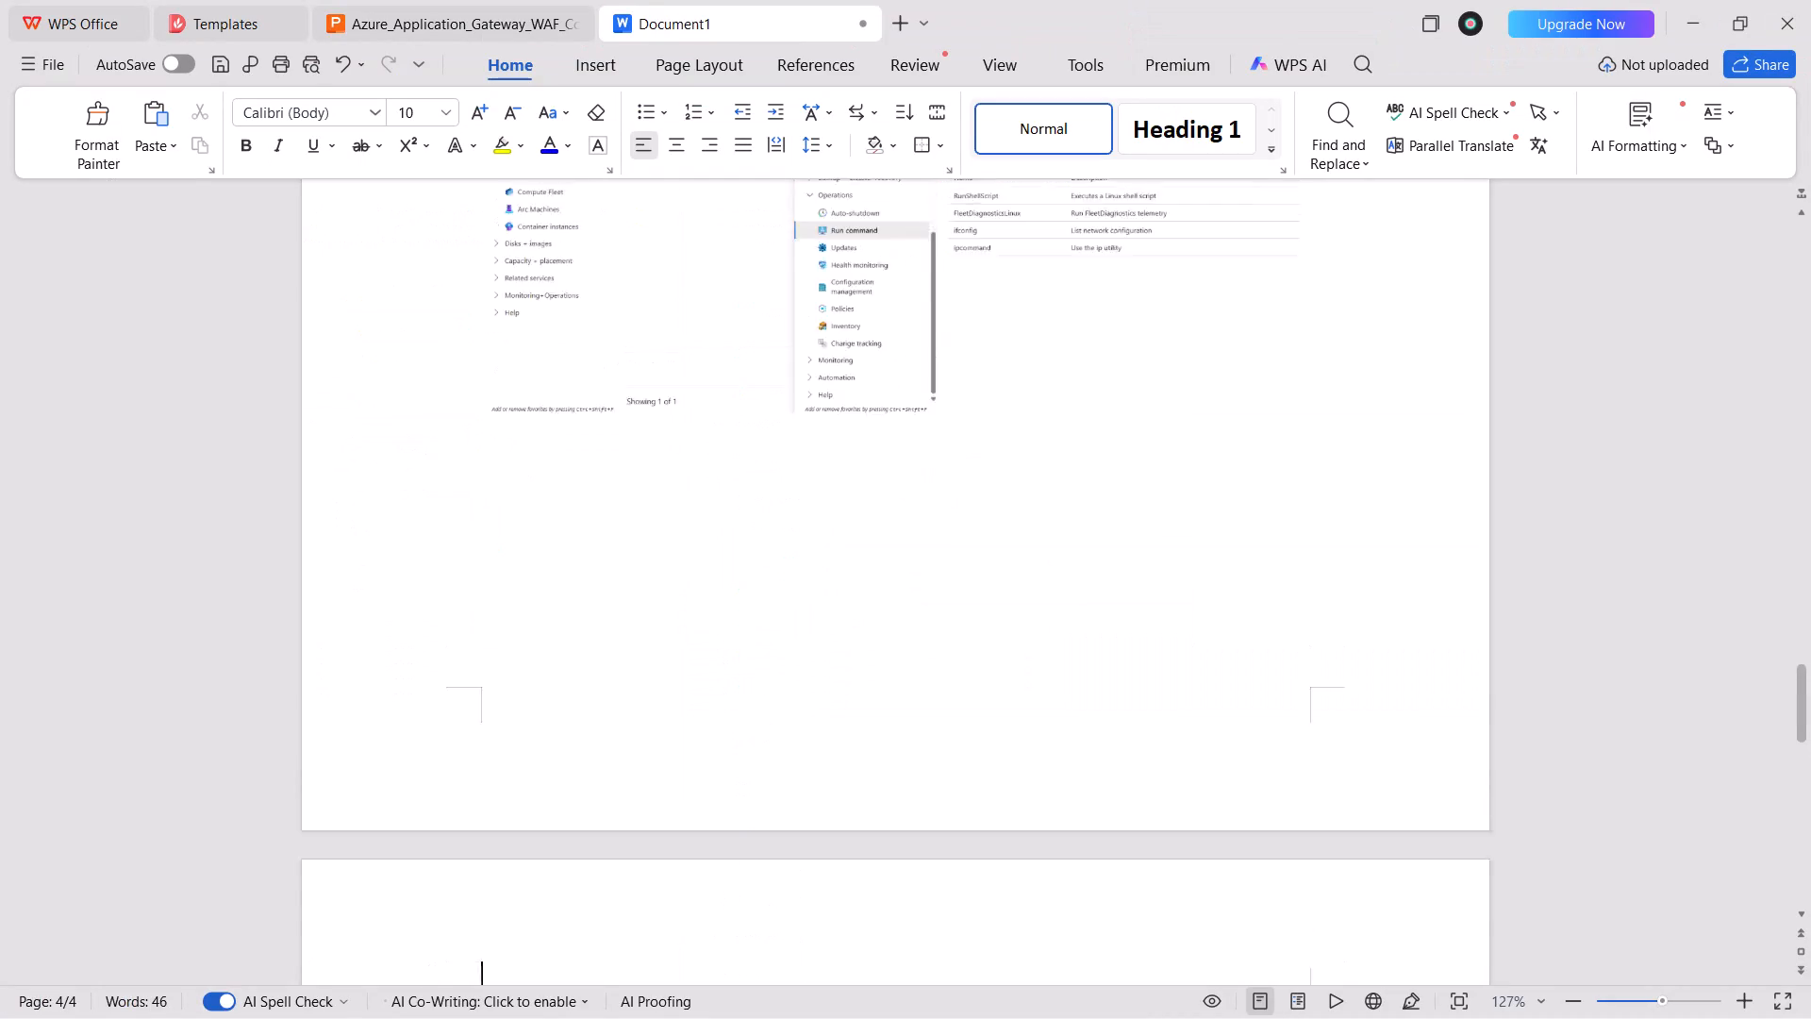
pyautogui.scroll(1, 783, 402)
pyautogui.click(357, 0)
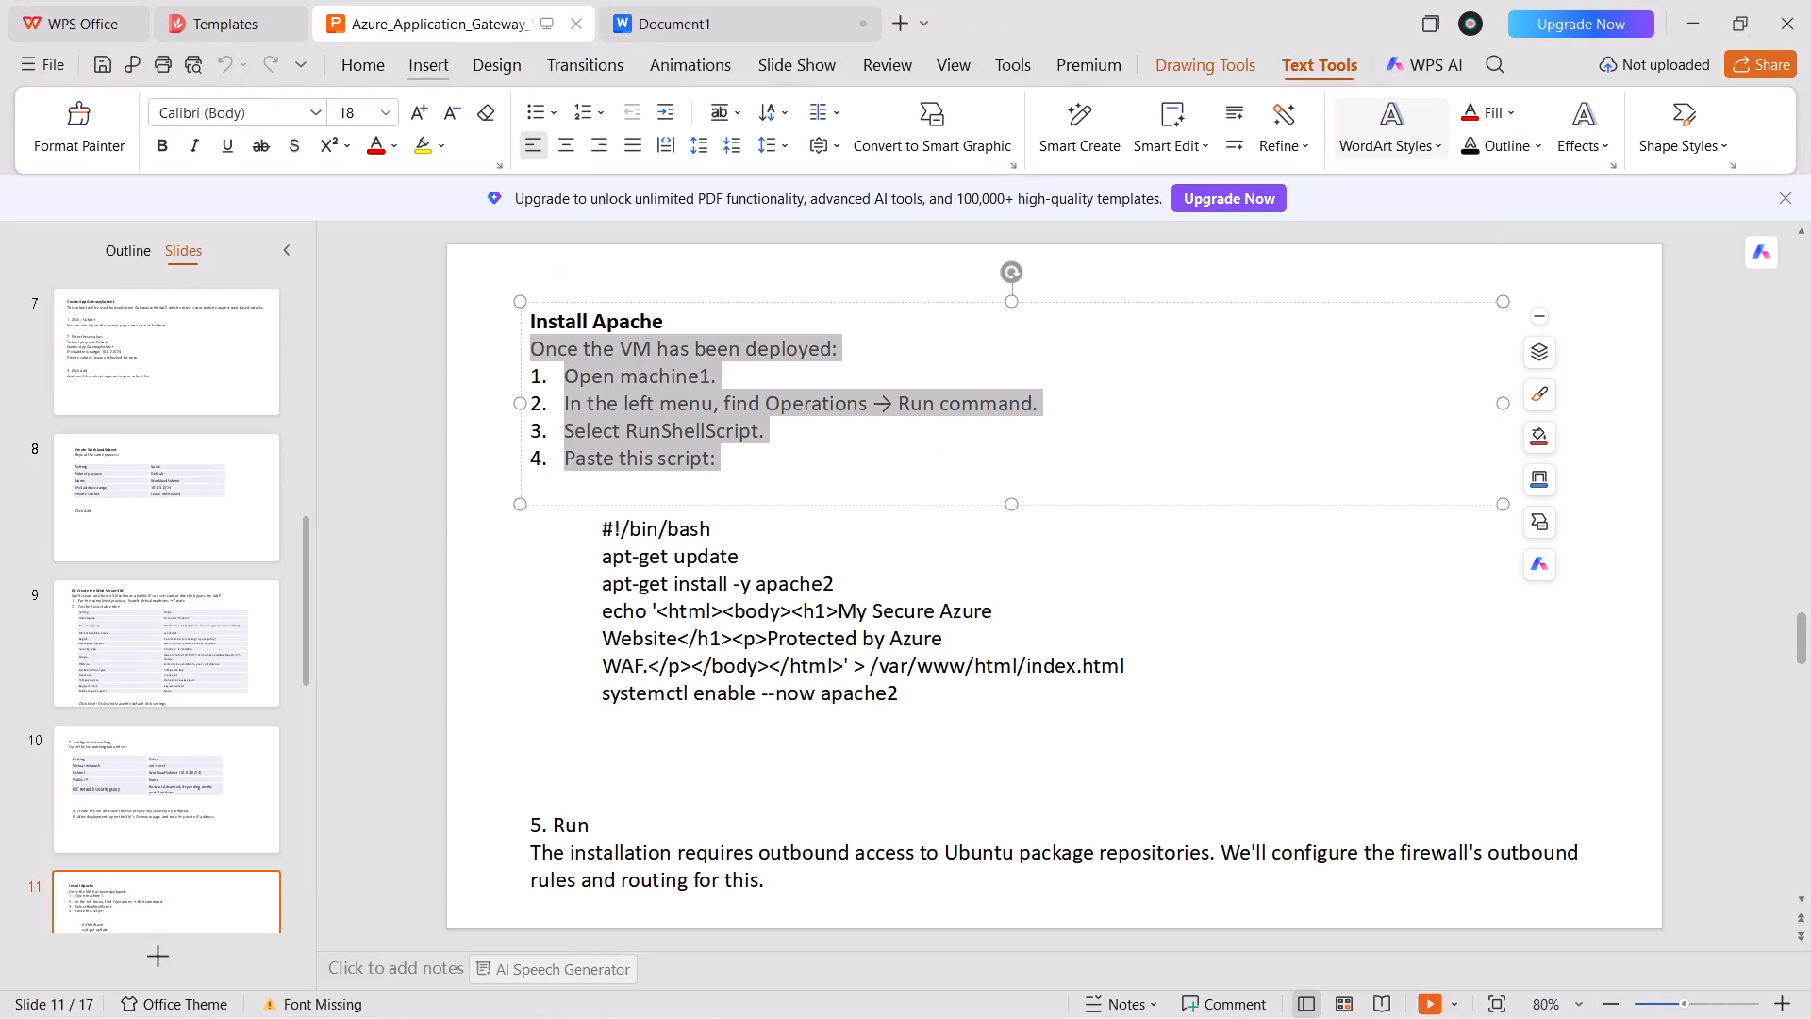
pyautogui.moveTo(920, 693); pyautogui.dragTo(564, 535)
pyautogui.hotkey('ctrl', 'c')
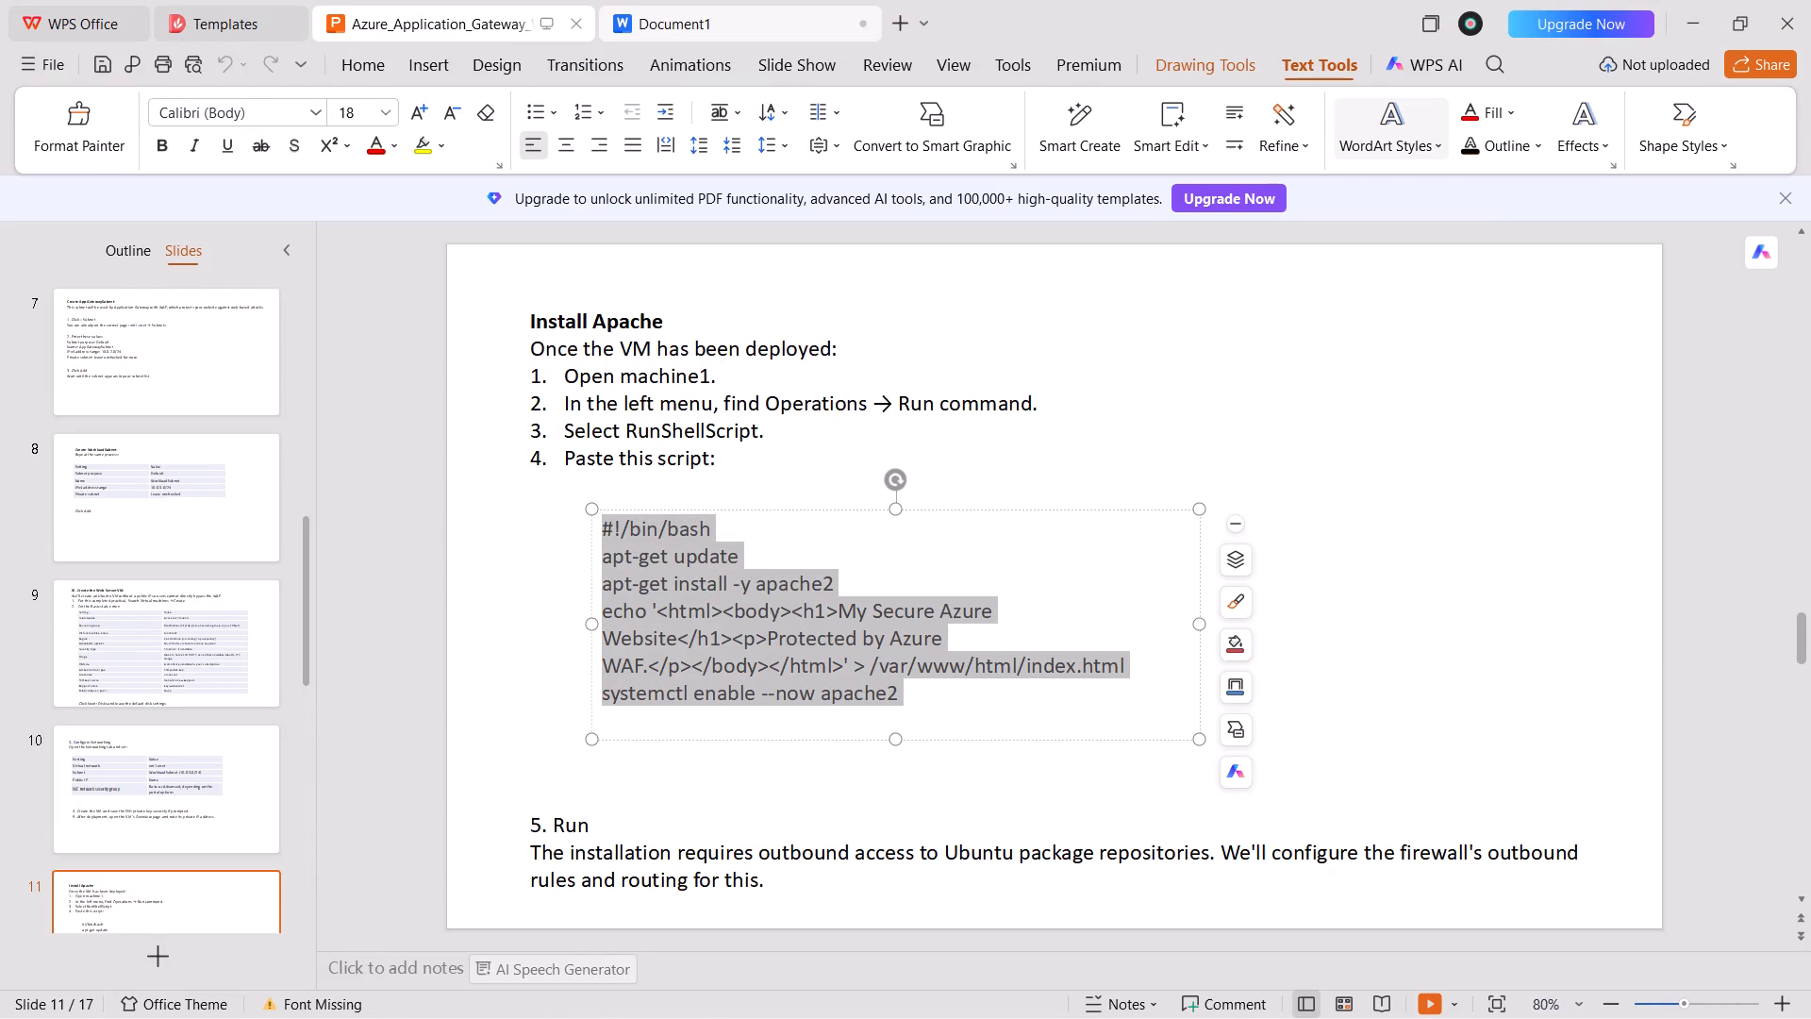
# Paste the Apache installation script into the Linux Shell Script editor in Chrome, run it on machine1, and view the Output area.
pyautogui.click(773, 1)
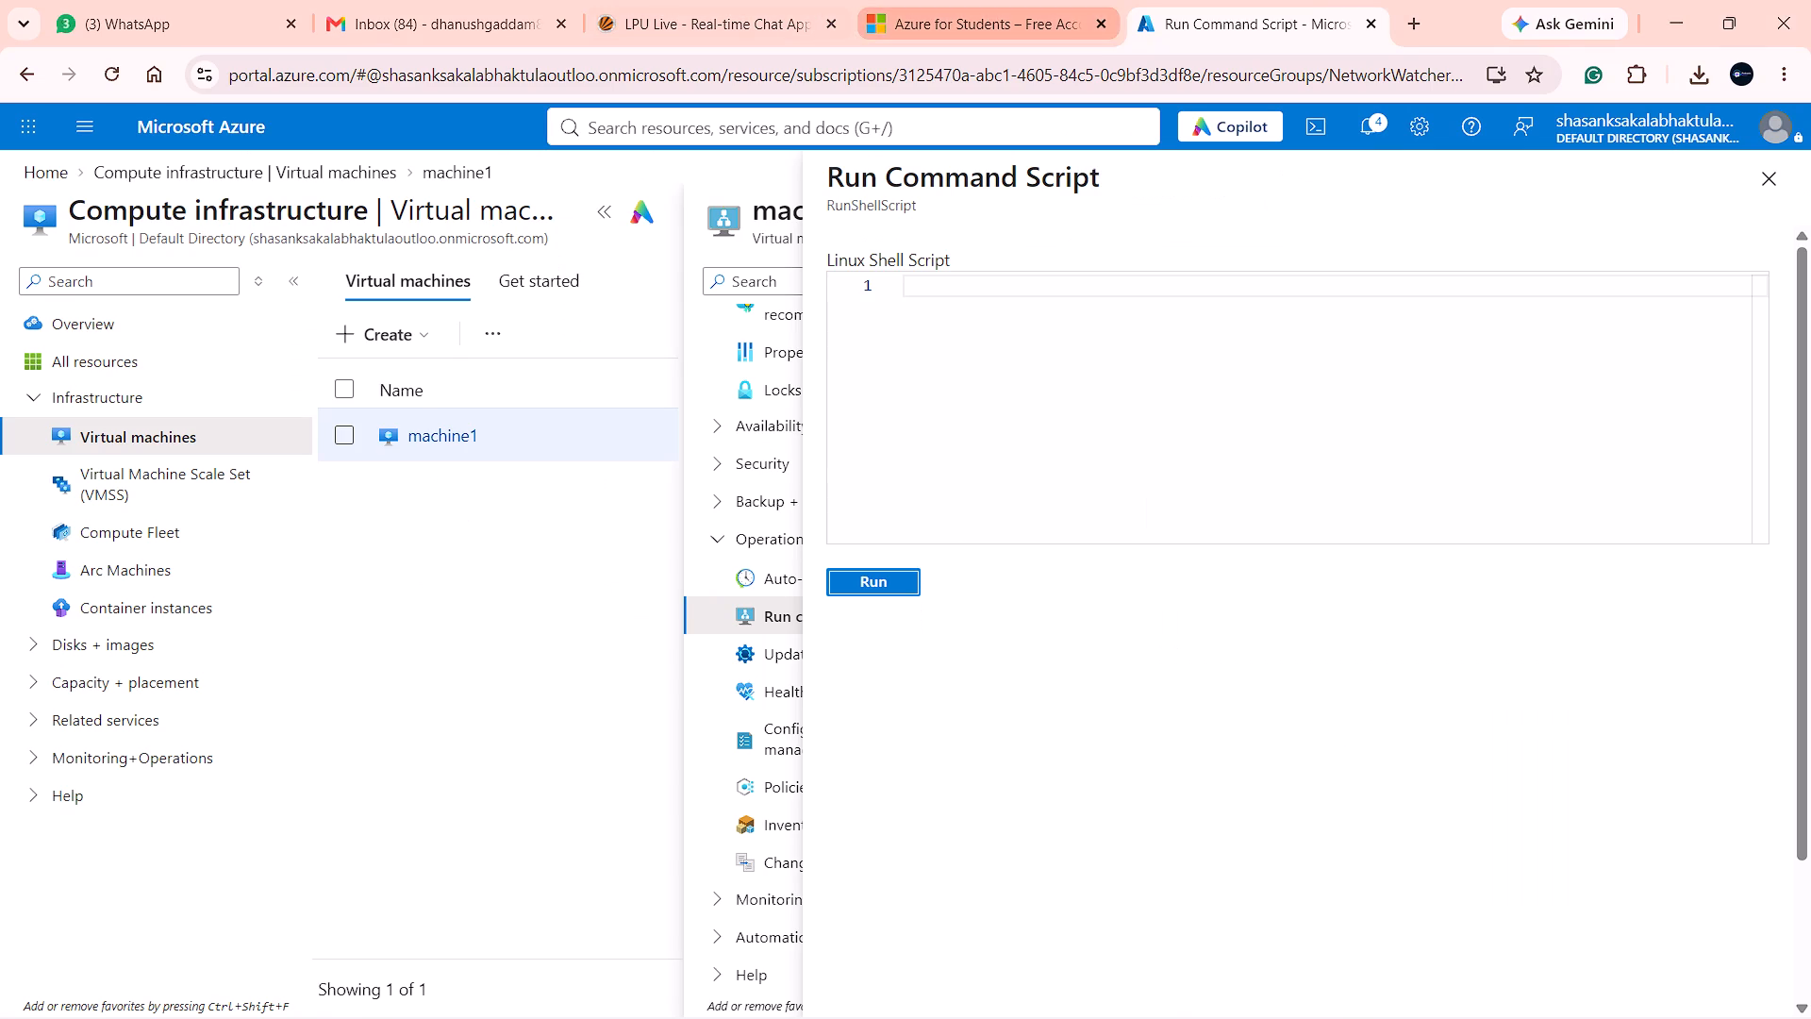
pyautogui.click(938, 444)
pyautogui.hotkey('ctrl', 'v')
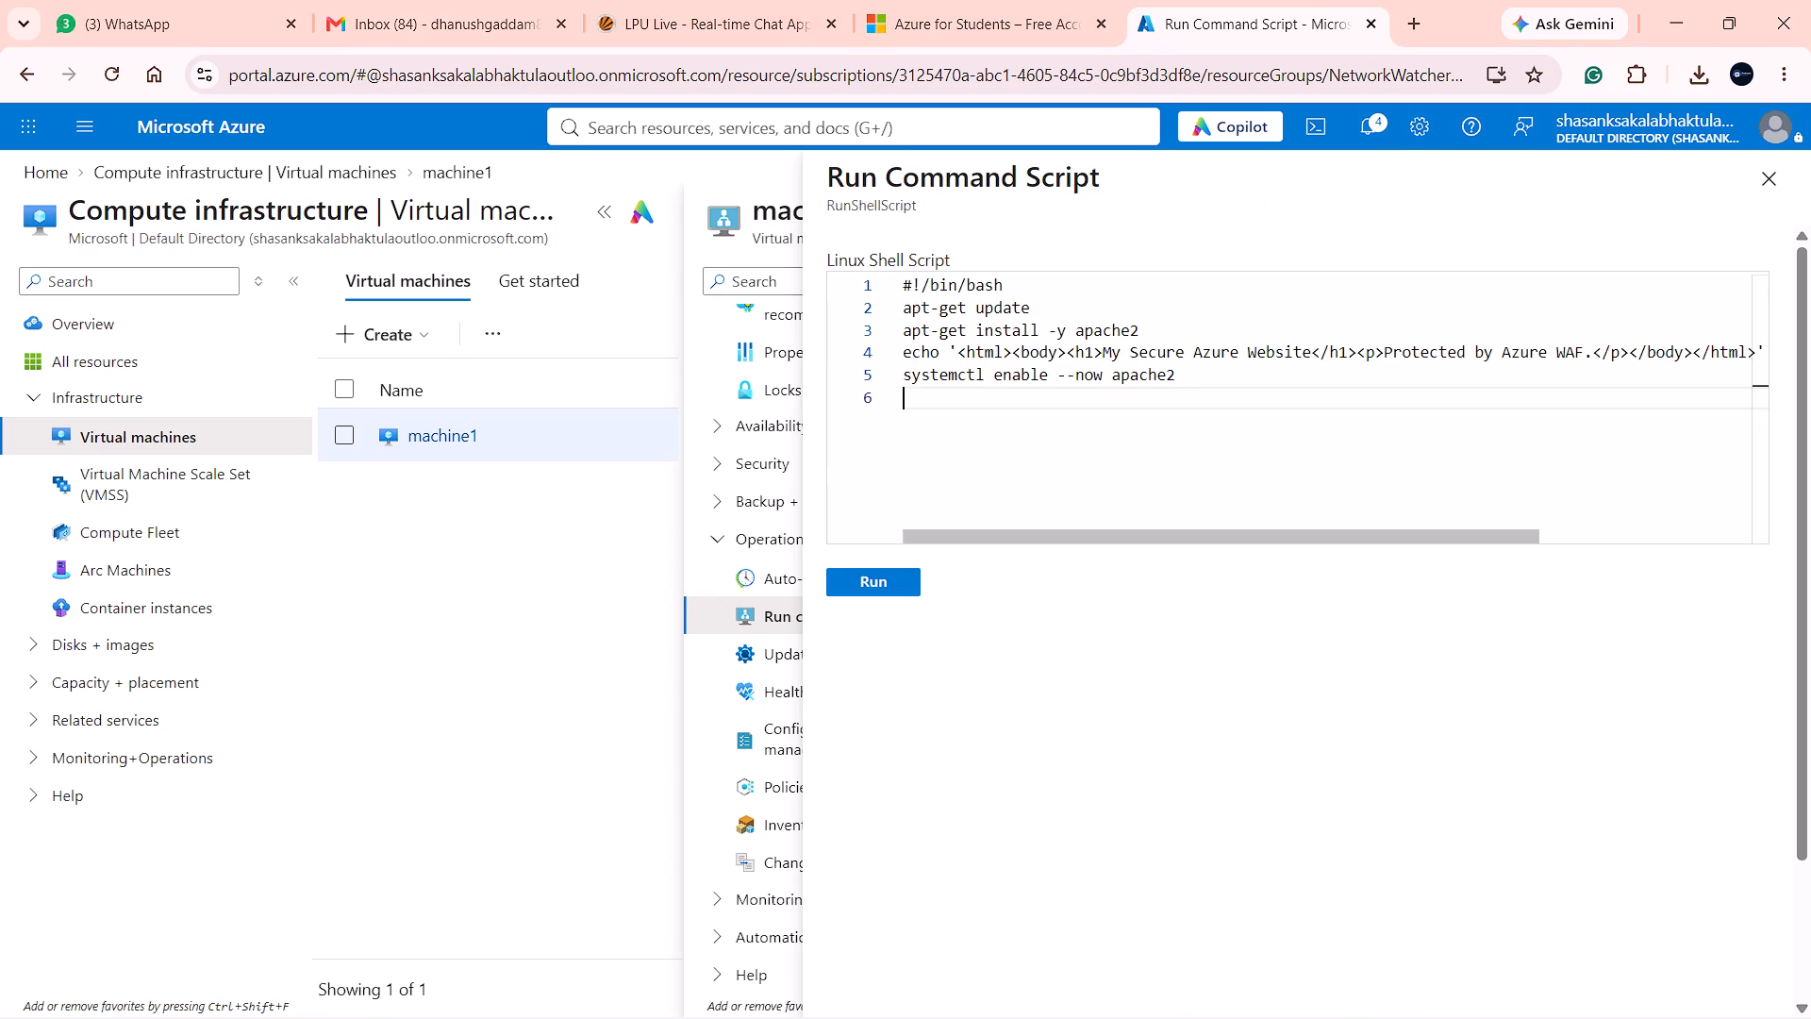
pyautogui.click(857, 576)
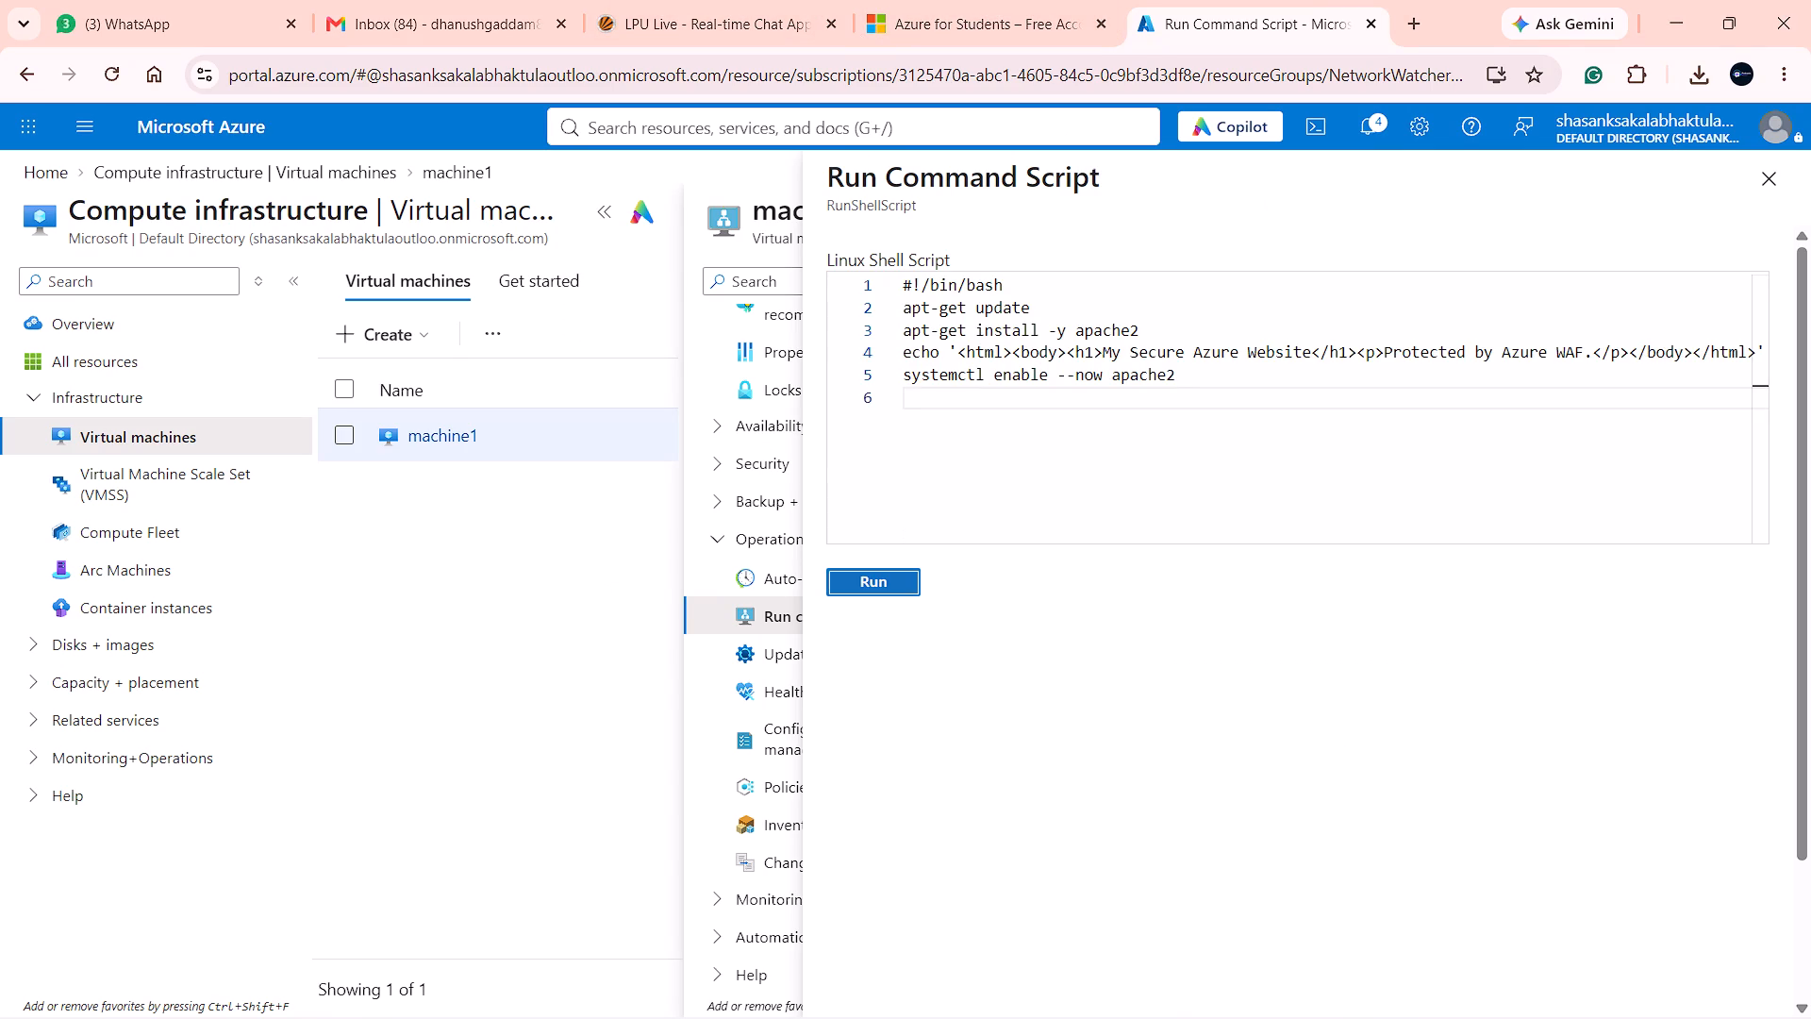
pyautogui.scroll(-3, 1221, 725)
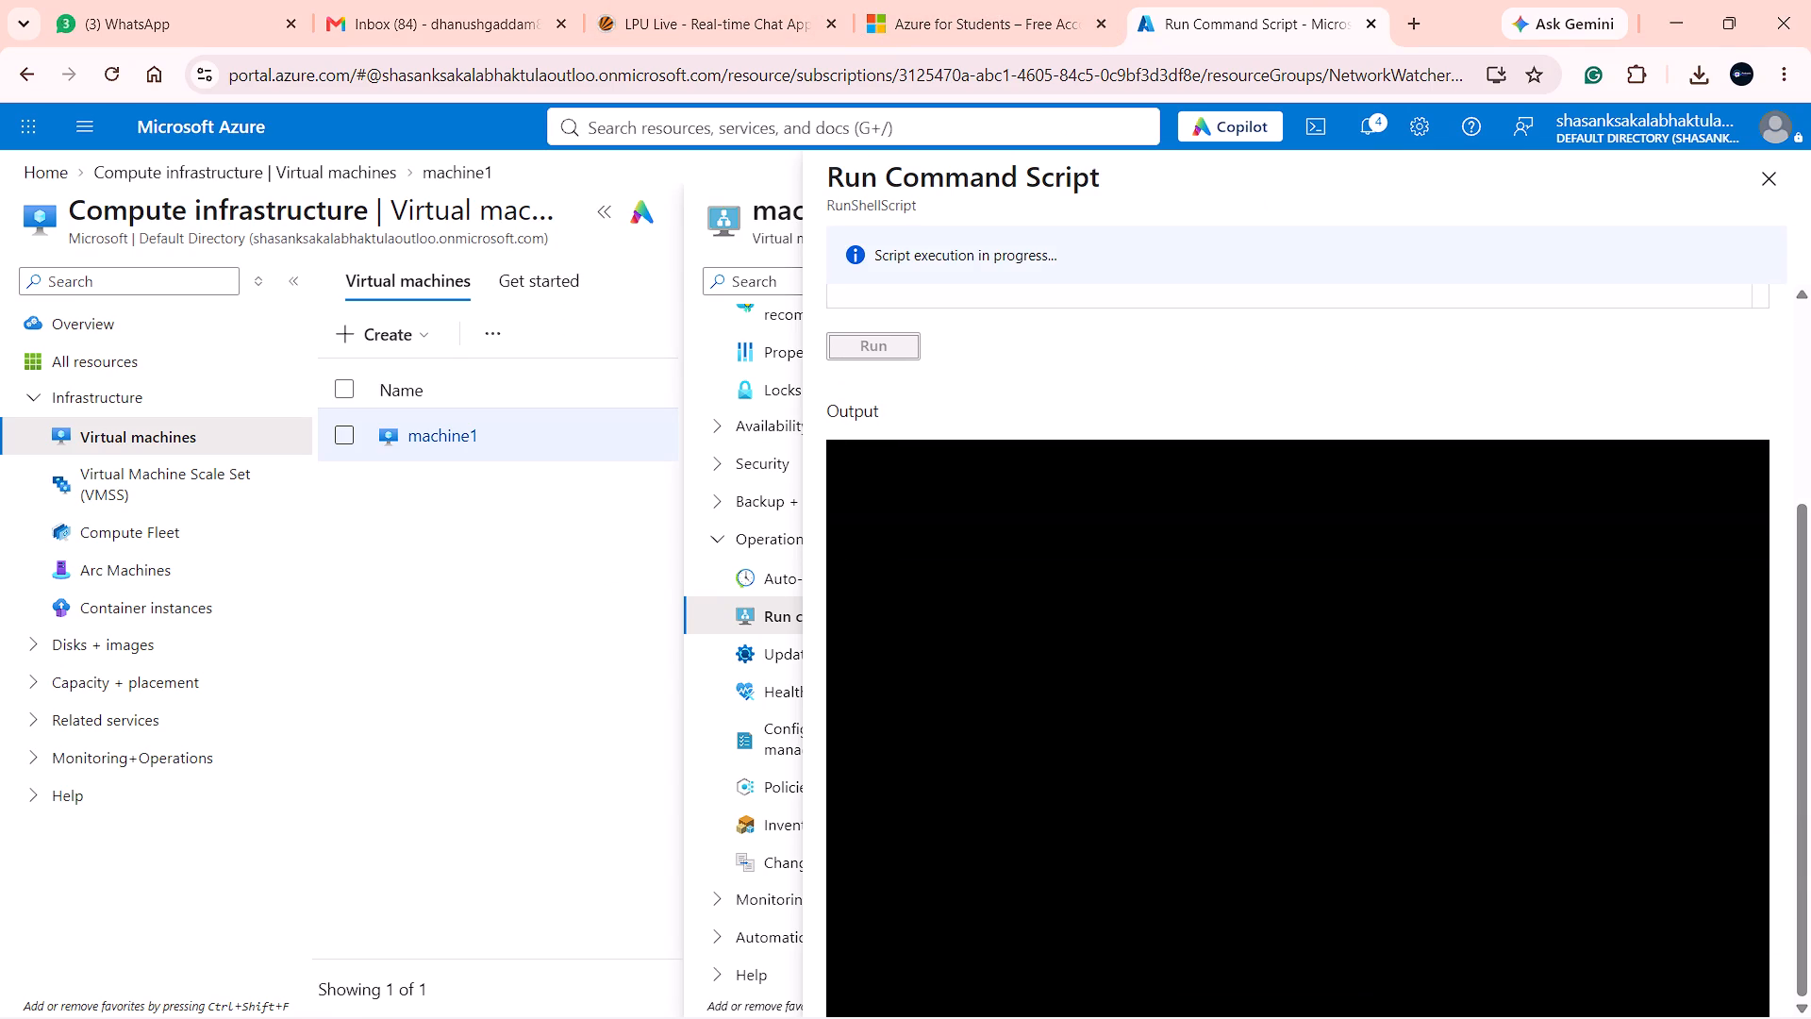
pyautogui.scroll(-1, 1221, 725)
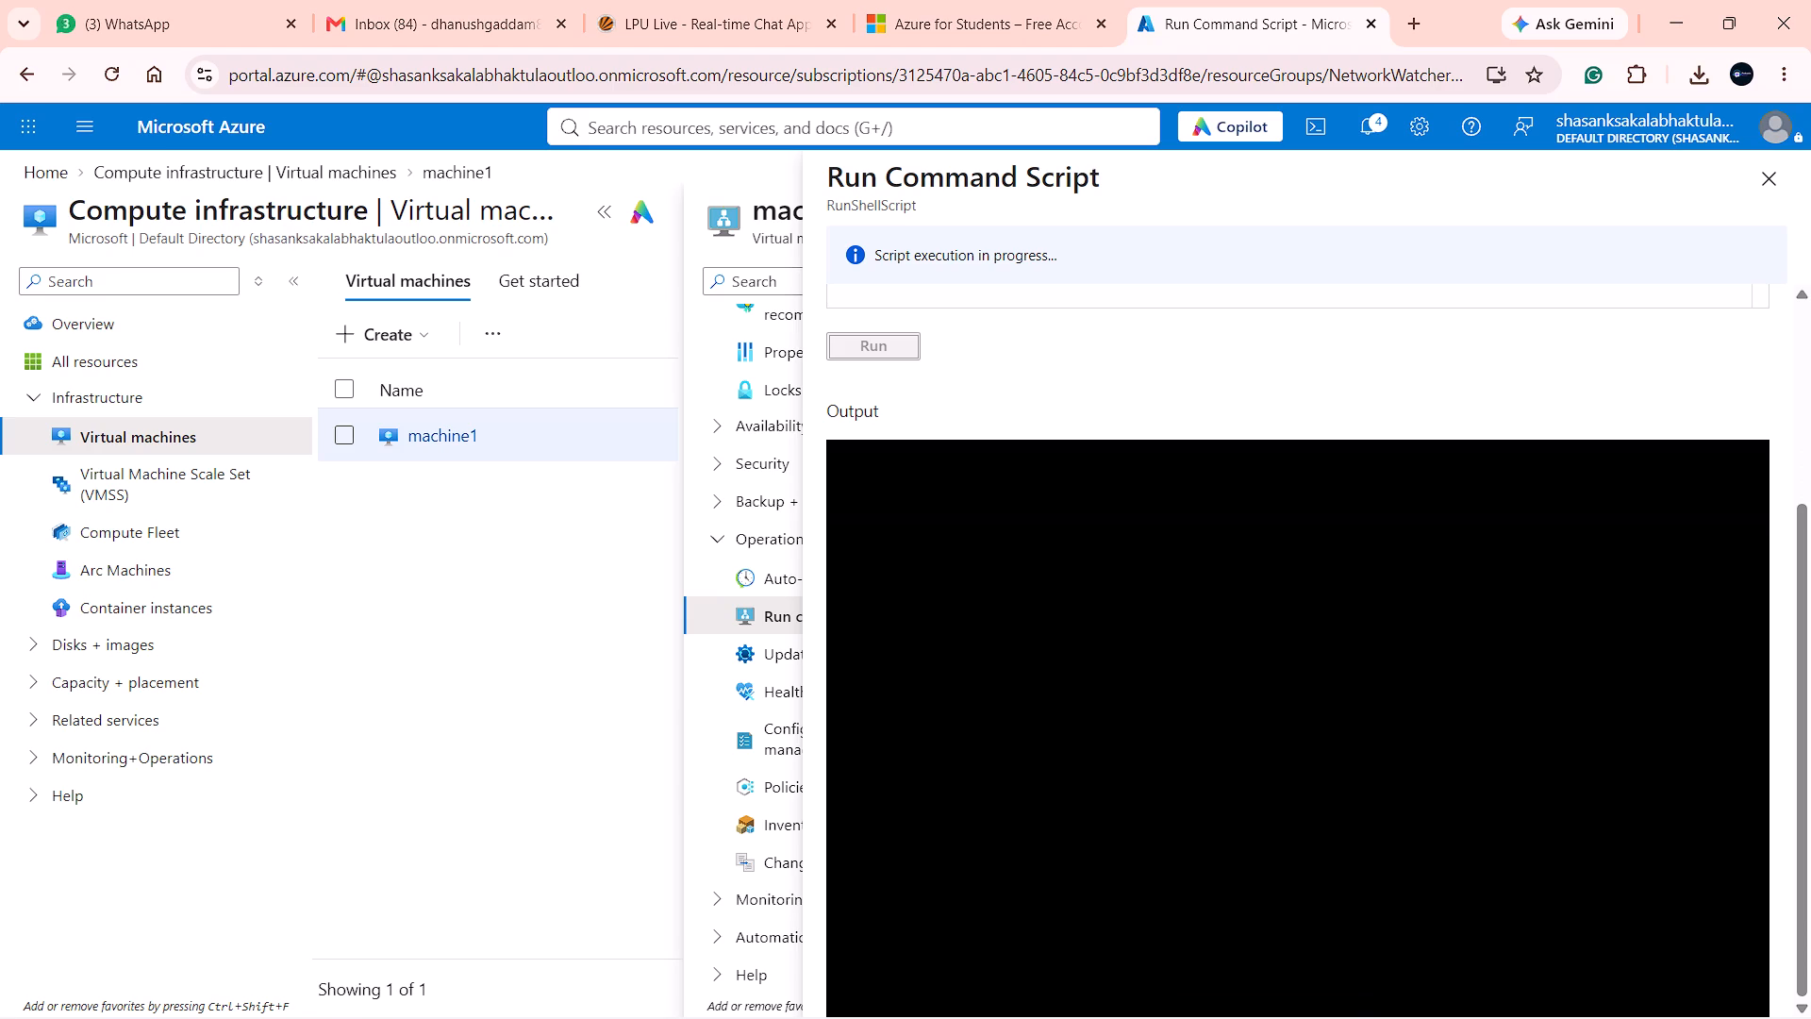
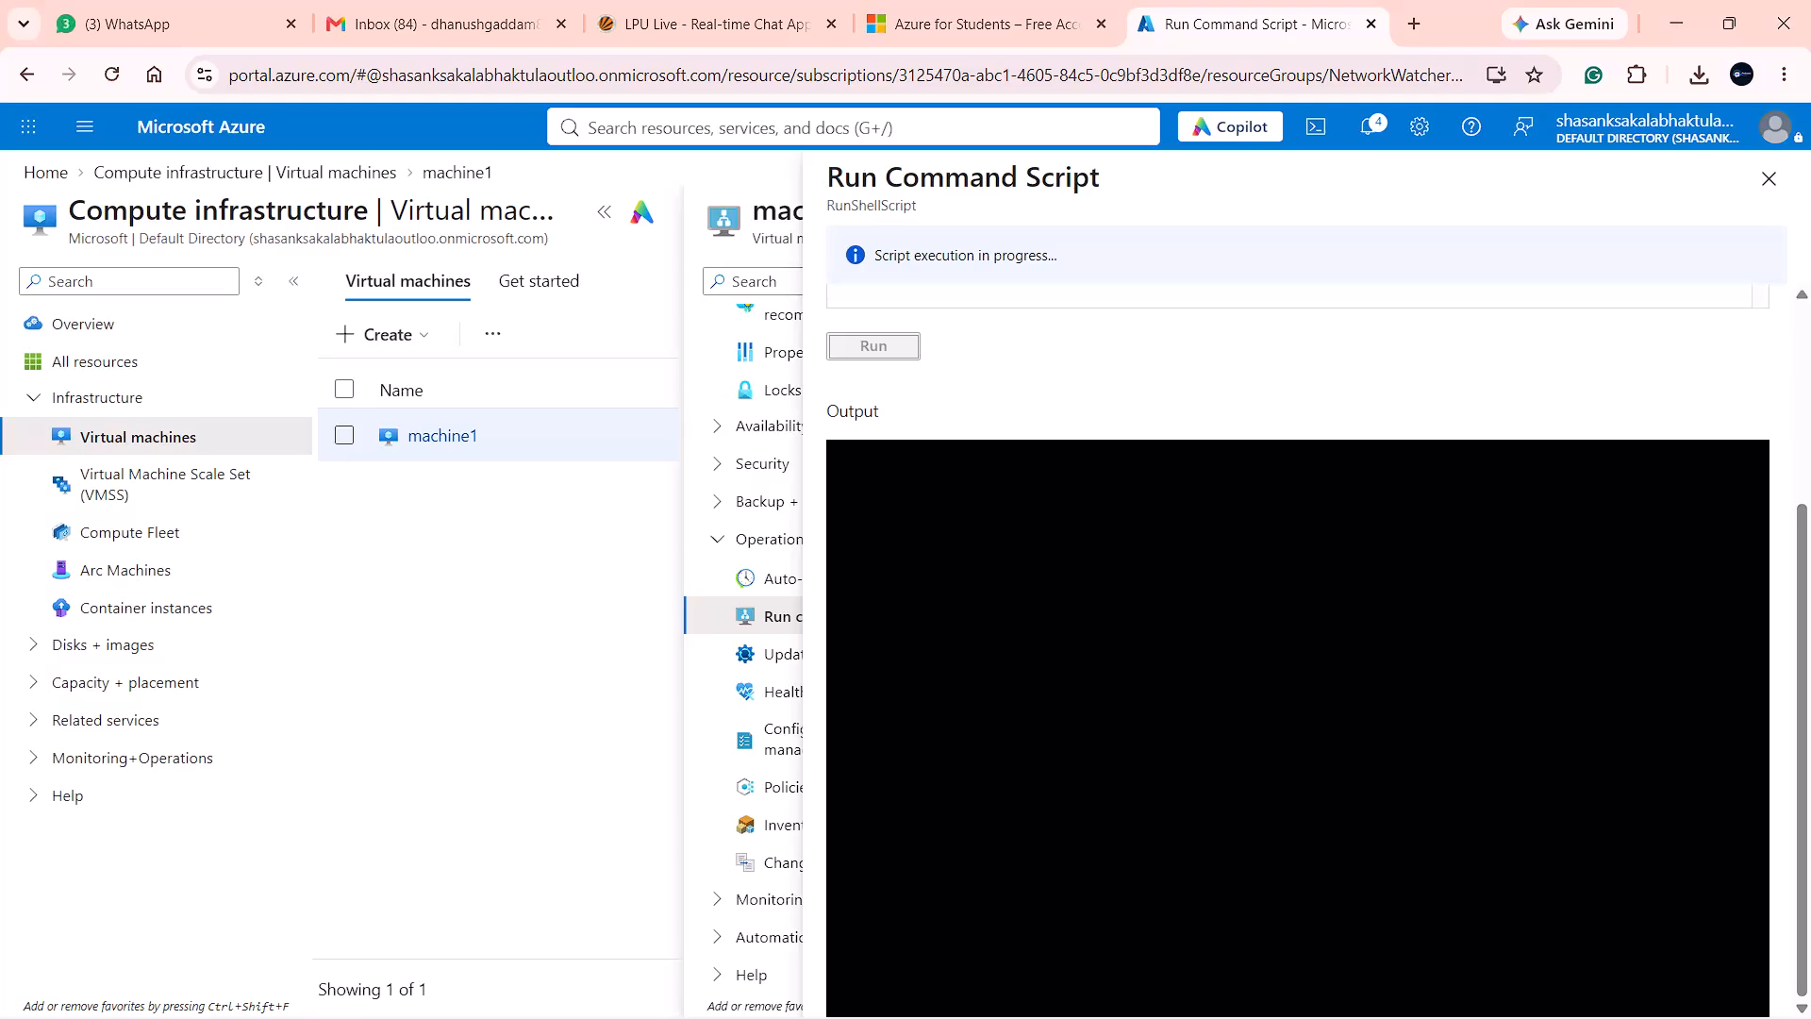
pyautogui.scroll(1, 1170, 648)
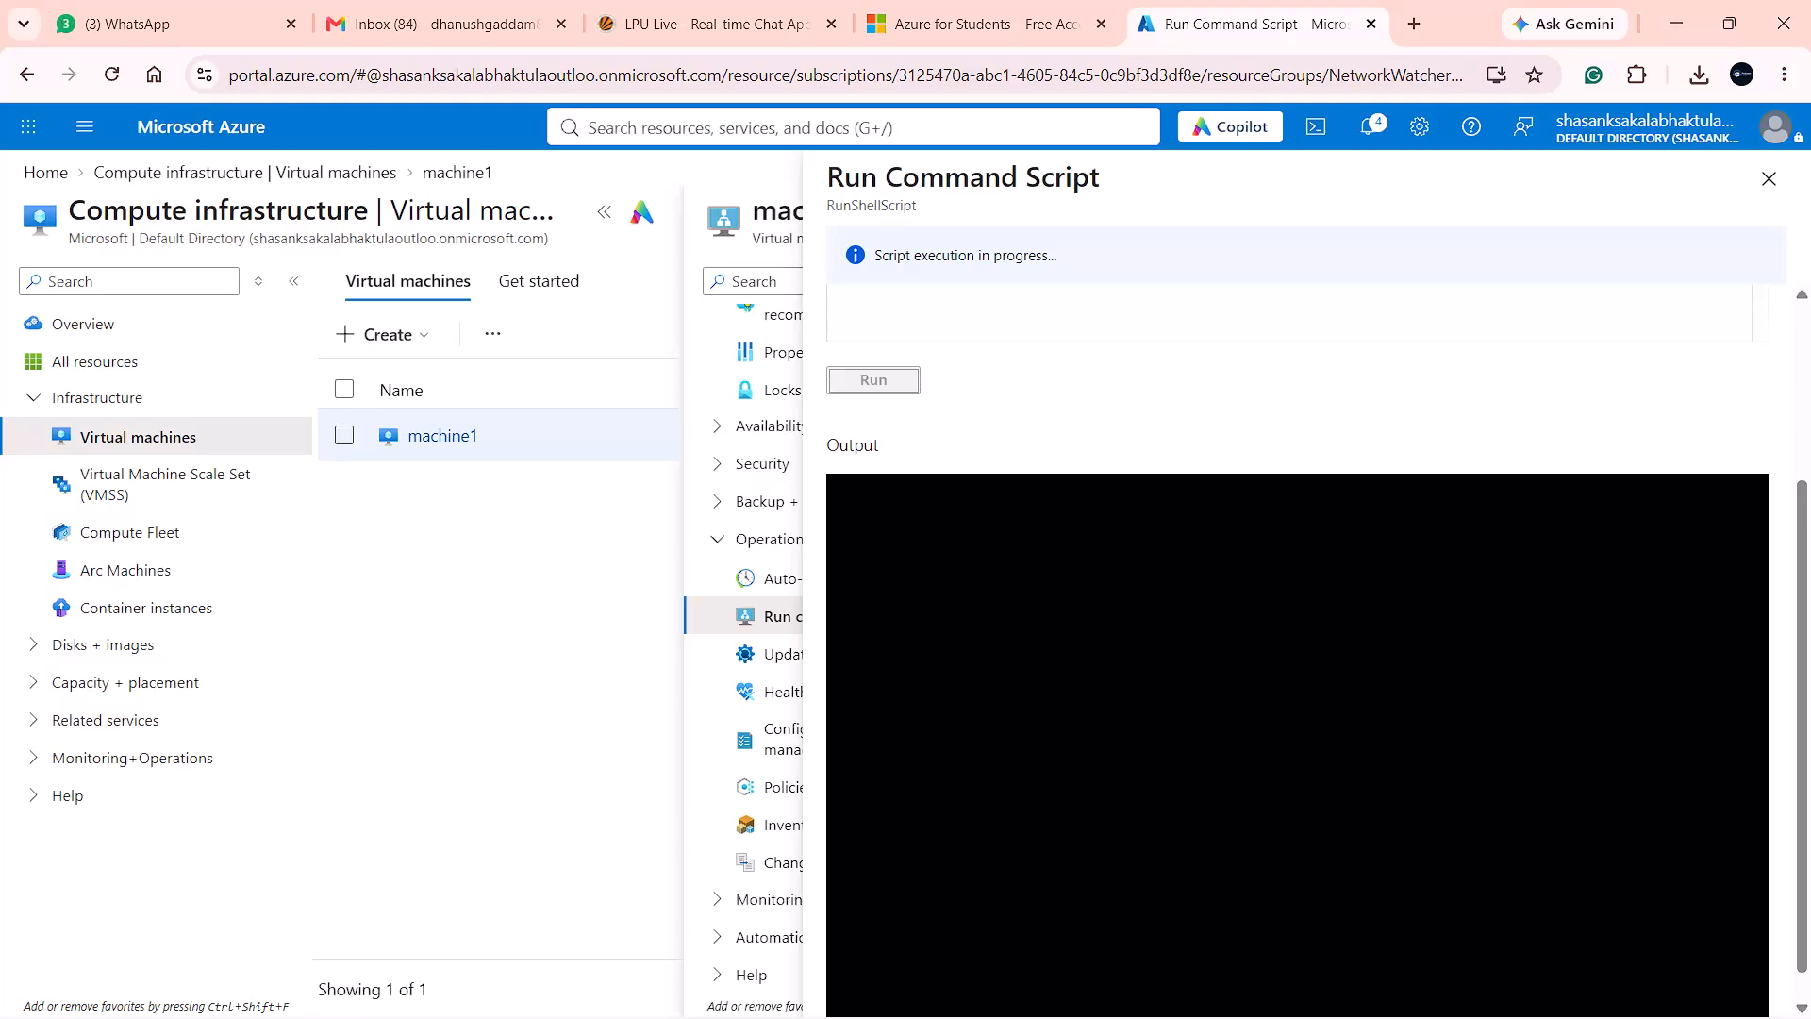
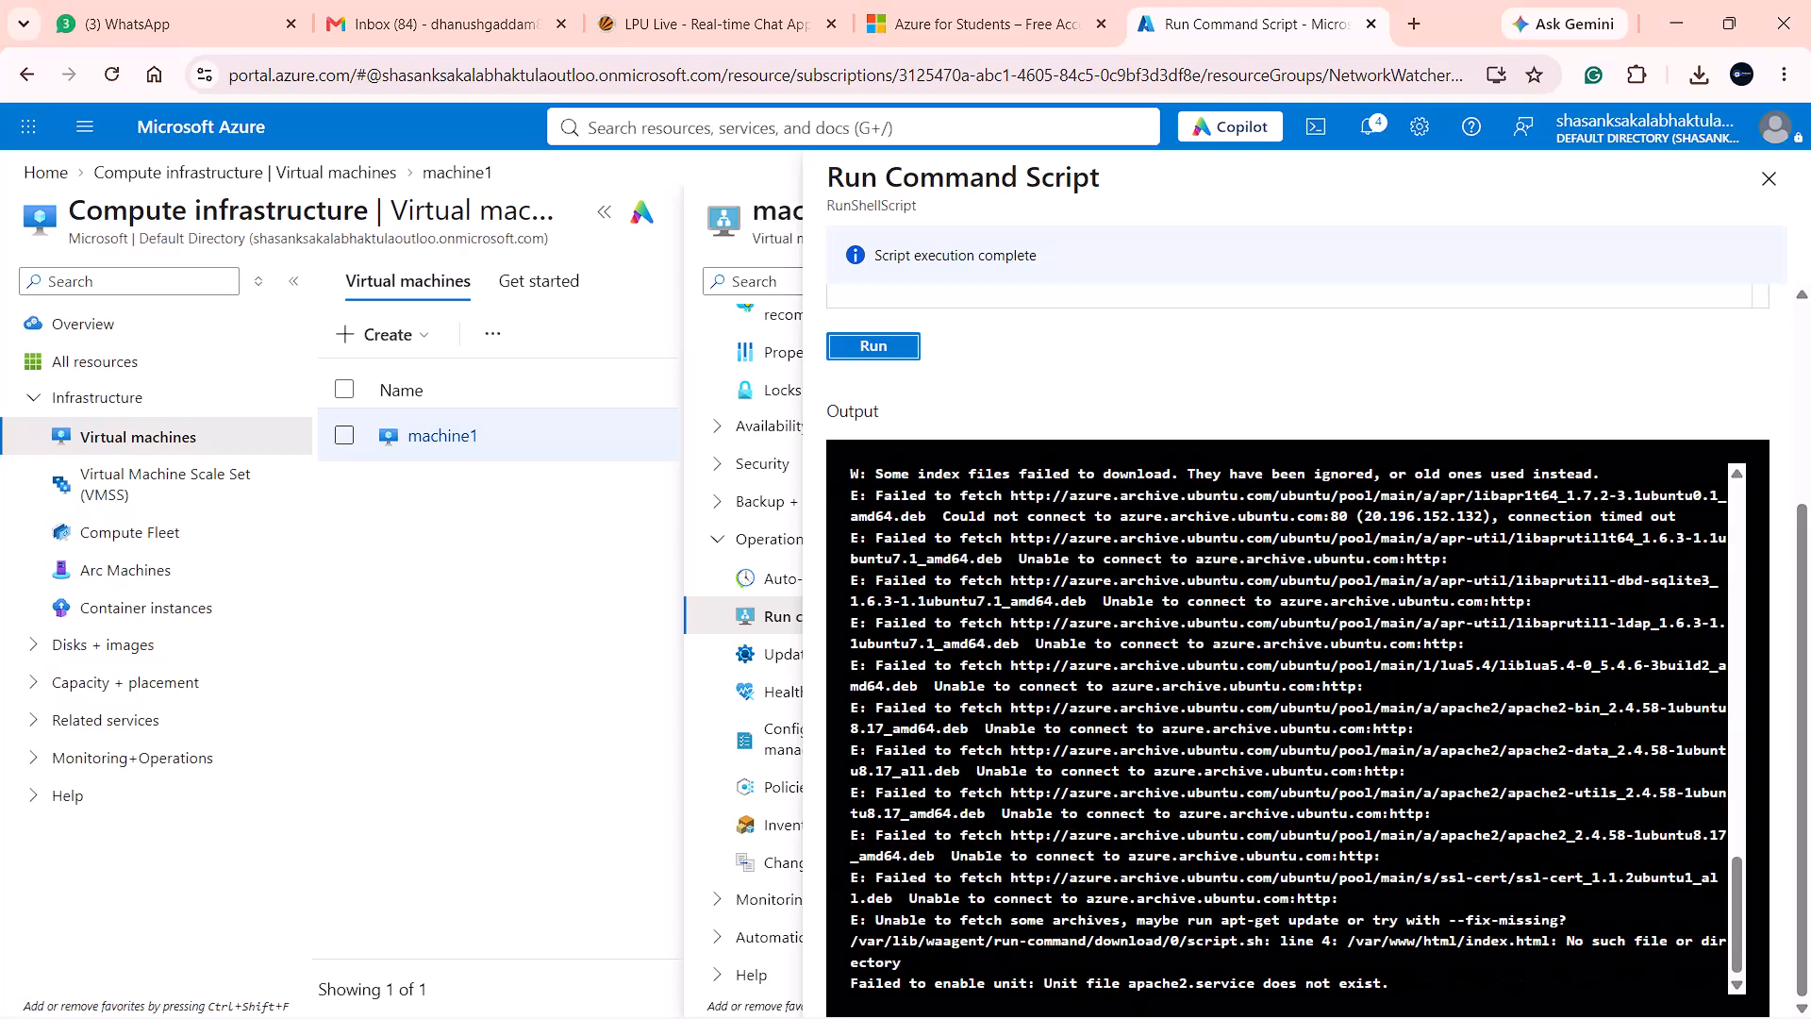
# Review the RunShellScript output for machine1 together with the Apache installation script that was run.
pyautogui.scroll(-1, 1170, 648)
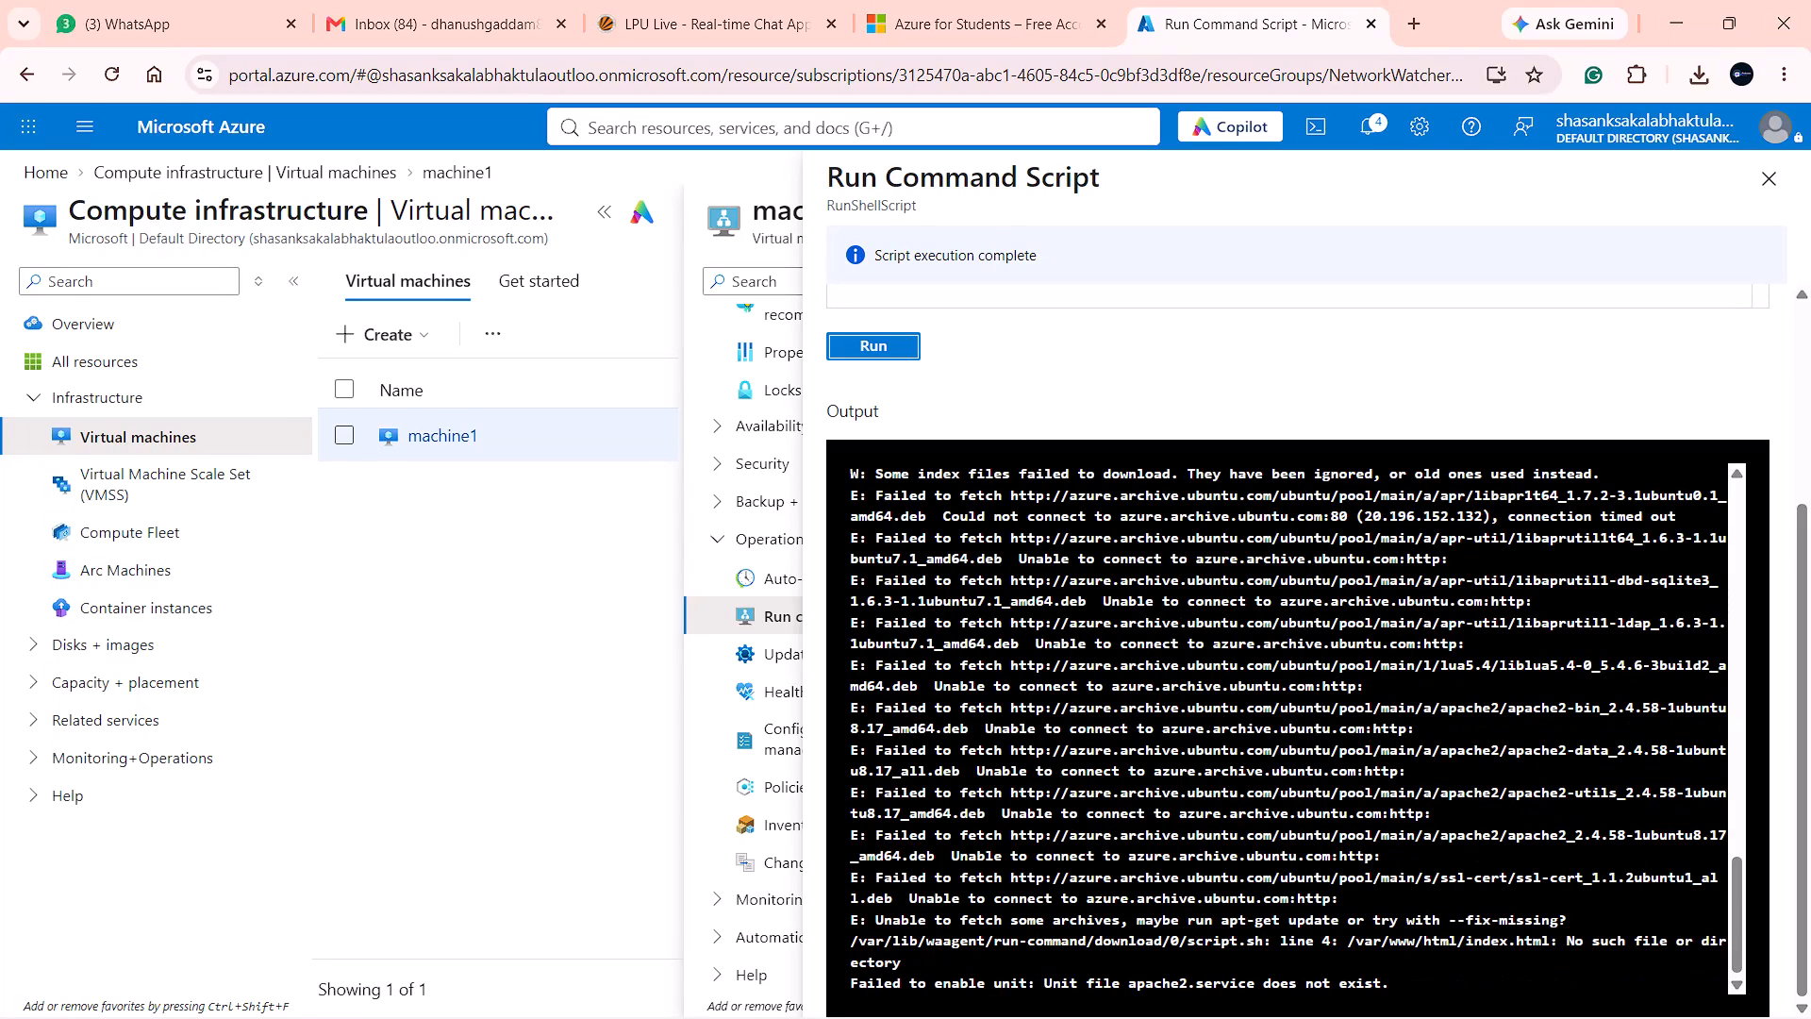
pyautogui.scroll(5, 1143, 594)
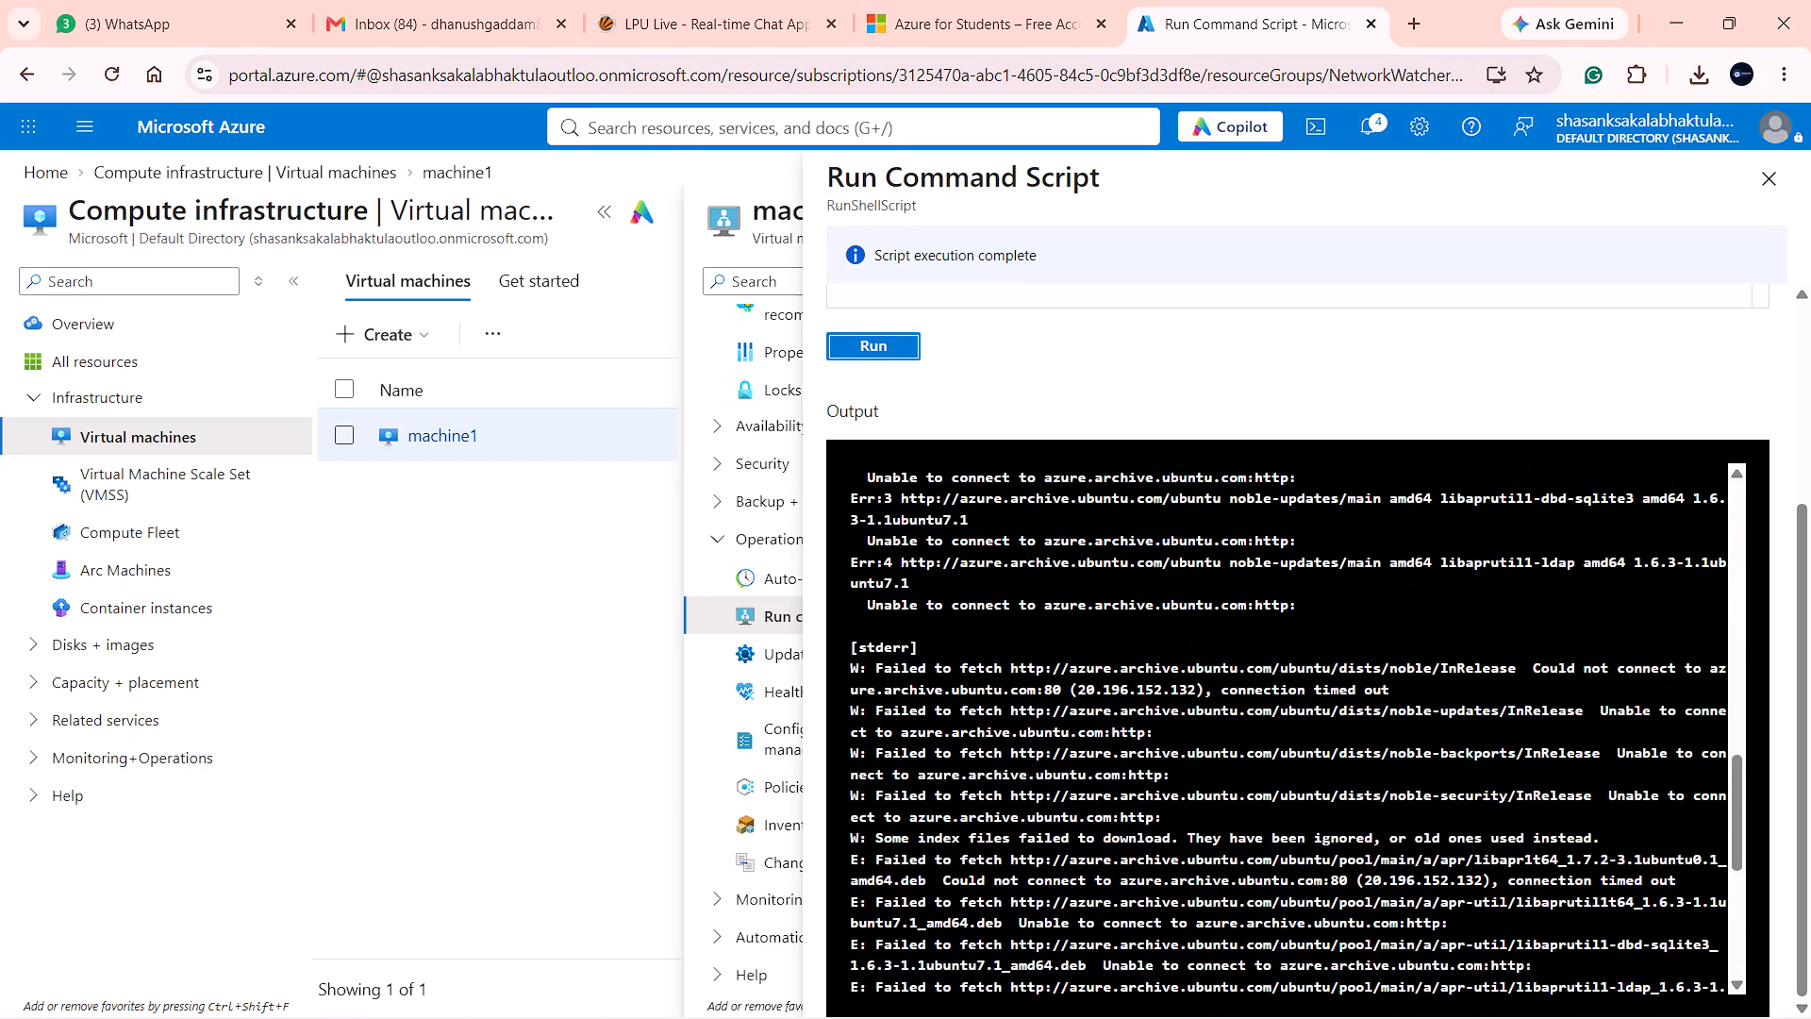
pyautogui.scroll(3, 1143, 594)
pyautogui.scroll(-1, 1143, 594)
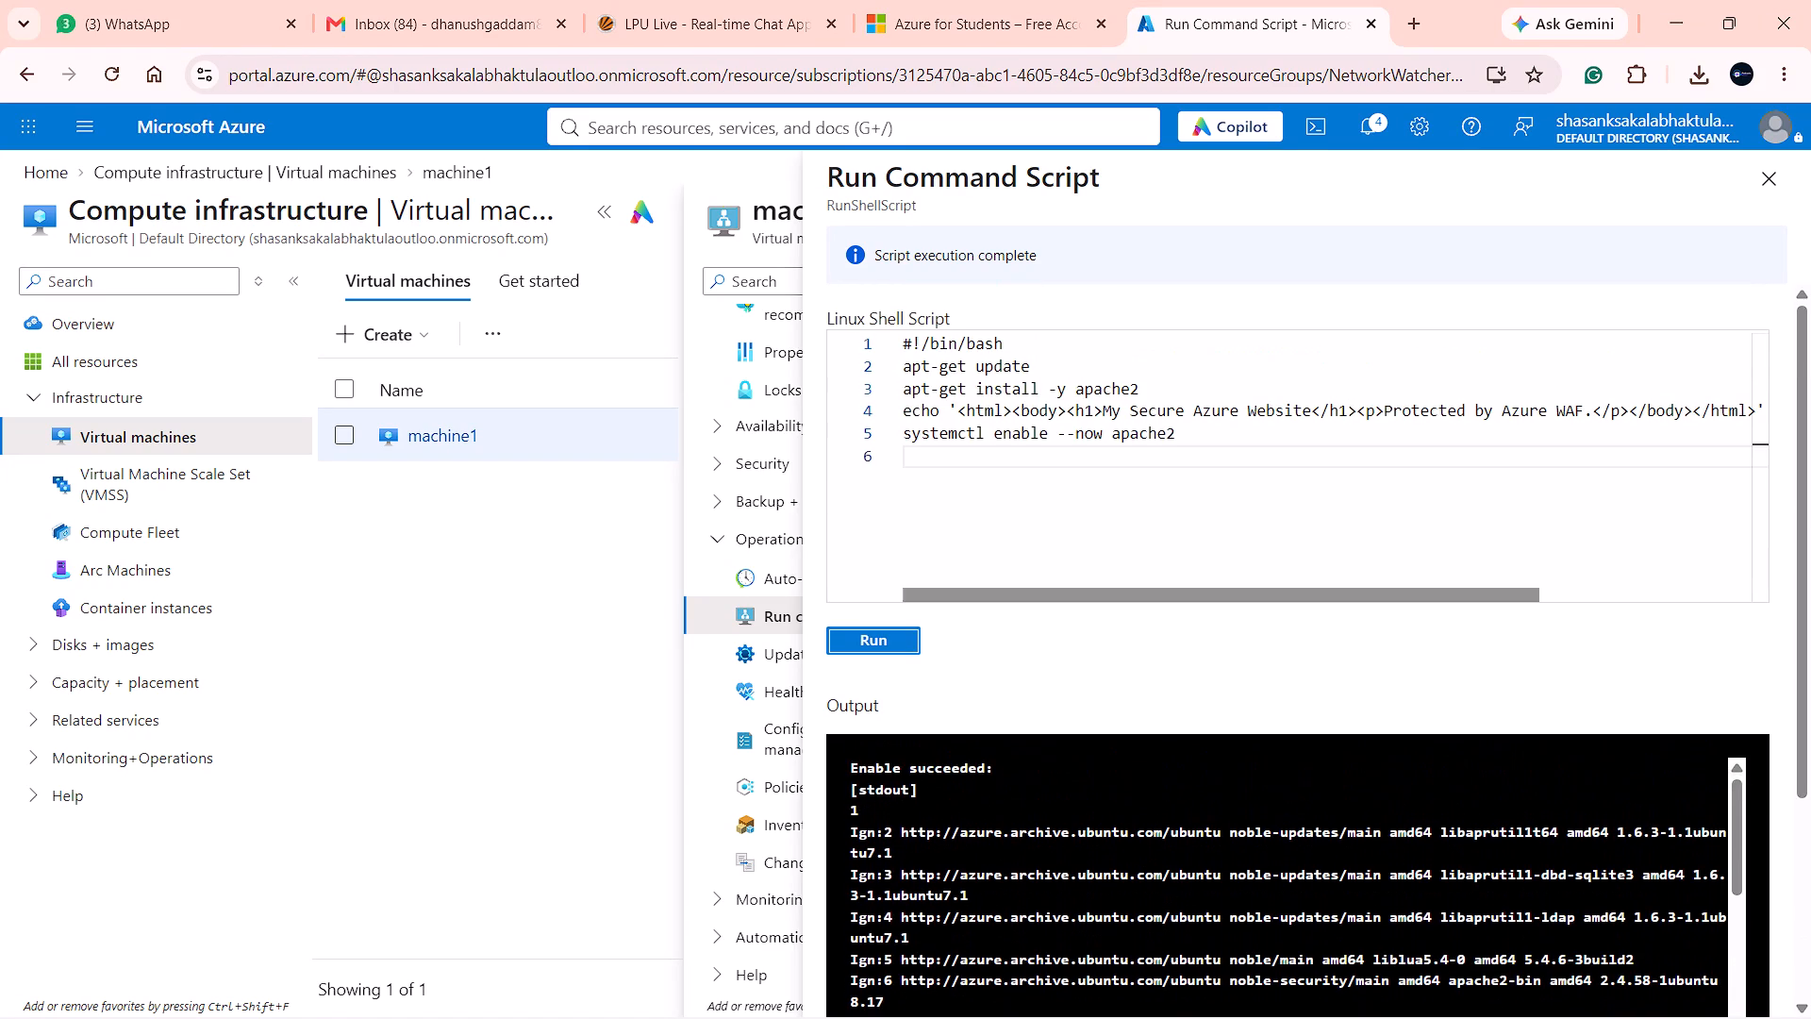
pyautogui.scroll(-1, 1105, 847)
pyautogui.scroll(-1, 1097, 703)
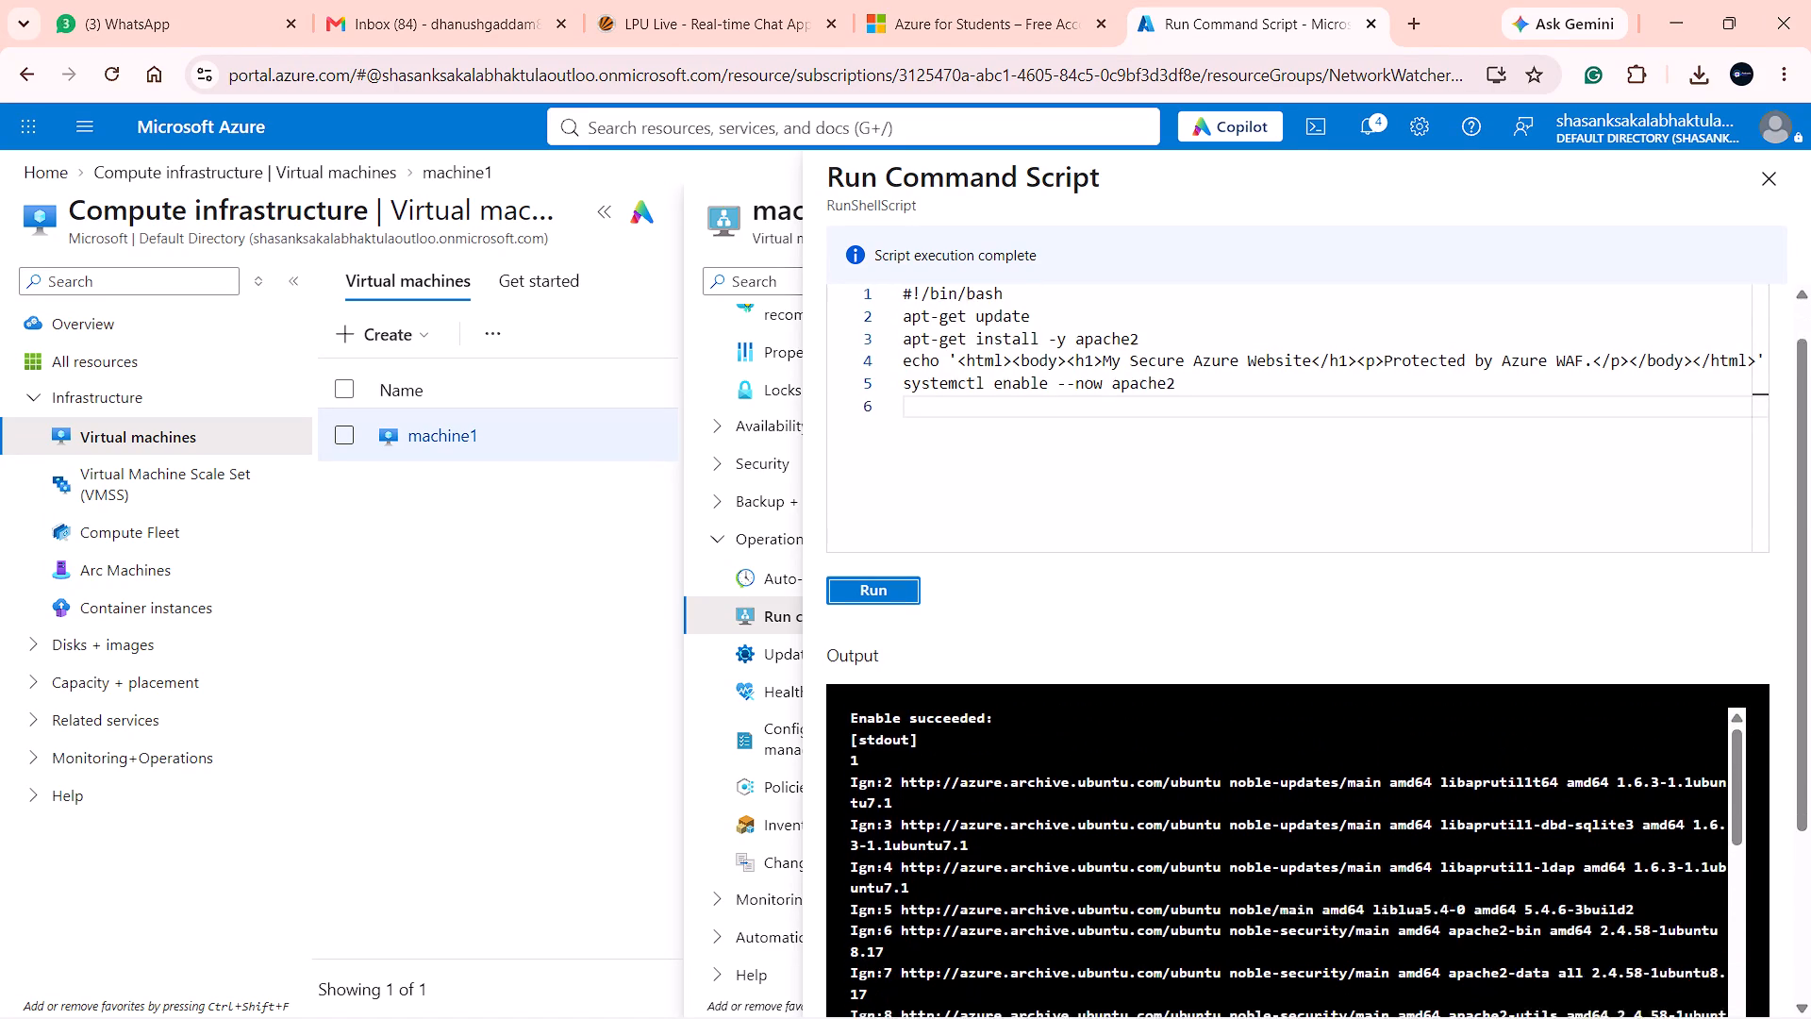
pyautogui.scroll(-2, 1097, 703)
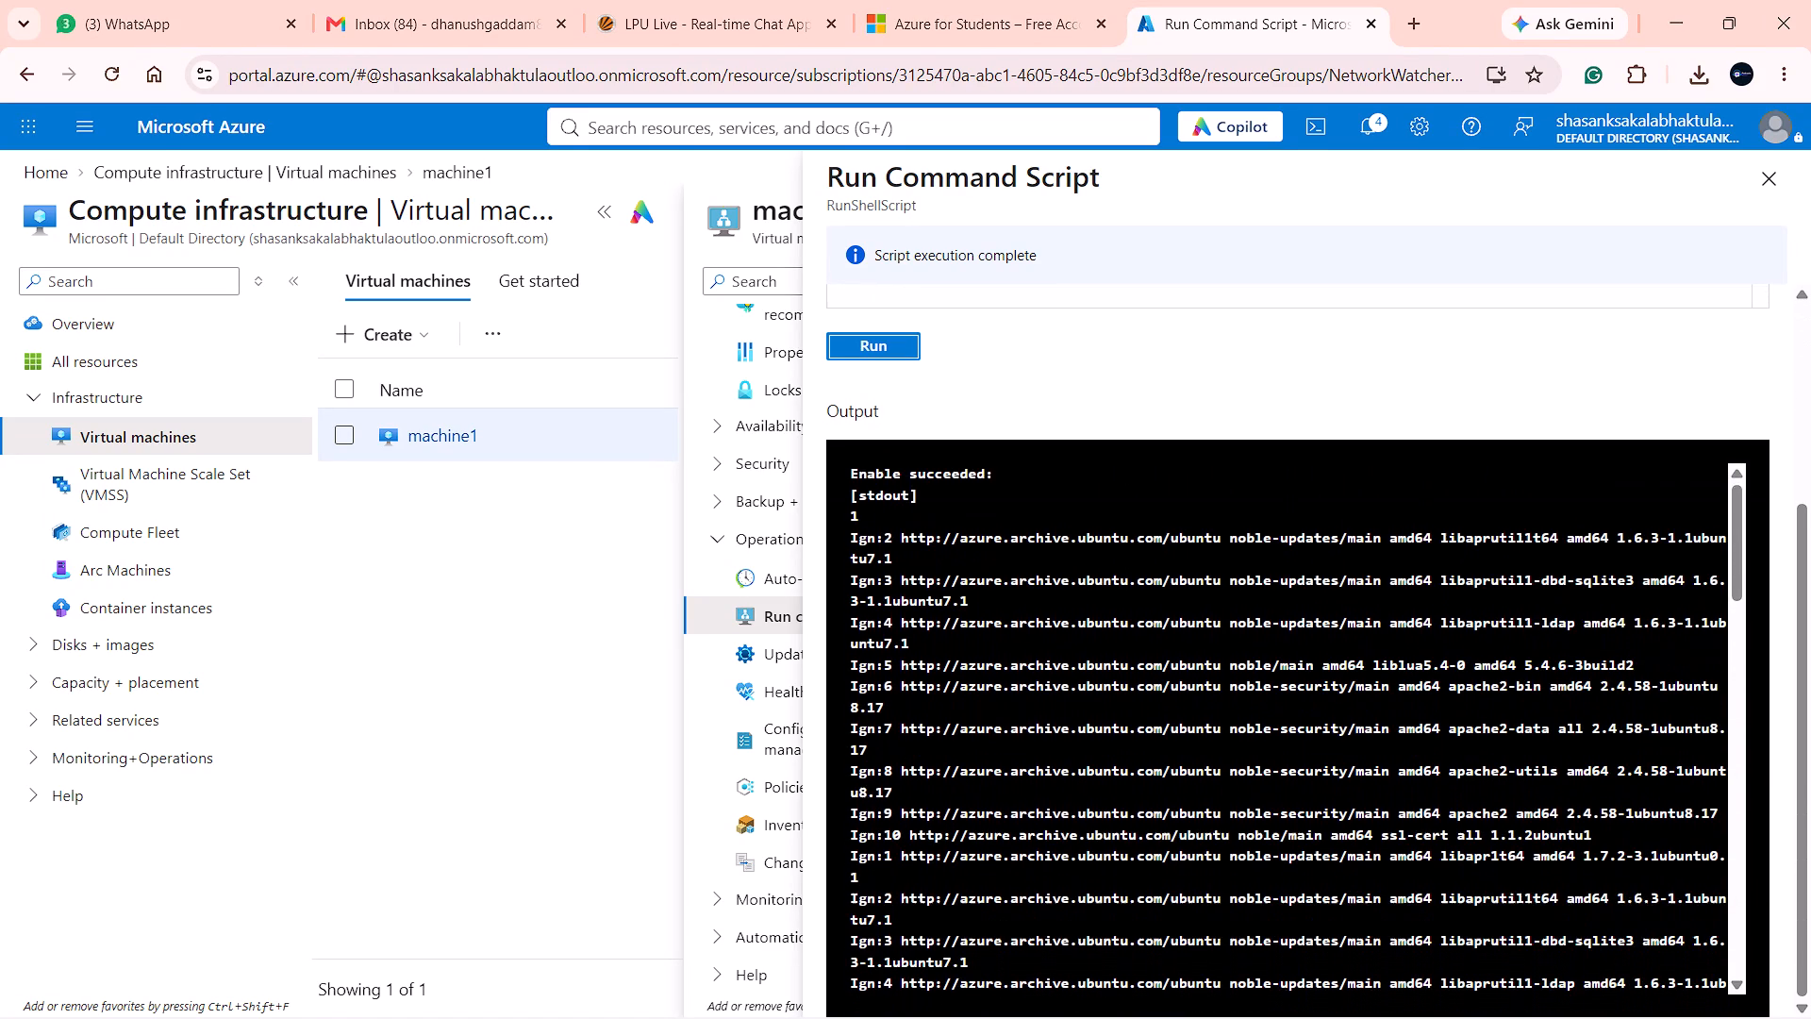
# Capture a screenshot of the Azure portal page showing the start of the Run Command Script output for machine1.
pyautogui.press('Print')
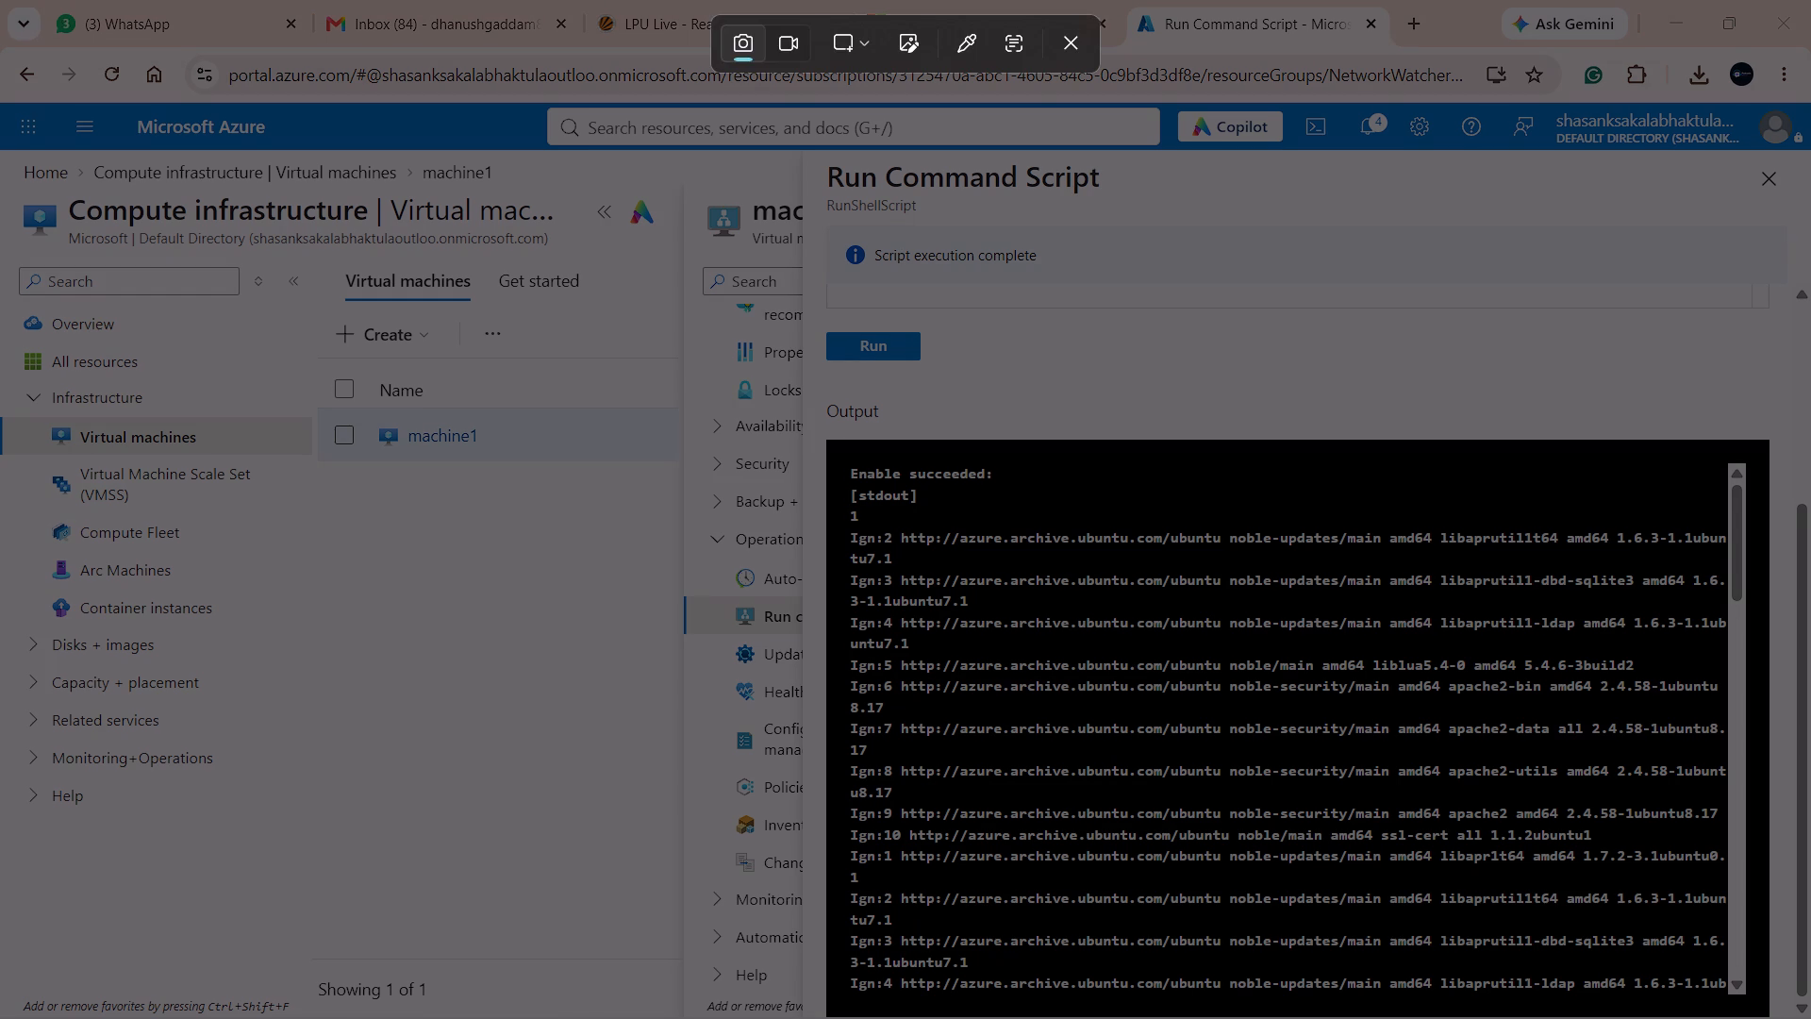
pyautogui.moveTo(1, 94); pyautogui.dragTo(1810, 1017)
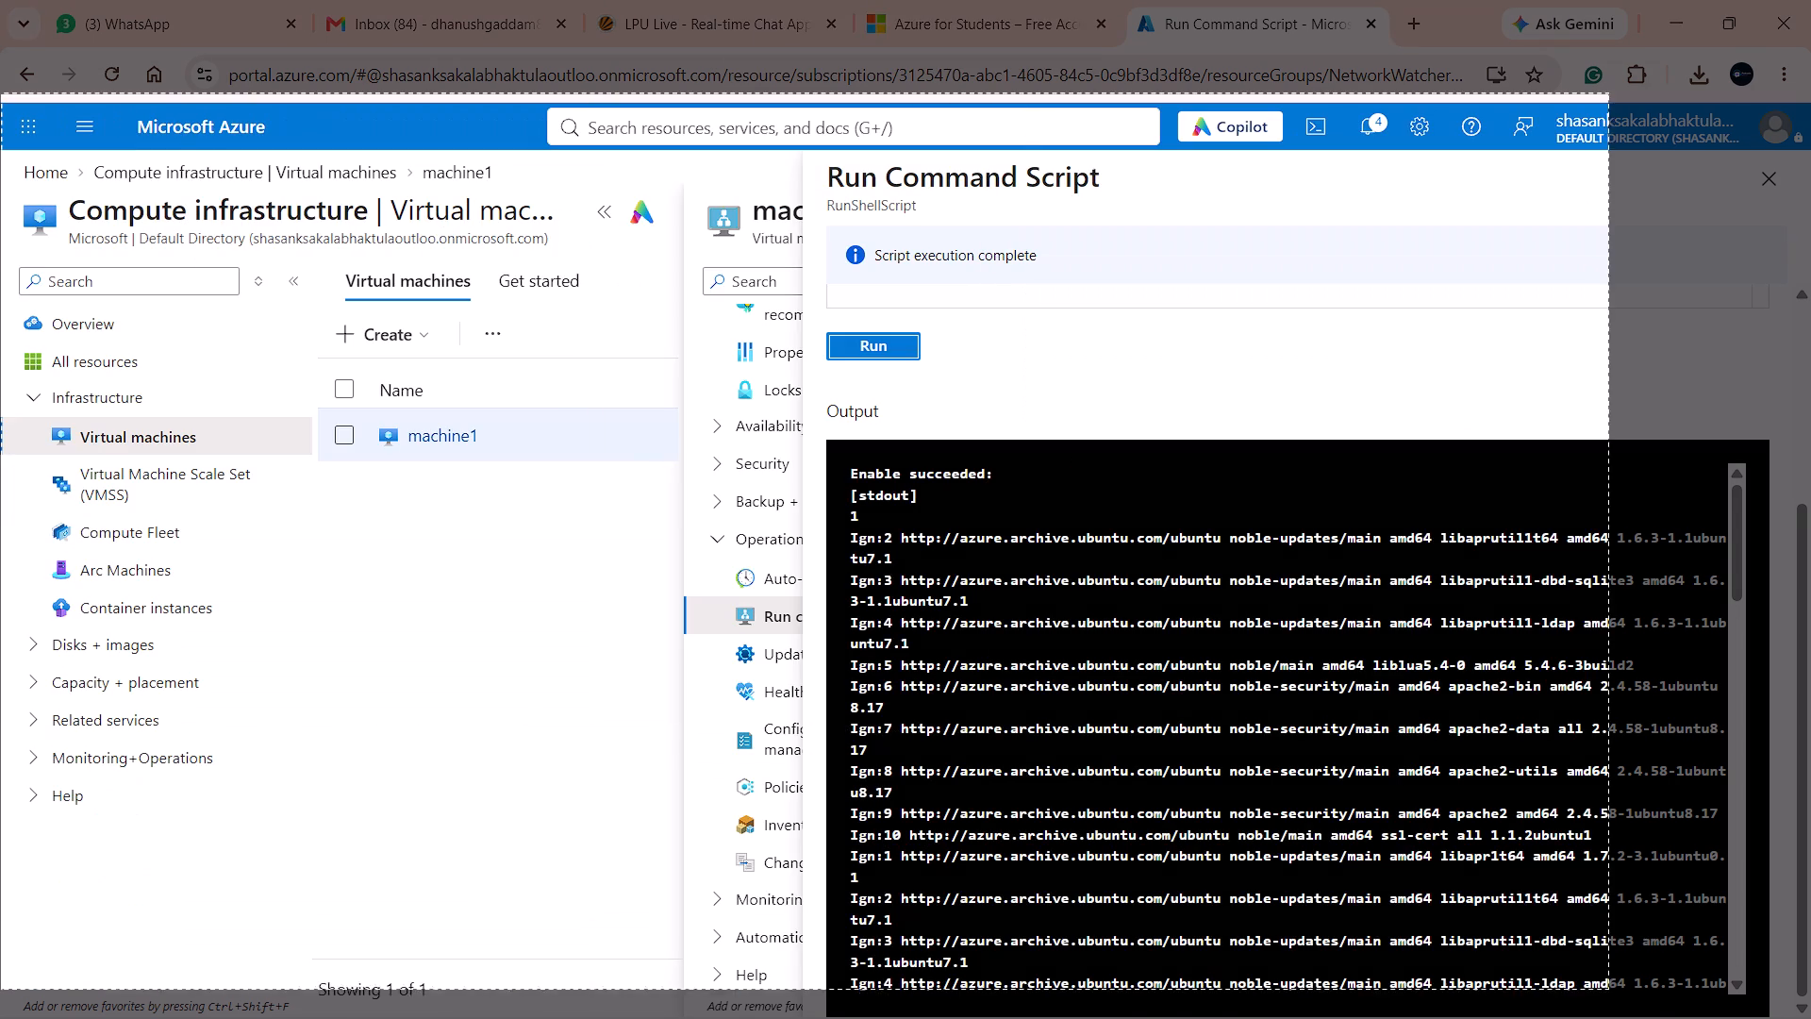
pyautogui.moveTo(1810, 1017); pyautogui.dragTo(1807, 1014)
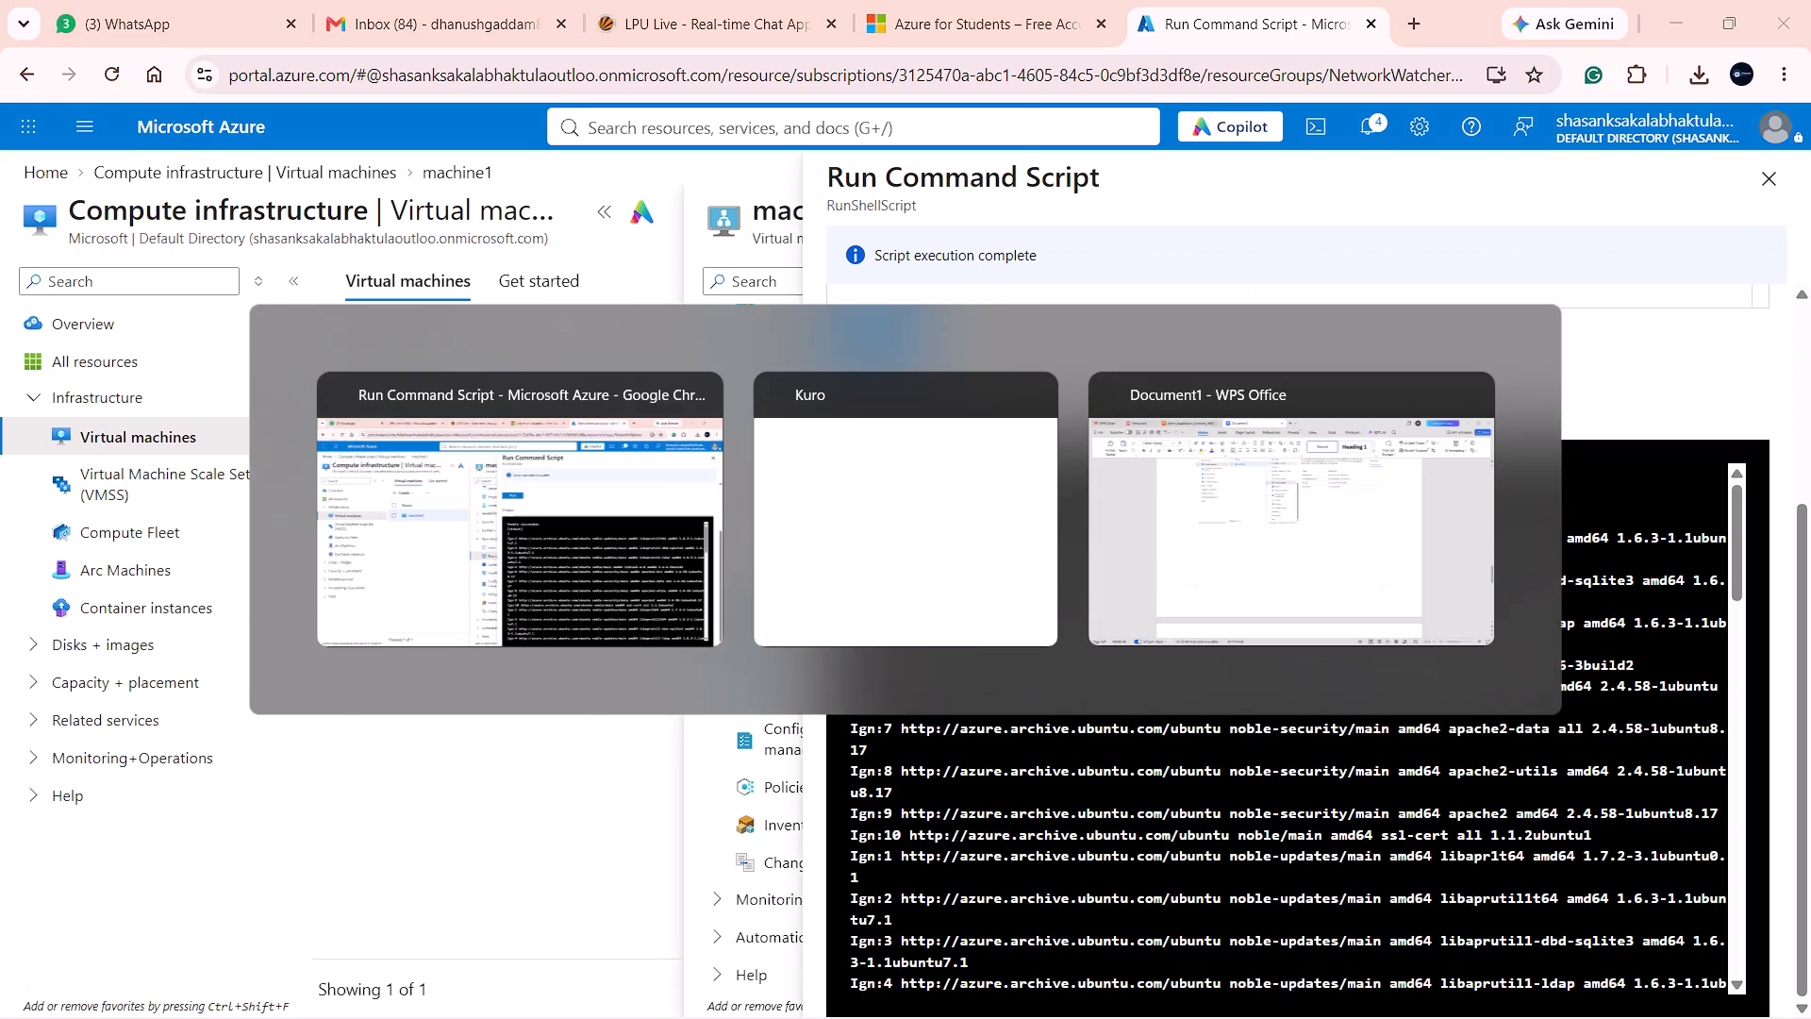
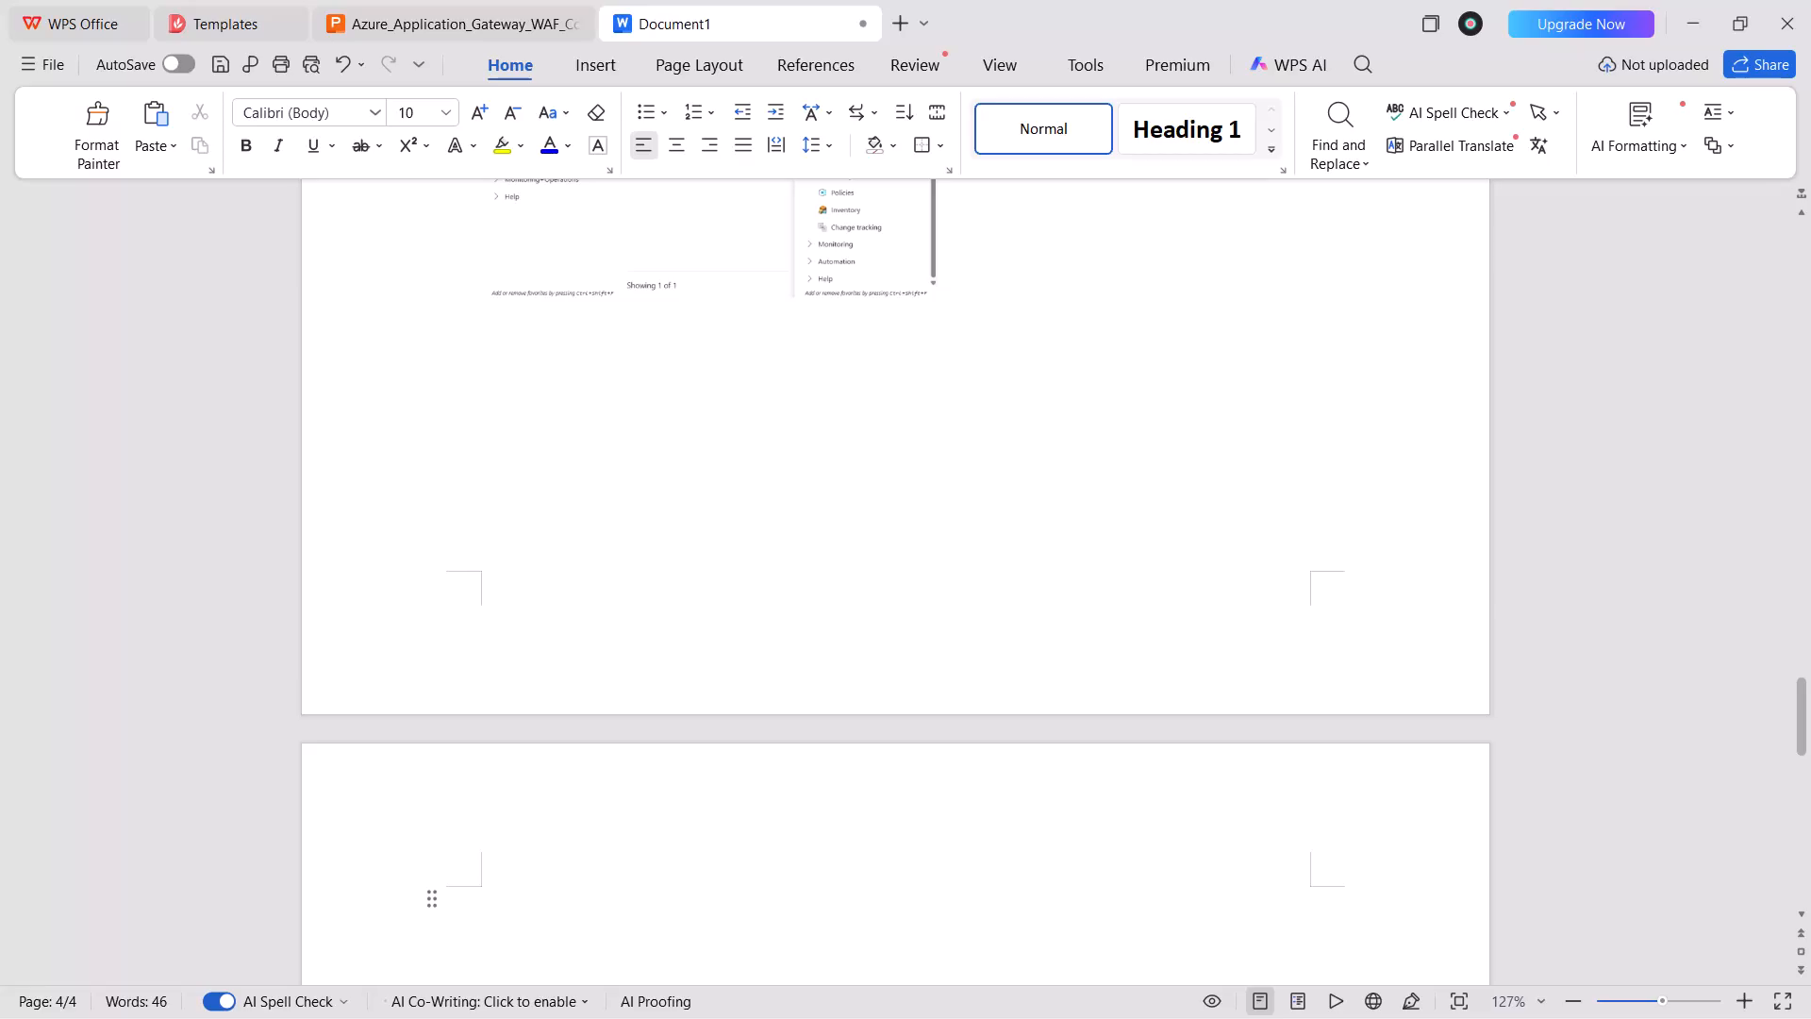
# Paste the Run Command Script output screenshot on page 4, give it square text wrapping, and move it down to free a line above.
pyautogui.hotkey('ctrl', 'v')
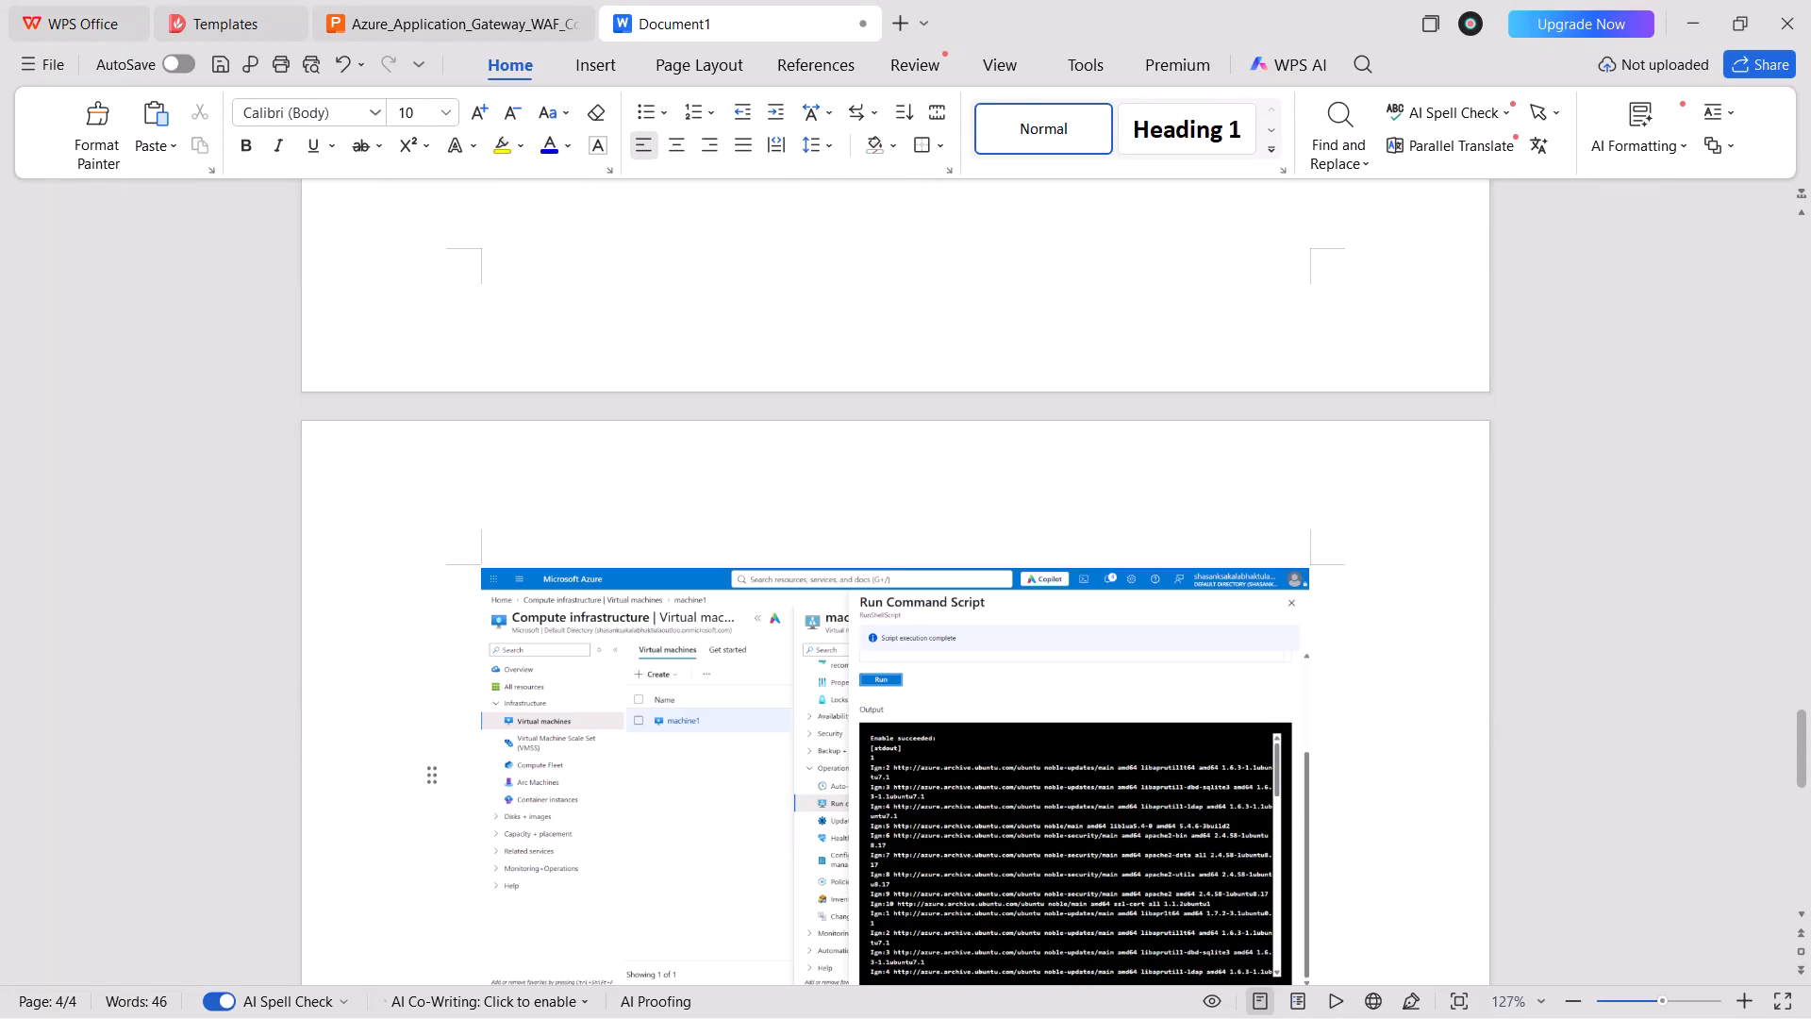
pyautogui.moveTo(817, 797); pyautogui.dragTo(822, 875)
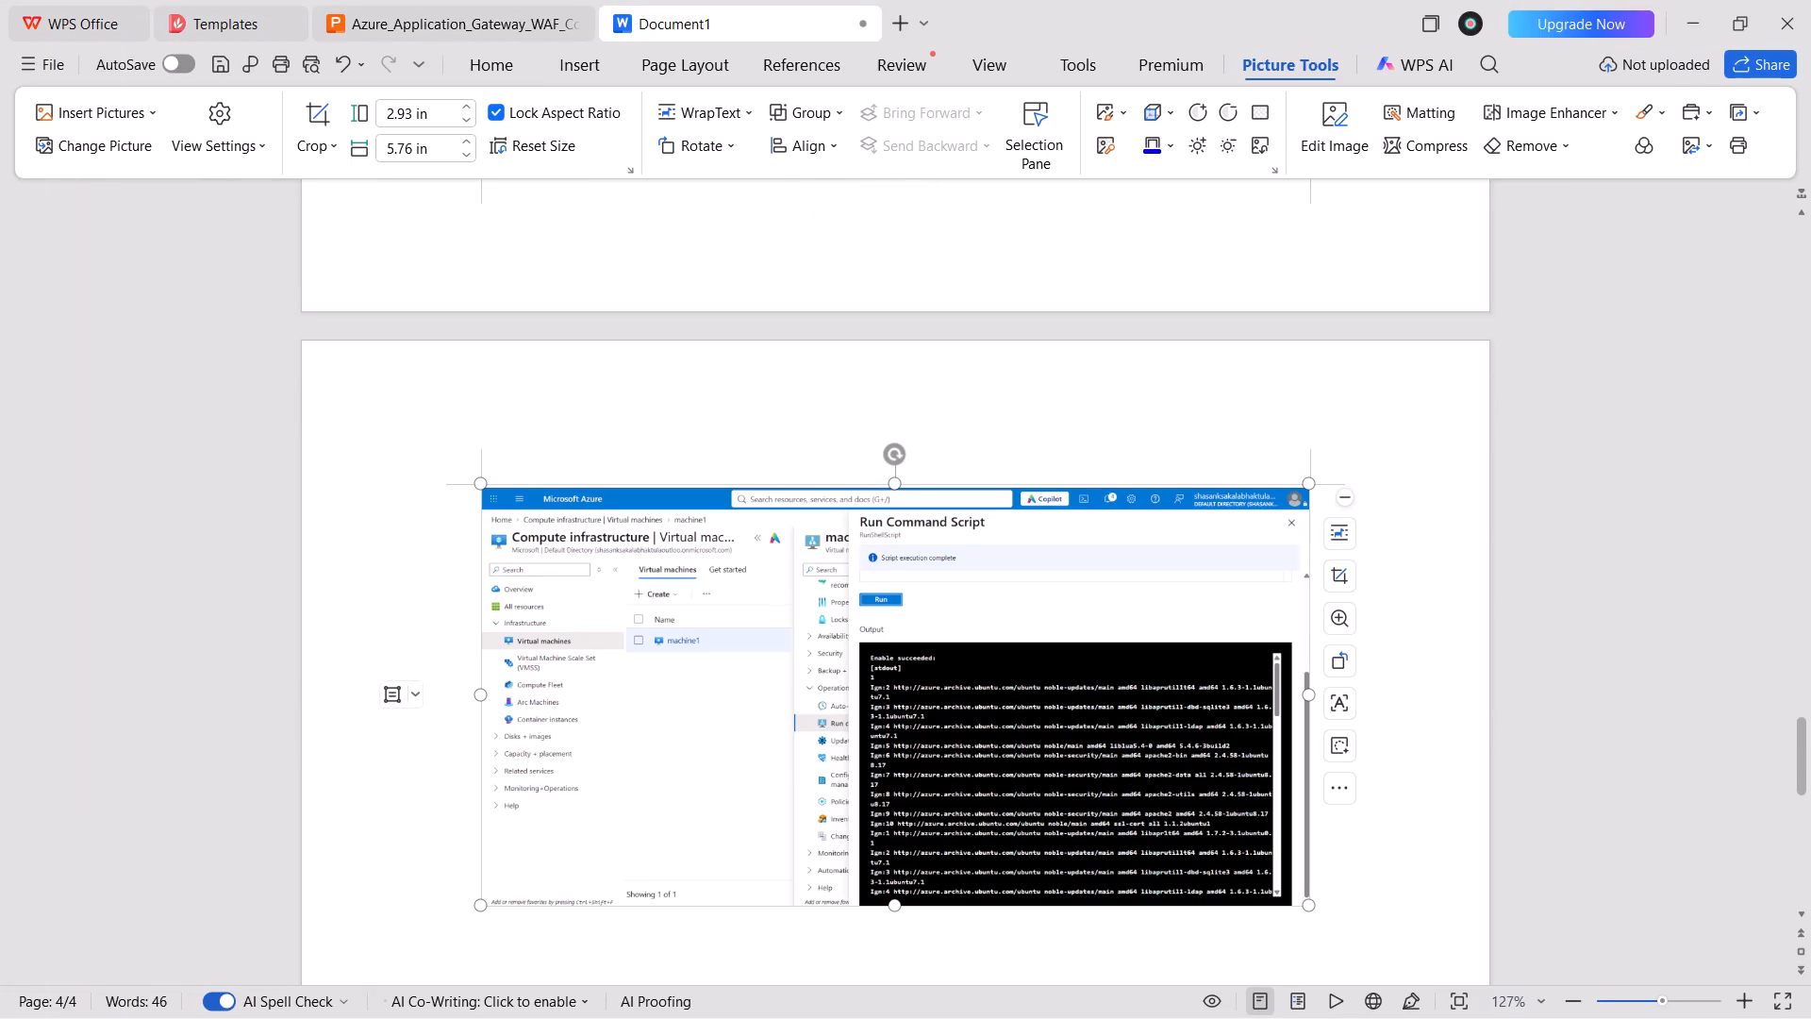
pyautogui.moveTo(1322, 527); pyautogui.dragTo(1349, 527)
pyautogui.click(1349, 527)
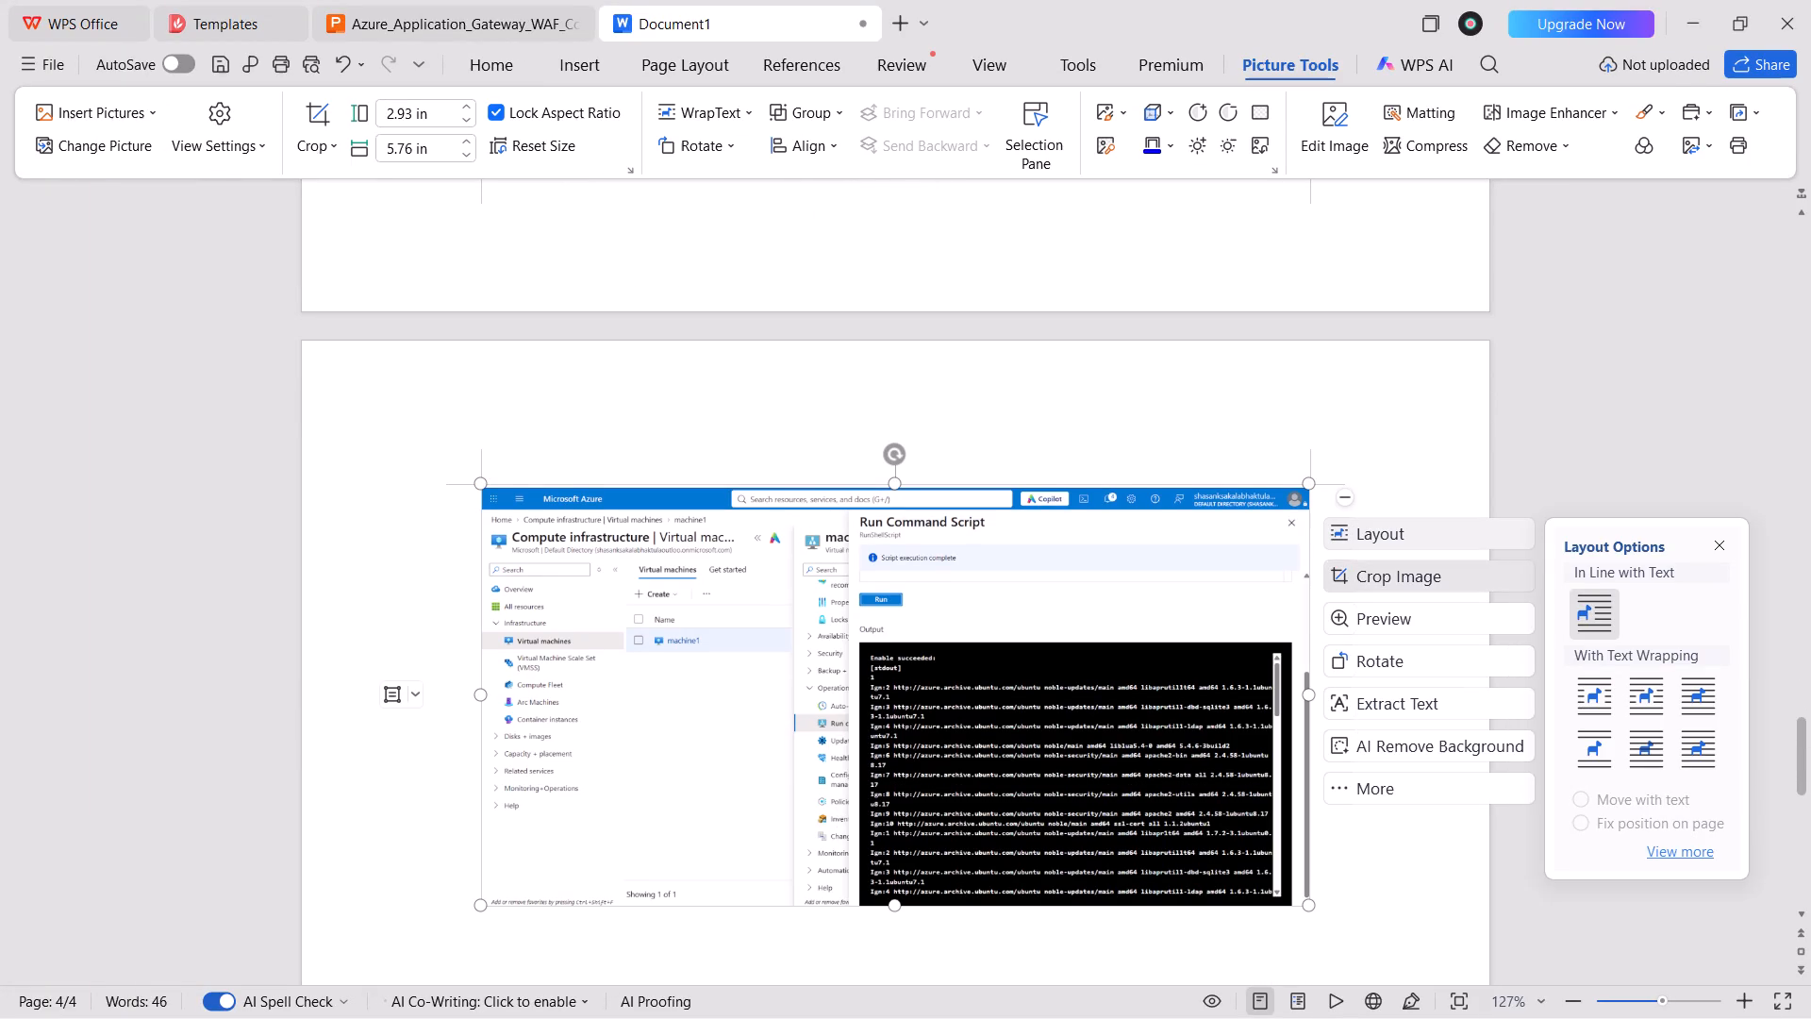
pyautogui.click(1592, 692)
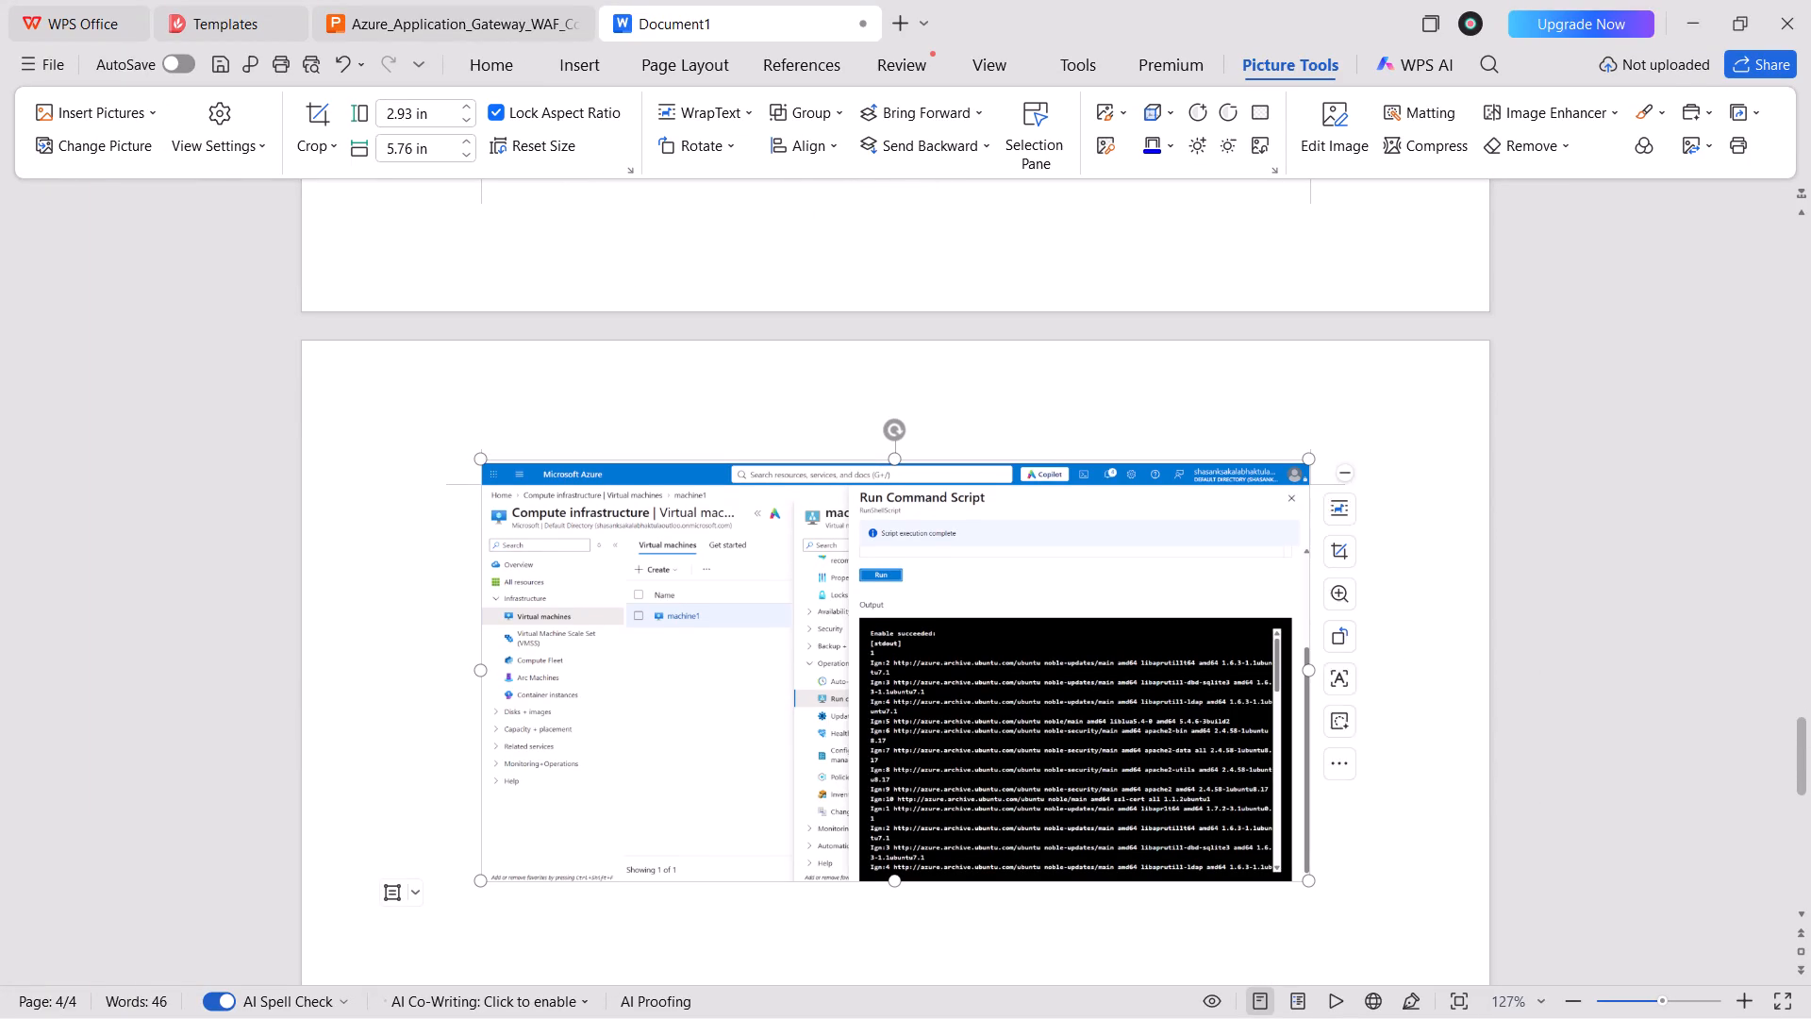
pyautogui.moveTo(955, 615); pyautogui.dragTo(973, 707)
# Add the bold heading "SUCCESSFULLY EXECUTED :" above the Run Command Script output screenshot.
pyautogui.click(541, 463)
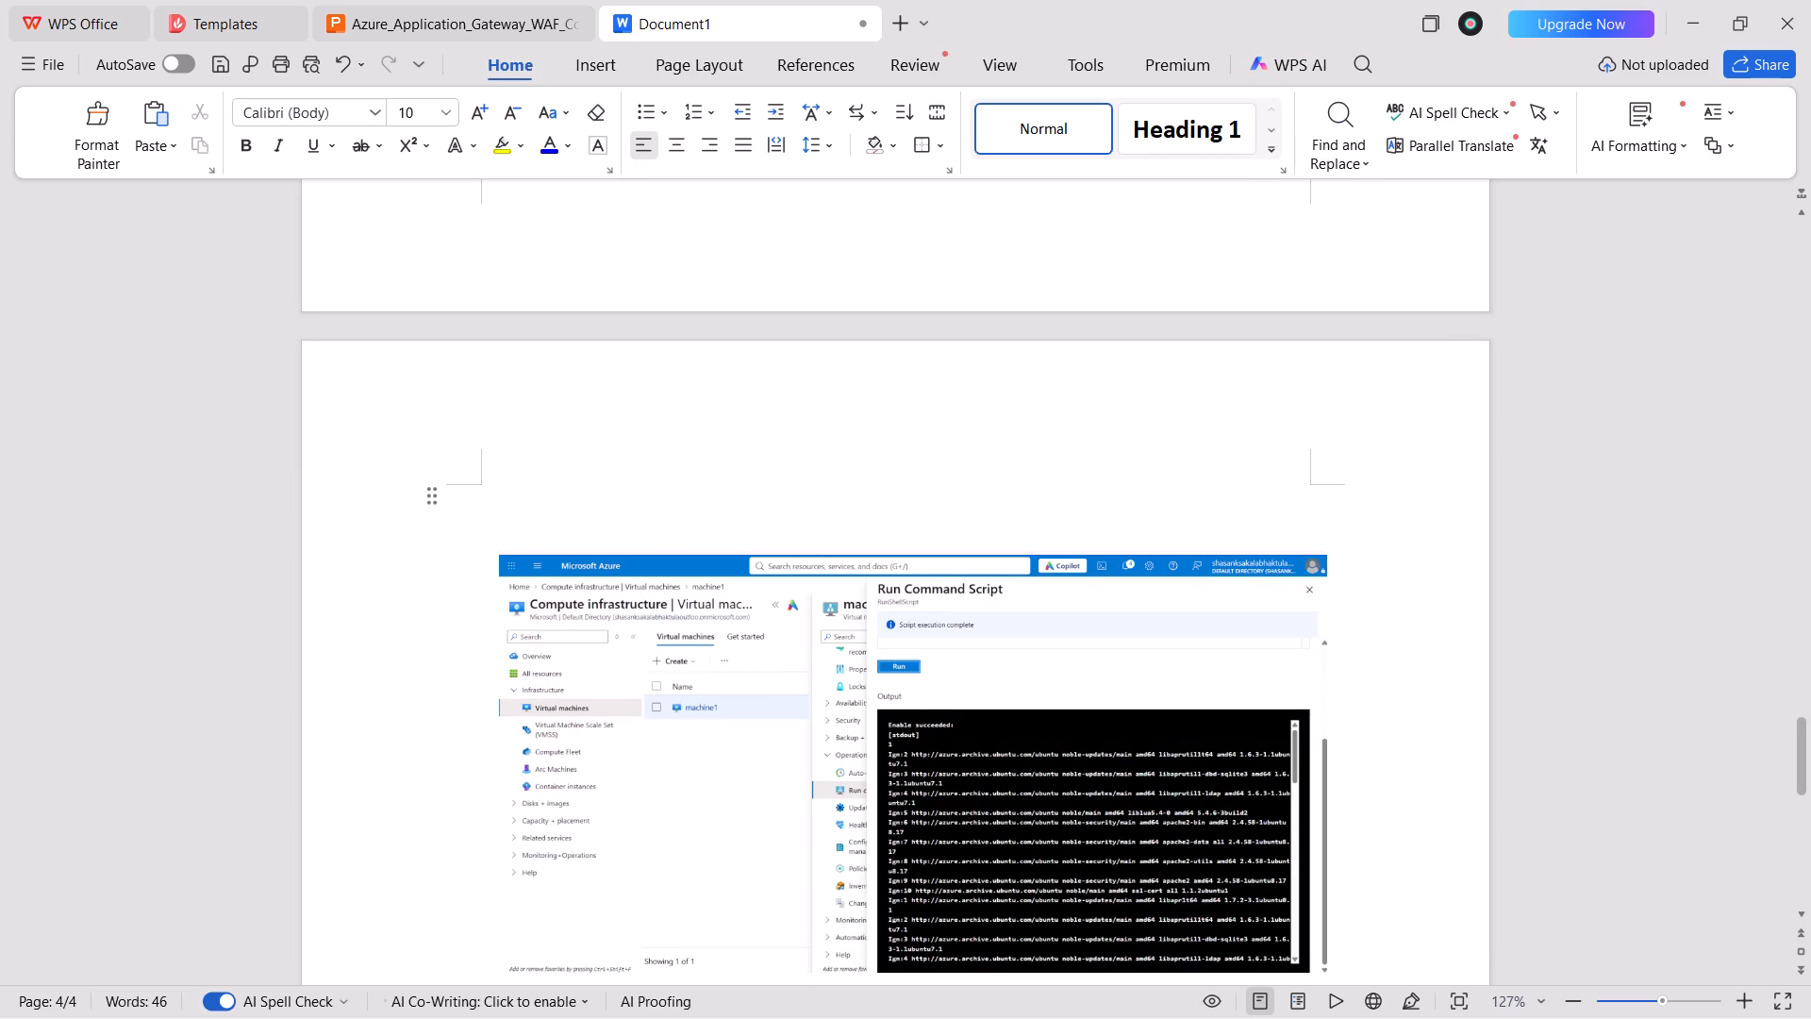
pyautogui.write('SUCCESSFULLY')
pyautogui.press('space')
pyautogui.write('EXW')
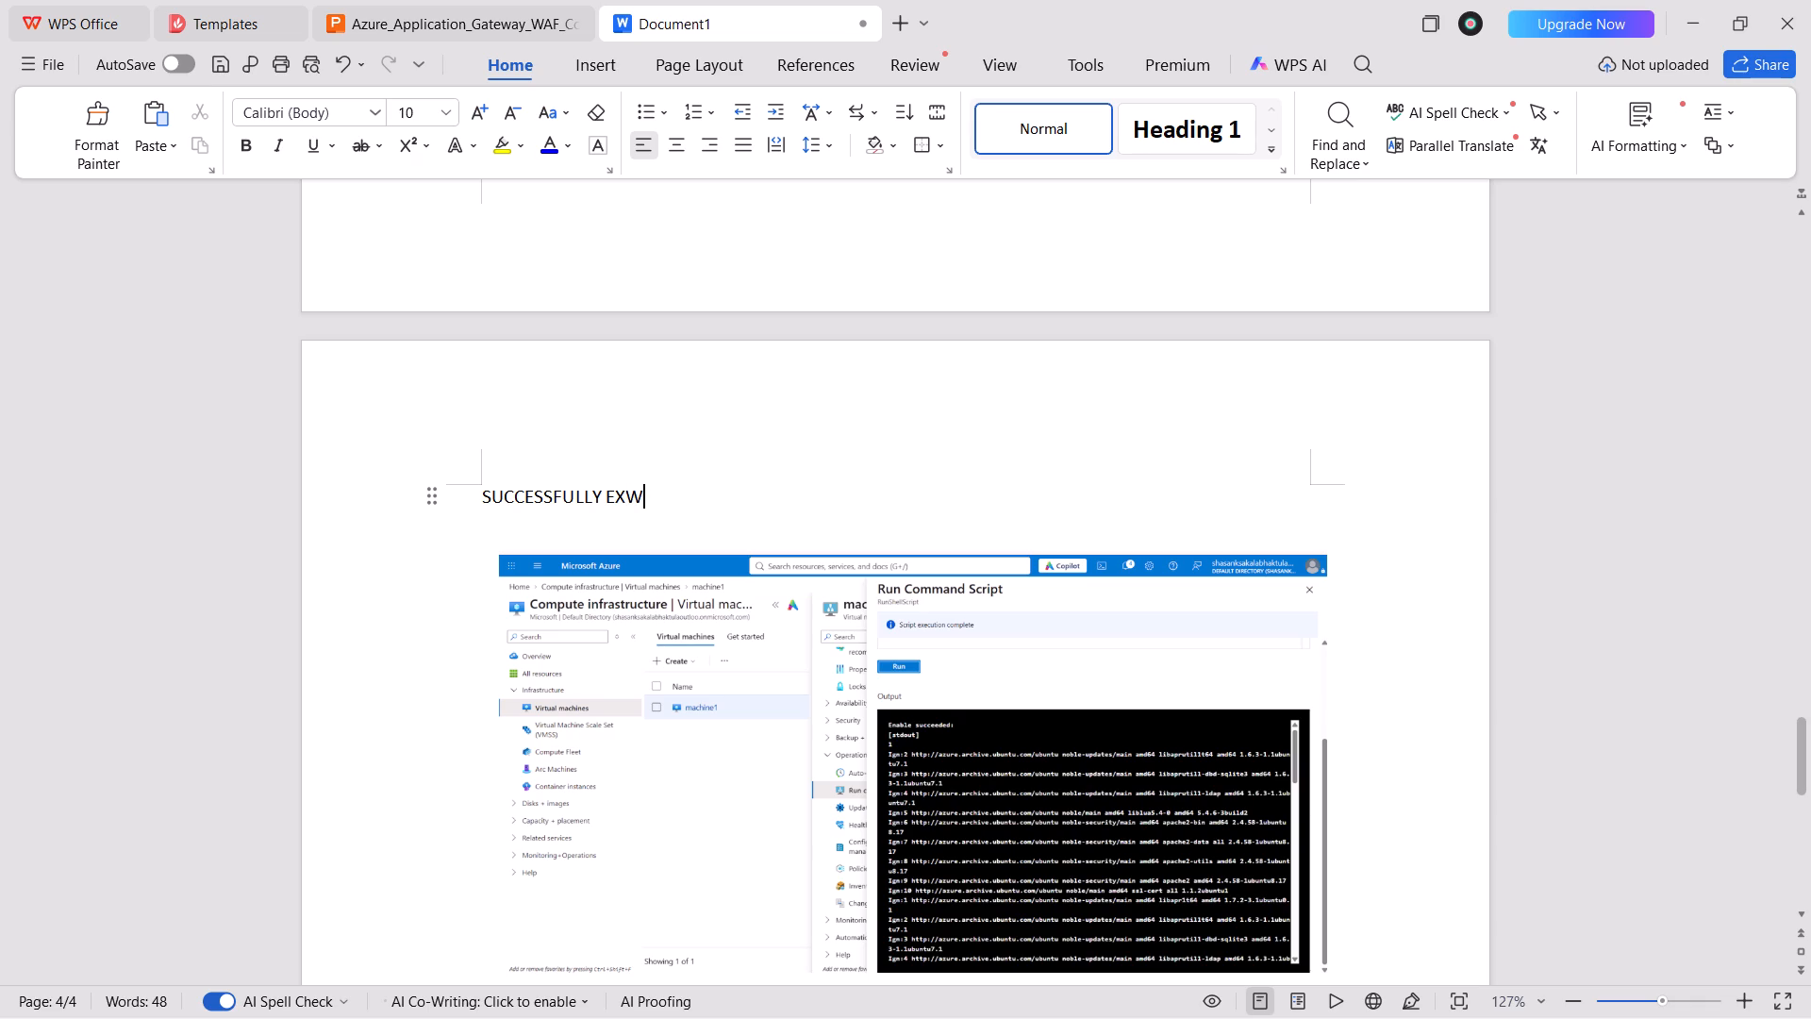
pyautogui.press('BackSpace')
pyautogui.press('e')
pyautogui.write('CUTED')
pyautogui.press('space')
pyautogui.write(':')
pyautogui.press('space')
pyautogui.moveTo(722, 492); pyautogui.dragTo(477, 509)
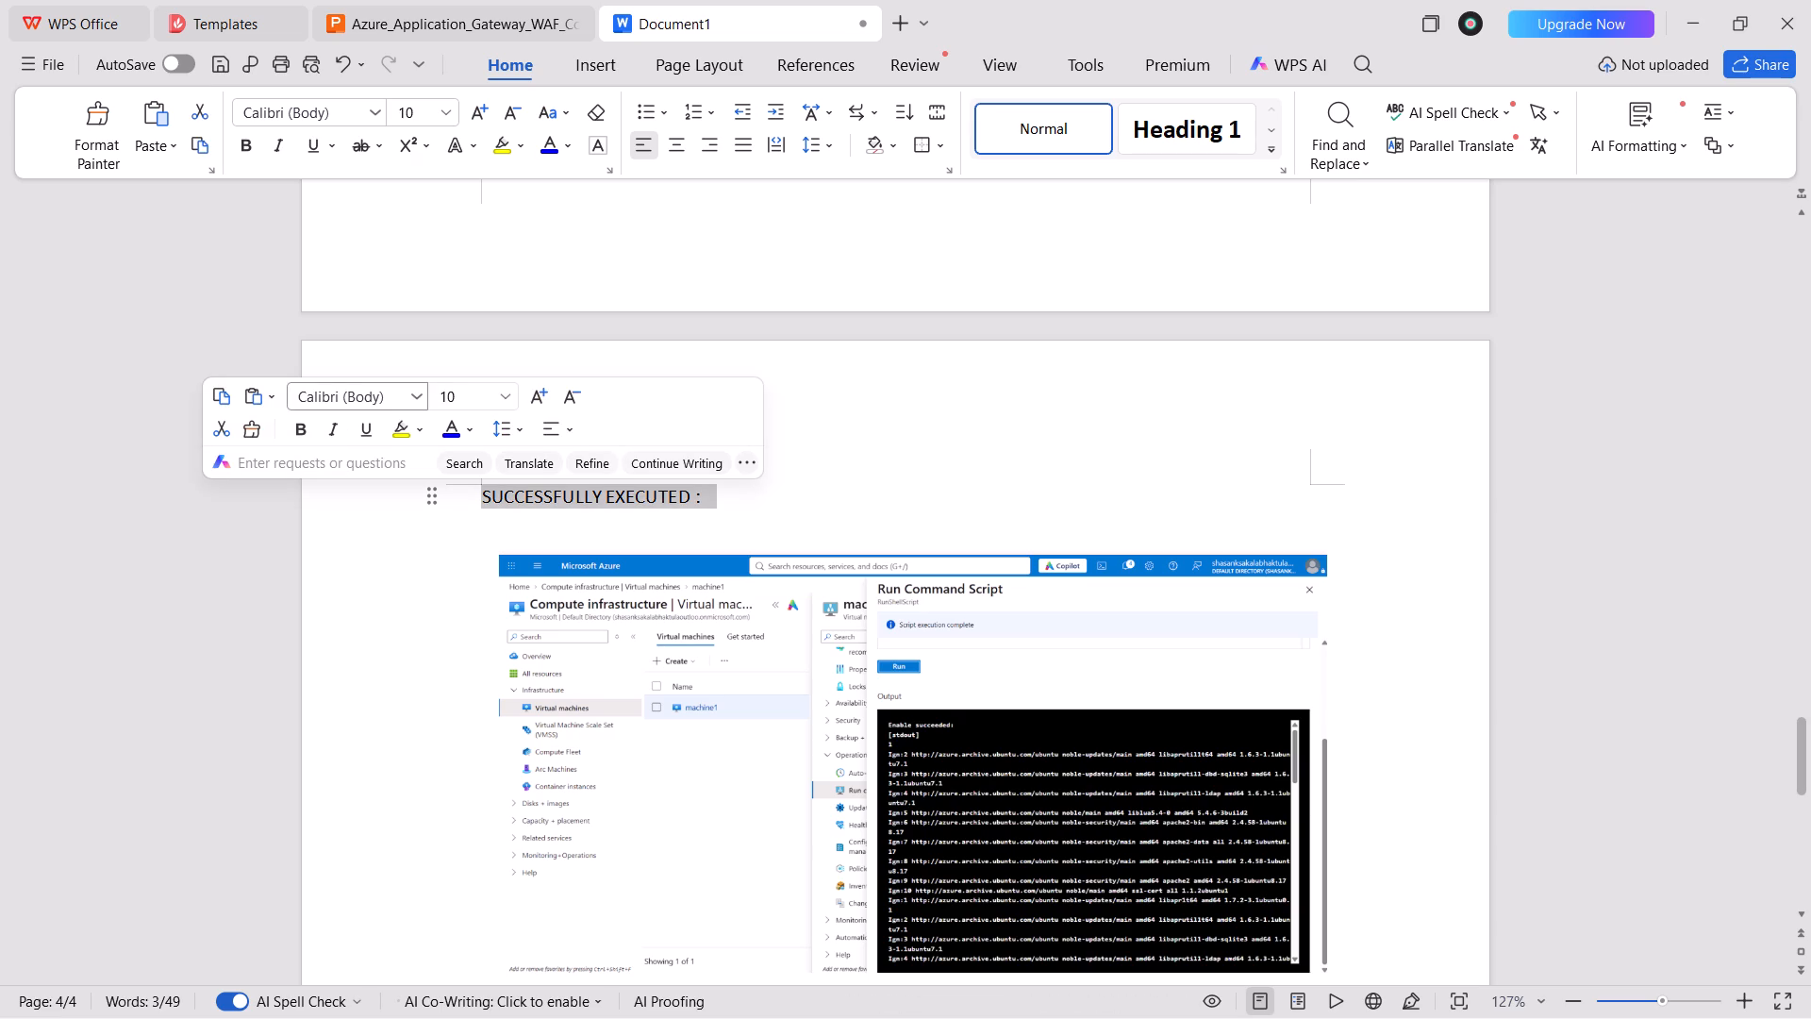
pyautogui.click(303, 427)
pyautogui.click(845, 490)
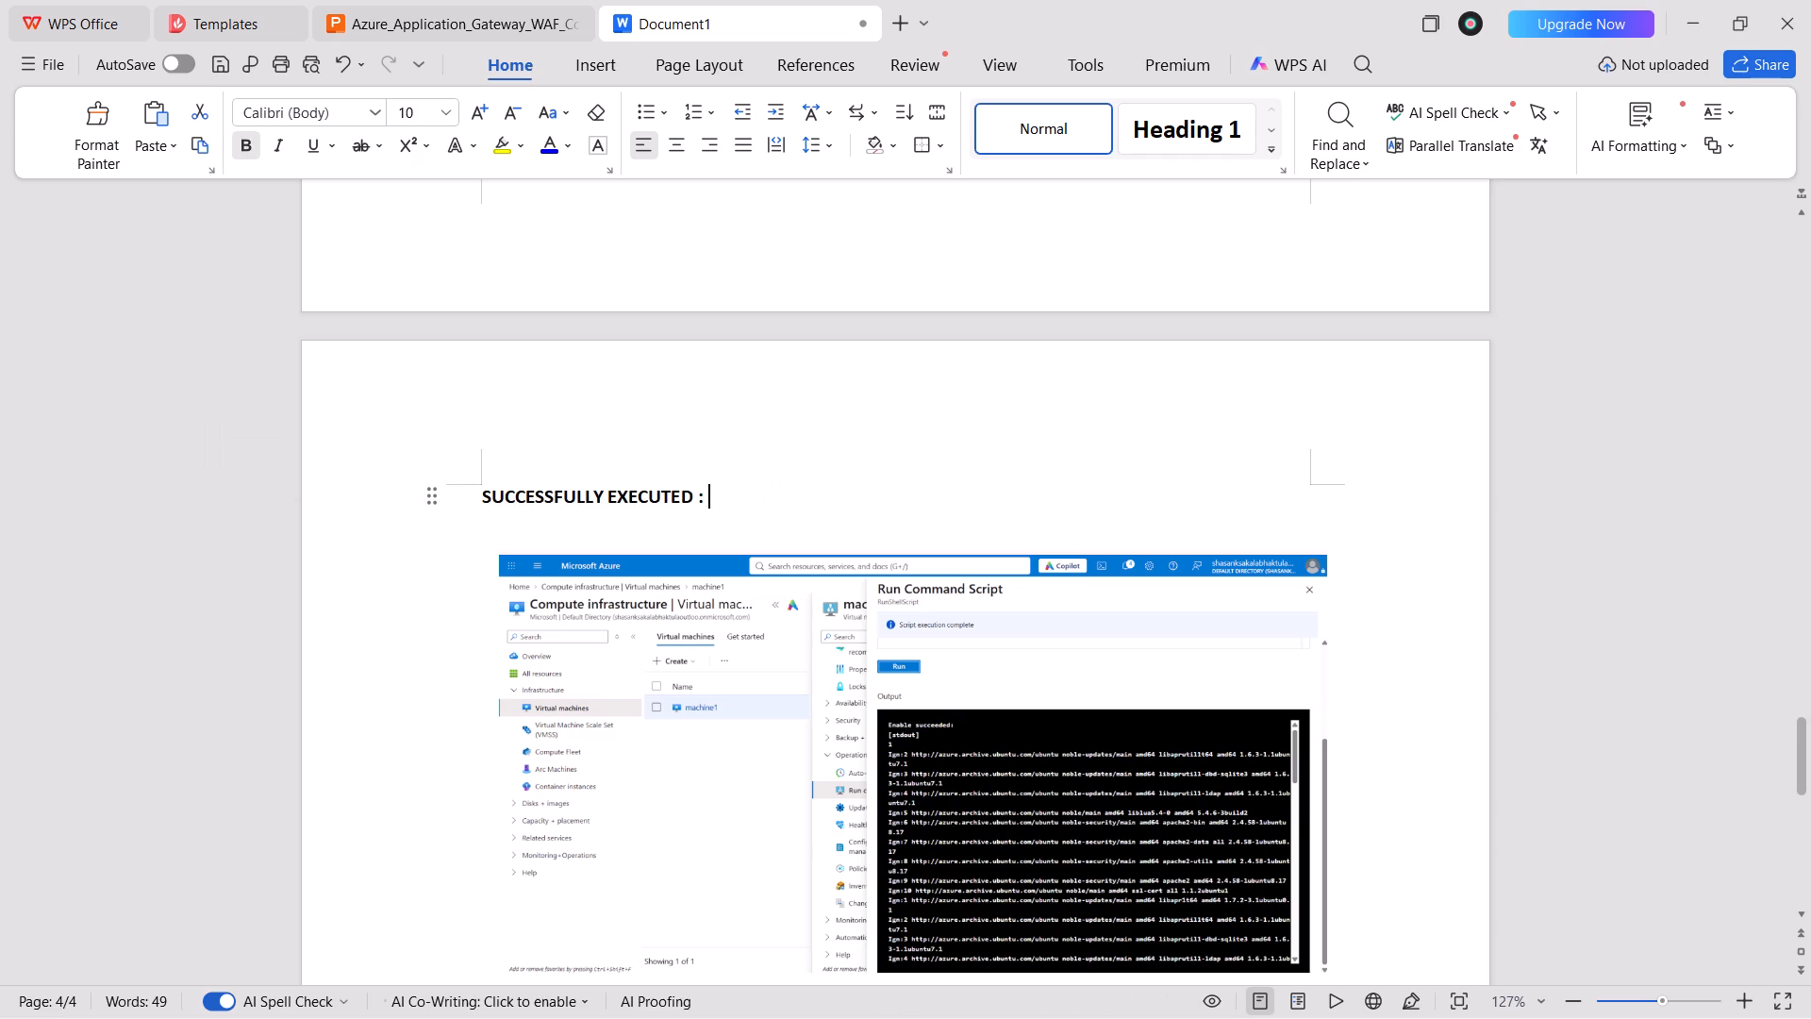
# Insert five blank lines after the heading so the insertion point sits below the output screenshot.
pyautogui.scroll(-3, 981, 775)
pyautogui.click(946, 886)
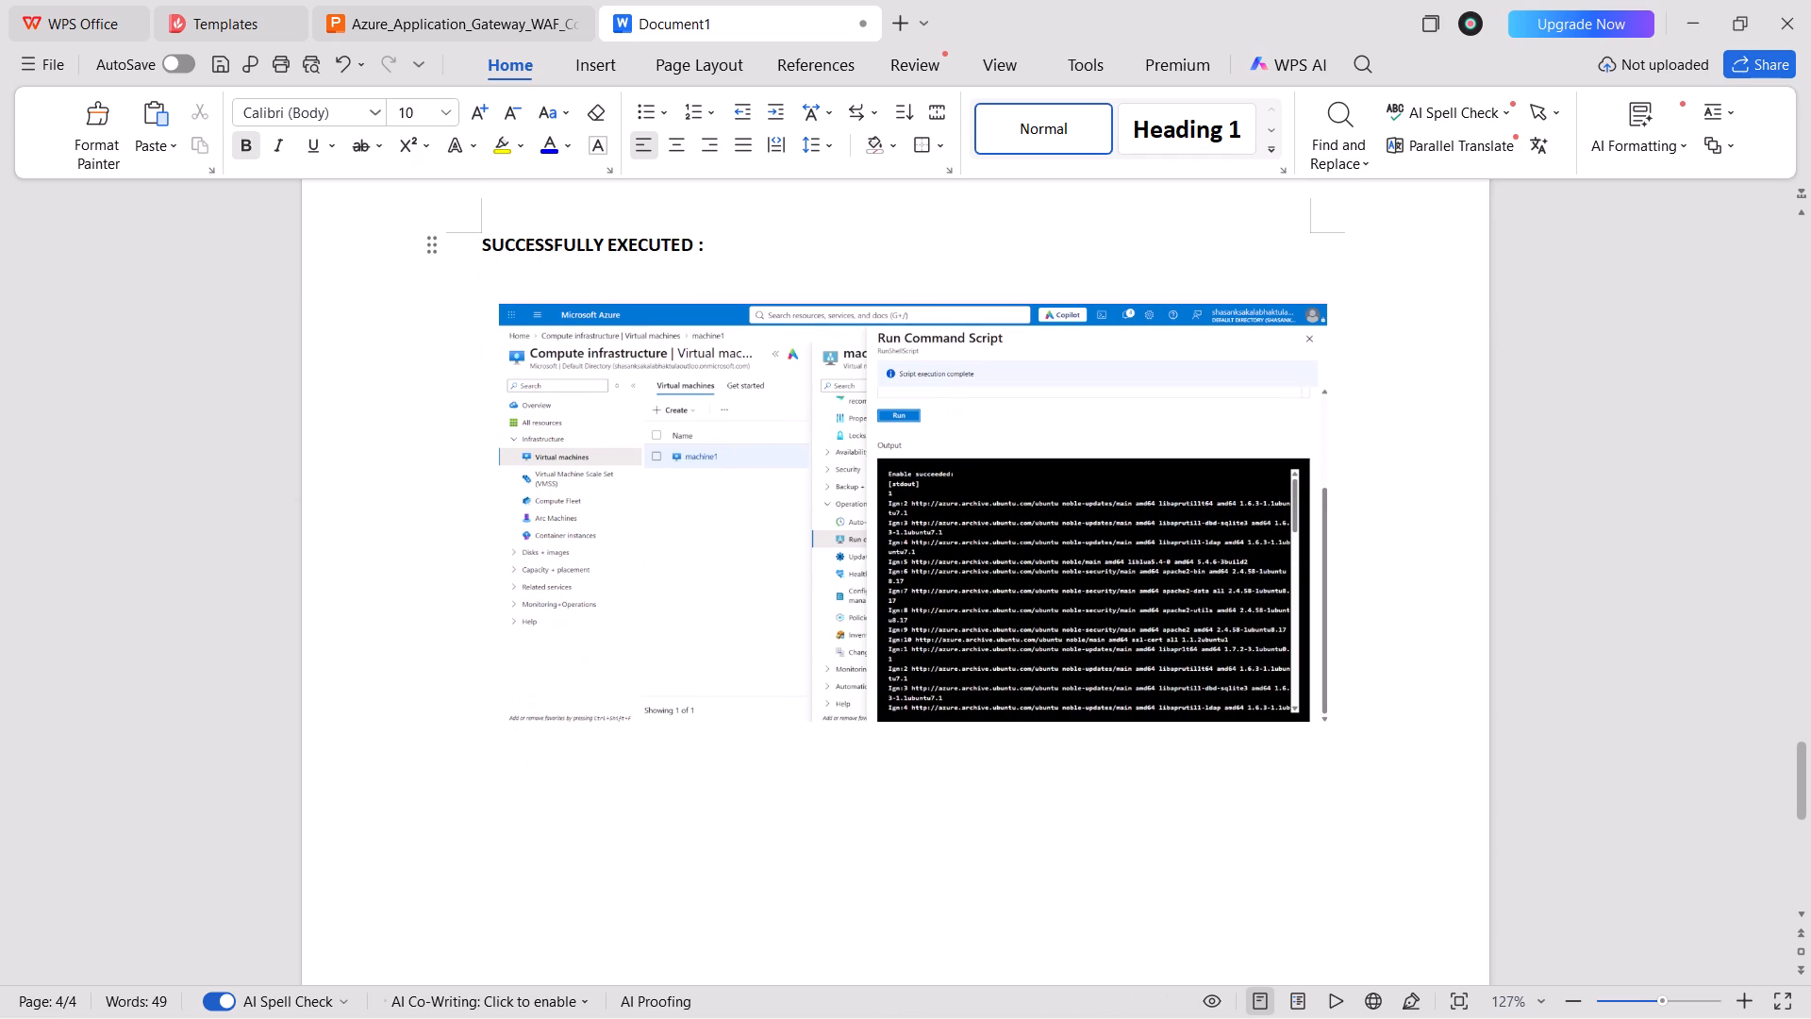
pyautogui.press('Return')
pyautogui.press('Return')
pyautogui.press('Return')
pyautogui.press('Return')
pyautogui.press('Return')
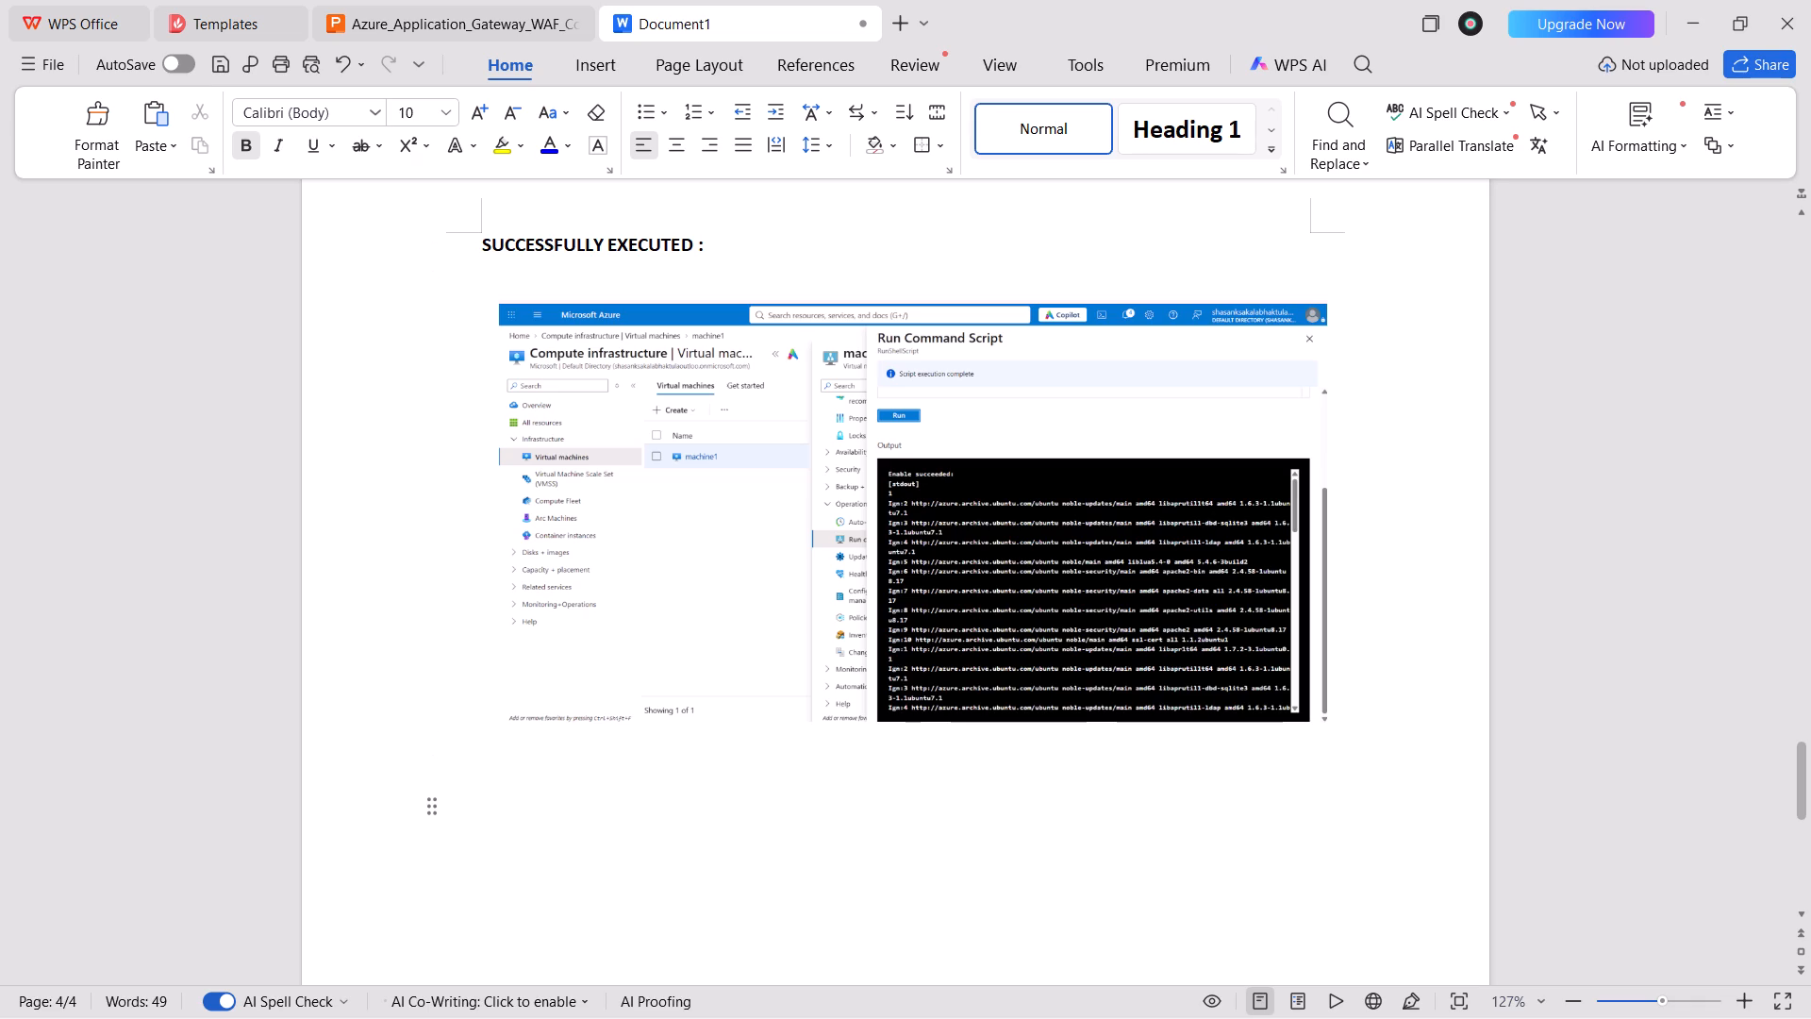
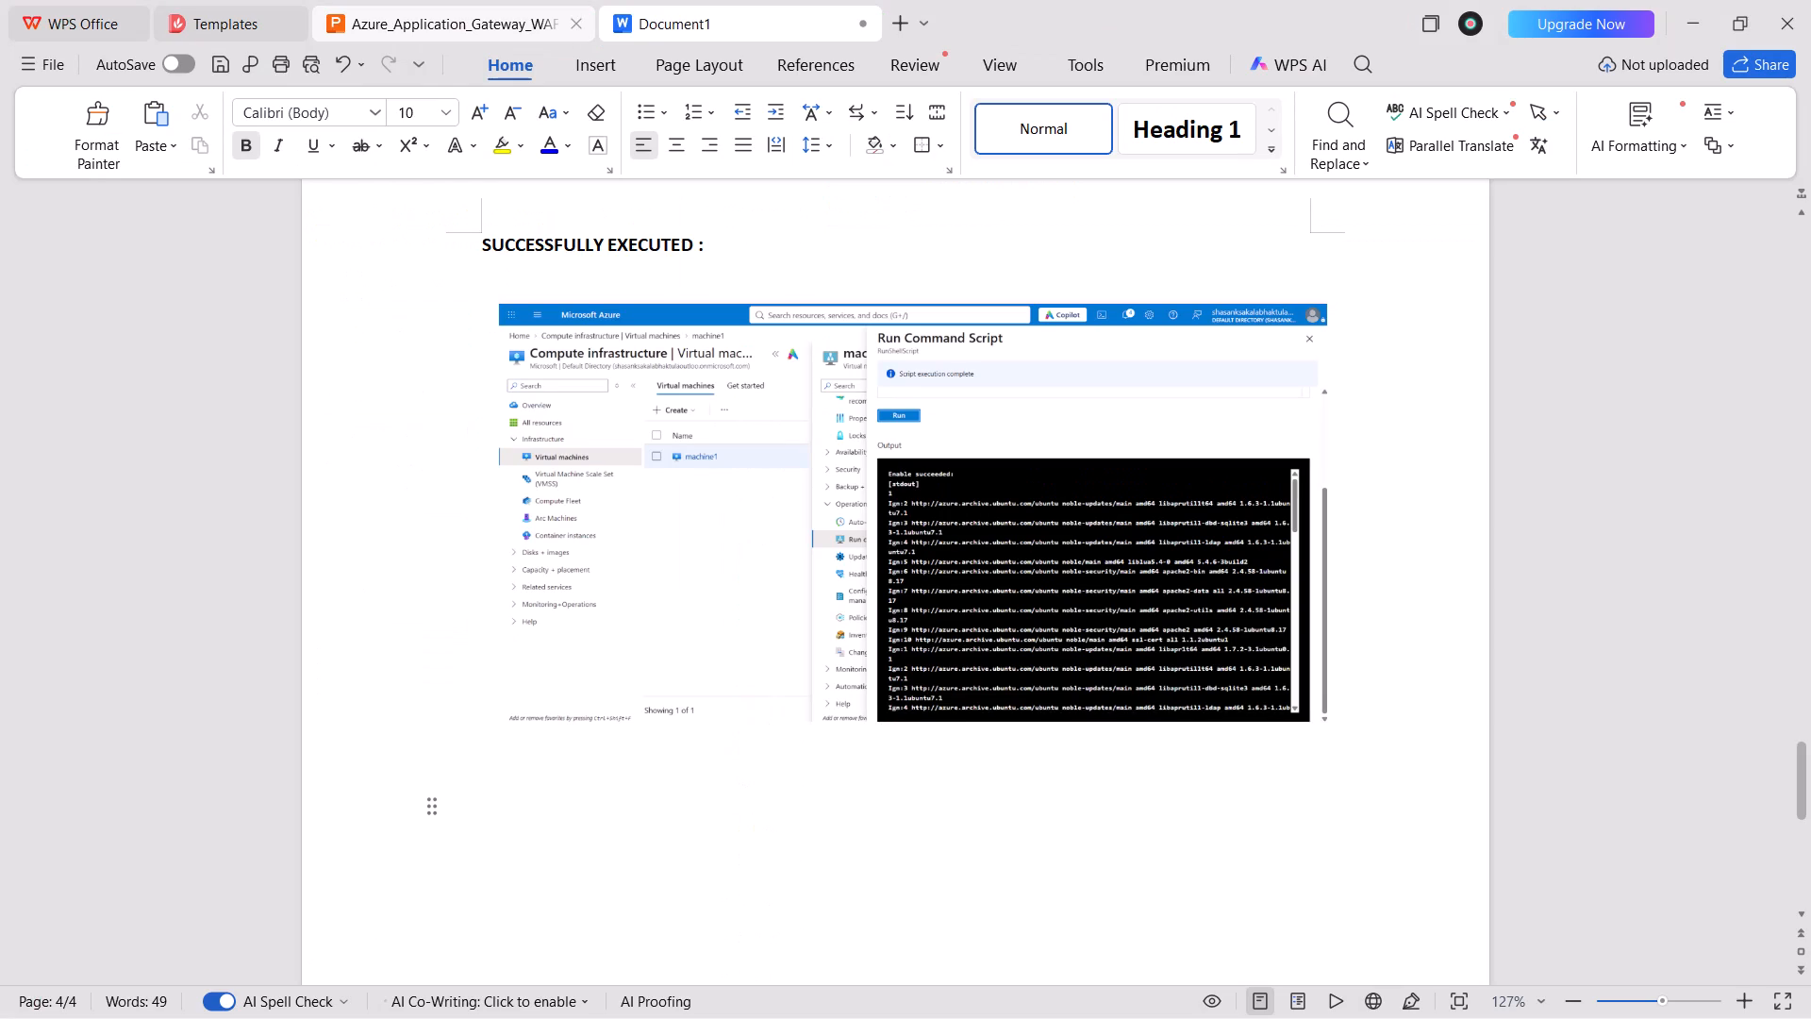
# Switch to the Azure_Application_Gateway presentation and review slides 11 to 14, from Install Apache through the Application Gateway deployment instructions.
pyautogui.click(459, 10)
pyautogui.scroll(-2, 776, 766)
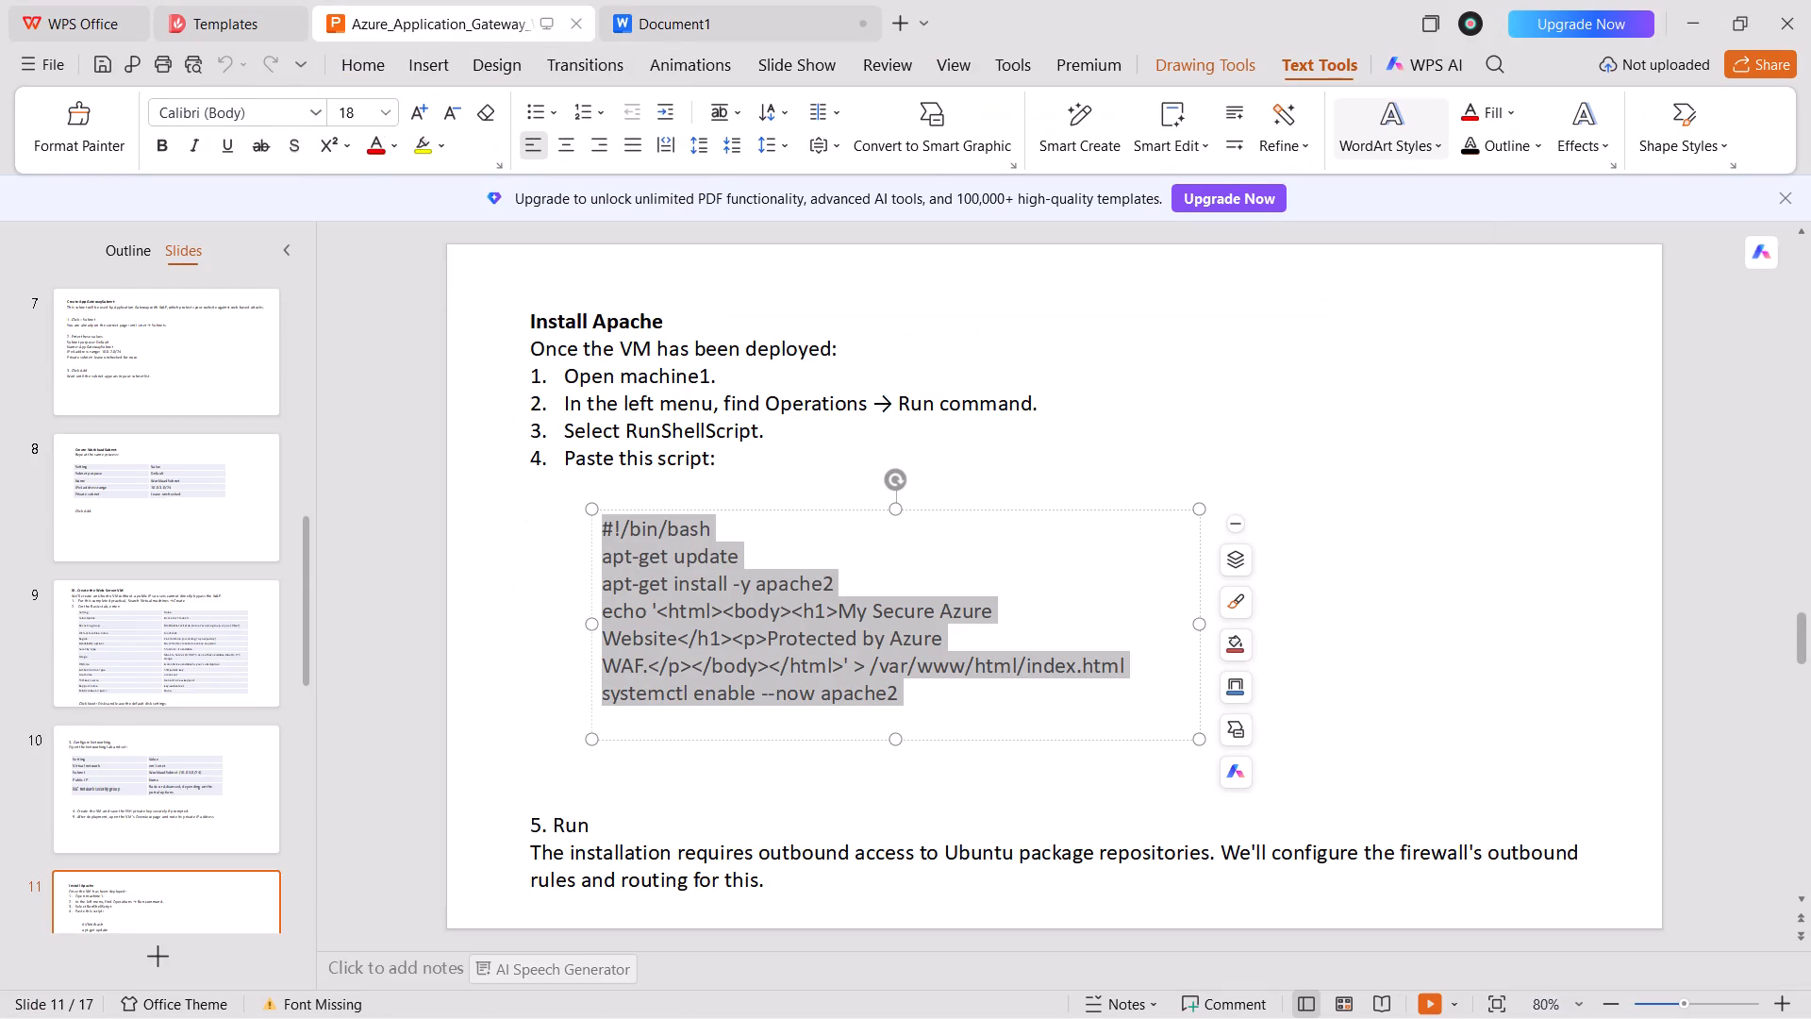
pyautogui.scroll(-2, 776, 766)
pyautogui.scroll(1, 776, 766)
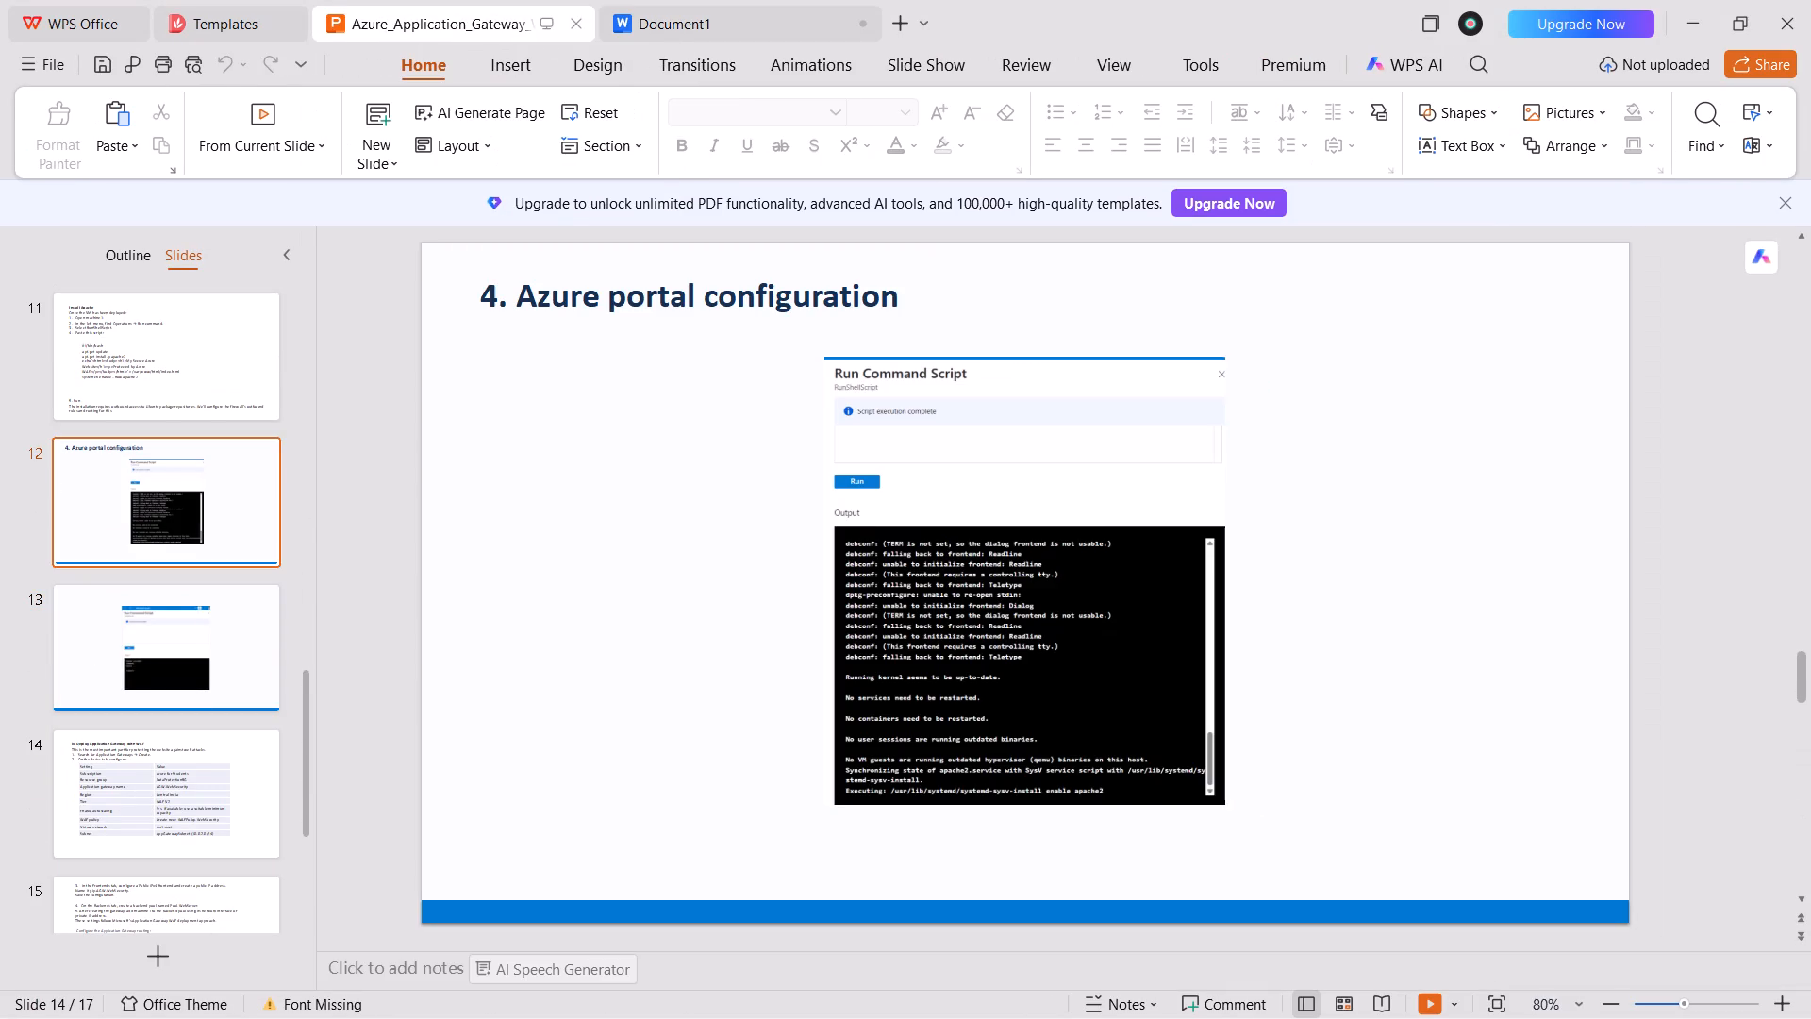
pyautogui.press('Left')
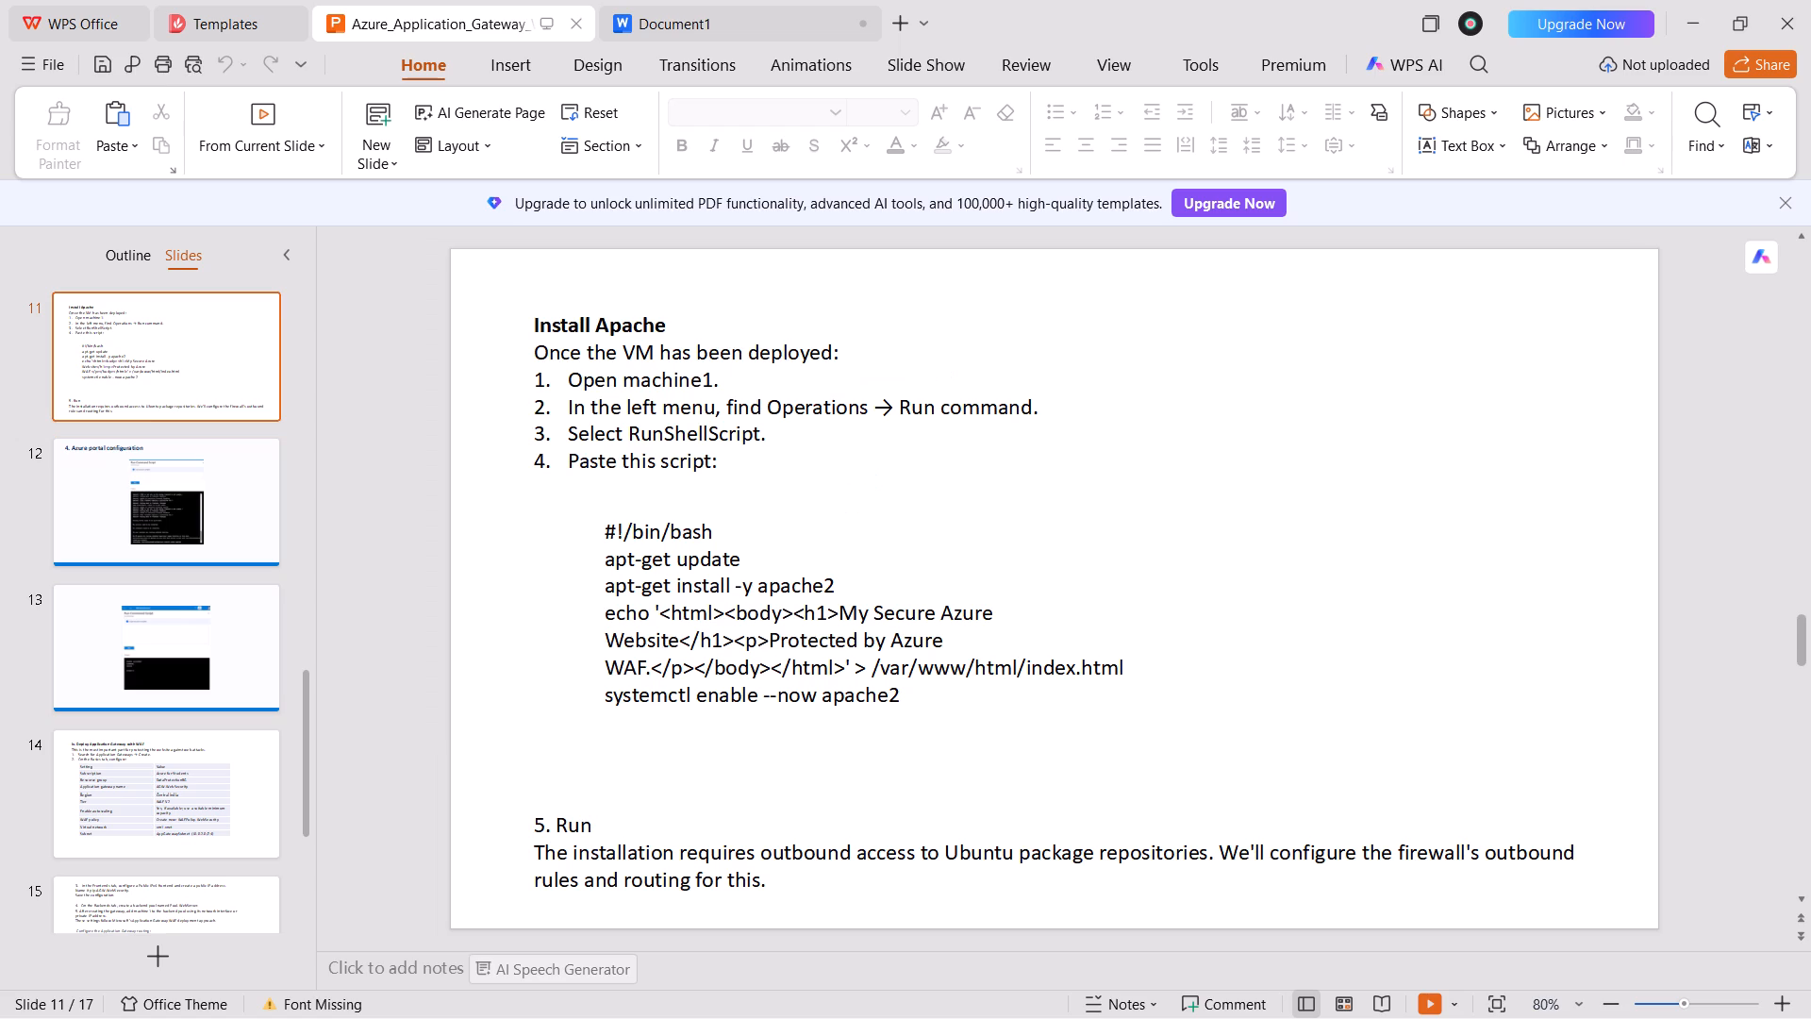
pyautogui.press('Right')
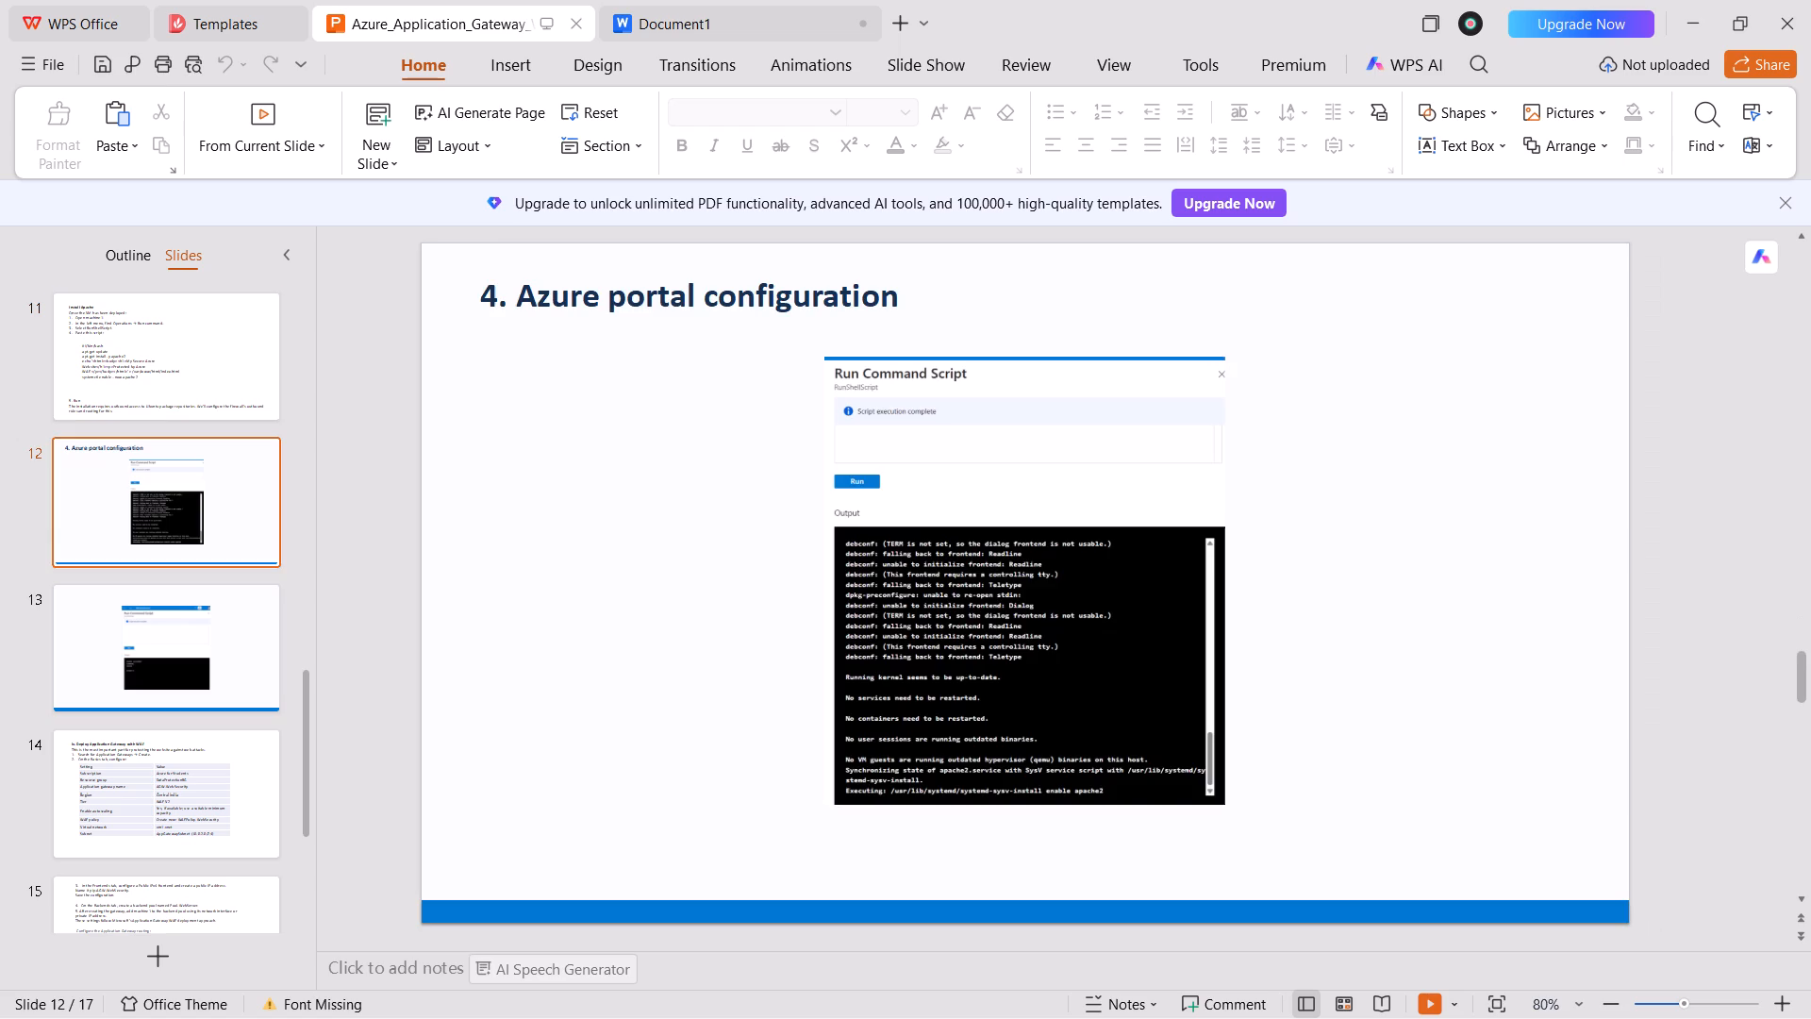
pyautogui.press('Right')
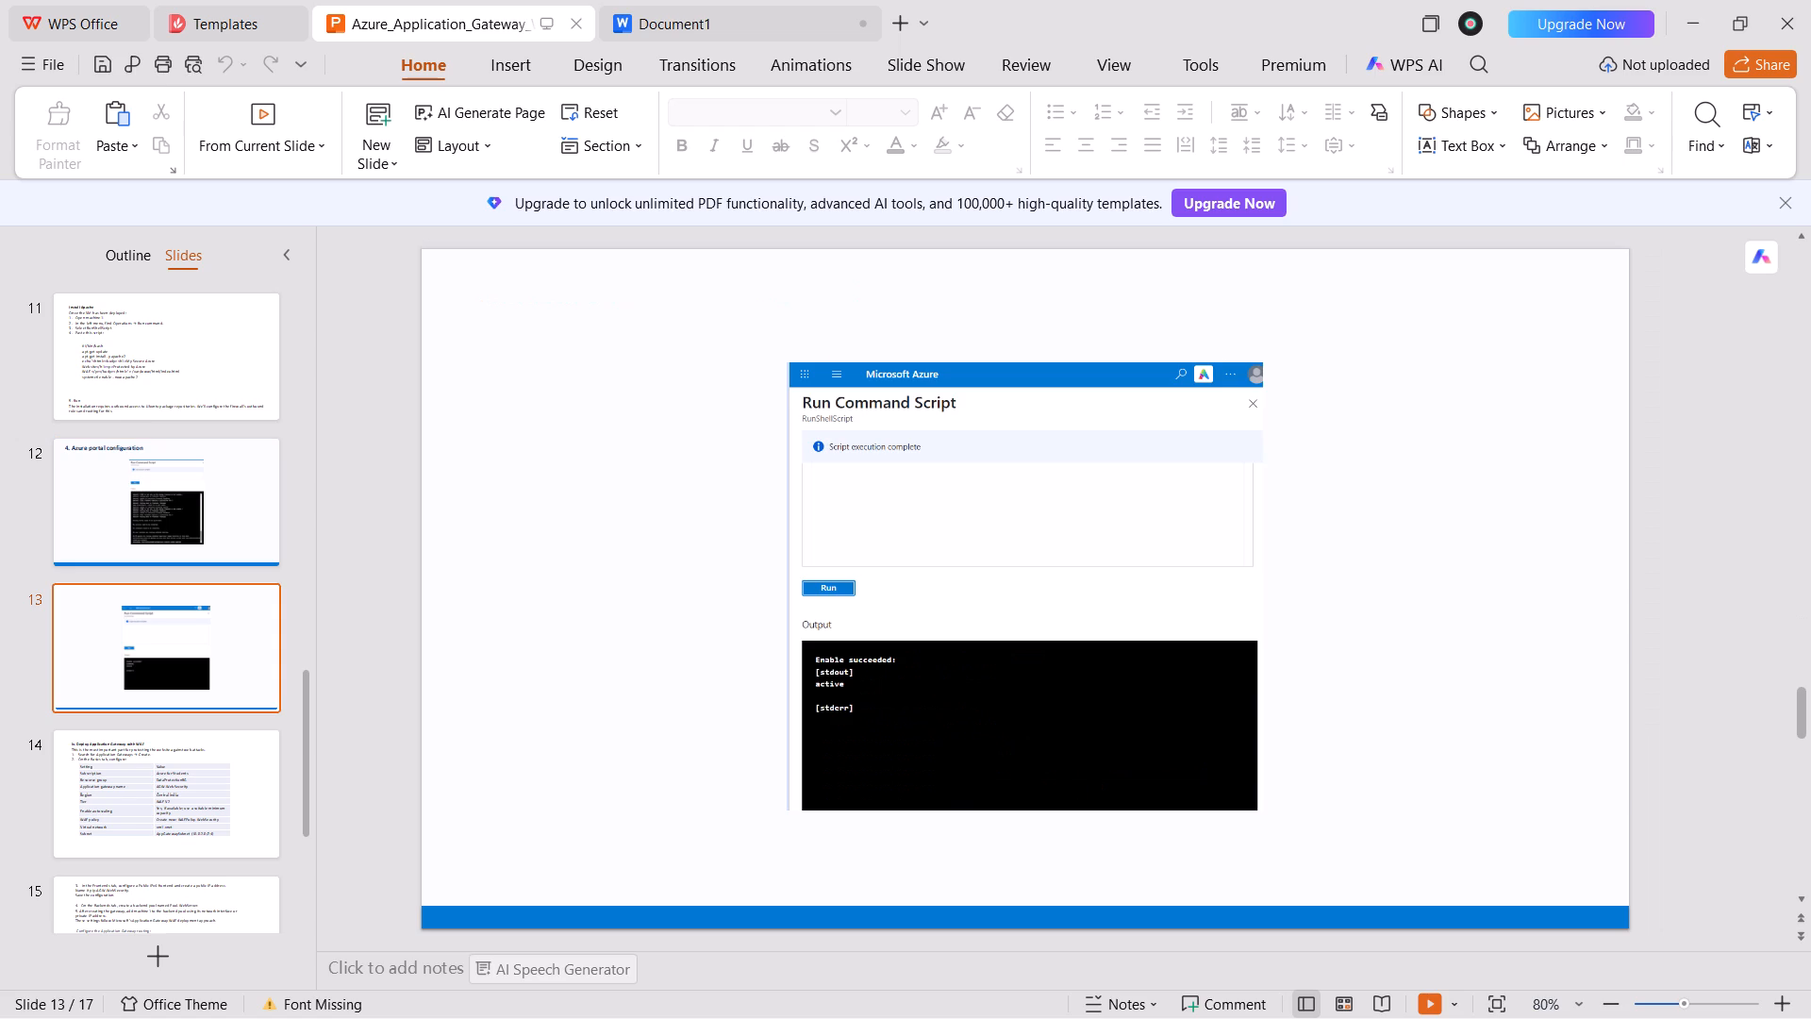
pyautogui.press('Right')
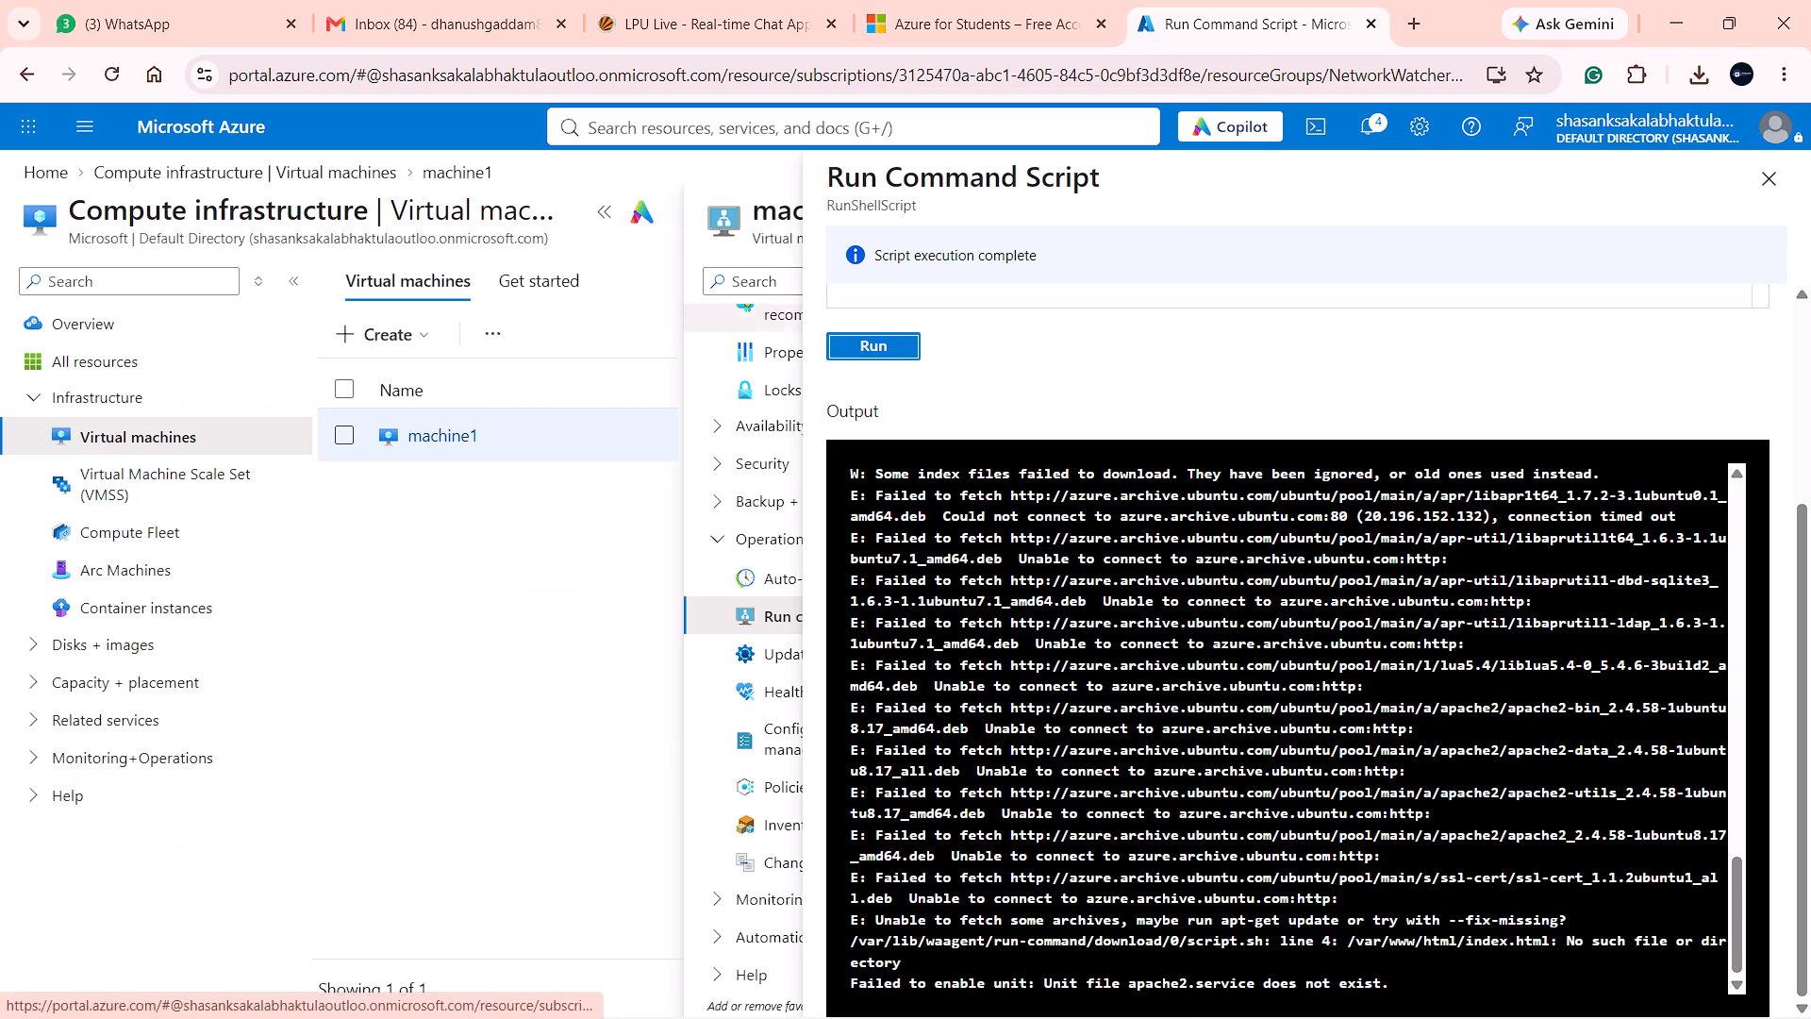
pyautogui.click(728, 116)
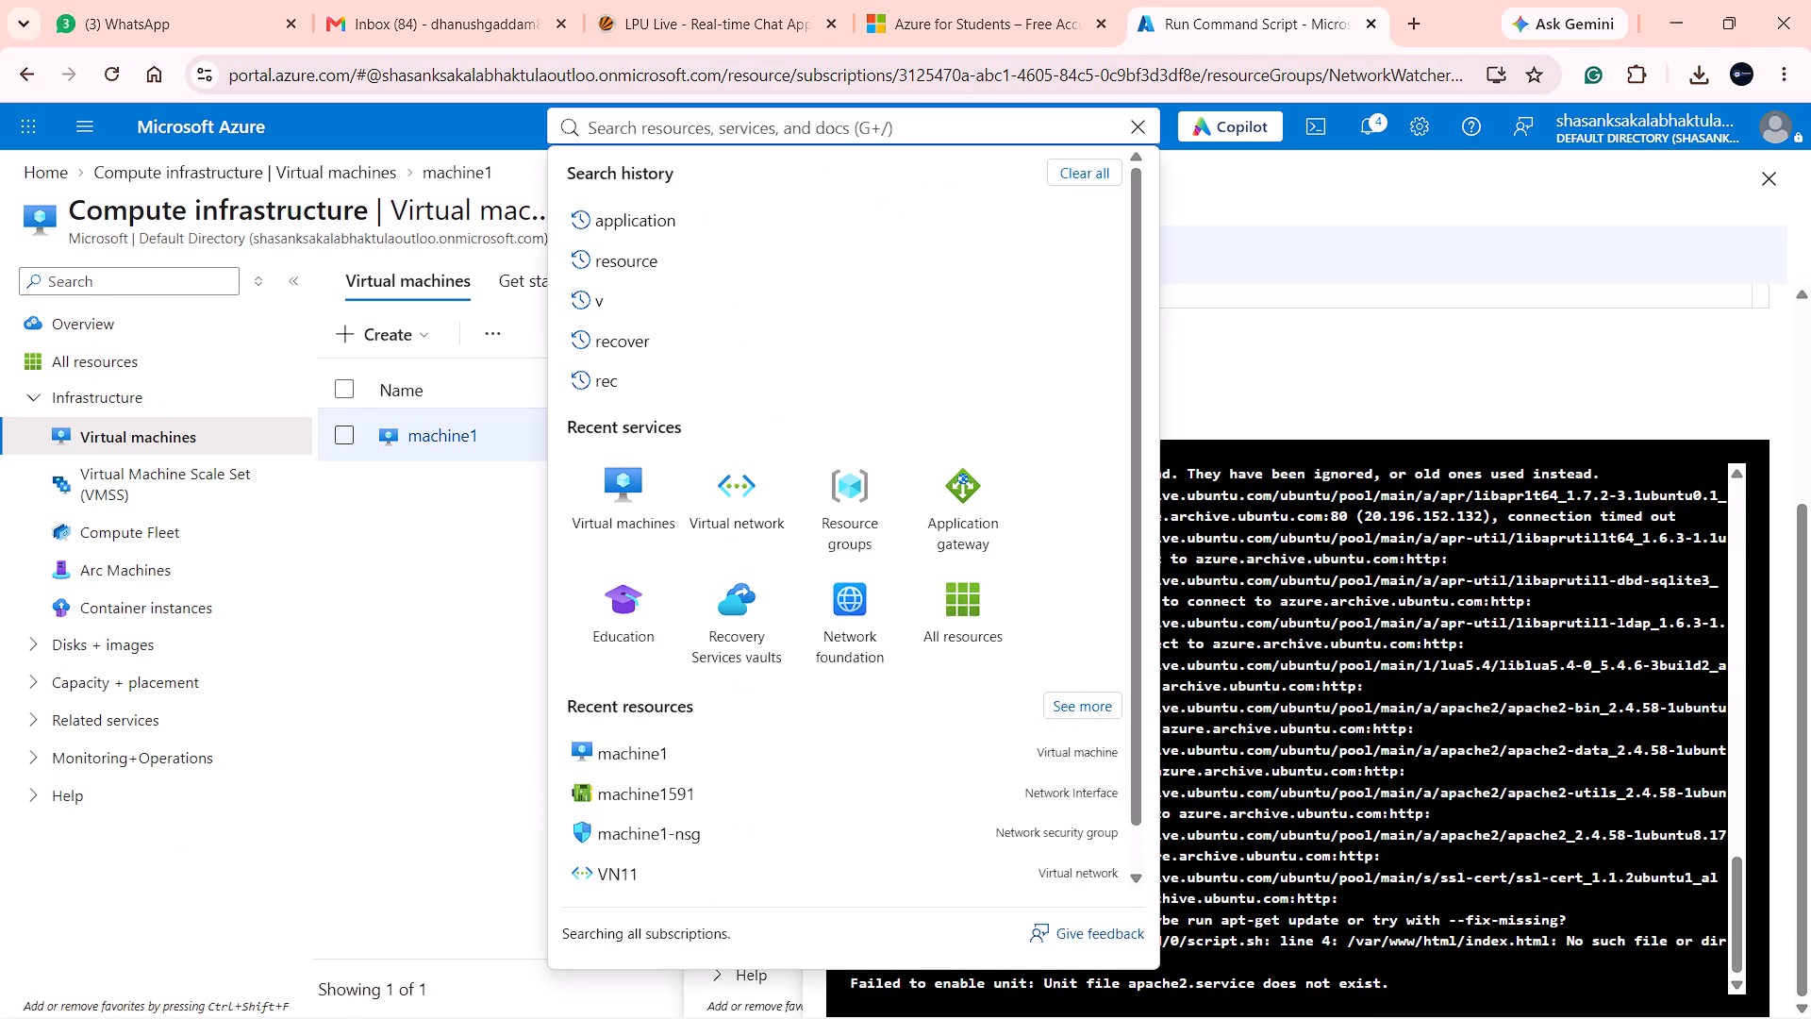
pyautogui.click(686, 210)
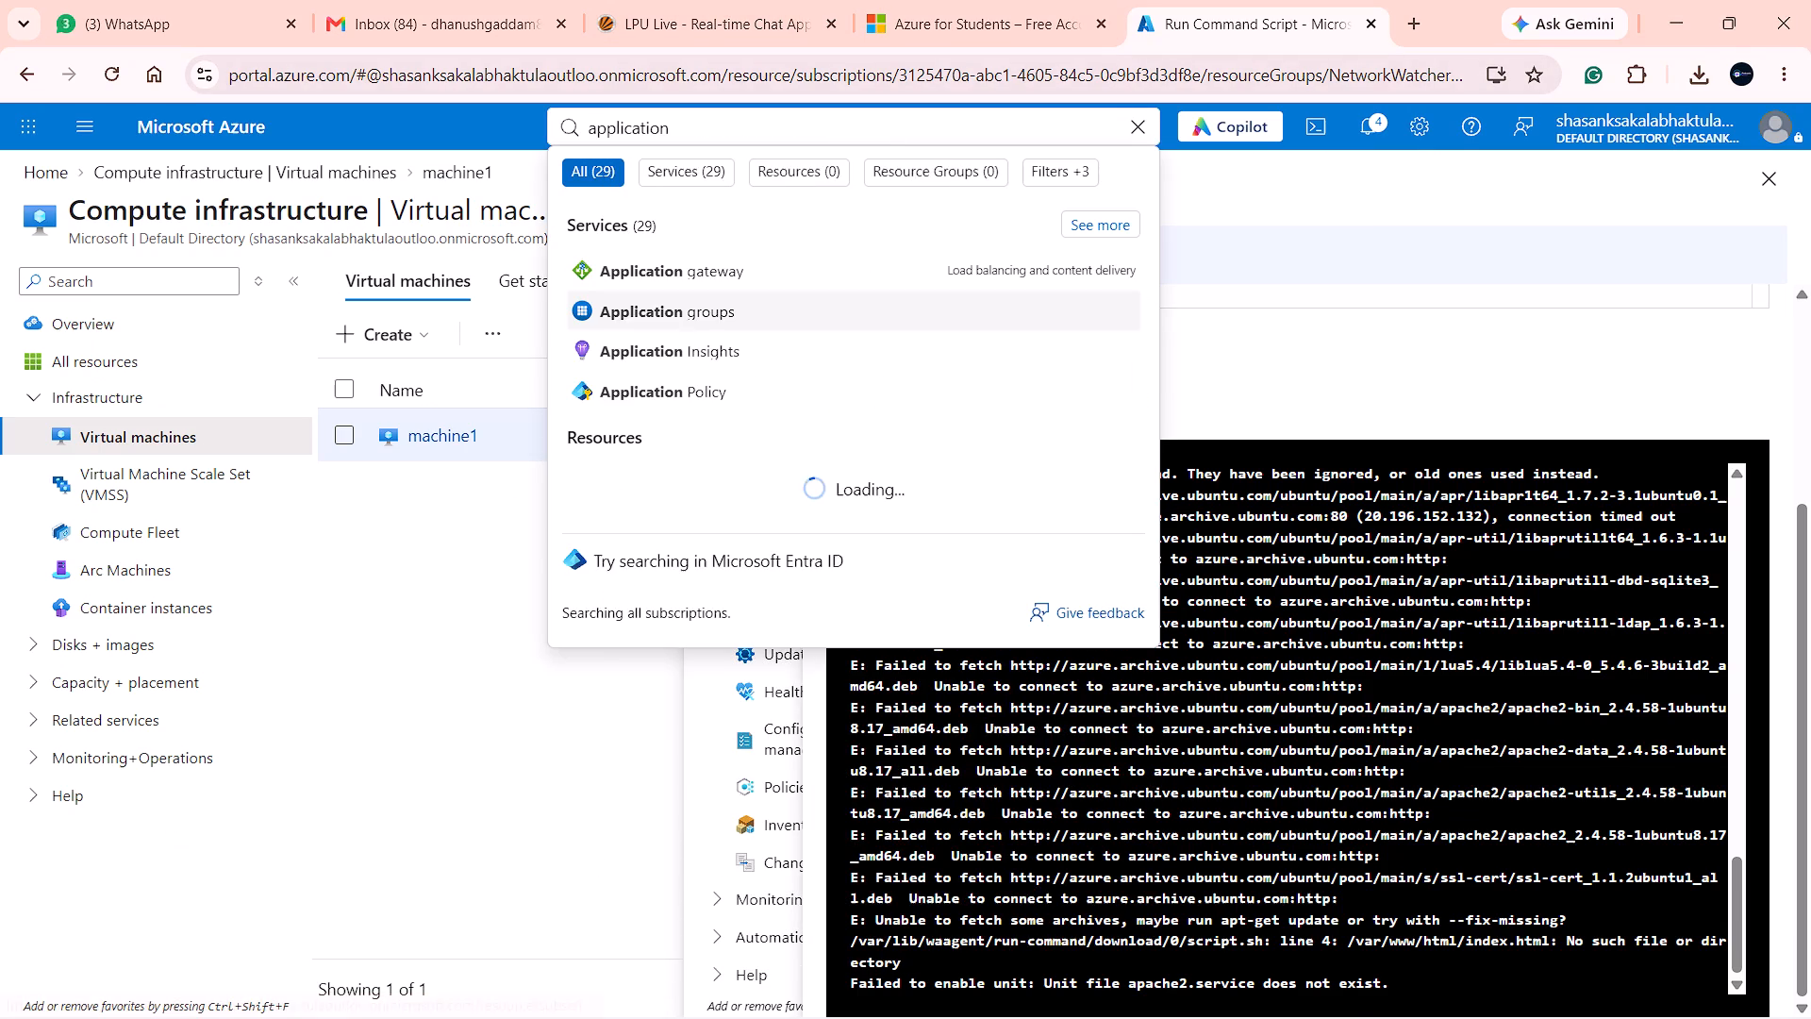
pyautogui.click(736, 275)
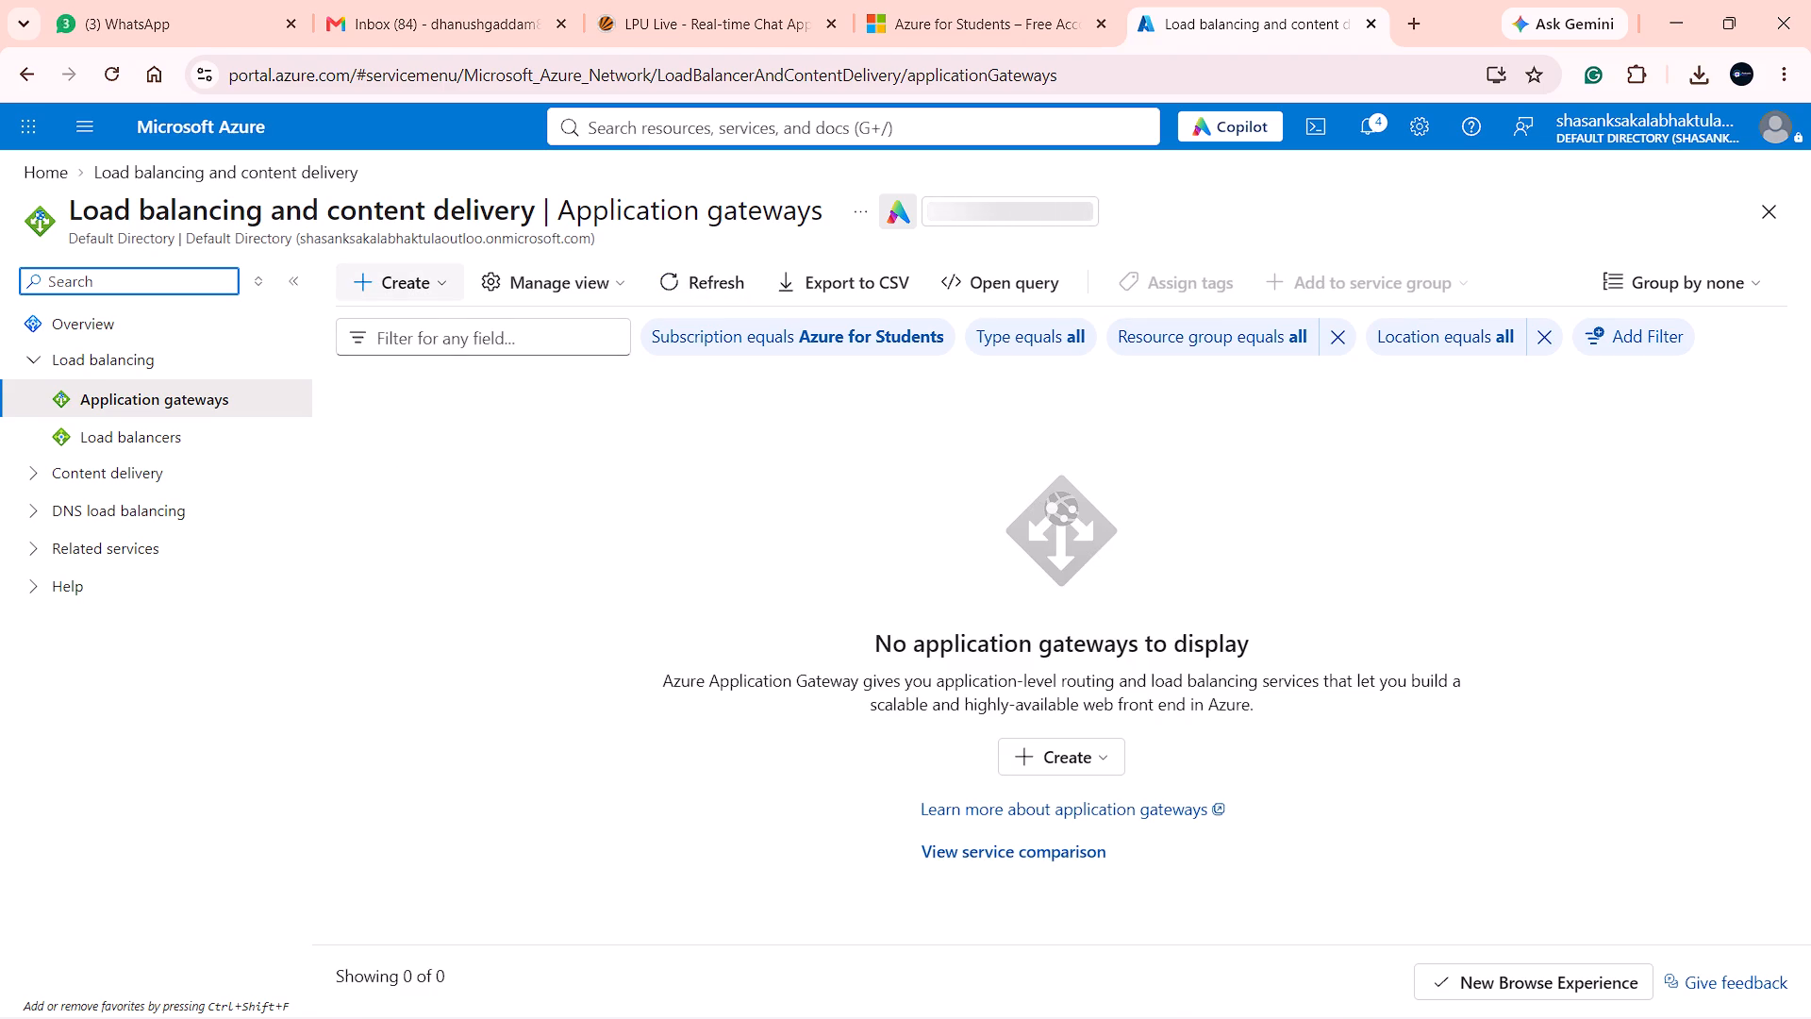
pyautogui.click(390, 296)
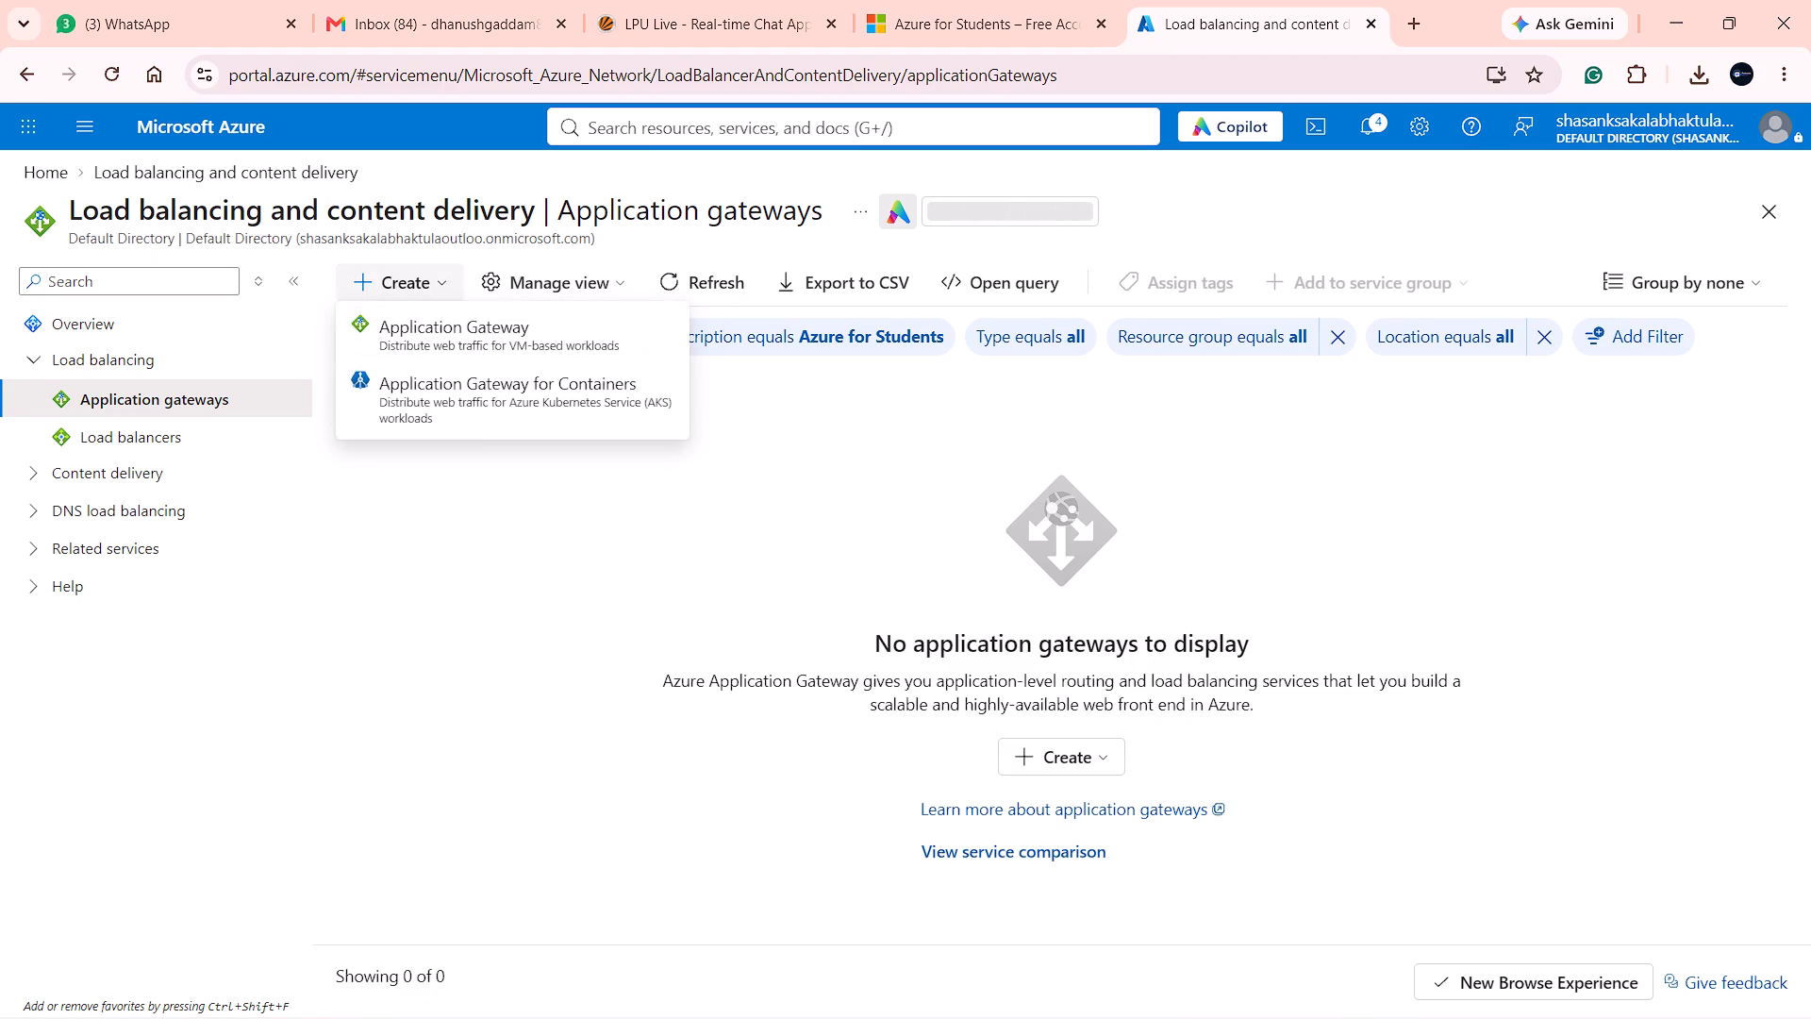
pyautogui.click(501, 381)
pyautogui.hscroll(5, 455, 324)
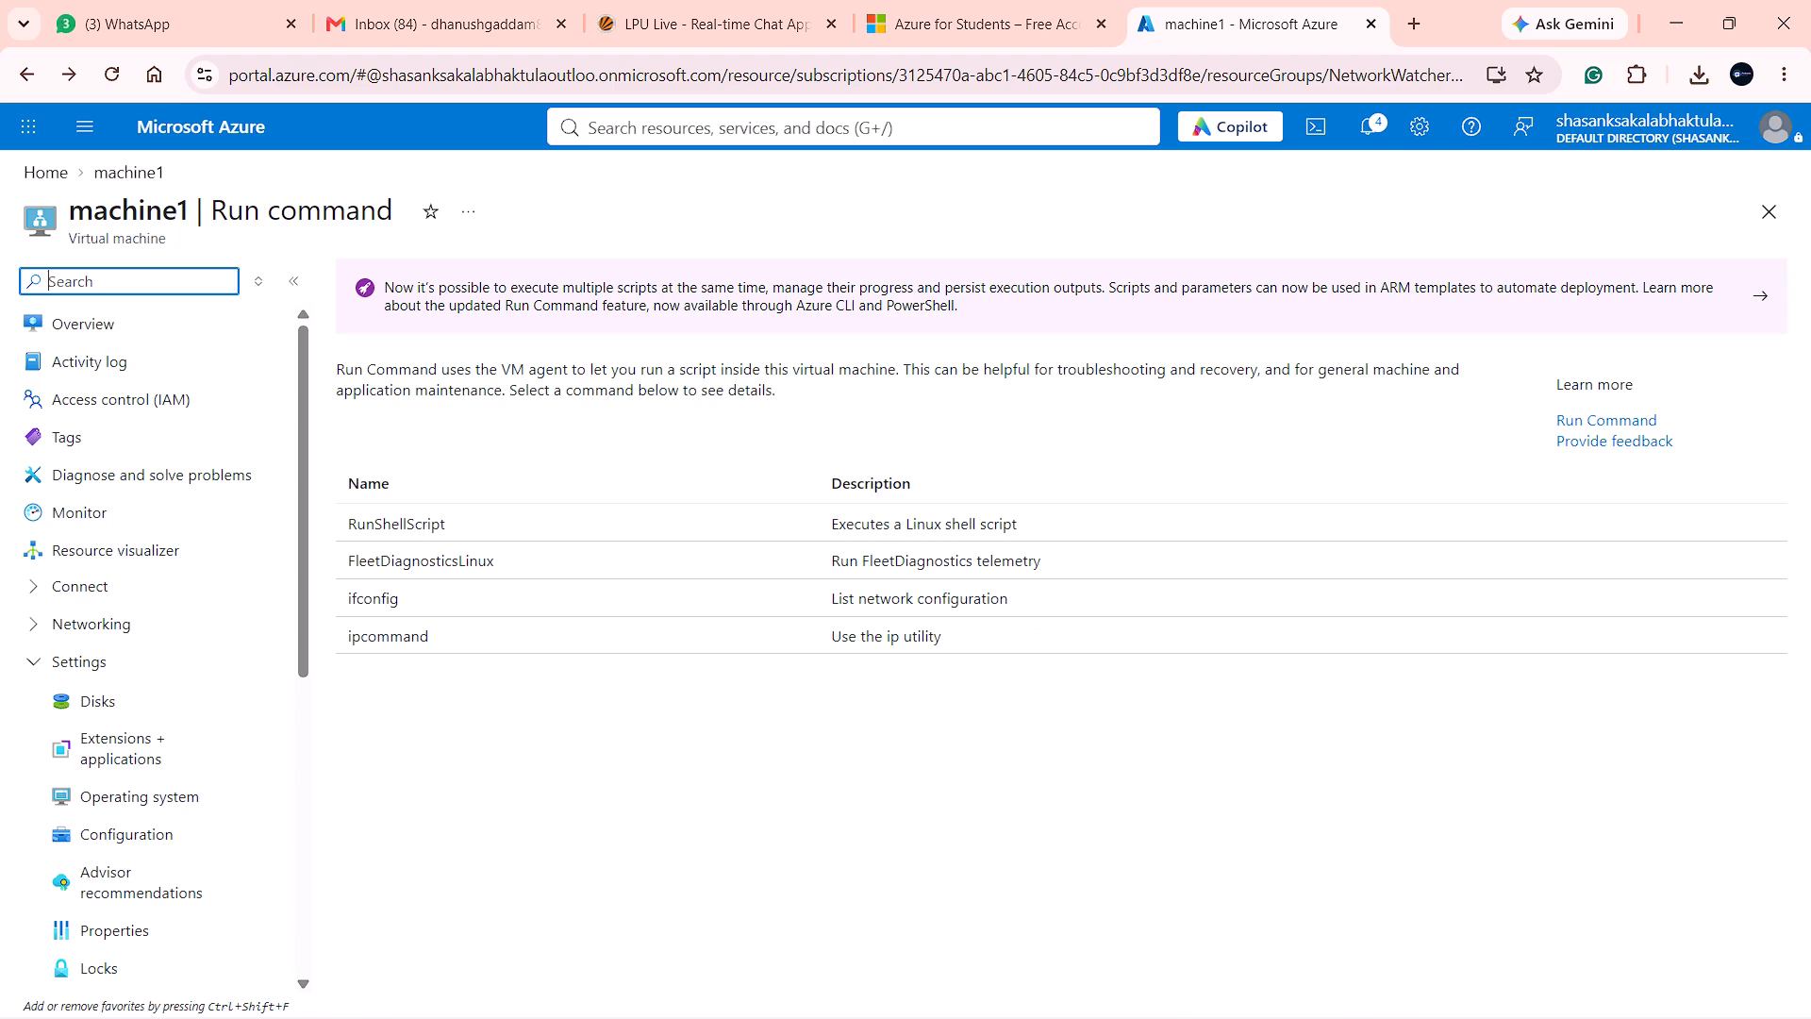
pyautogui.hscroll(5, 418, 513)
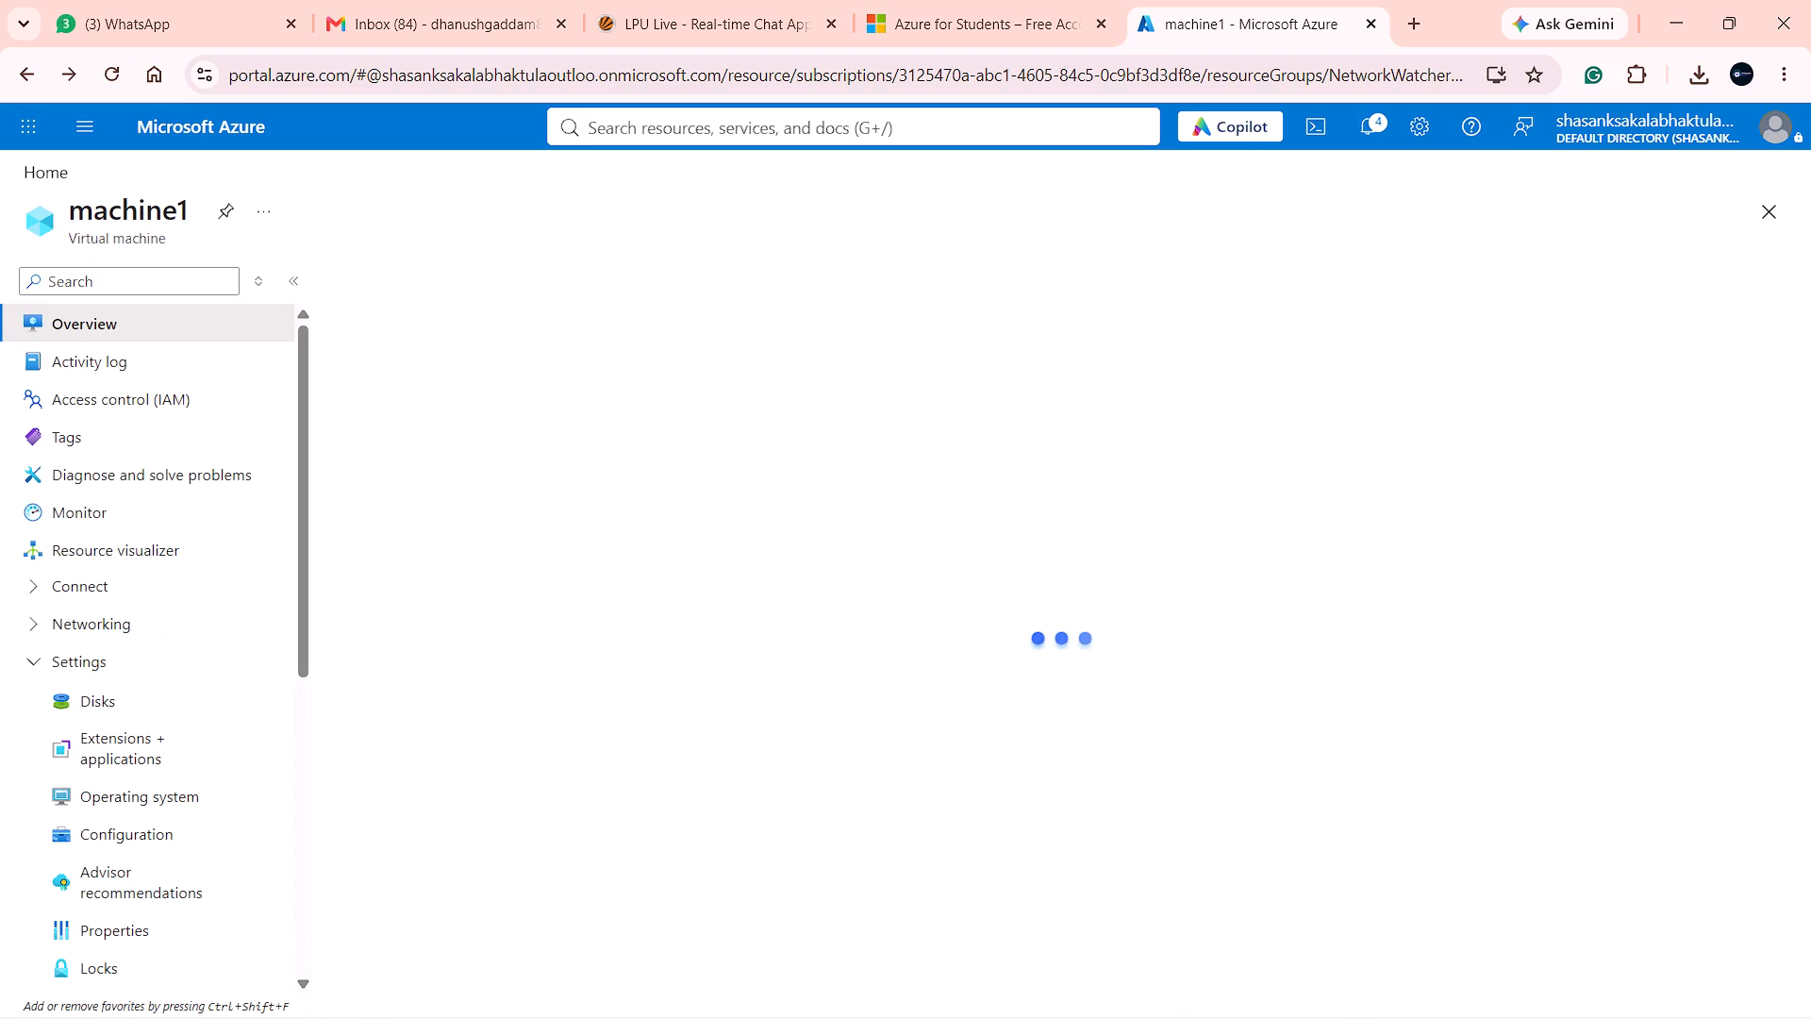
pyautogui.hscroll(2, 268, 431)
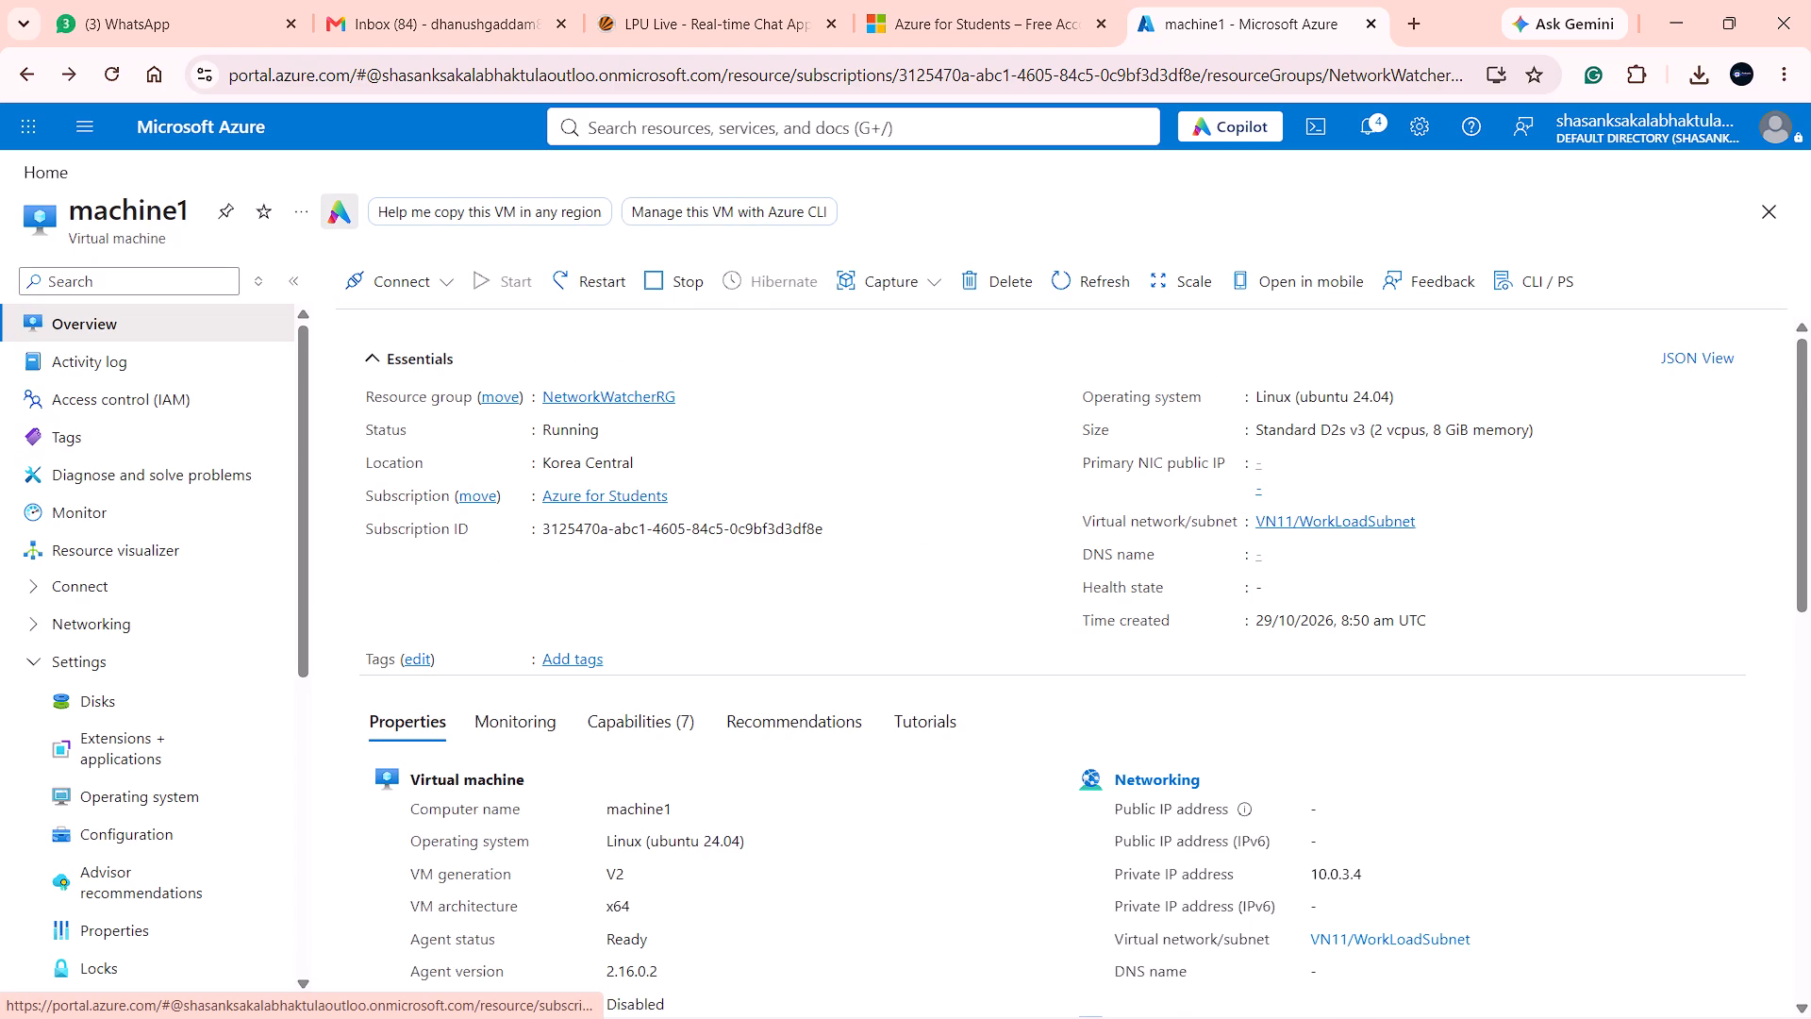
# Find the Application gateway service in the Azure portal and start creating a standard Application Gateway for VM-based workloads.
pyautogui.click(865, 120)
pyautogui.click(773, 197)
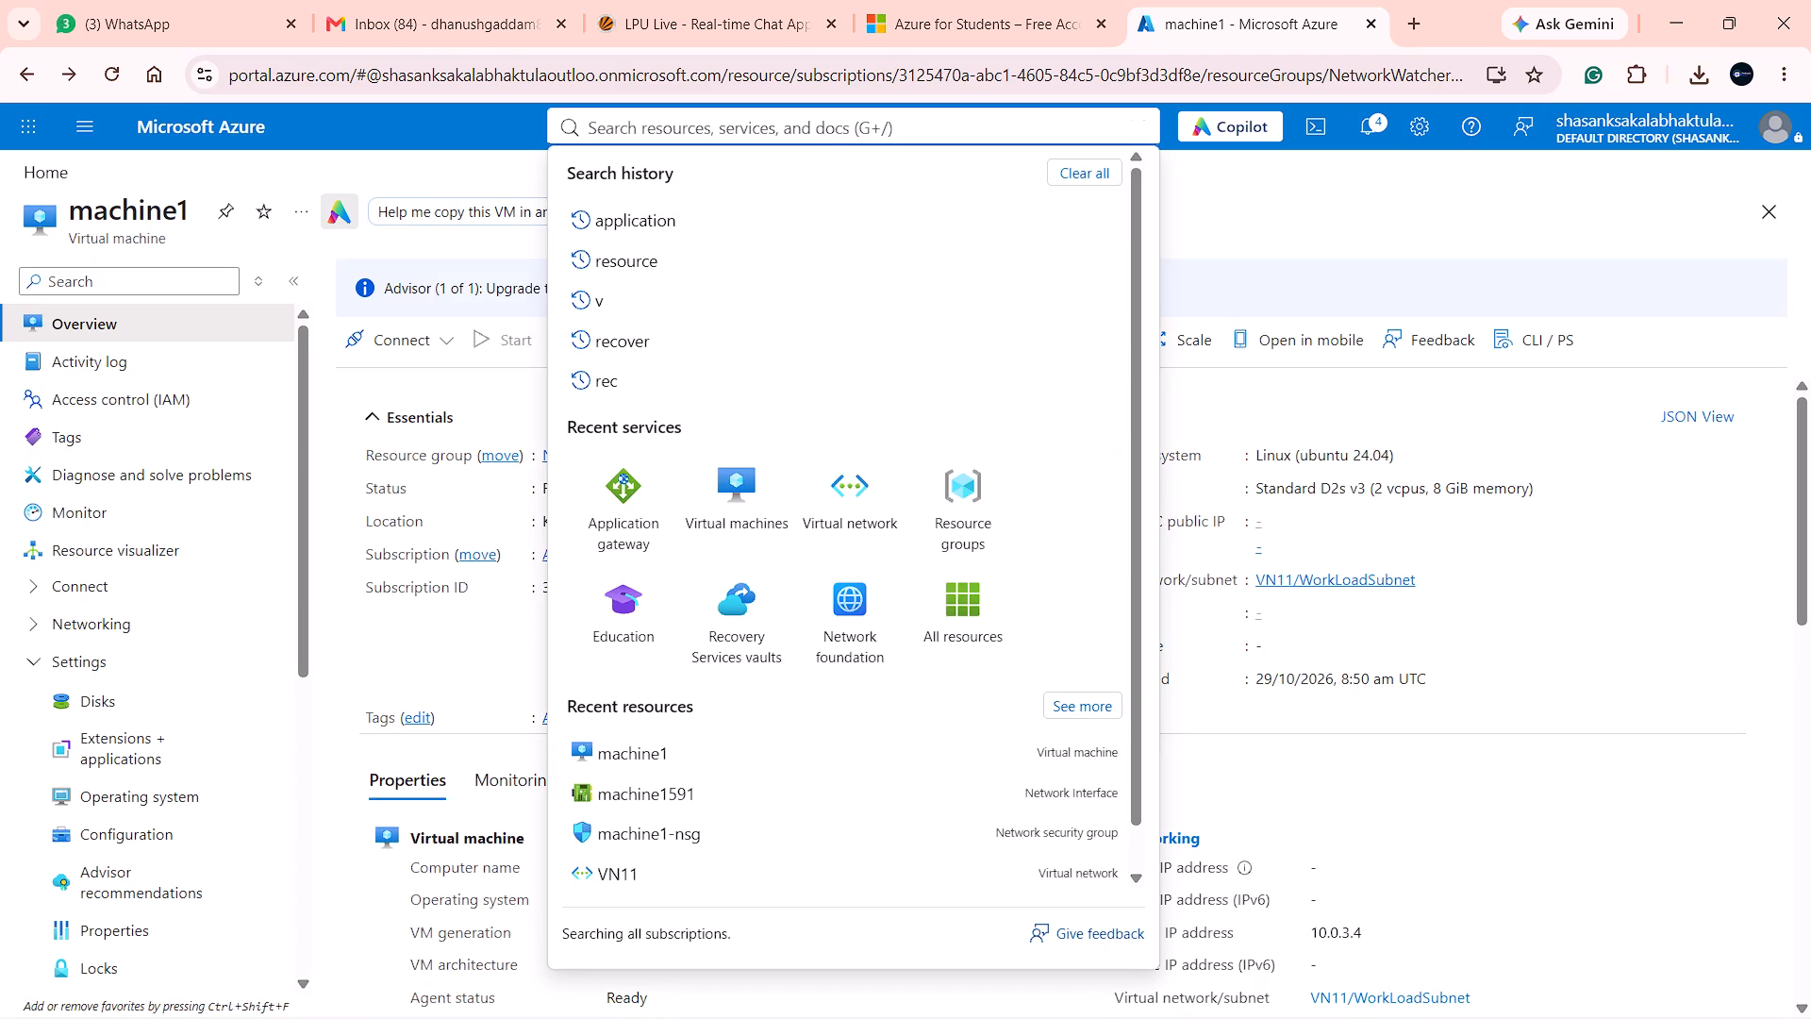
pyautogui.click(728, 214)
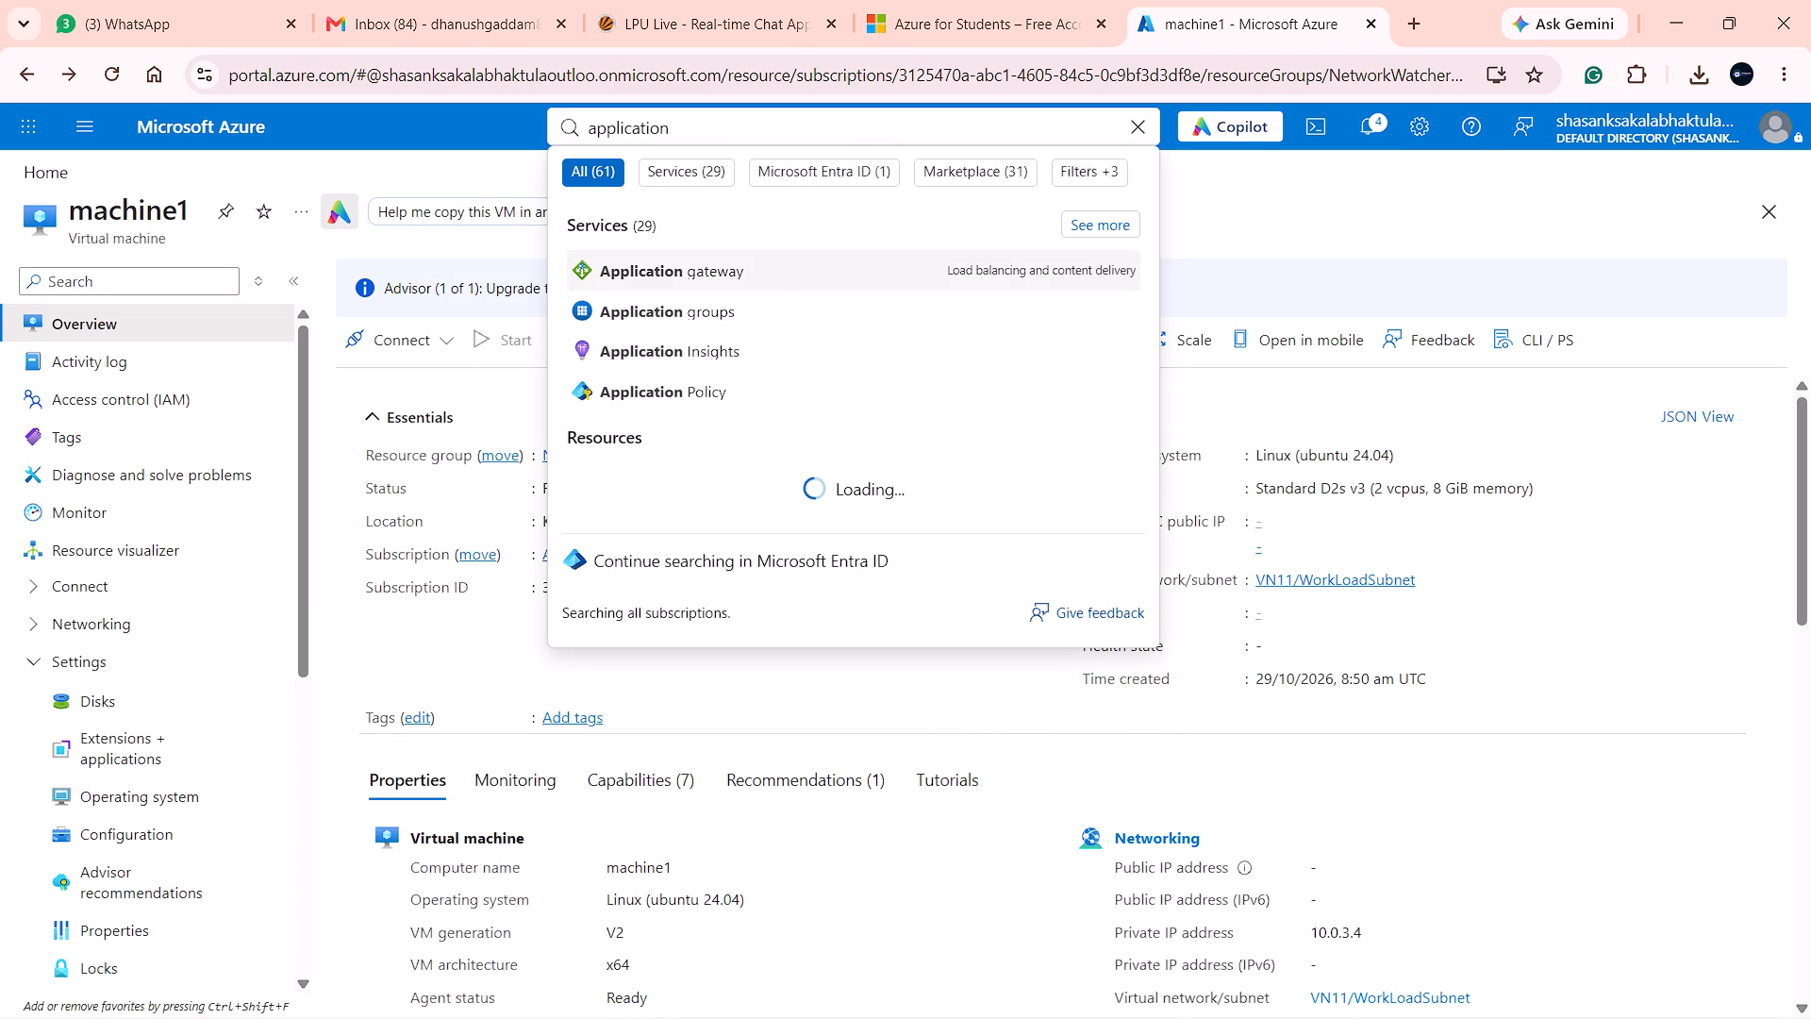
pyautogui.click(722, 259)
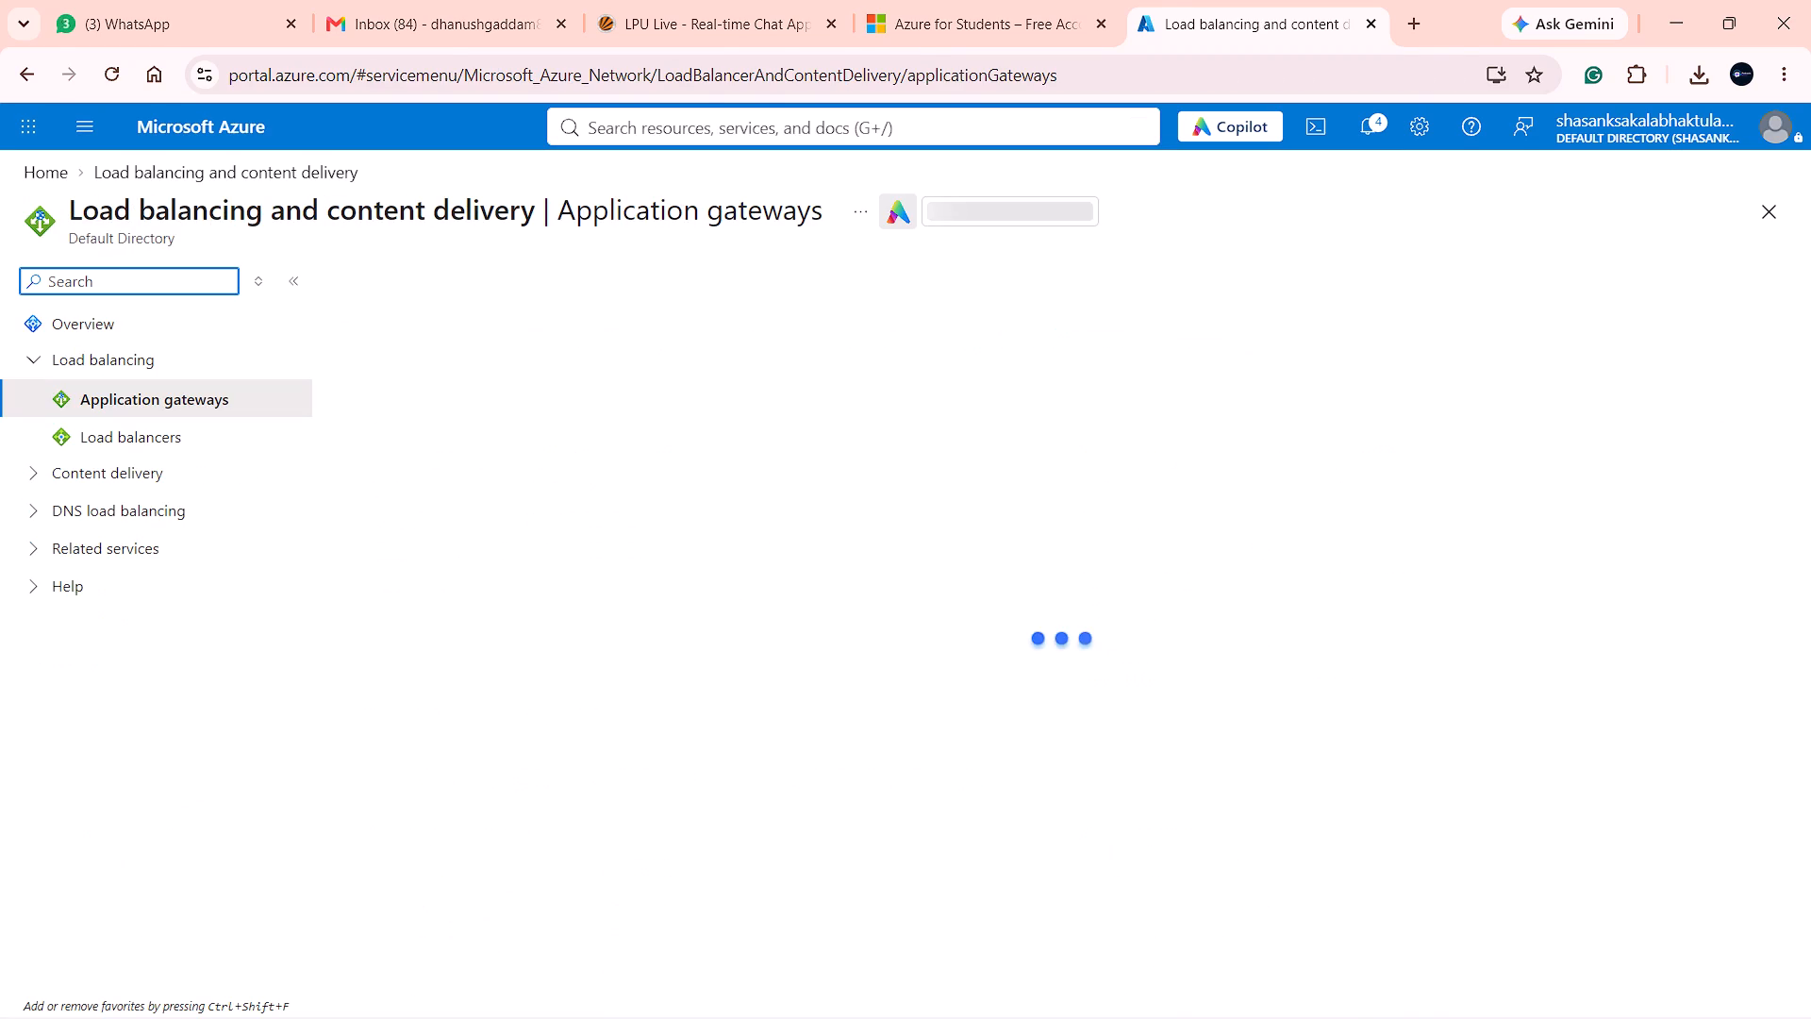
pyautogui.click(400, 294)
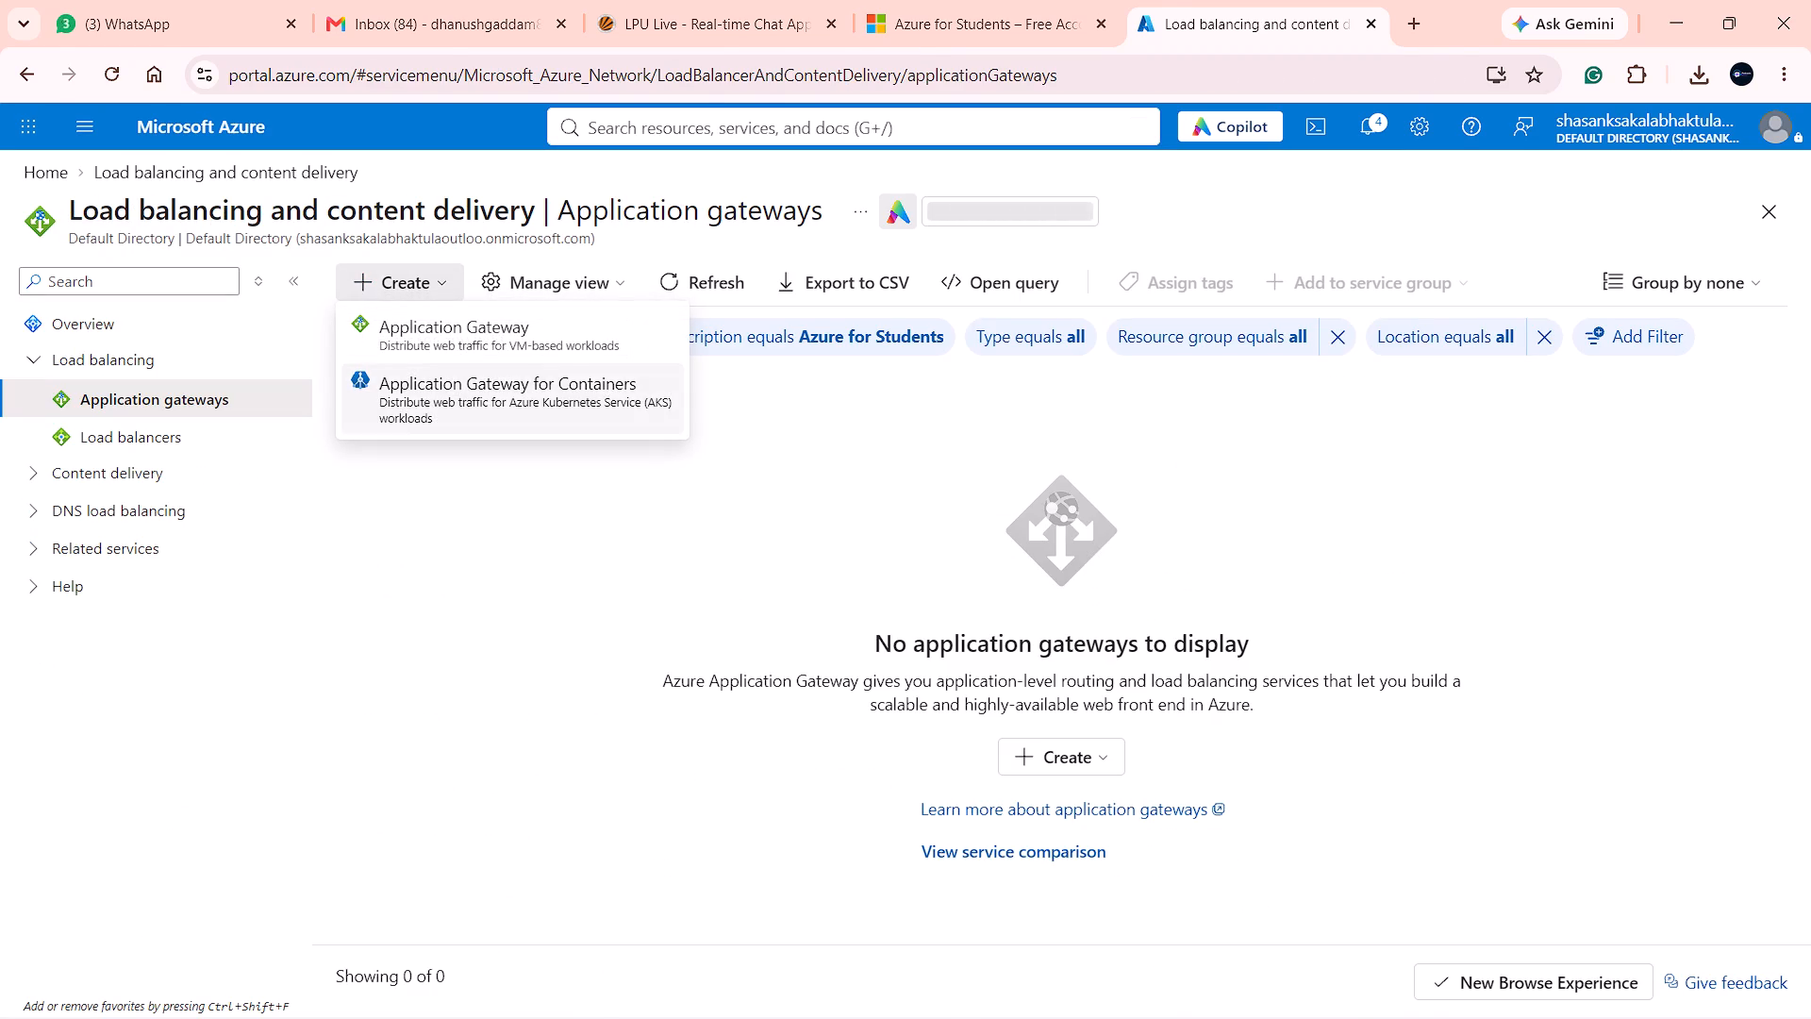
pyautogui.click(540, 340)
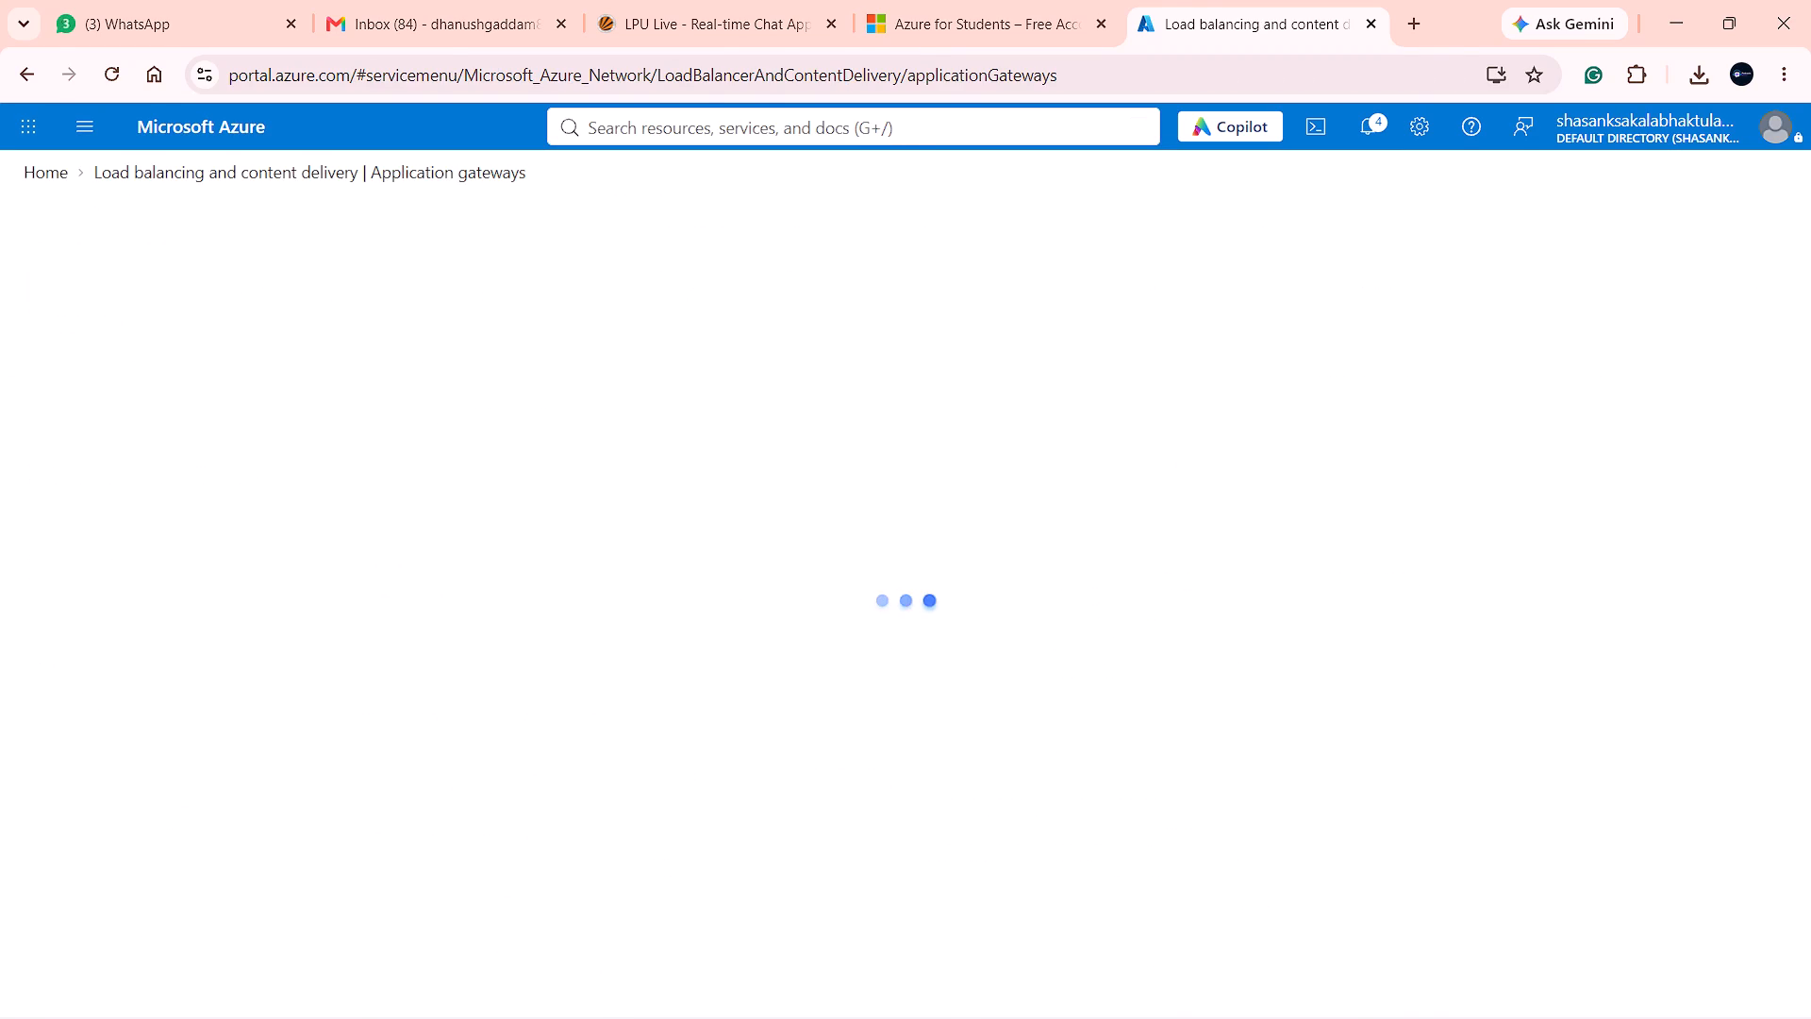
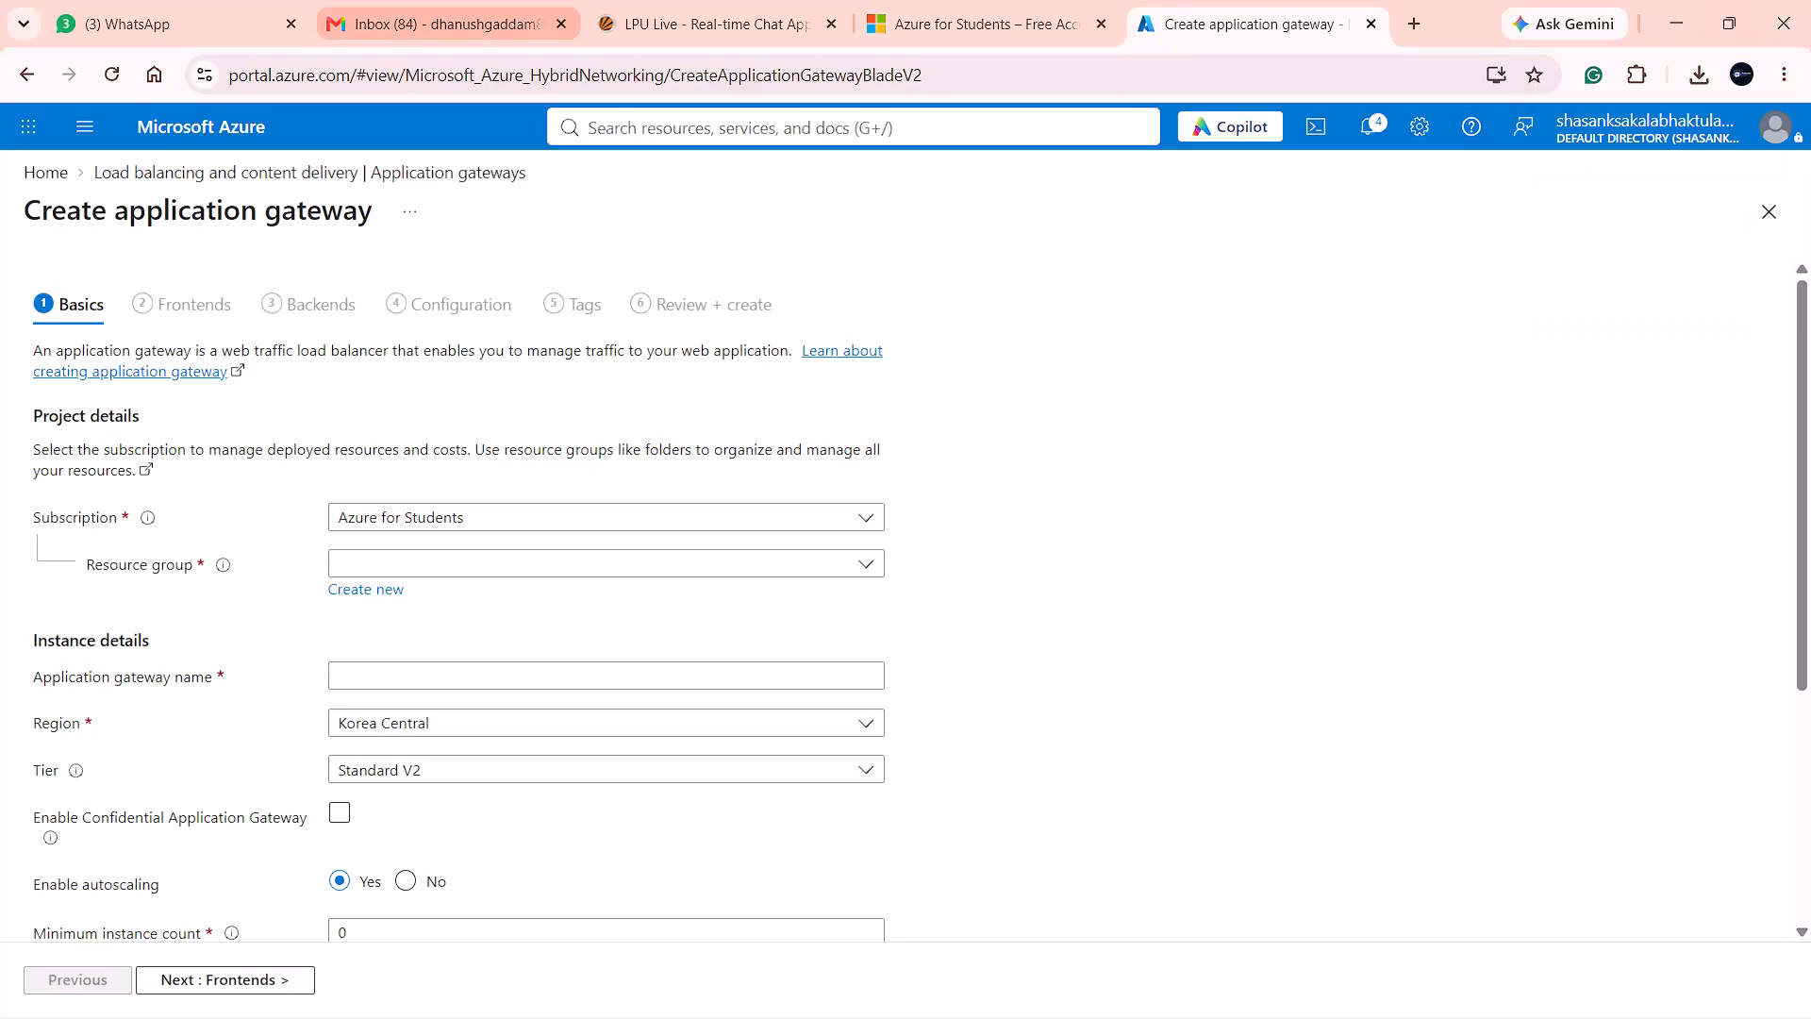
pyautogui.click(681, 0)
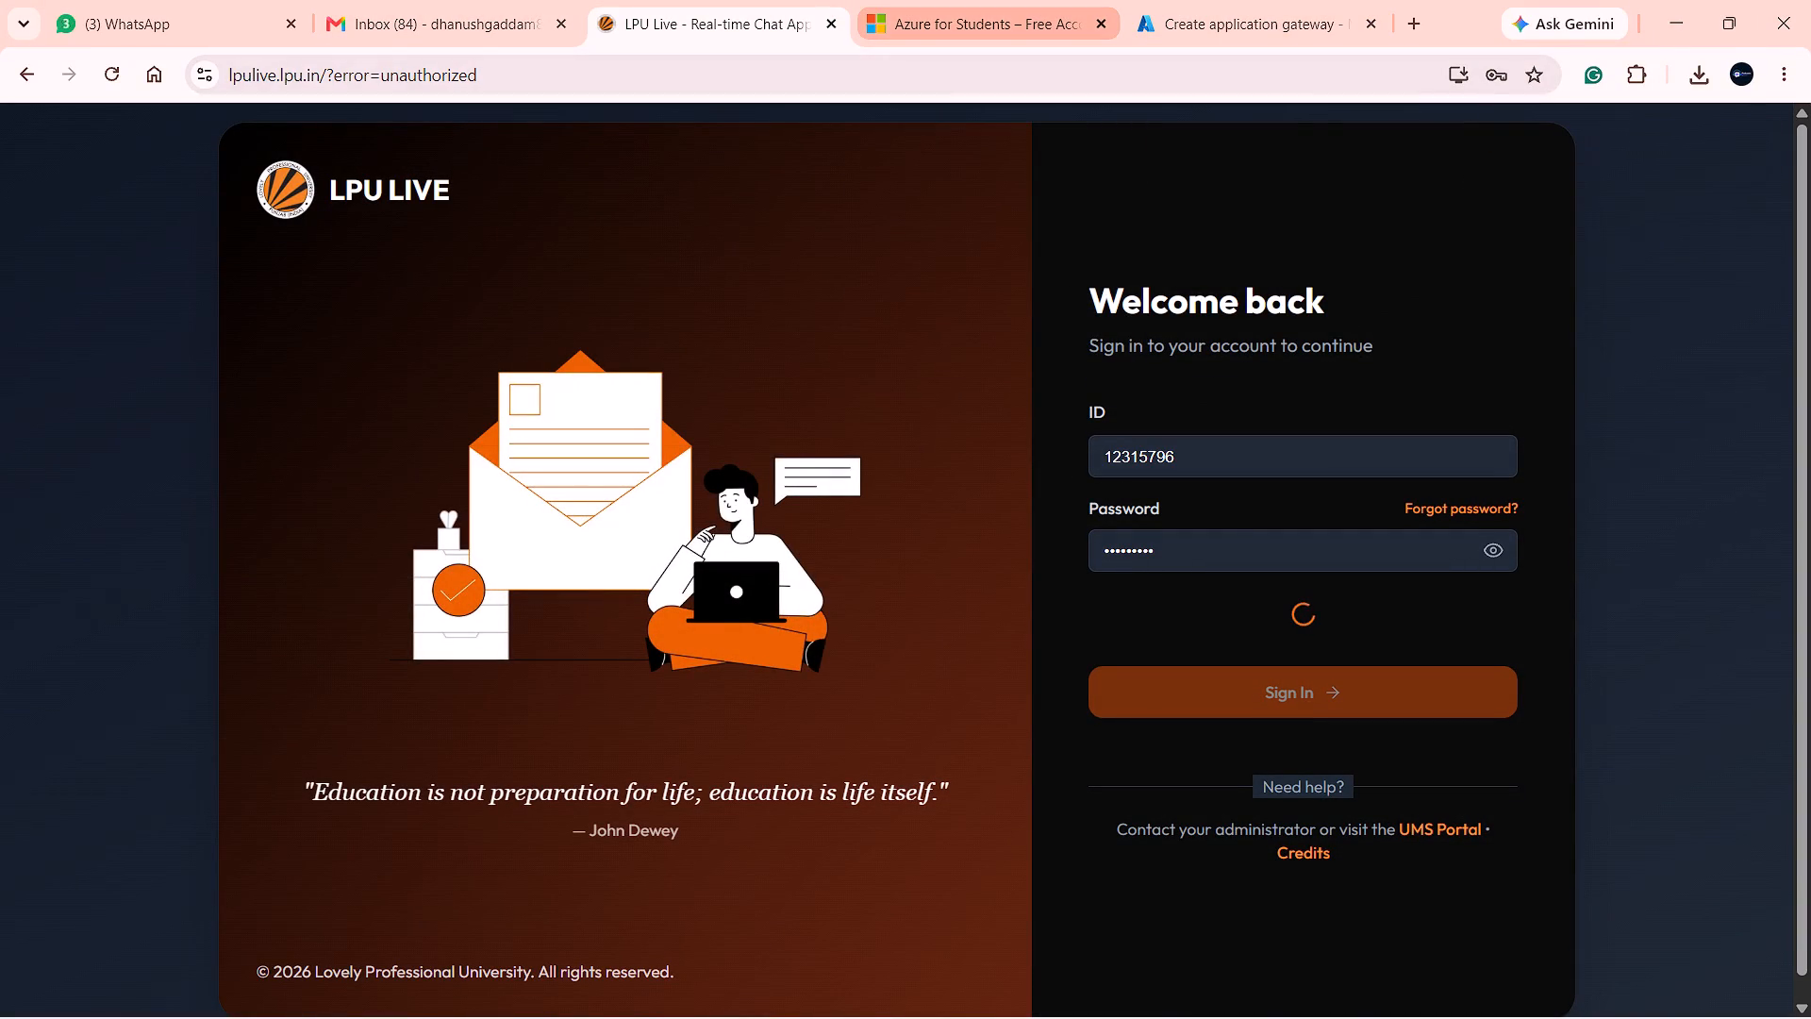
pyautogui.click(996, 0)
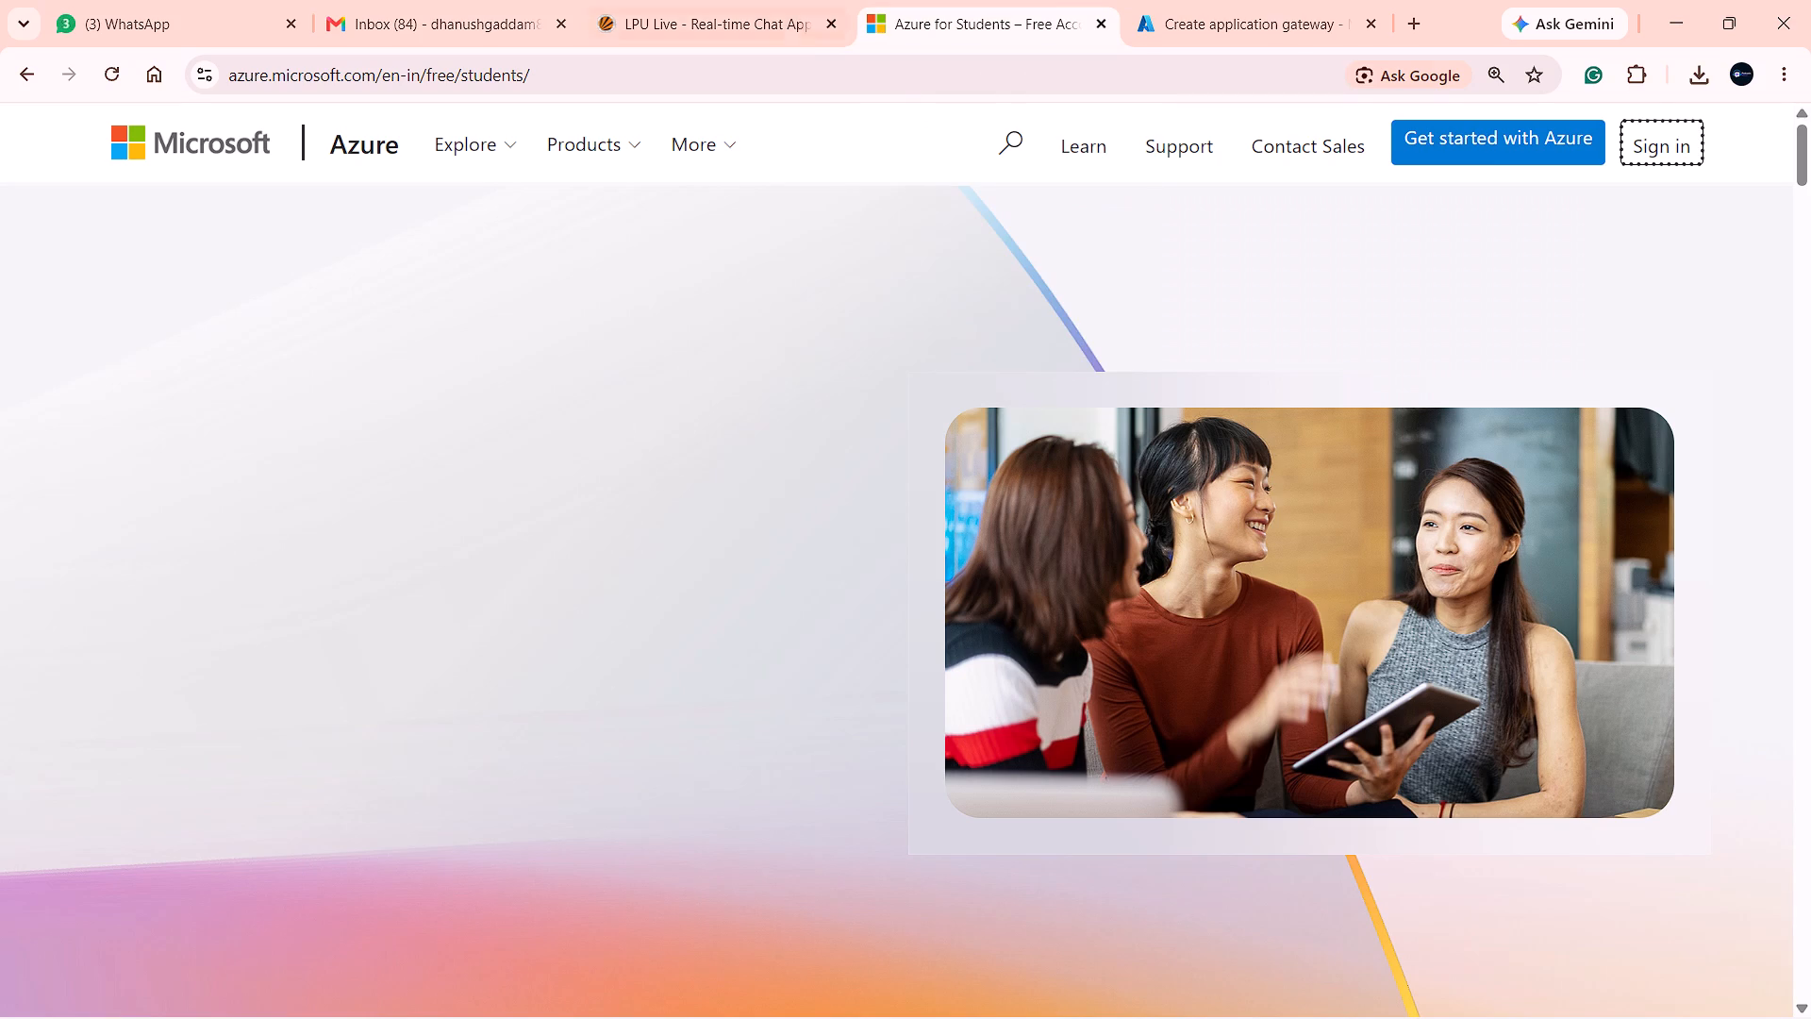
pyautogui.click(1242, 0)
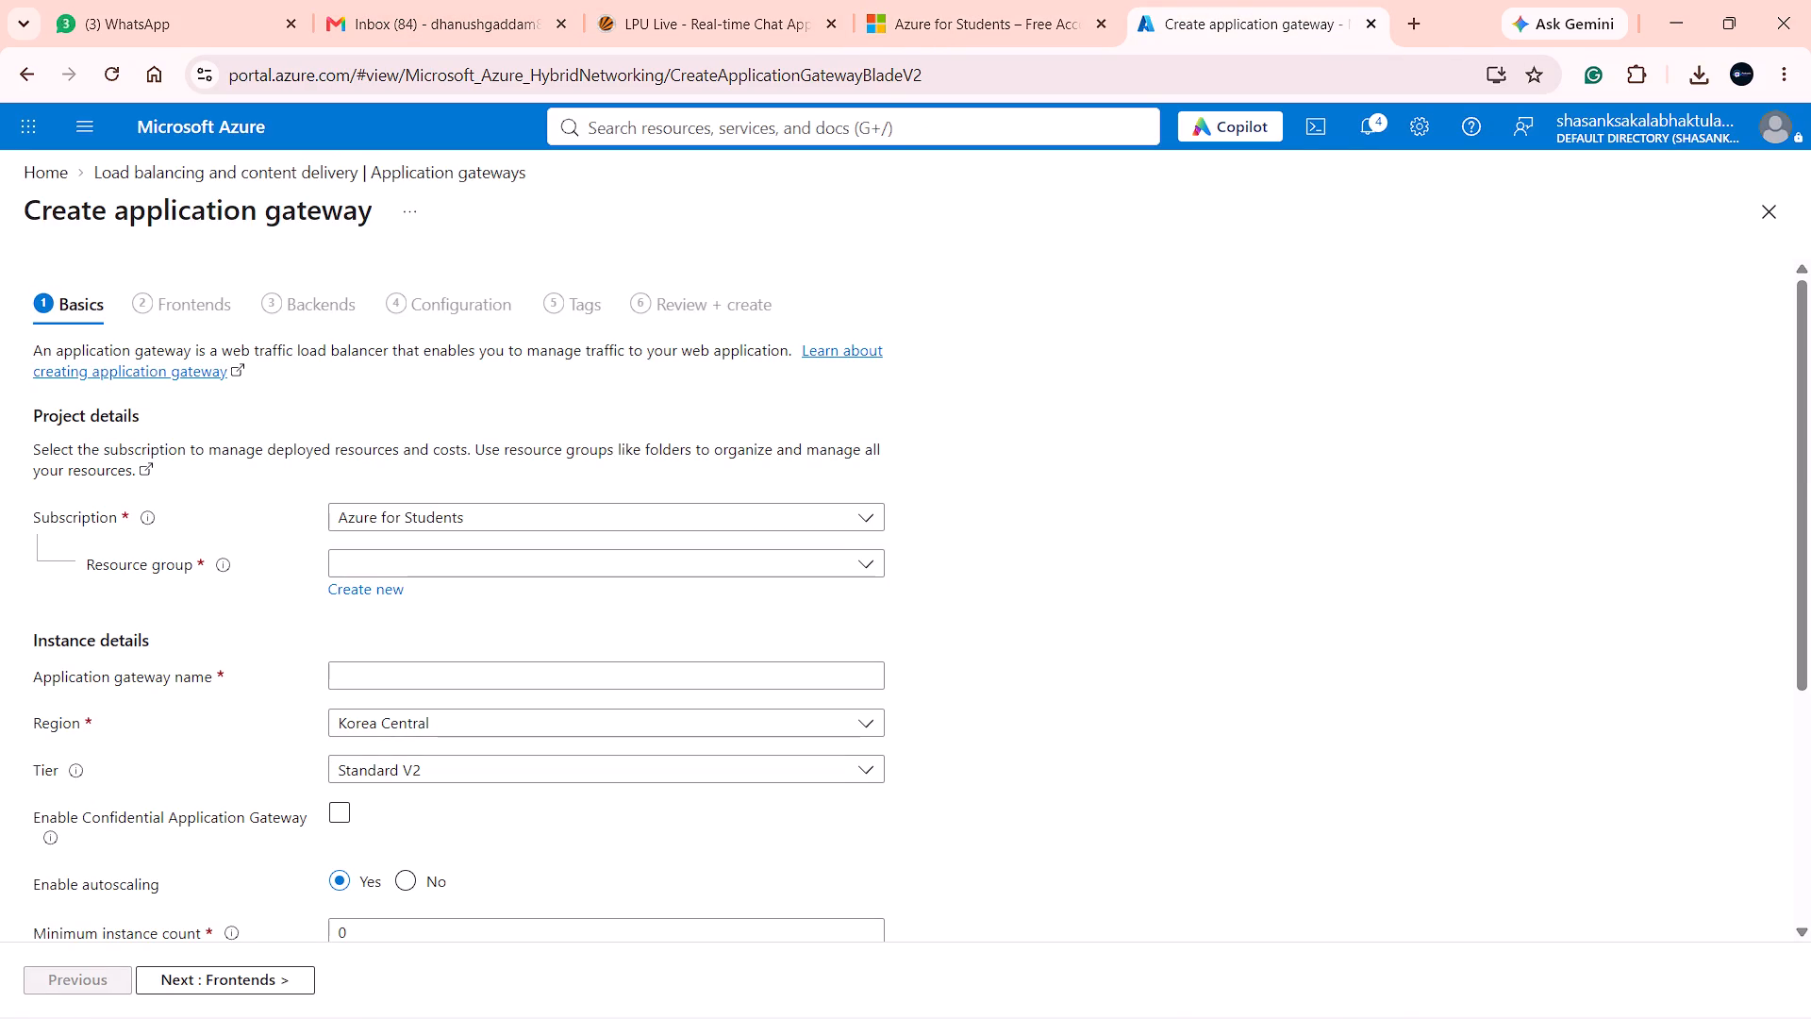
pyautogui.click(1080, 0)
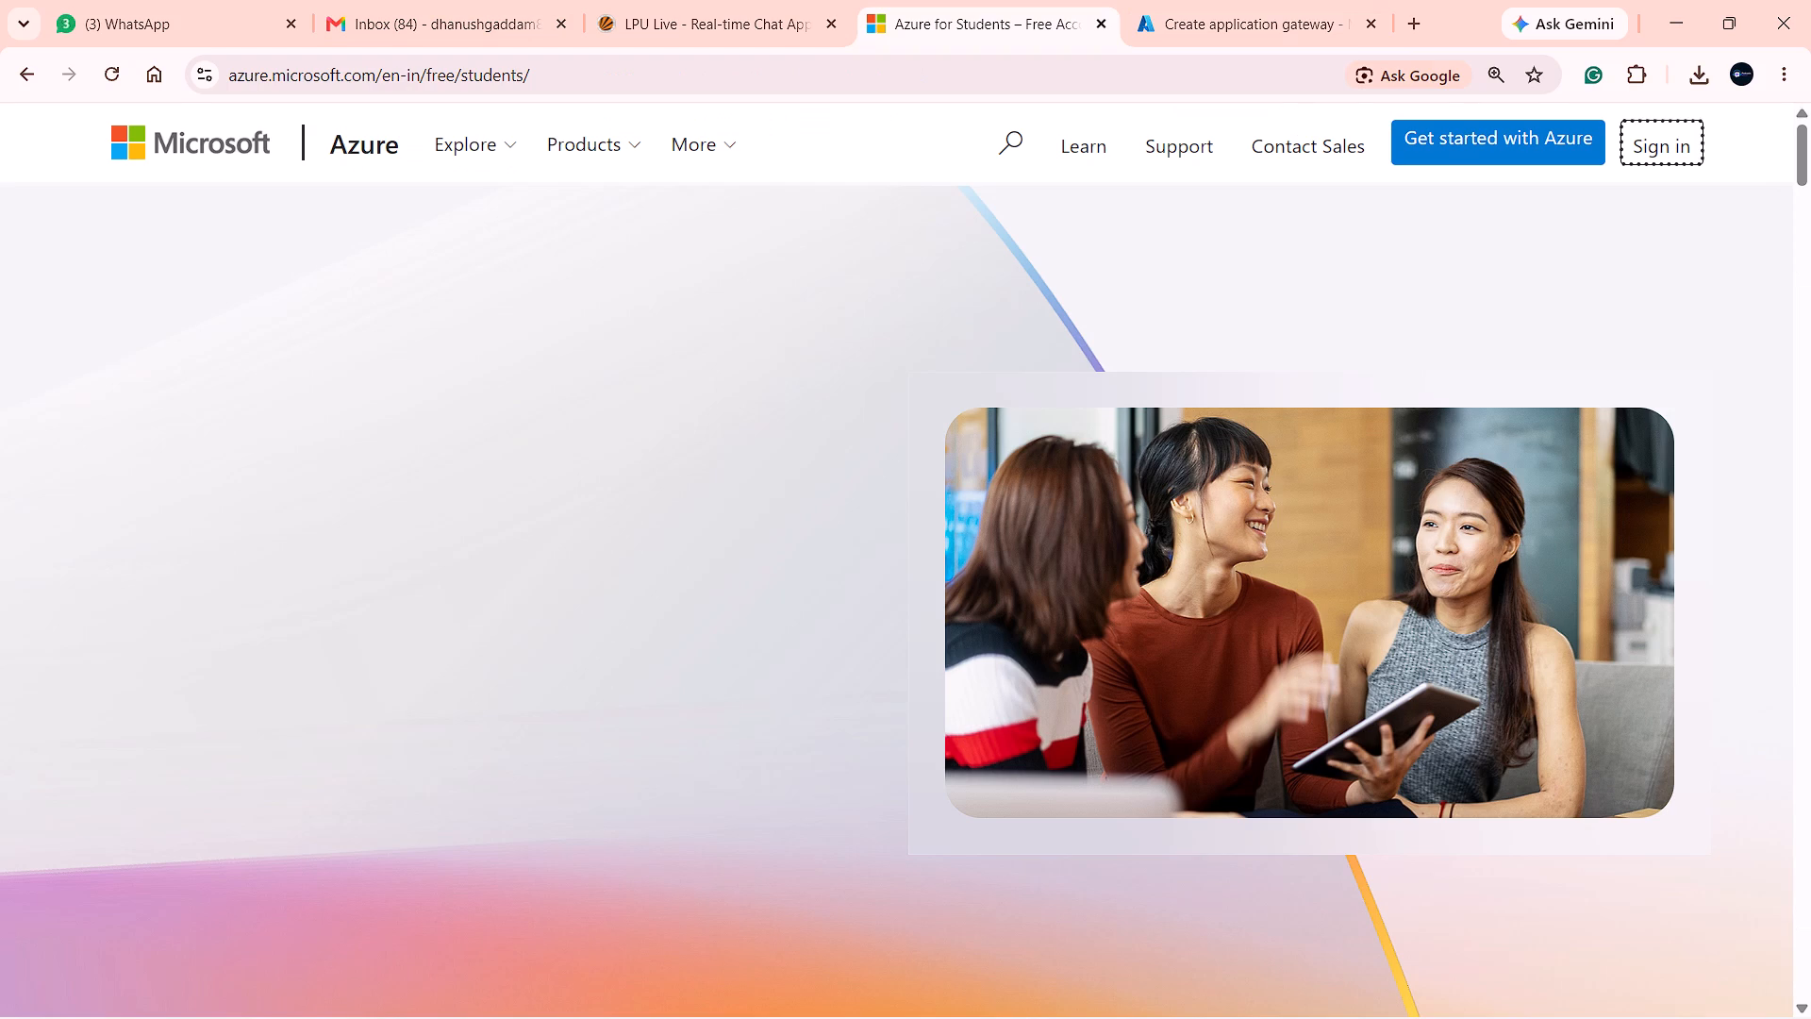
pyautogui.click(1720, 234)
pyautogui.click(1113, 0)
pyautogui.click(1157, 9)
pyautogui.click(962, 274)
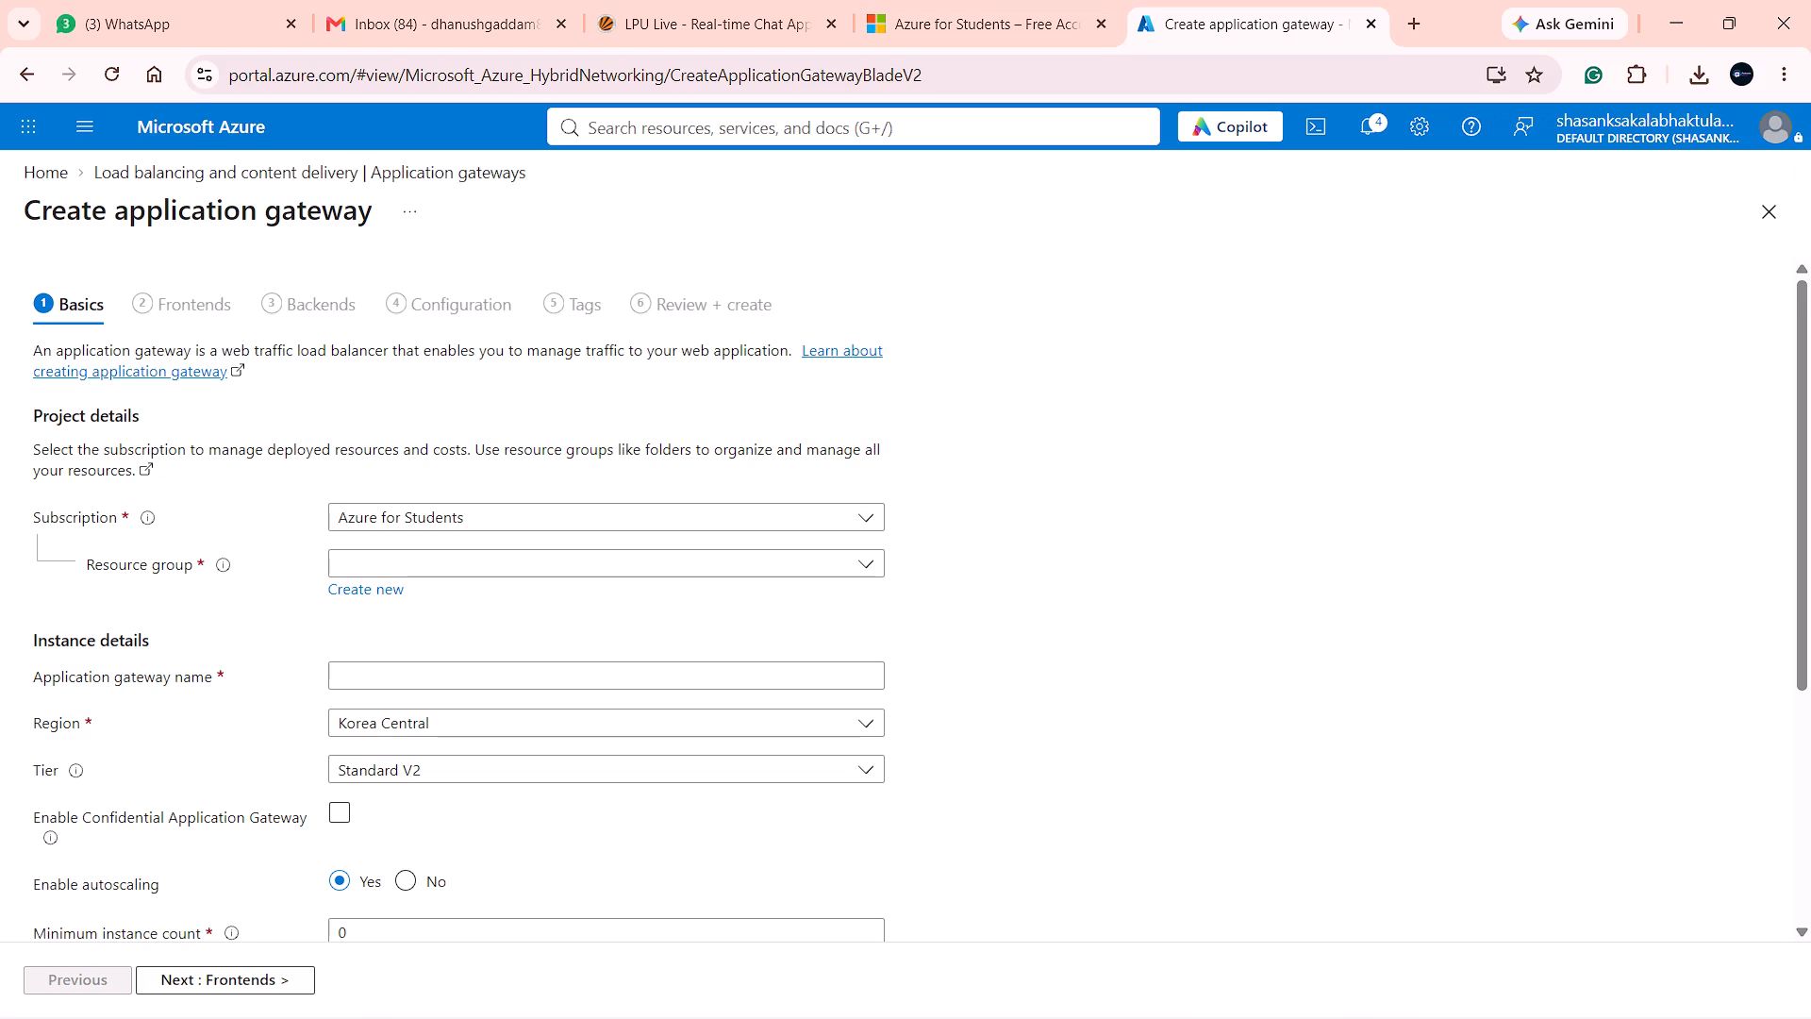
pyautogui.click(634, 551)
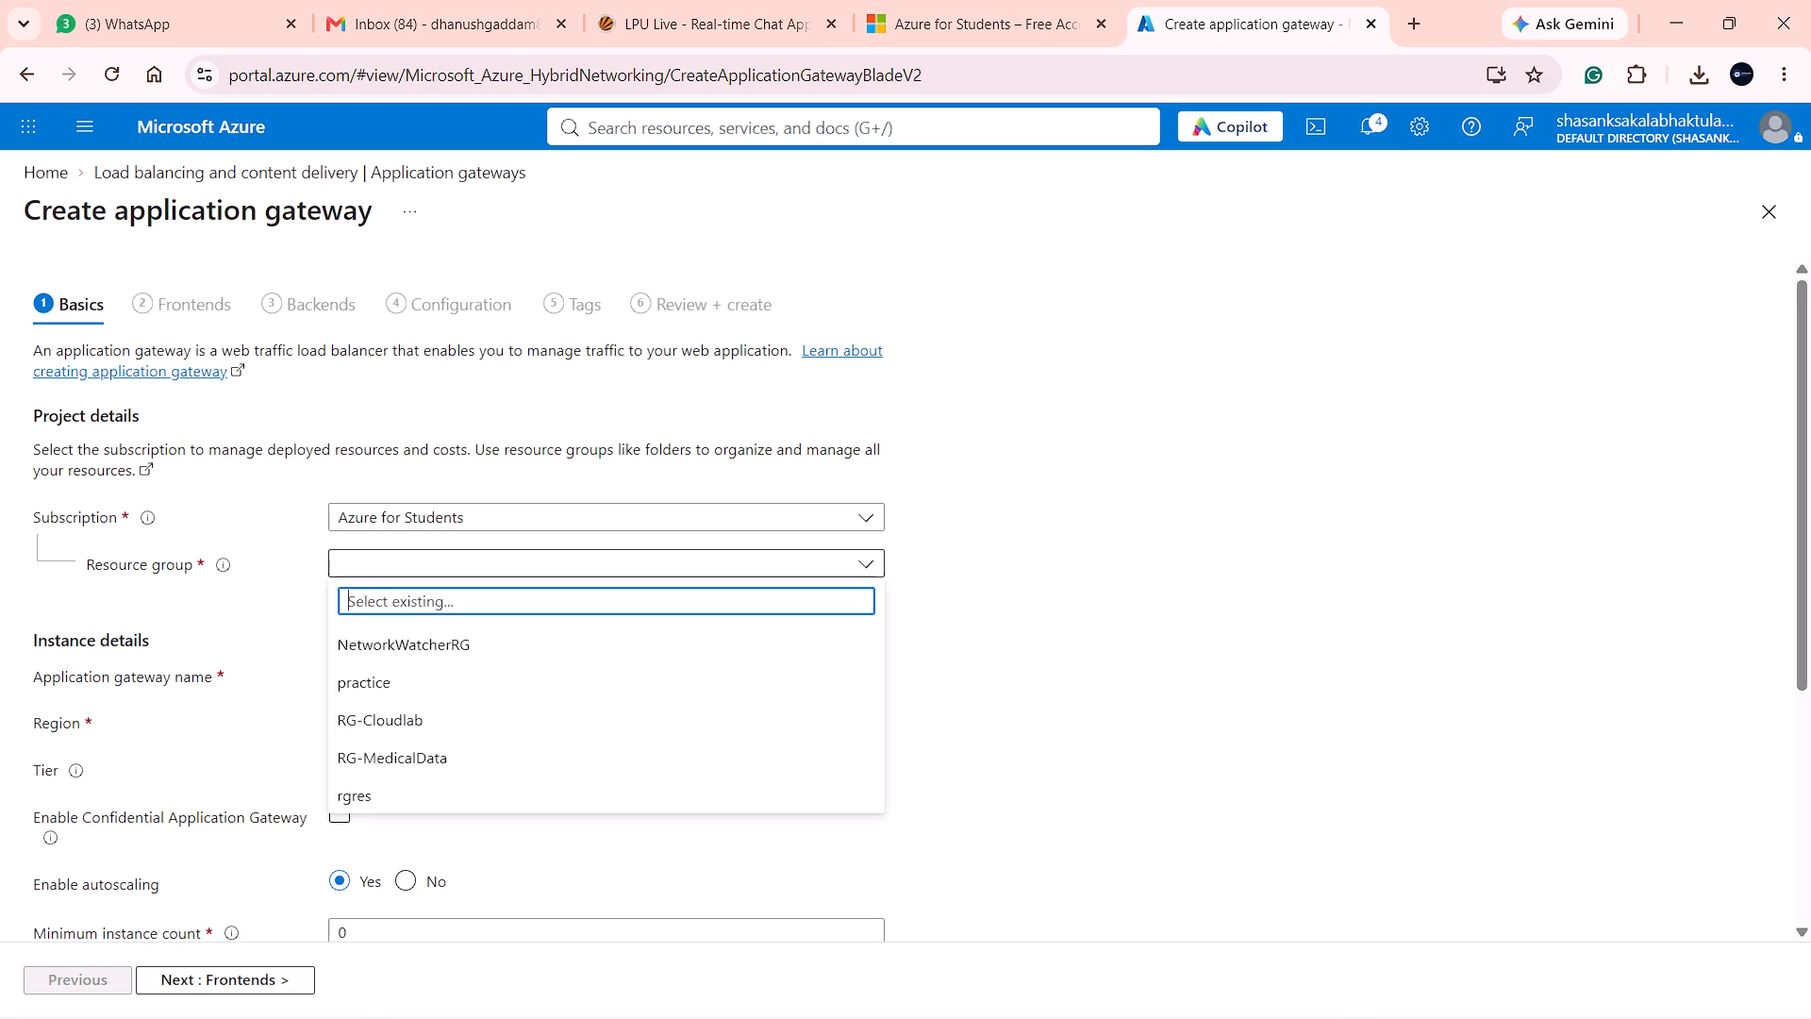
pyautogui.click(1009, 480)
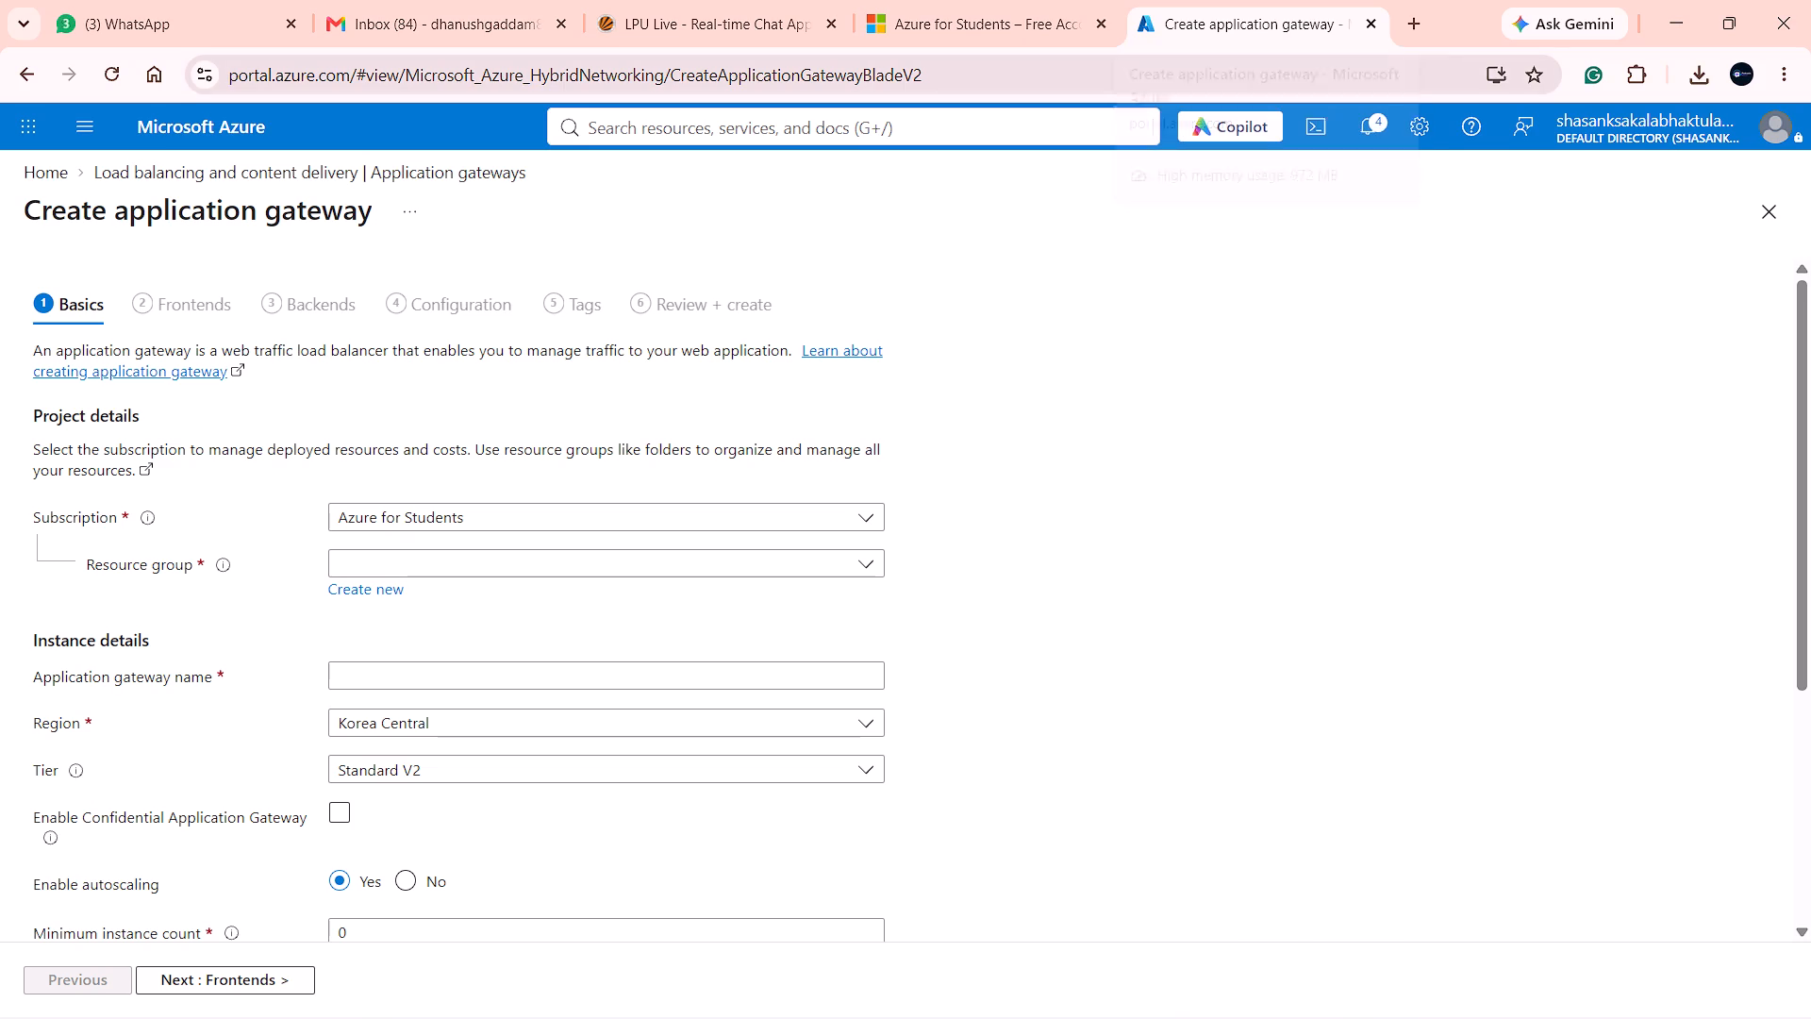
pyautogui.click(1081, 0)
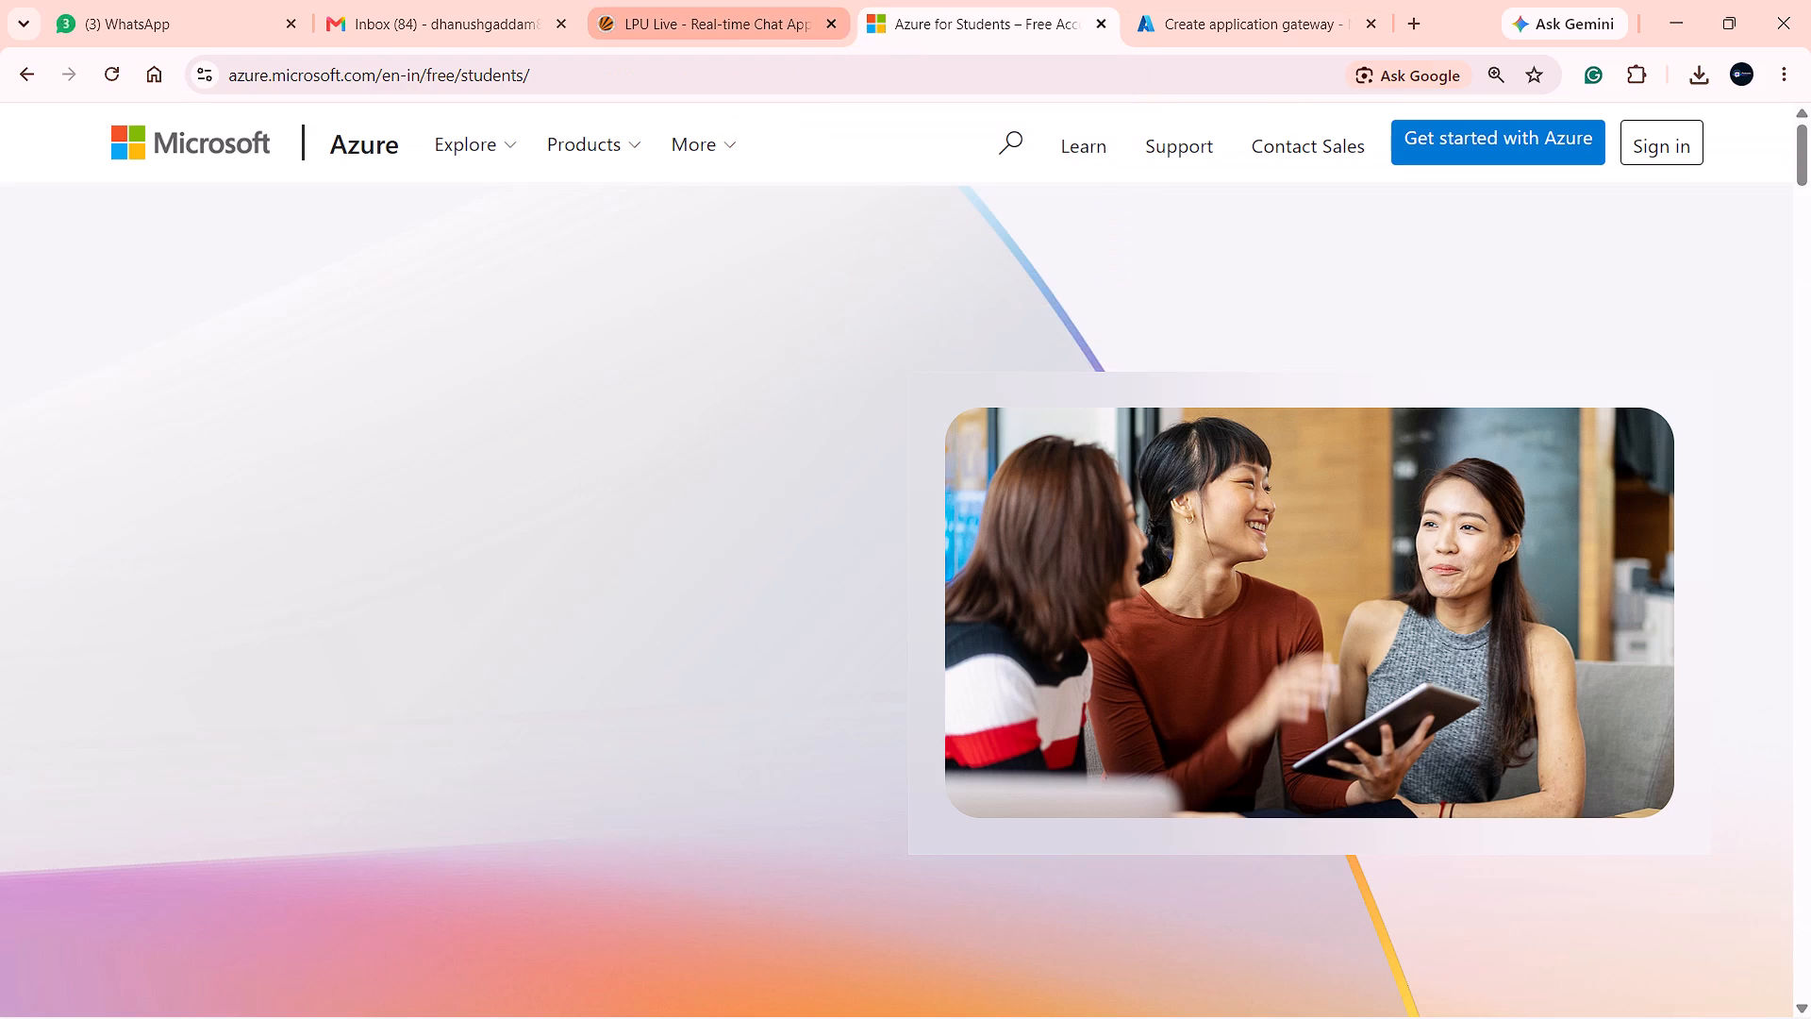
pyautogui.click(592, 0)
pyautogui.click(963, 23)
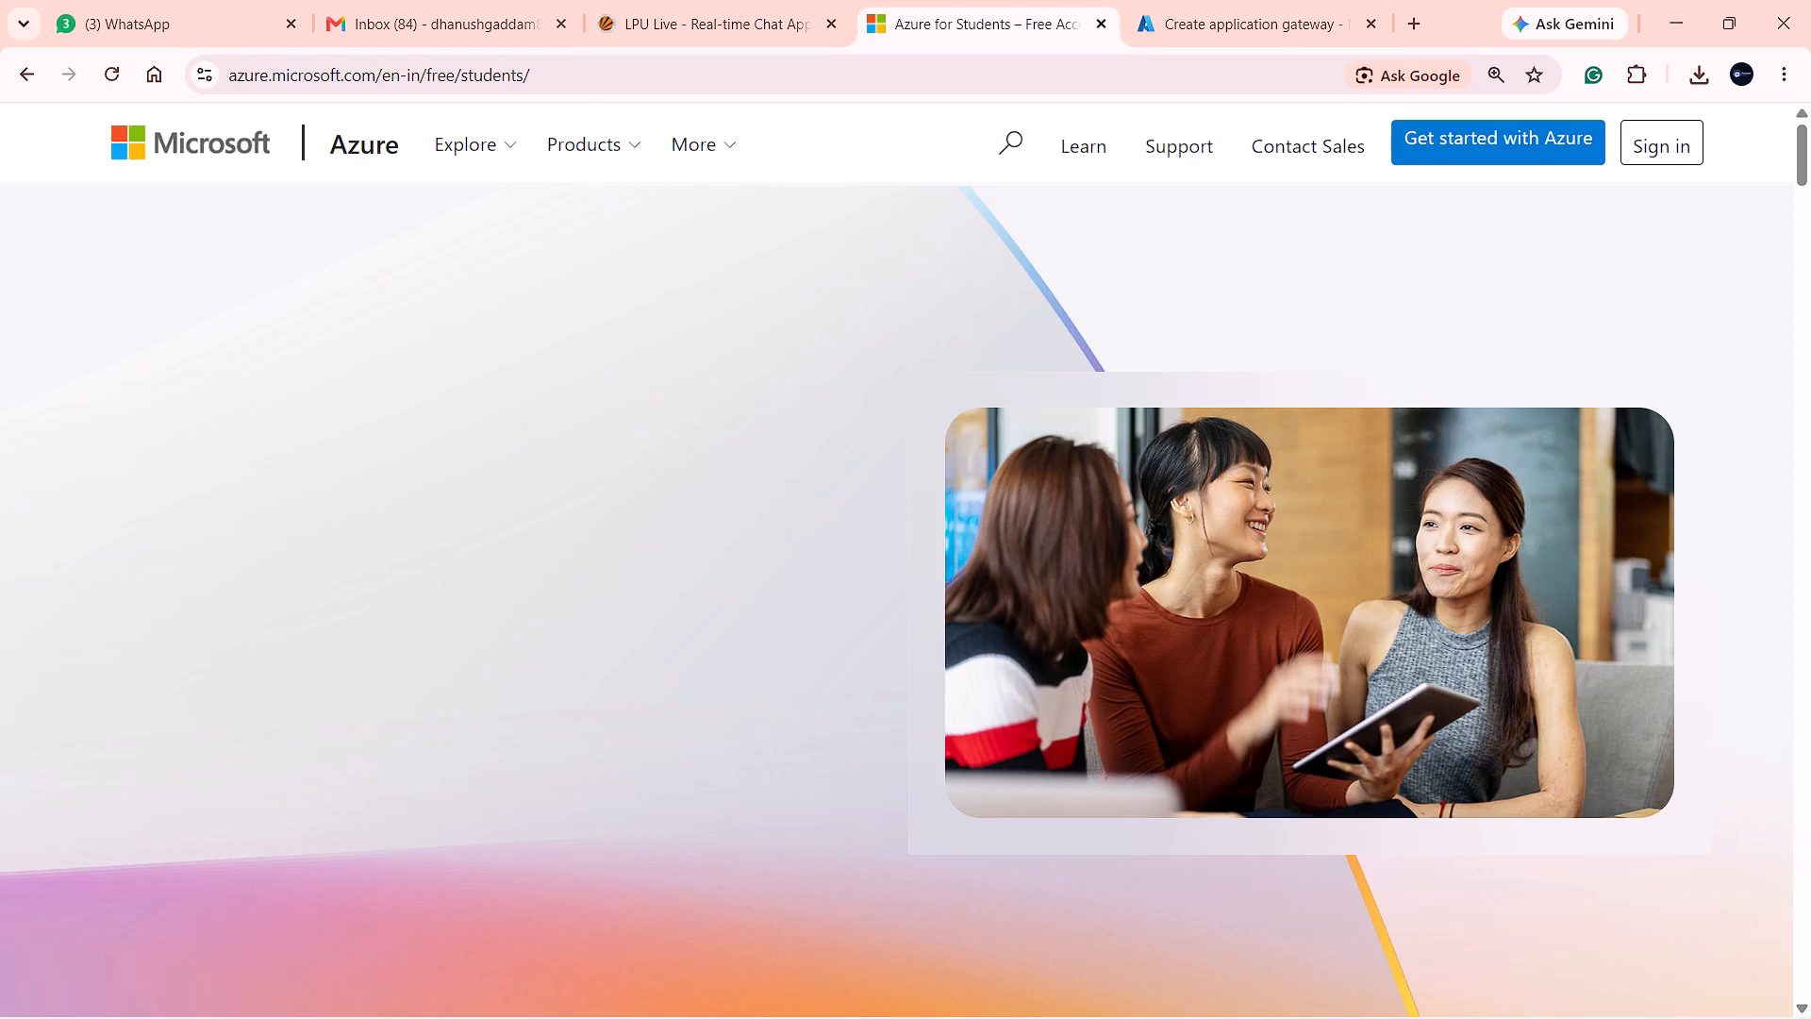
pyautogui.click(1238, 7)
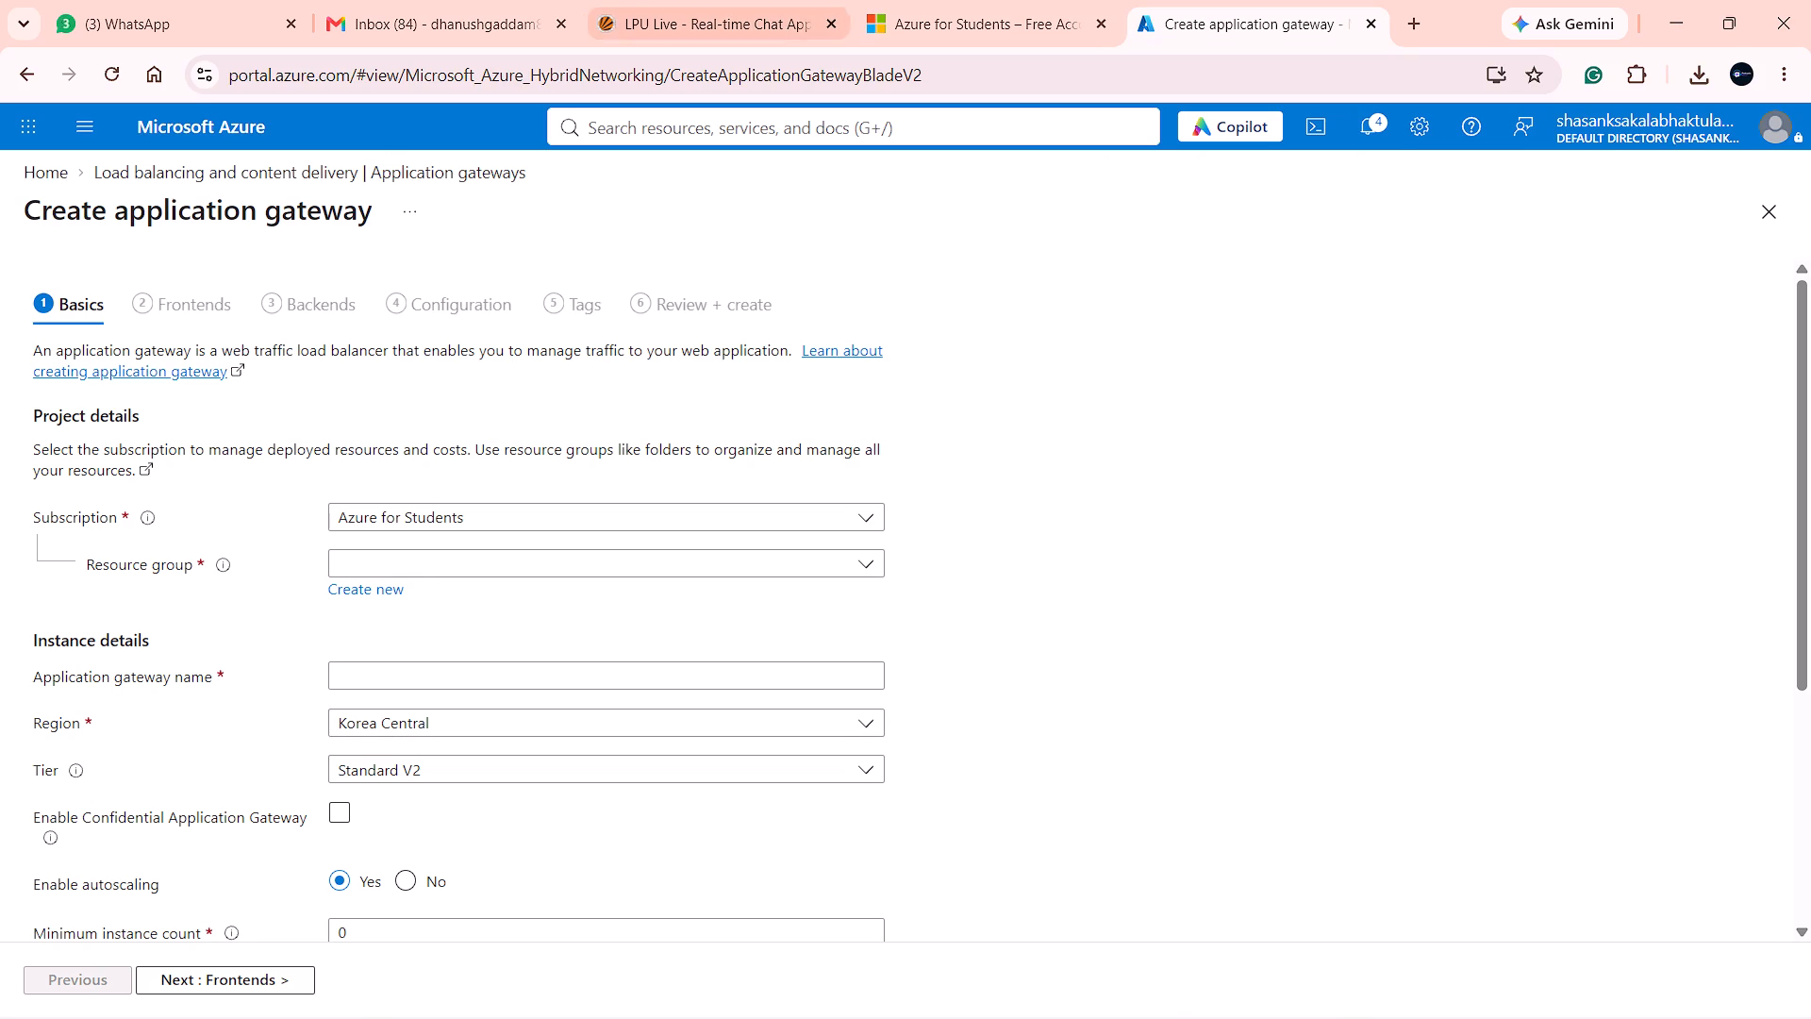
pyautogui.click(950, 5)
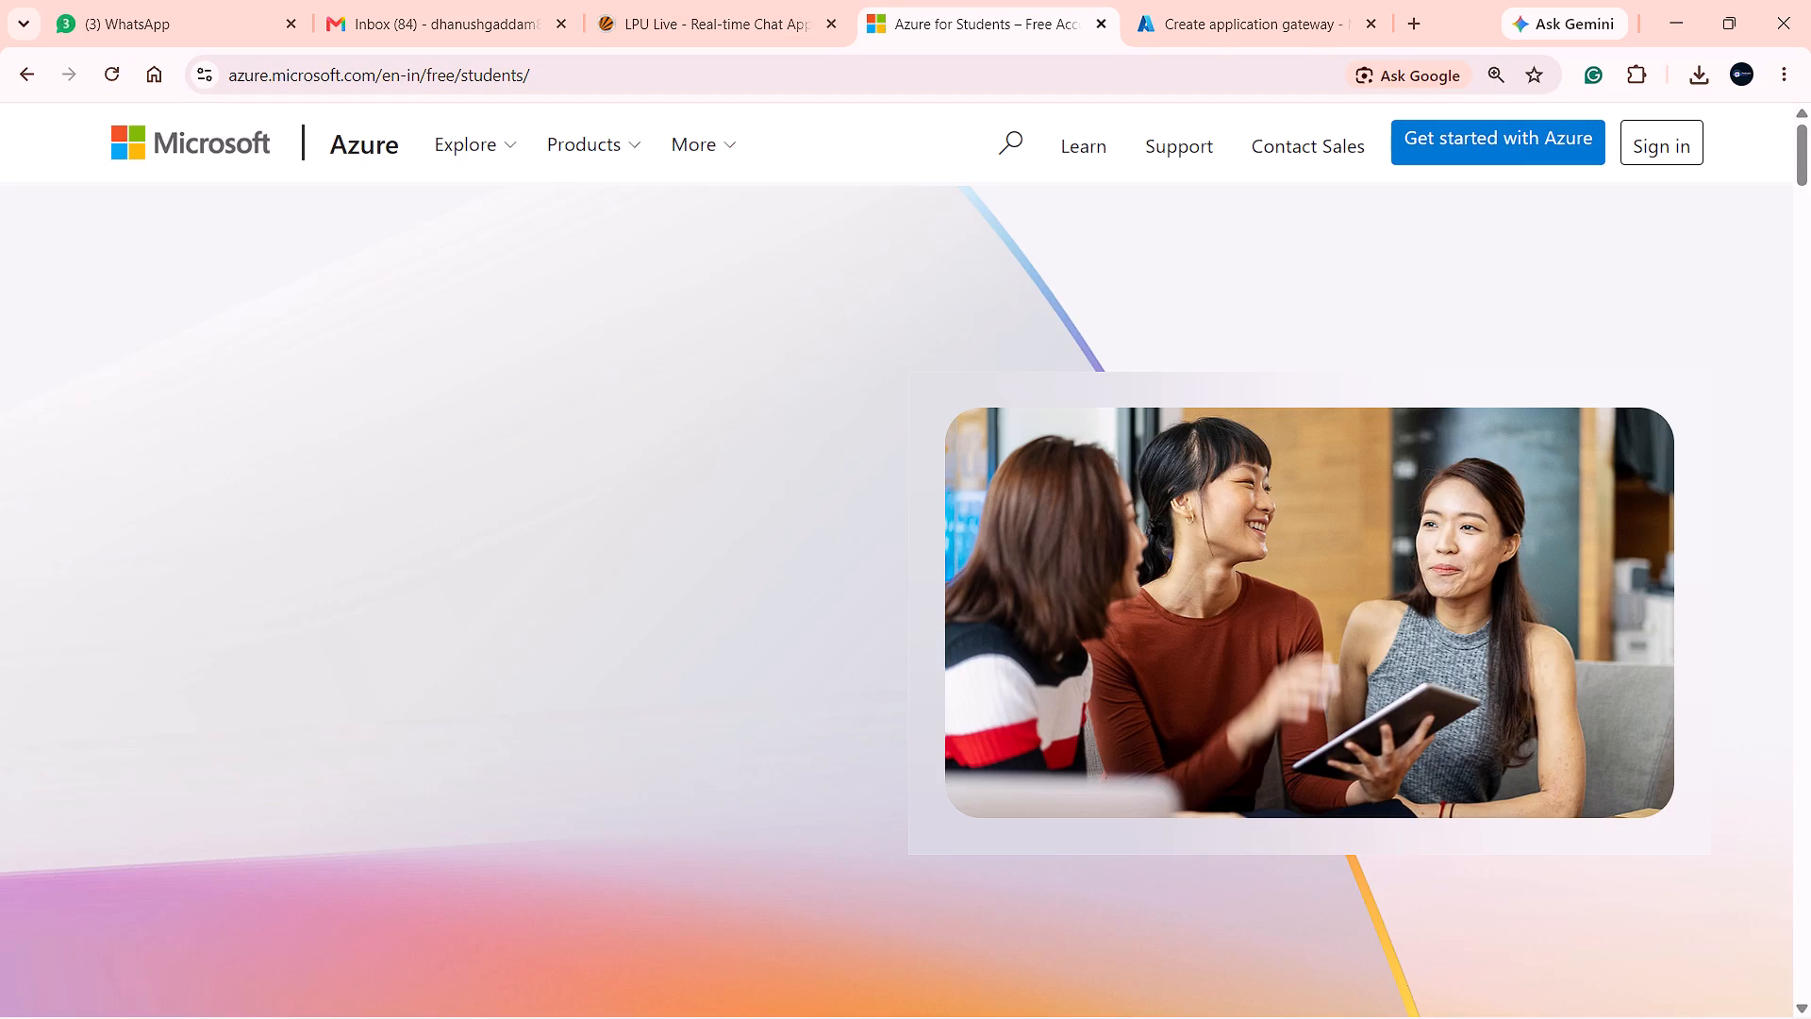
# Arrange the application gateway creation form side by side with the Azure_Application_Gateway presentation.
pyautogui.click(1222, 31)
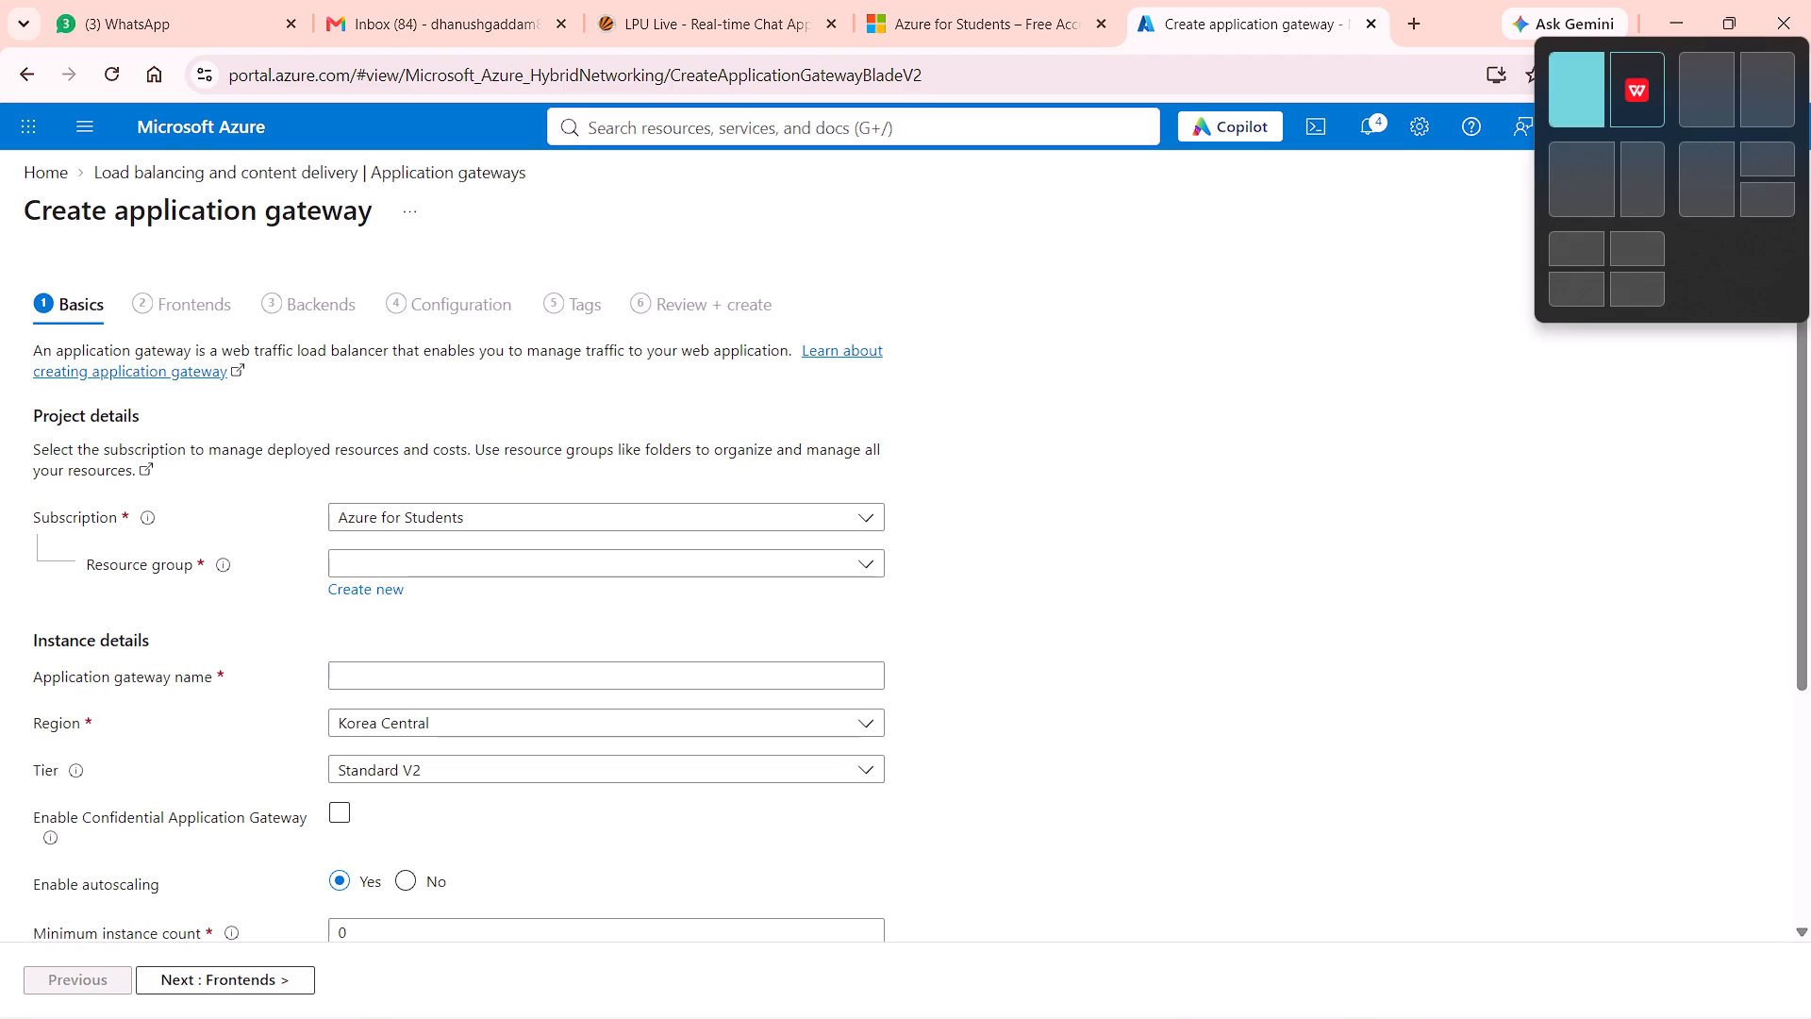
pyautogui.click(1591, 83)
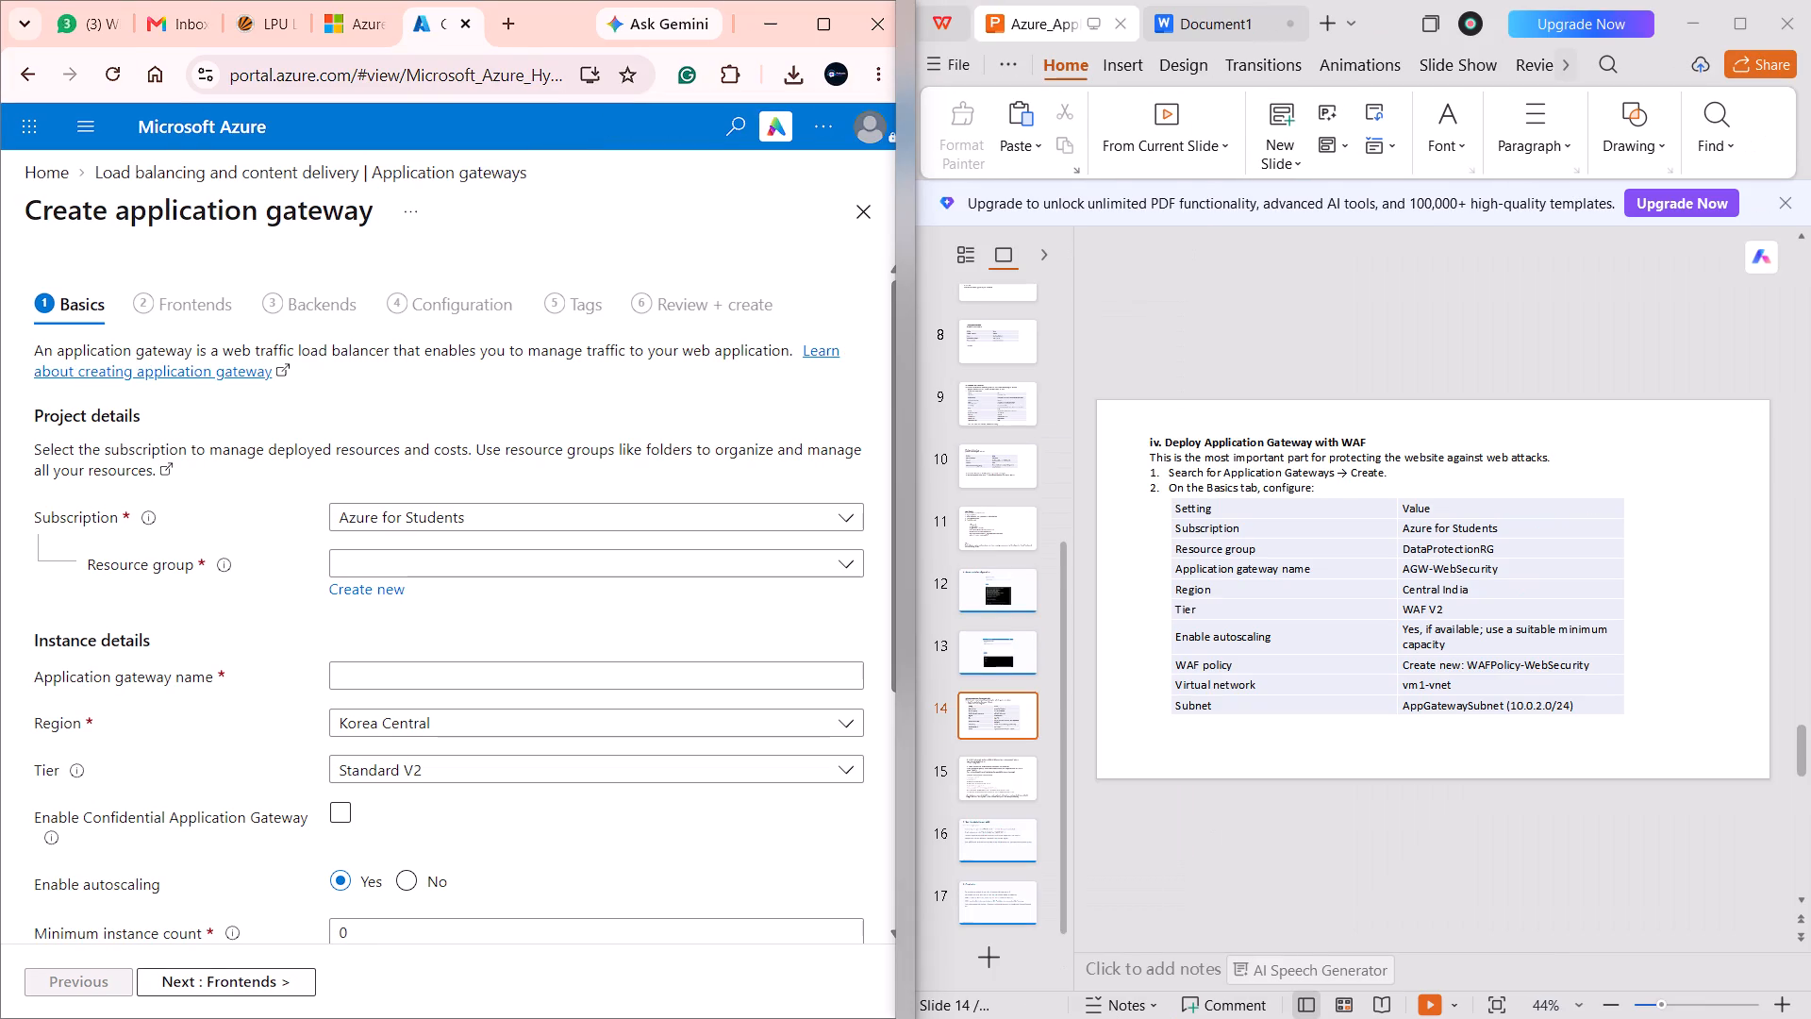
# Assign the gateway to the NetworkWatcherRG resource group and name it AGW-WebSecurity.
pyautogui.click(417, 561)
pyautogui.click(445, 648)
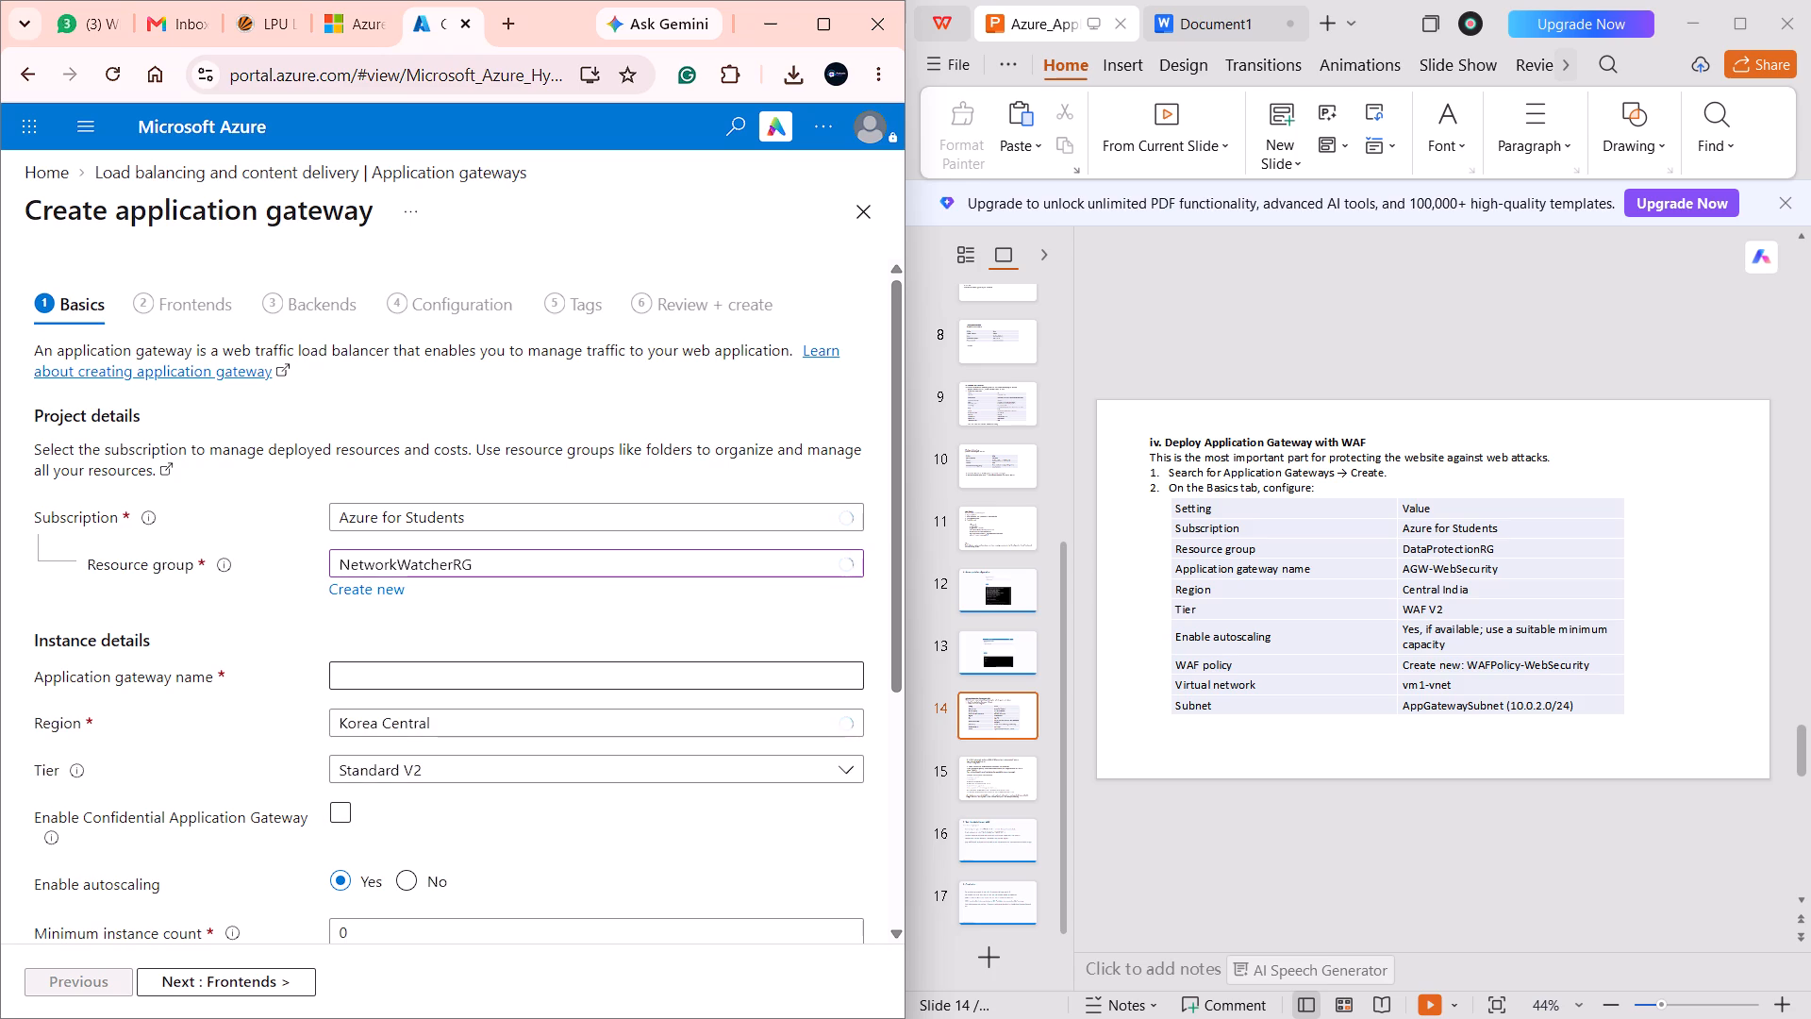
pyautogui.click(496, 673)
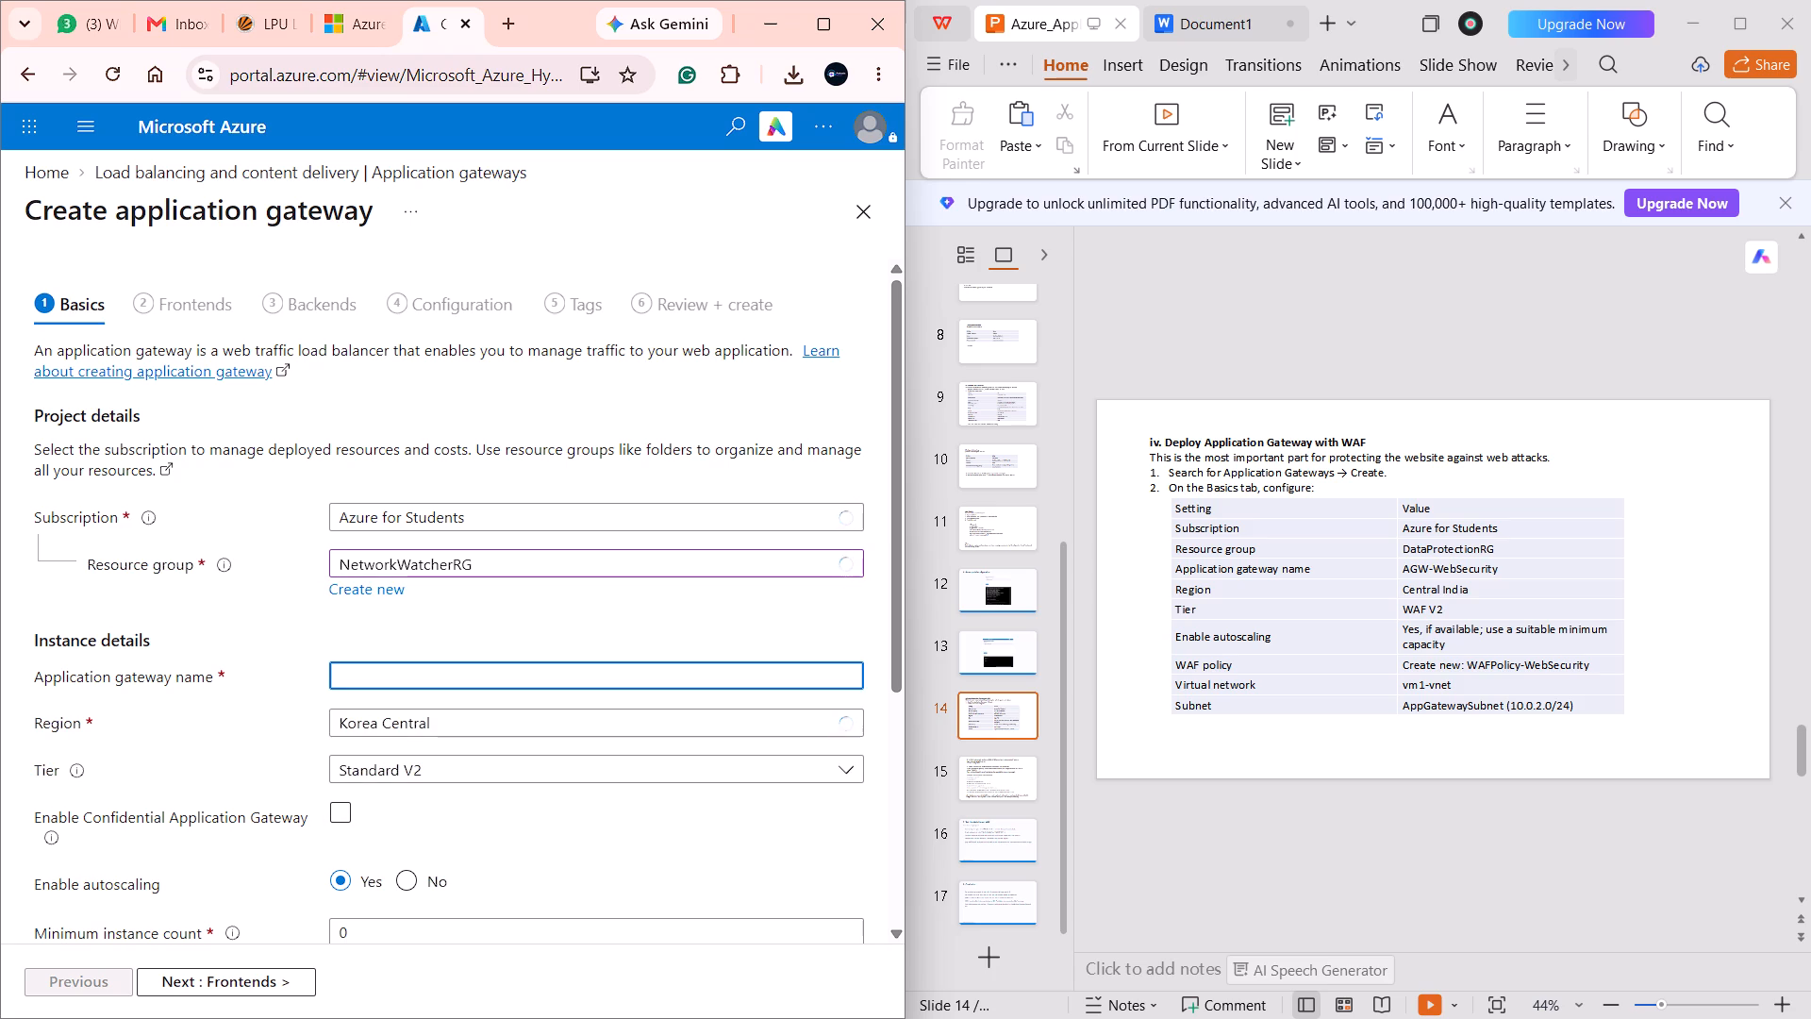
pyautogui.press('a')
pyautogui.write('GW')
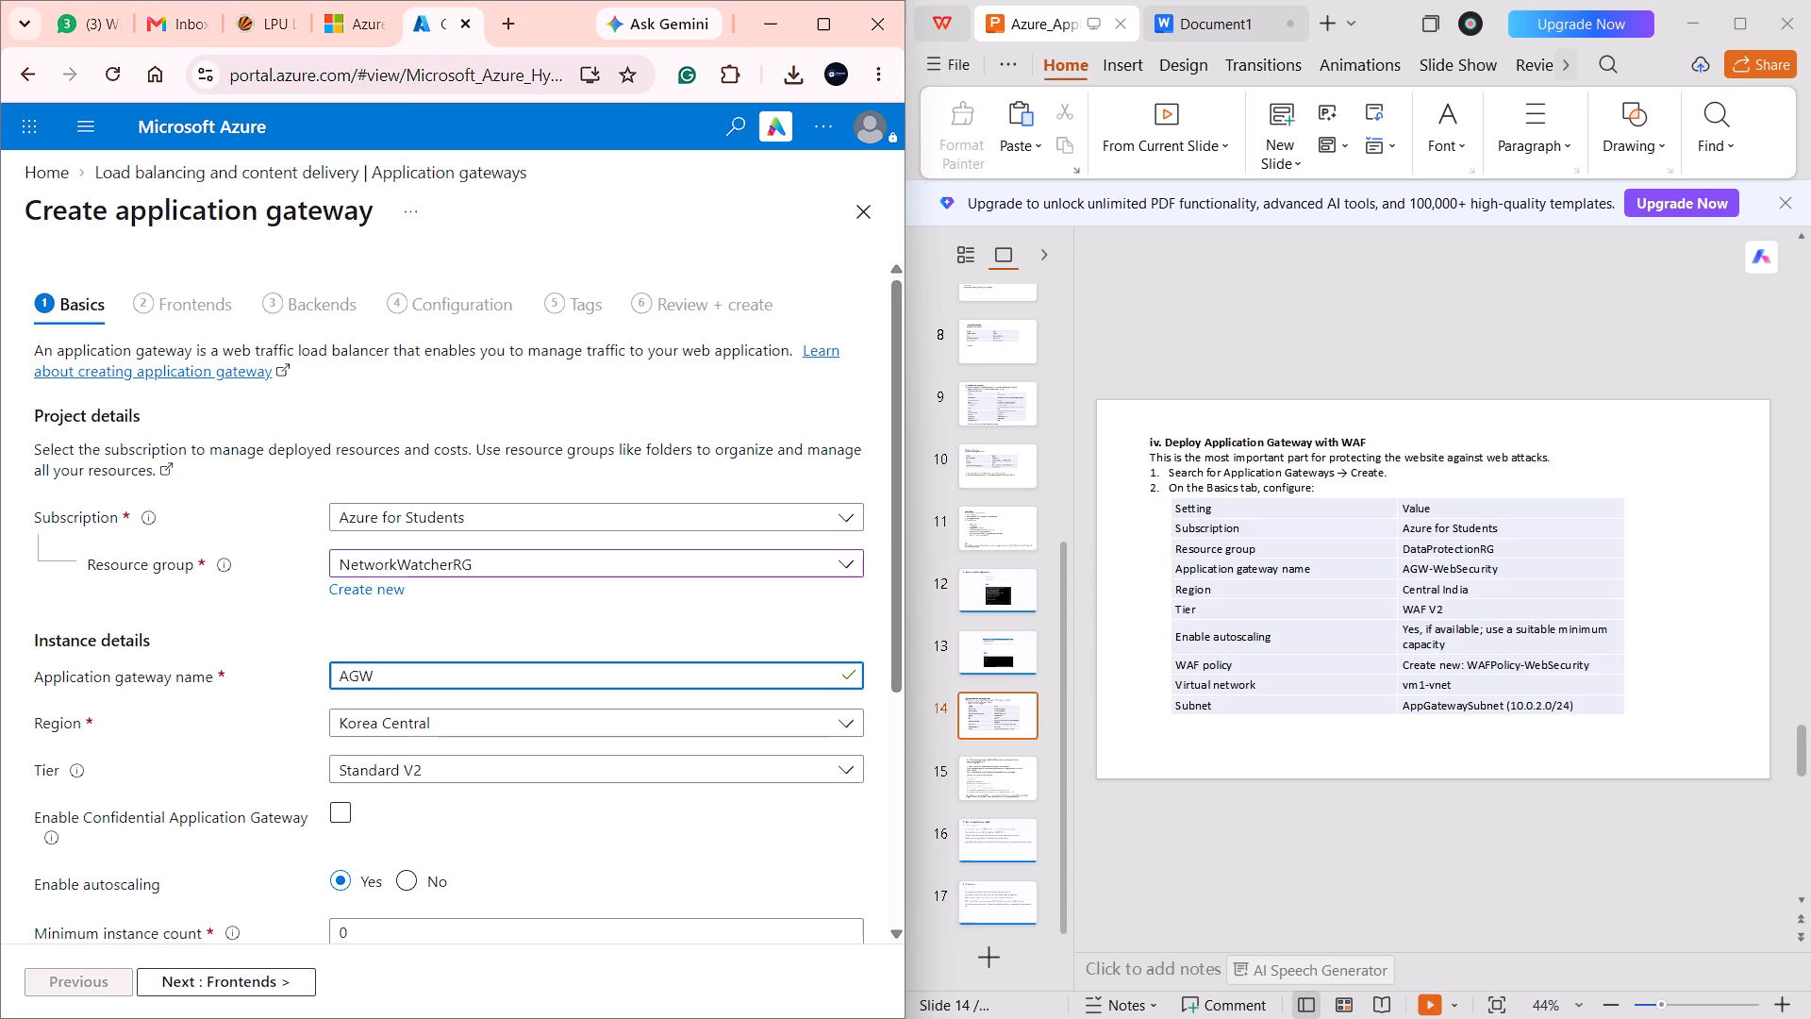
pyautogui.write('-W')
pyautogui.write('eb')
pyautogui.write('Security')
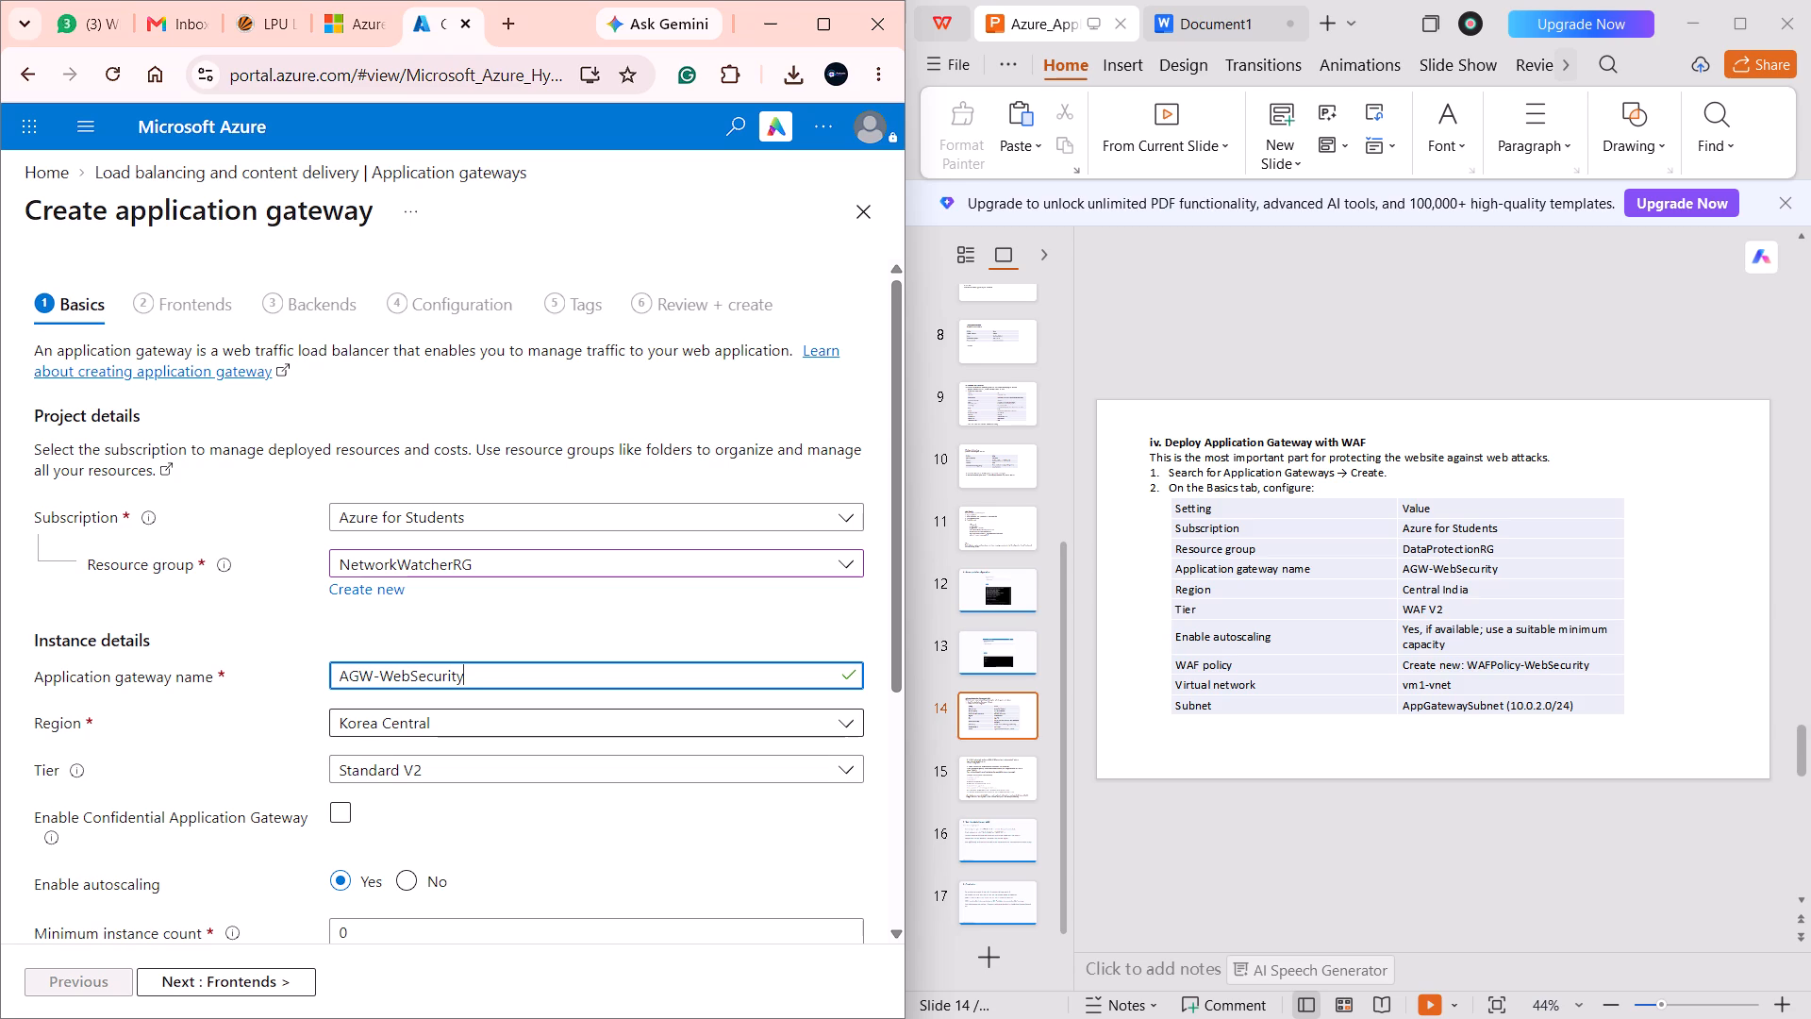
# Set the application gateway's tier to WAF V2.
pyautogui.click(499, 760)
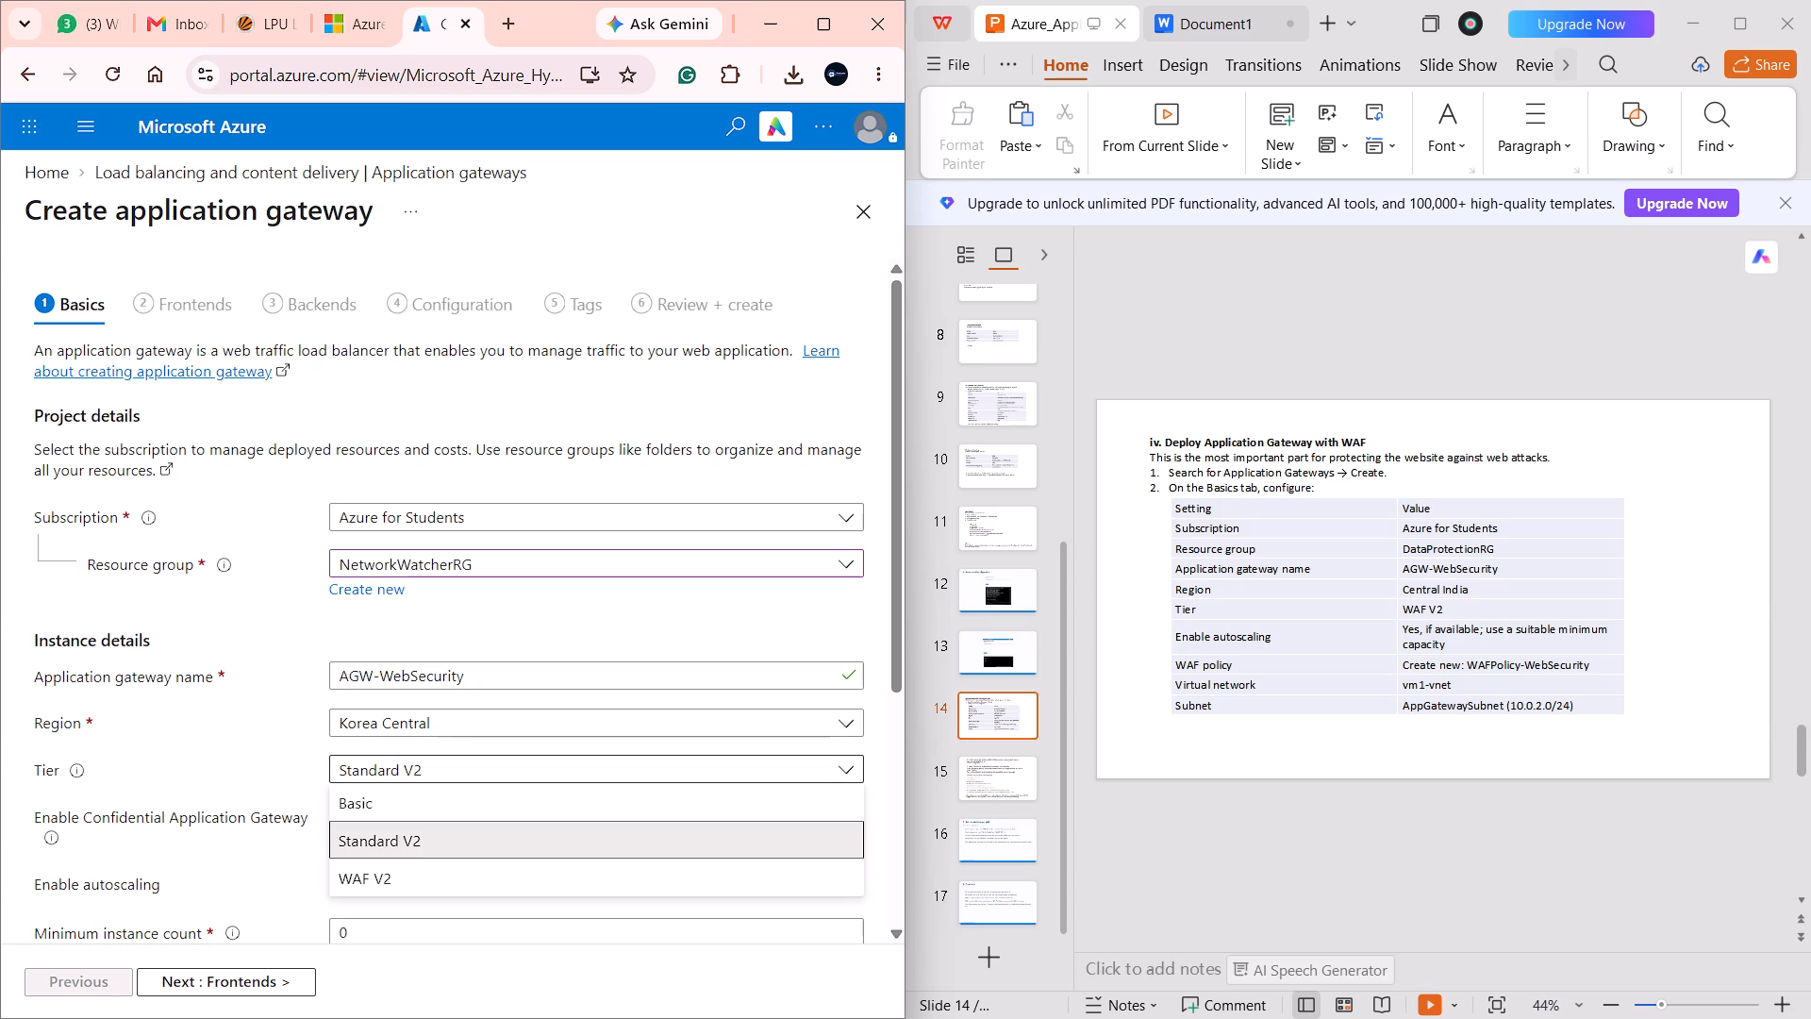
pyautogui.click(438, 885)
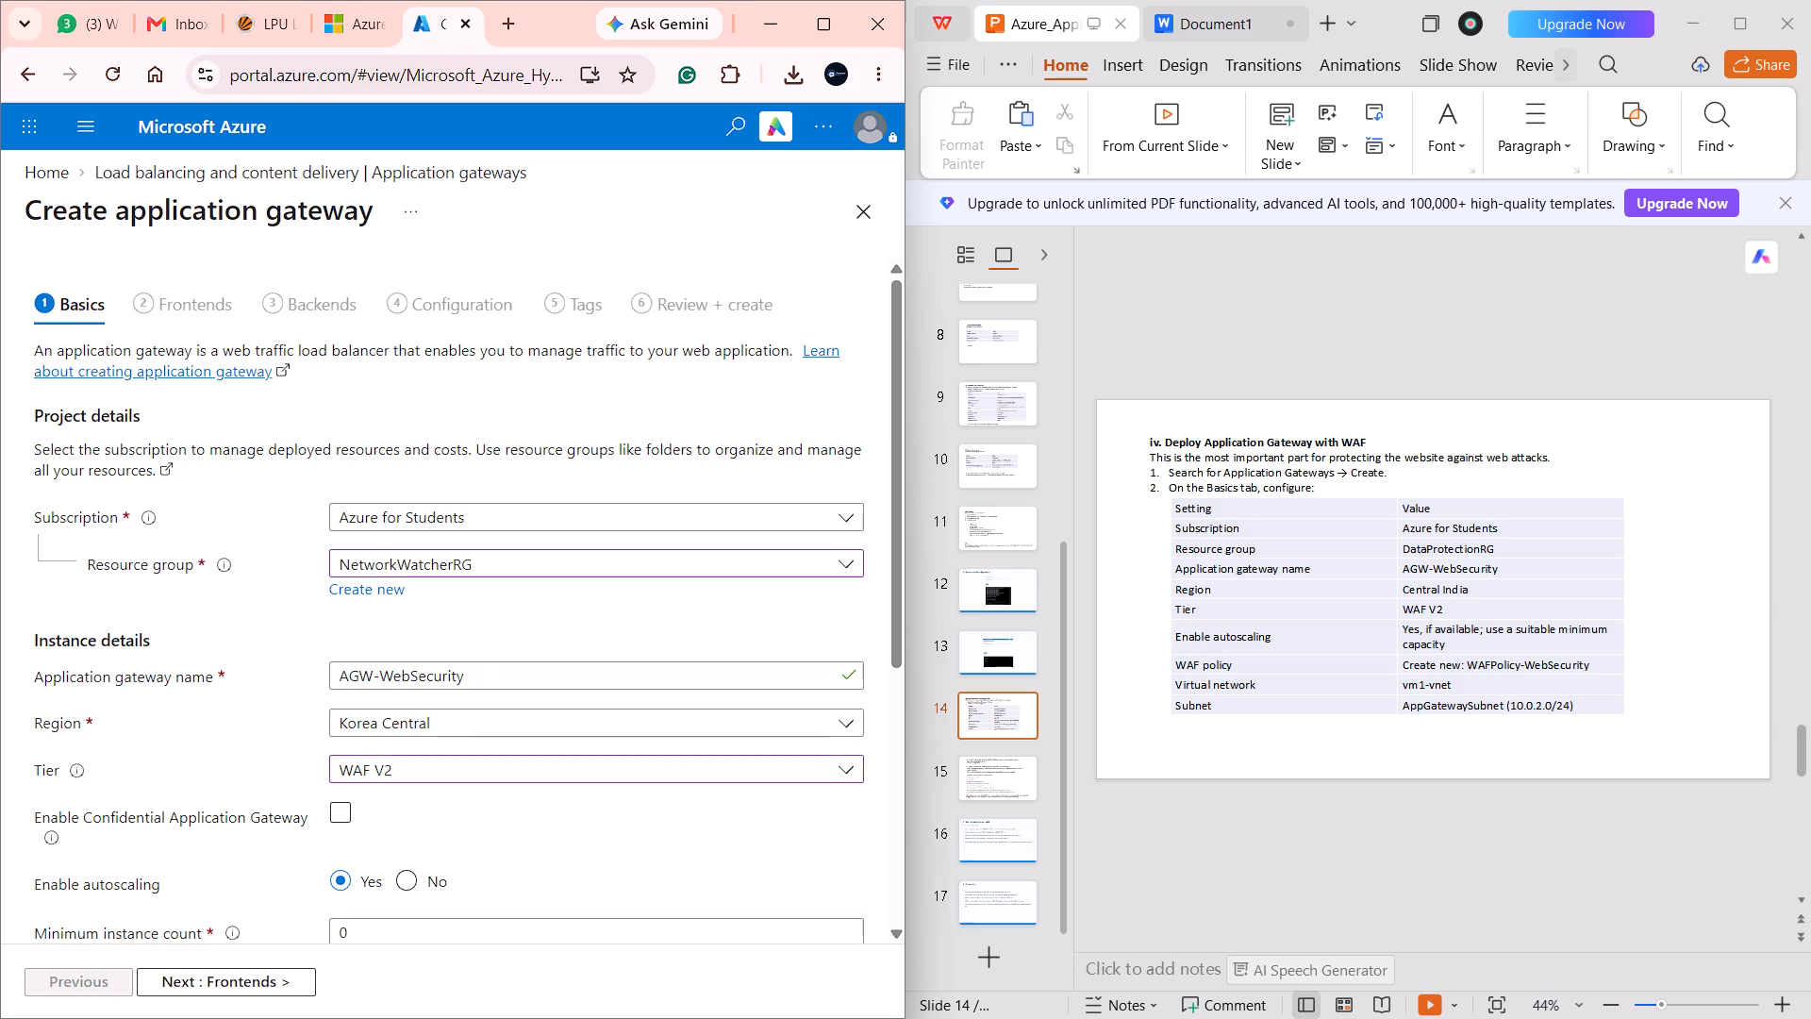
# Create a new WAF policy named WAFPolicyWebsecurity for the gateway, without bot protection.
pyautogui.scroll(-1, 629, 750)
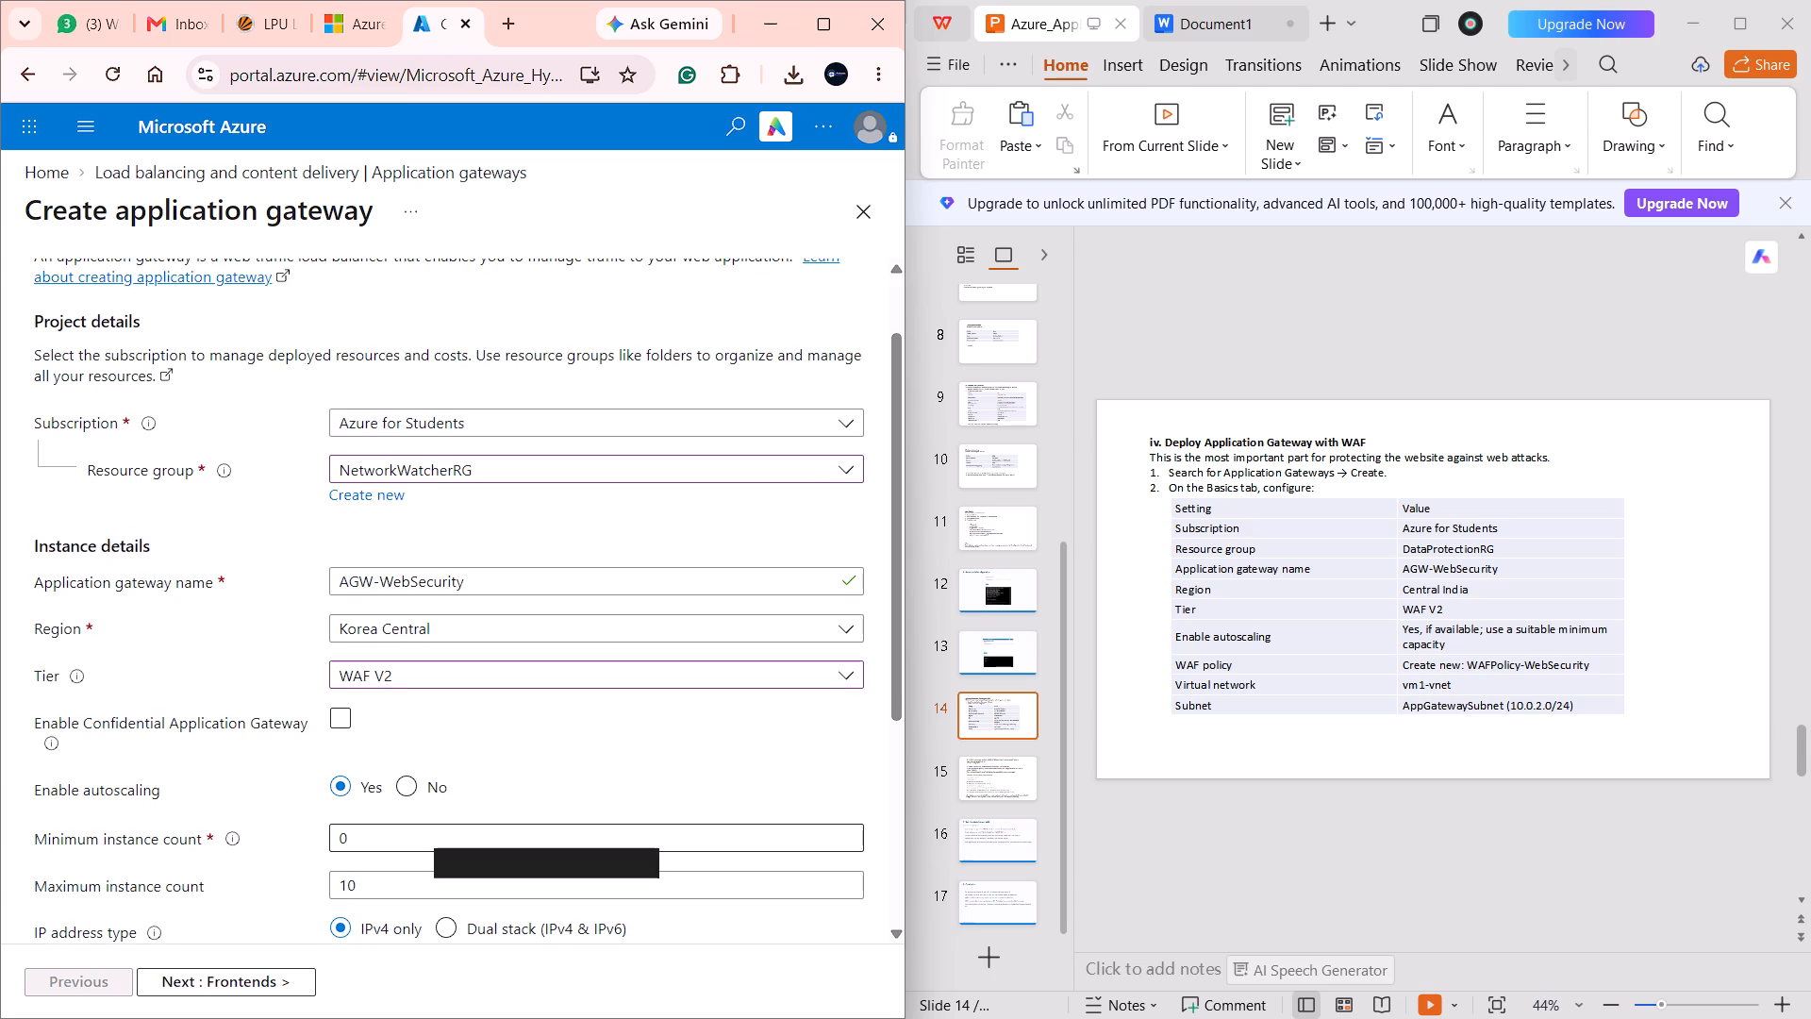
pyautogui.scroll(-2, 573, 898)
pyautogui.scroll(-1, 494, 708)
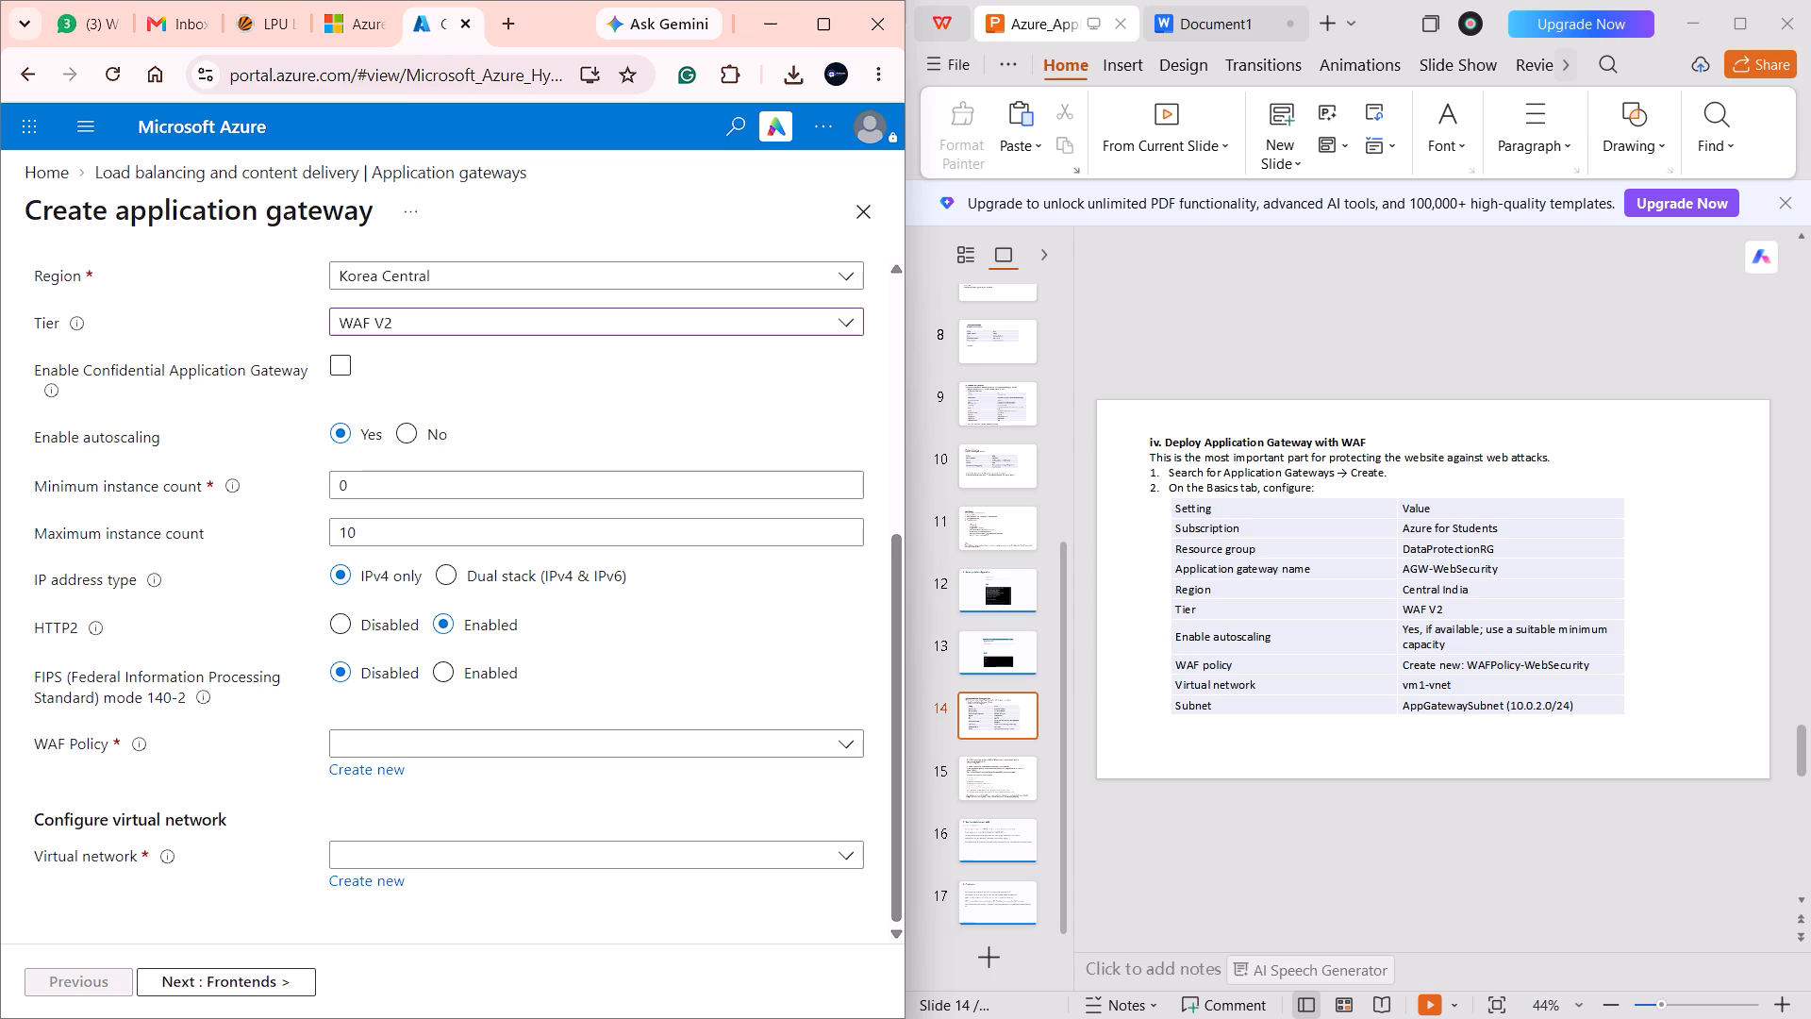
pyautogui.click(367, 761)
pyautogui.click(364, 379)
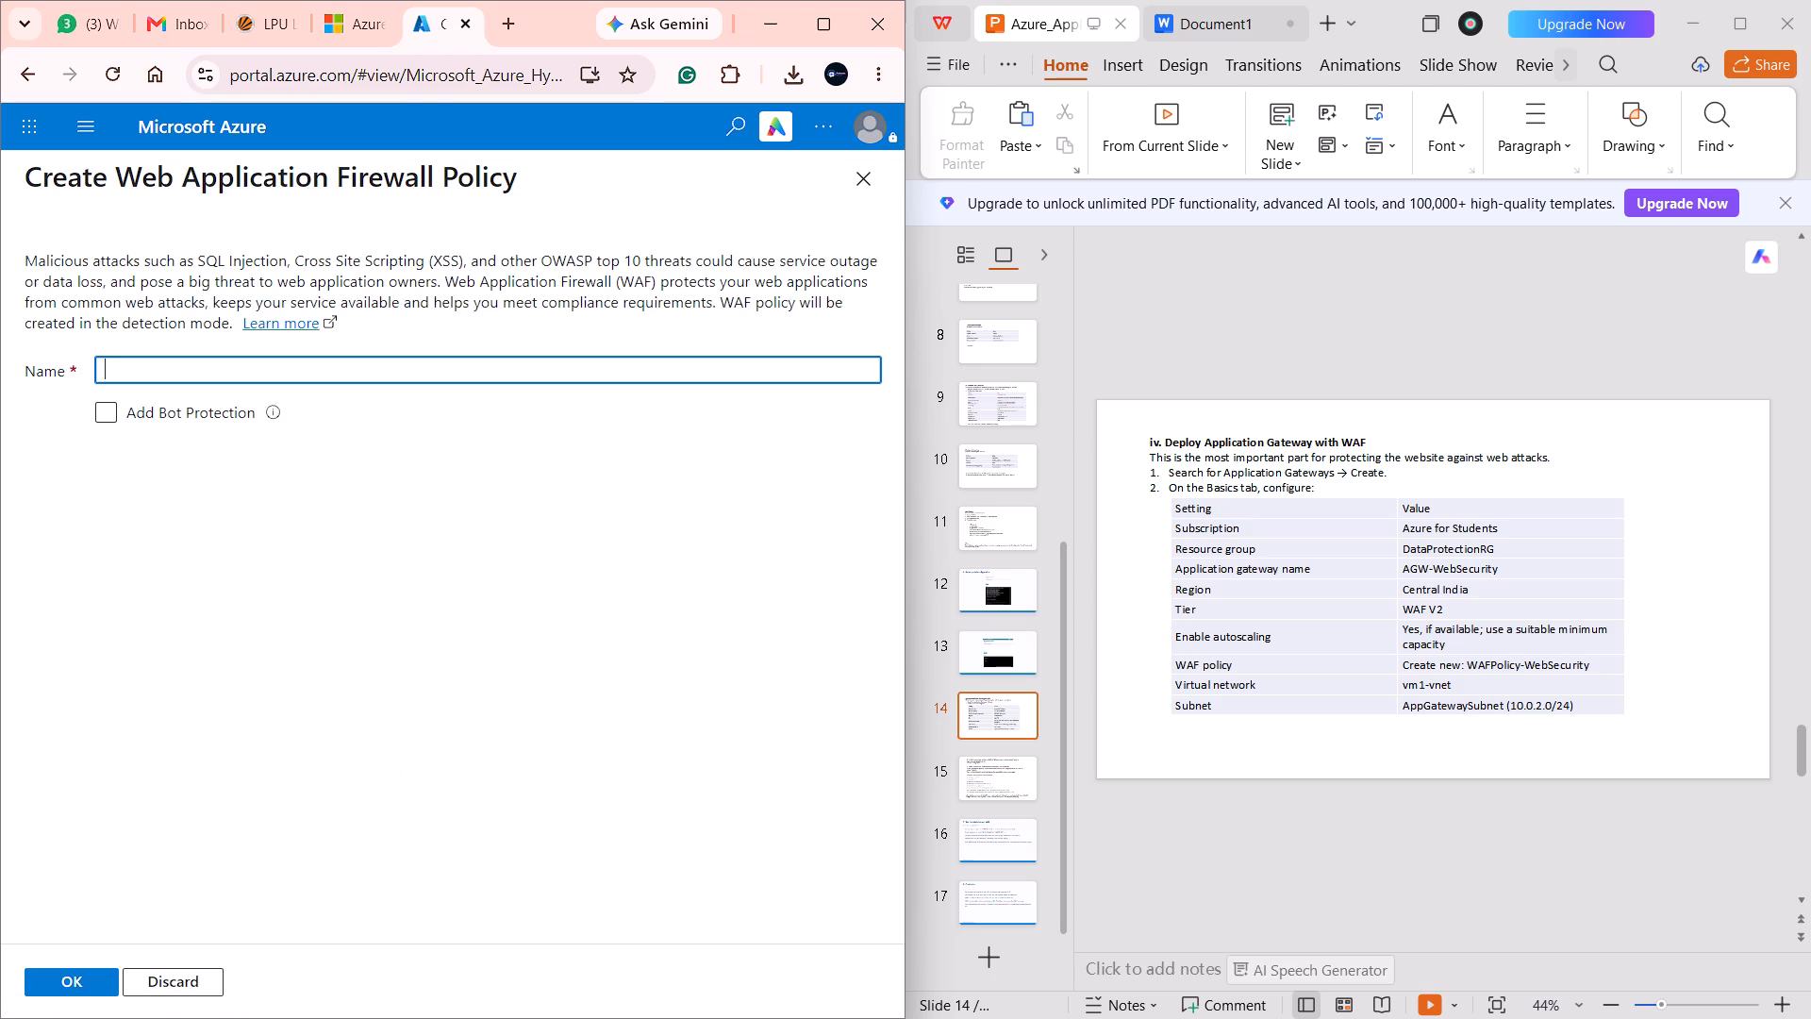
pyautogui.write('WAF')
pyautogui.press('space')
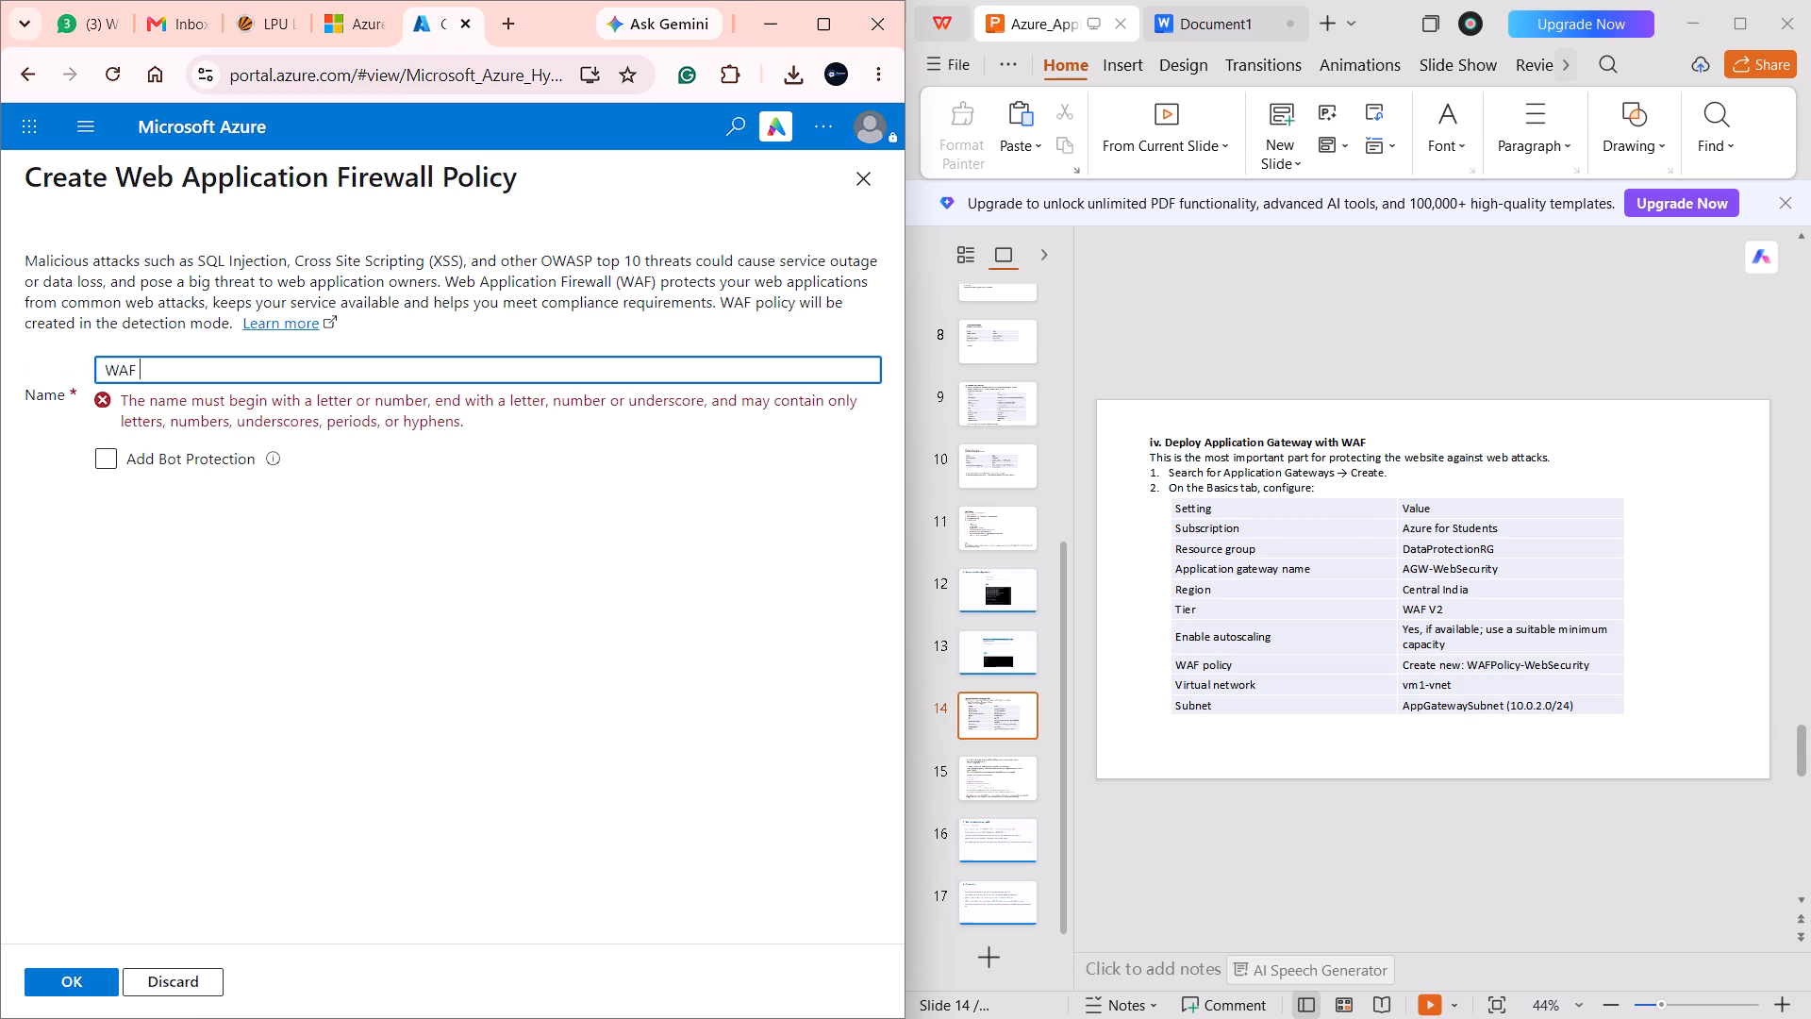
pyautogui.press('BackSpace')
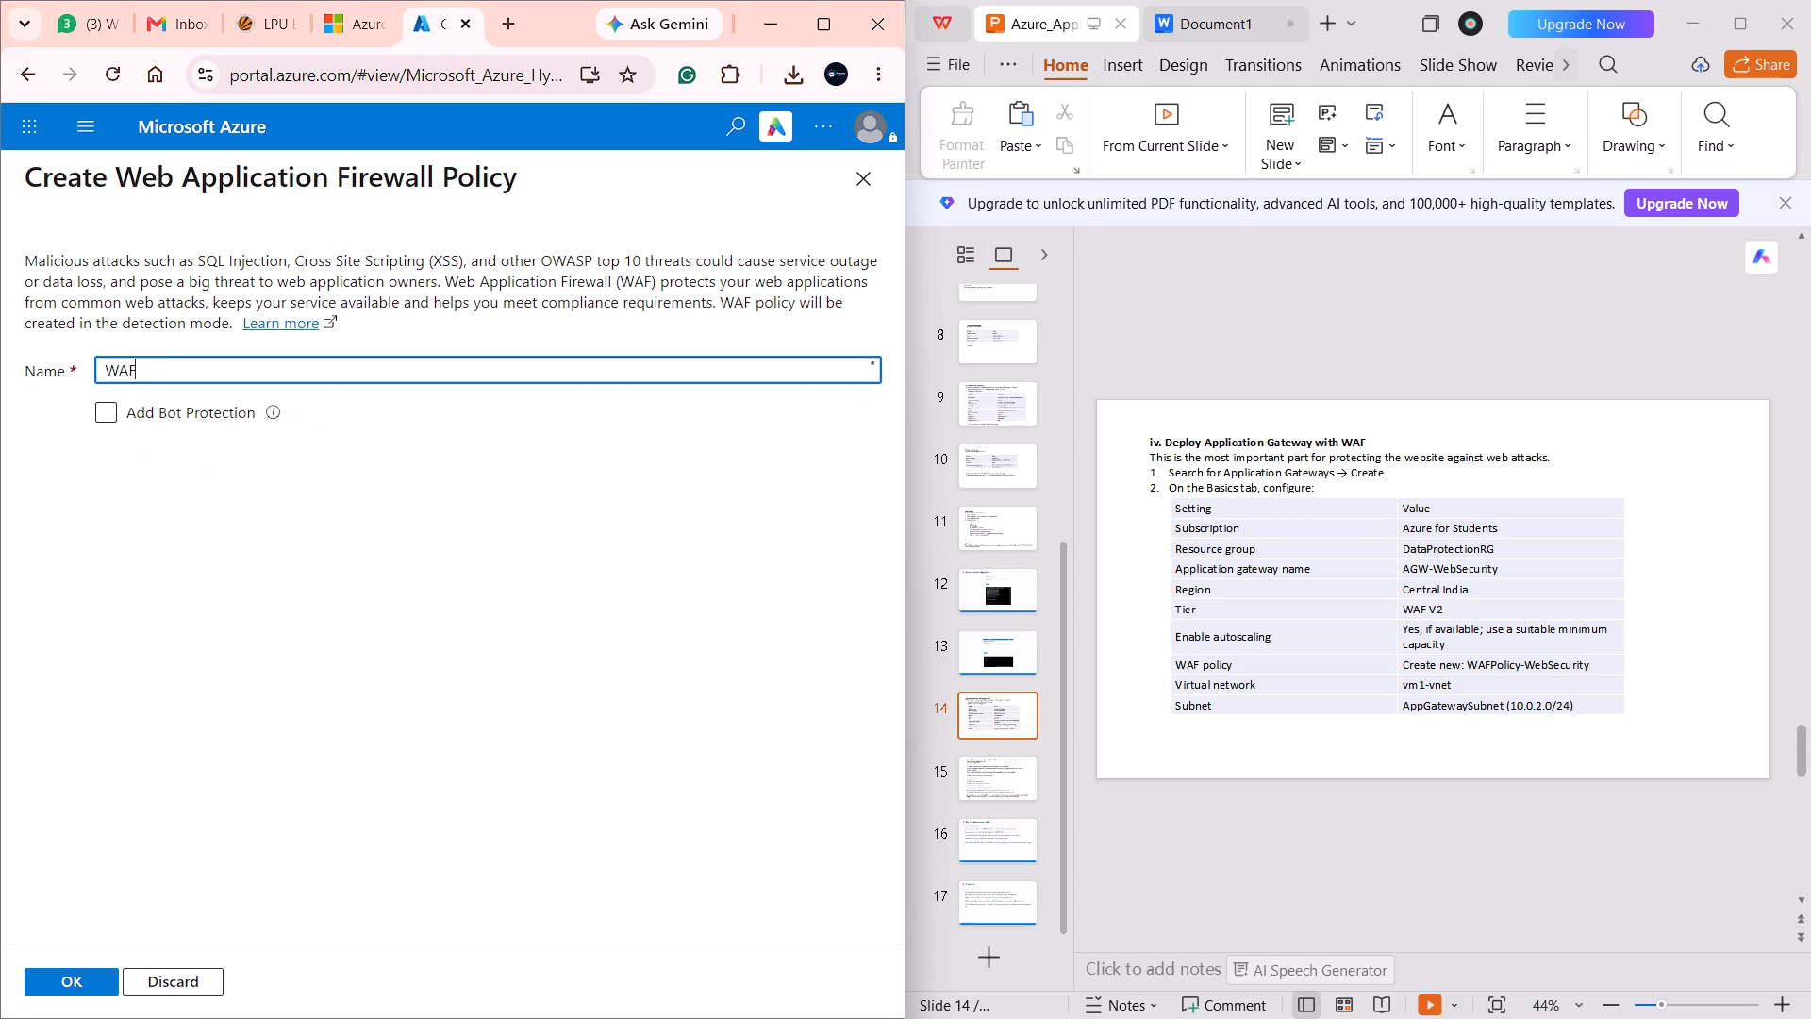
pyautogui.write('Policy Websecurity')
pyautogui.click(282, 588)
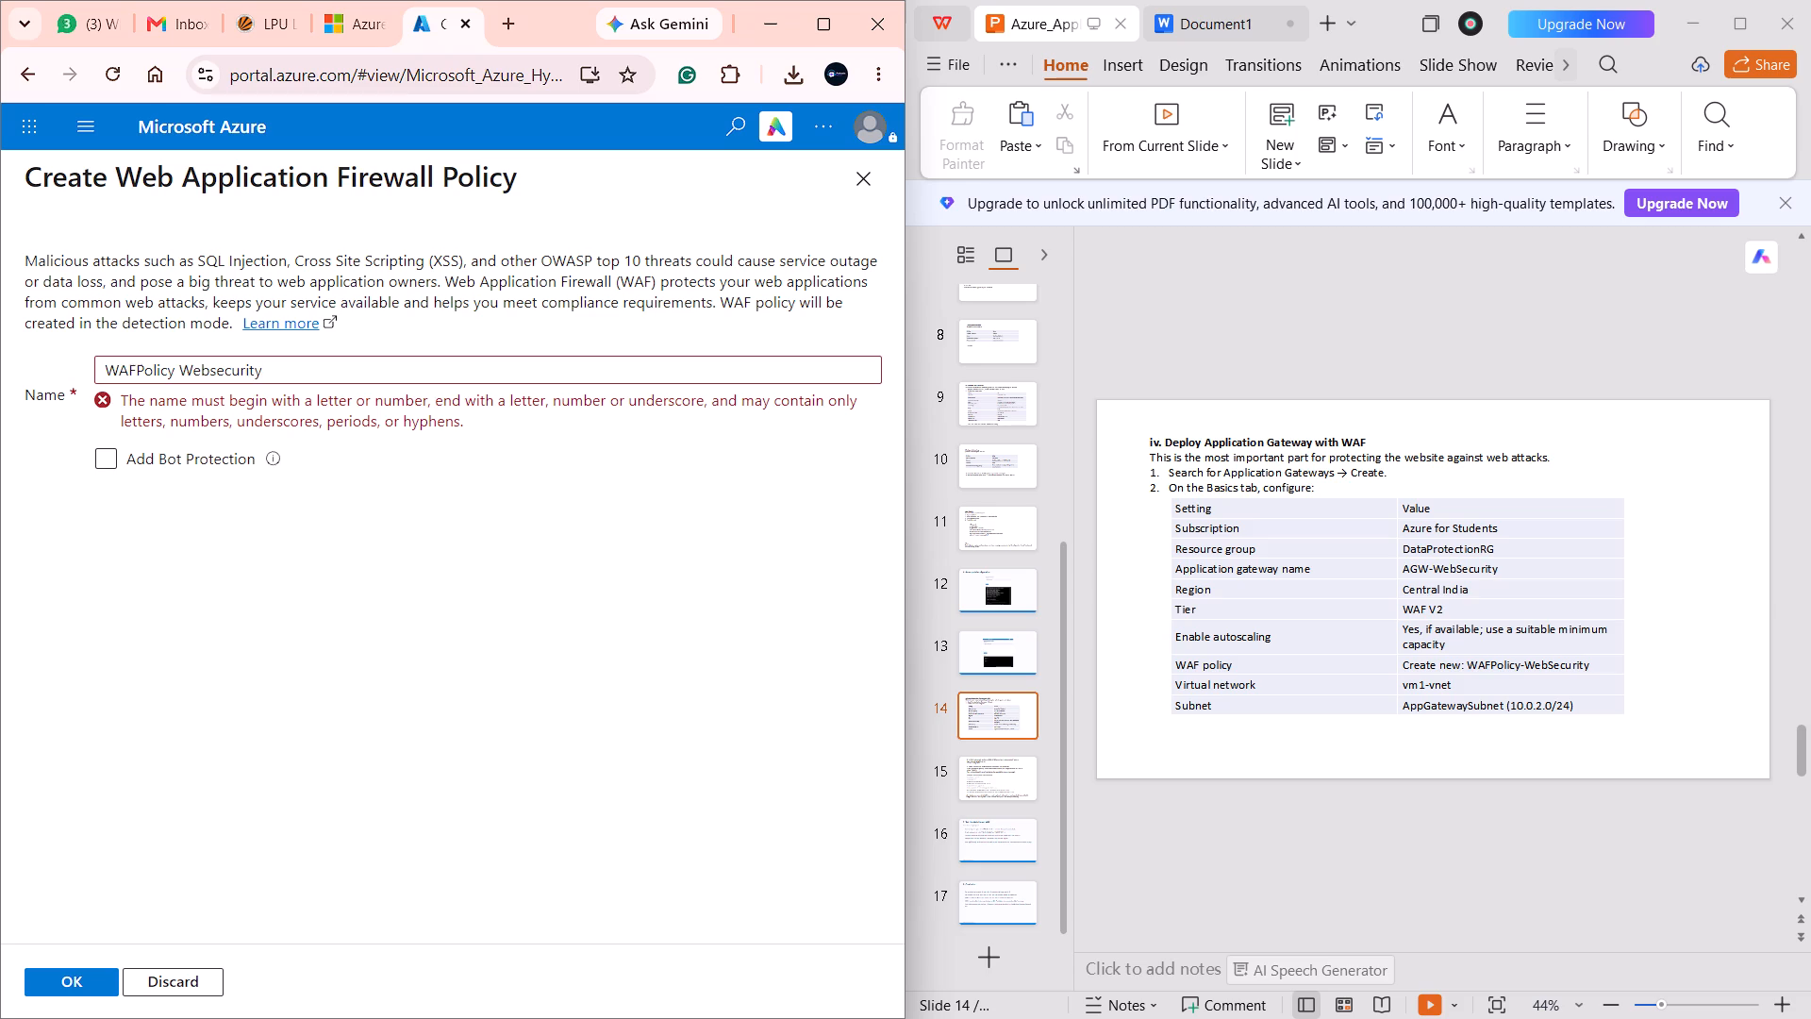
pyautogui.click(185, 365)
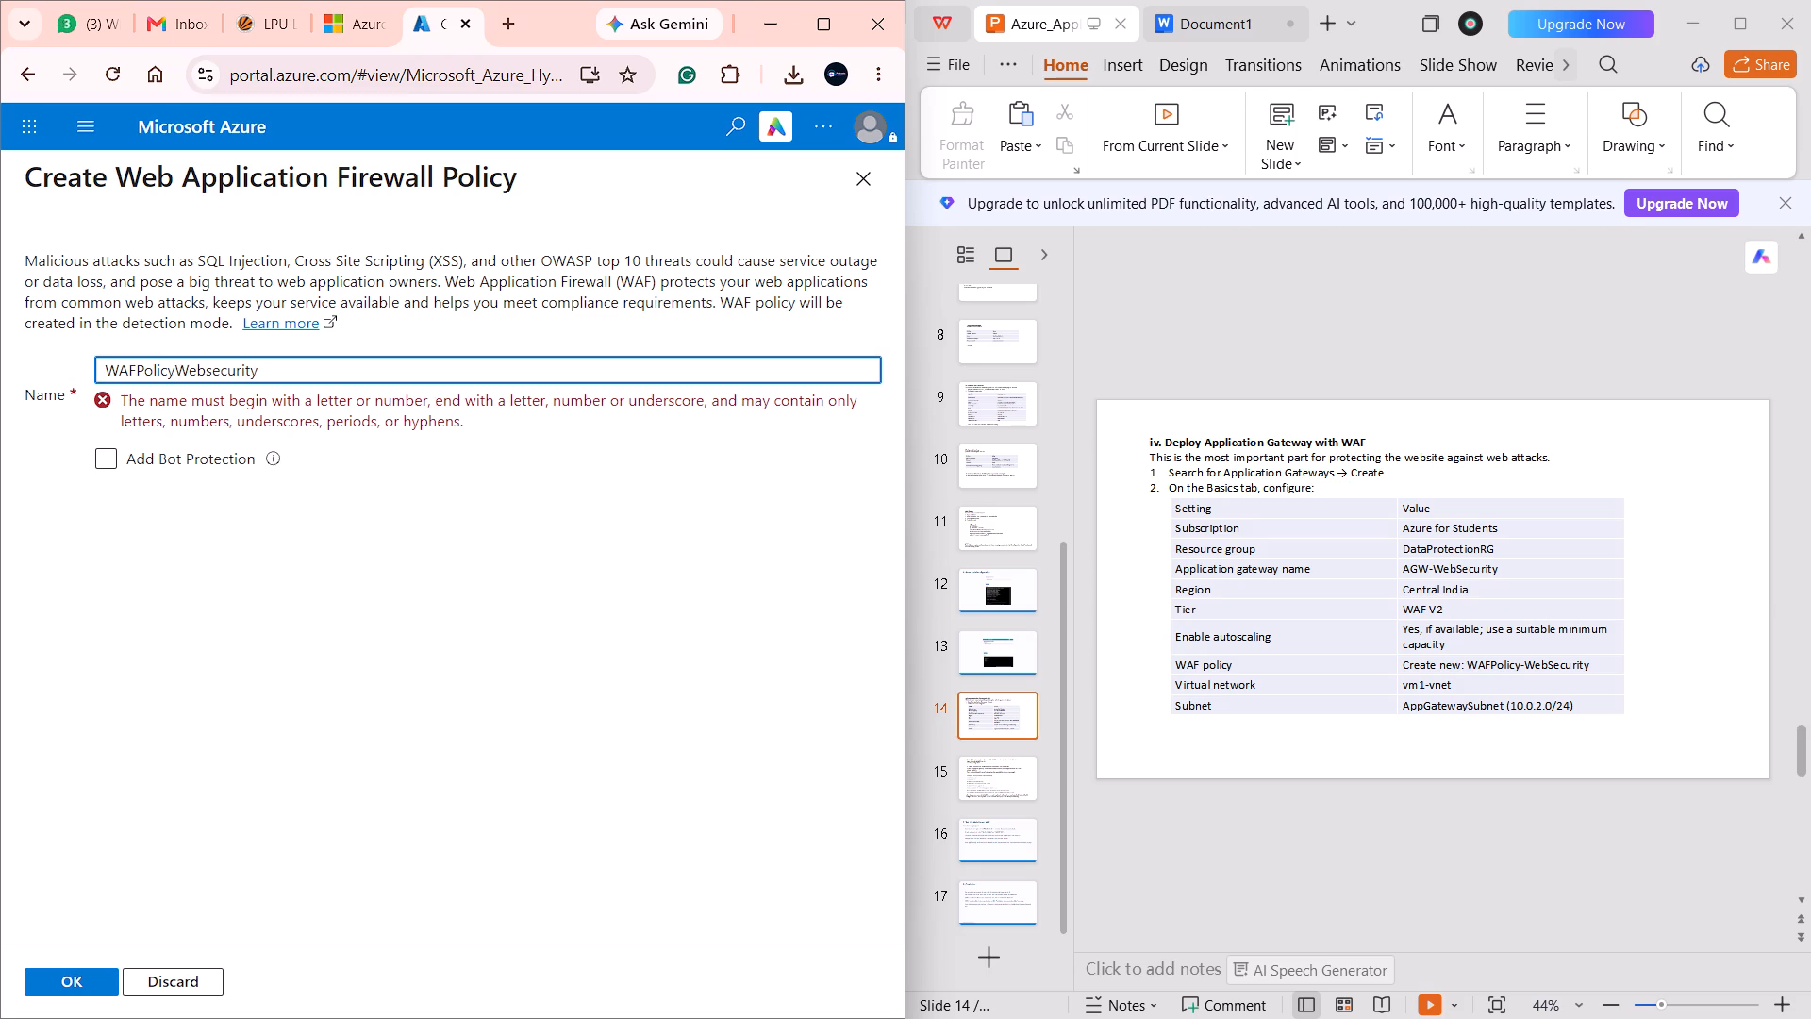
pyautogui.press('BackSpace')
pyautogui.moveTo(257, 624); pyautogui.dragTo(115, 894)
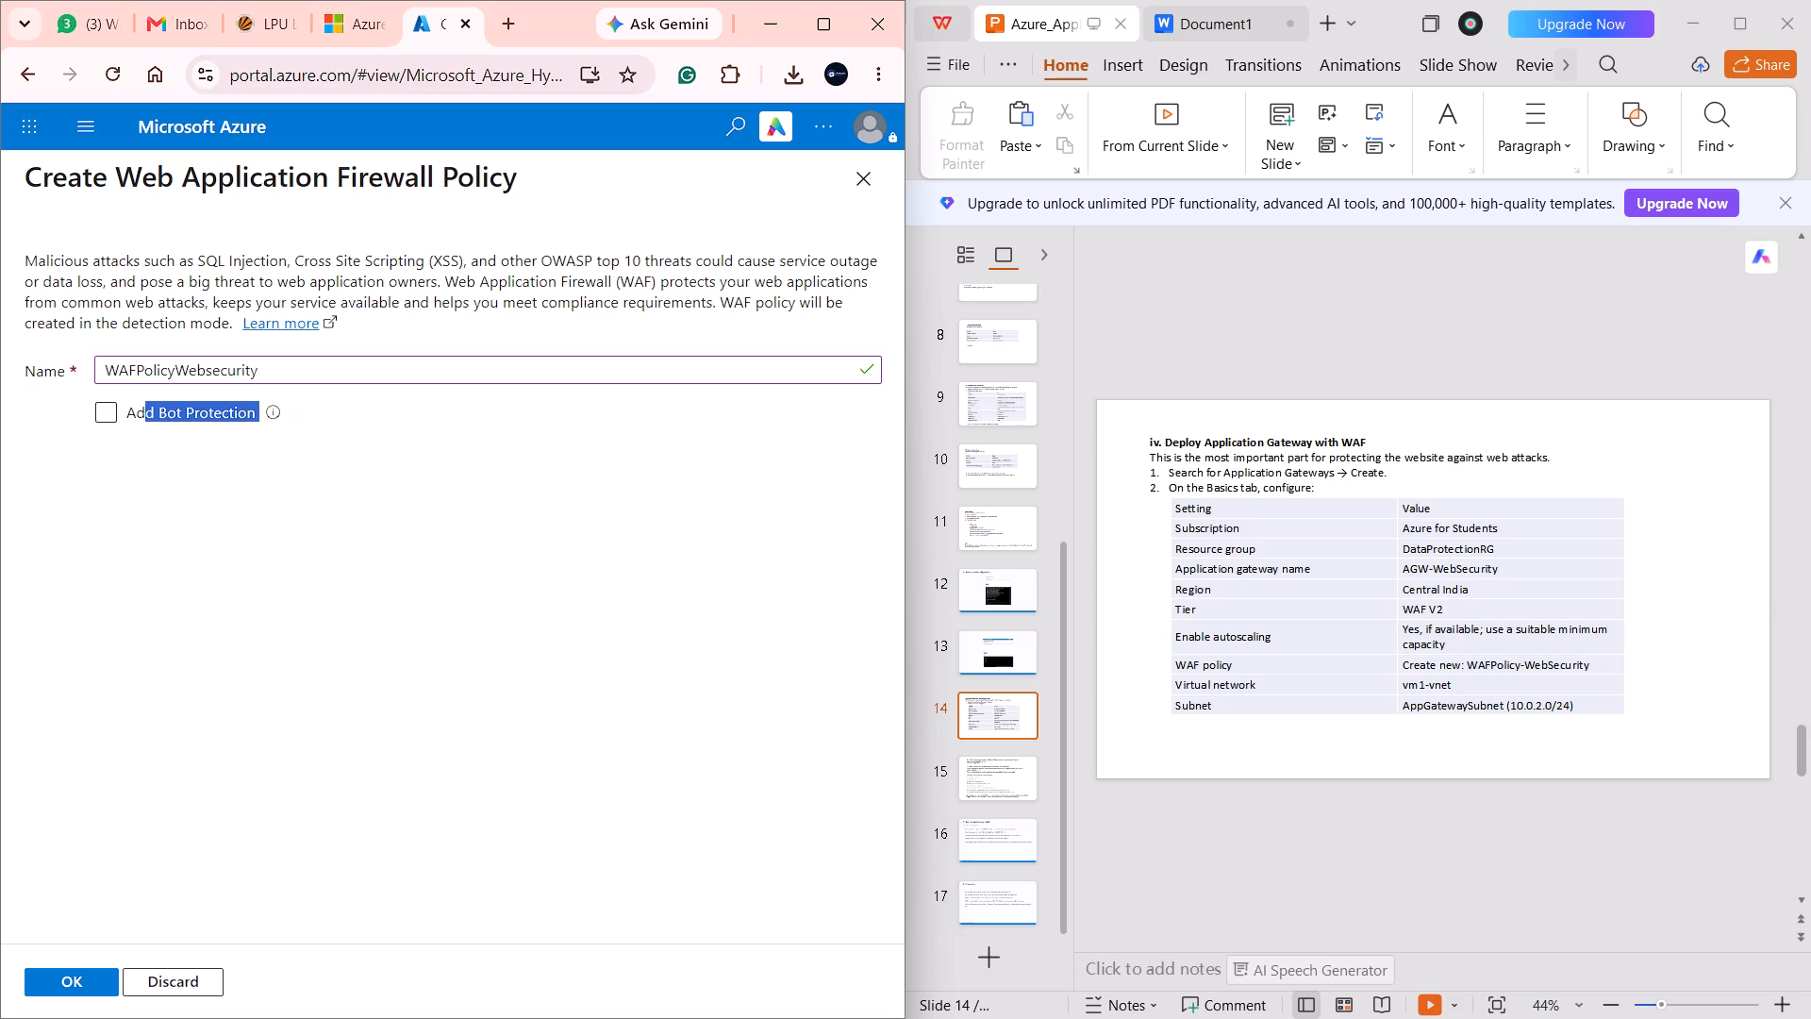
pyautogui.click(115, 894)
pyautogui.click(62, 989)
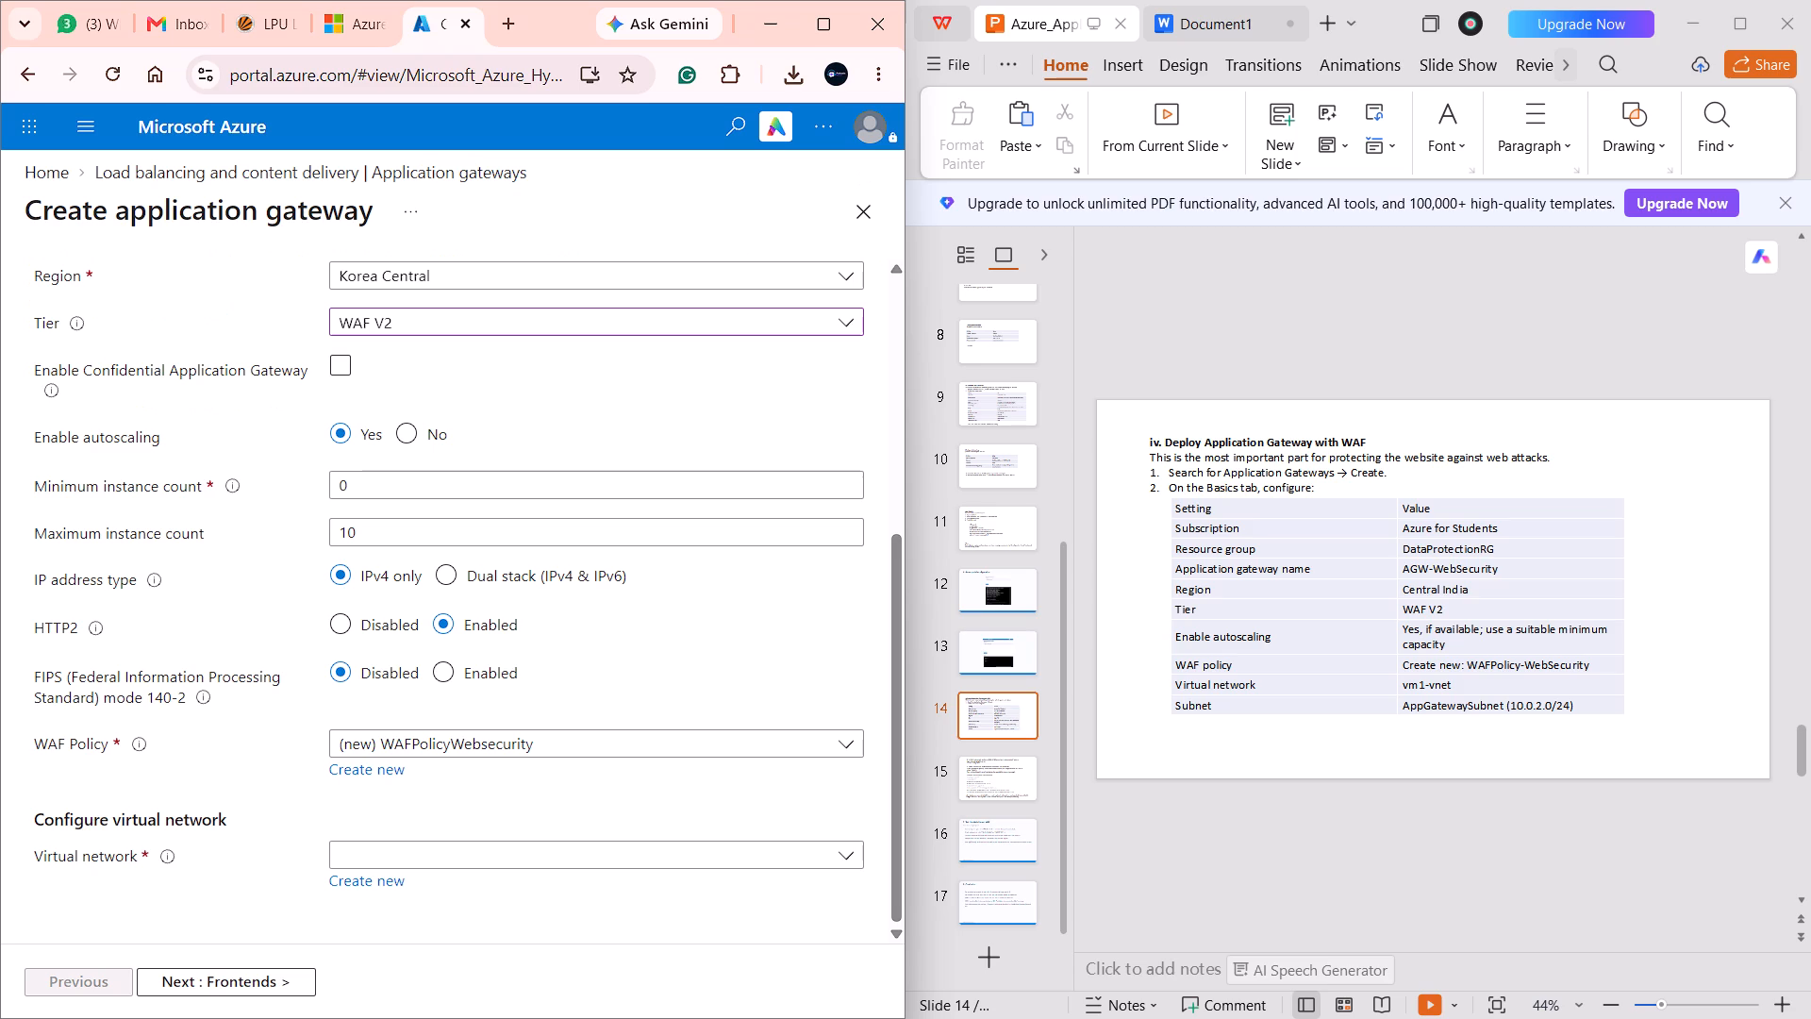
# Select VN11 as the gateway's virtual network.
pyautogui.scroll(-2, 496, 668)
pyautogui.click(480, 850)
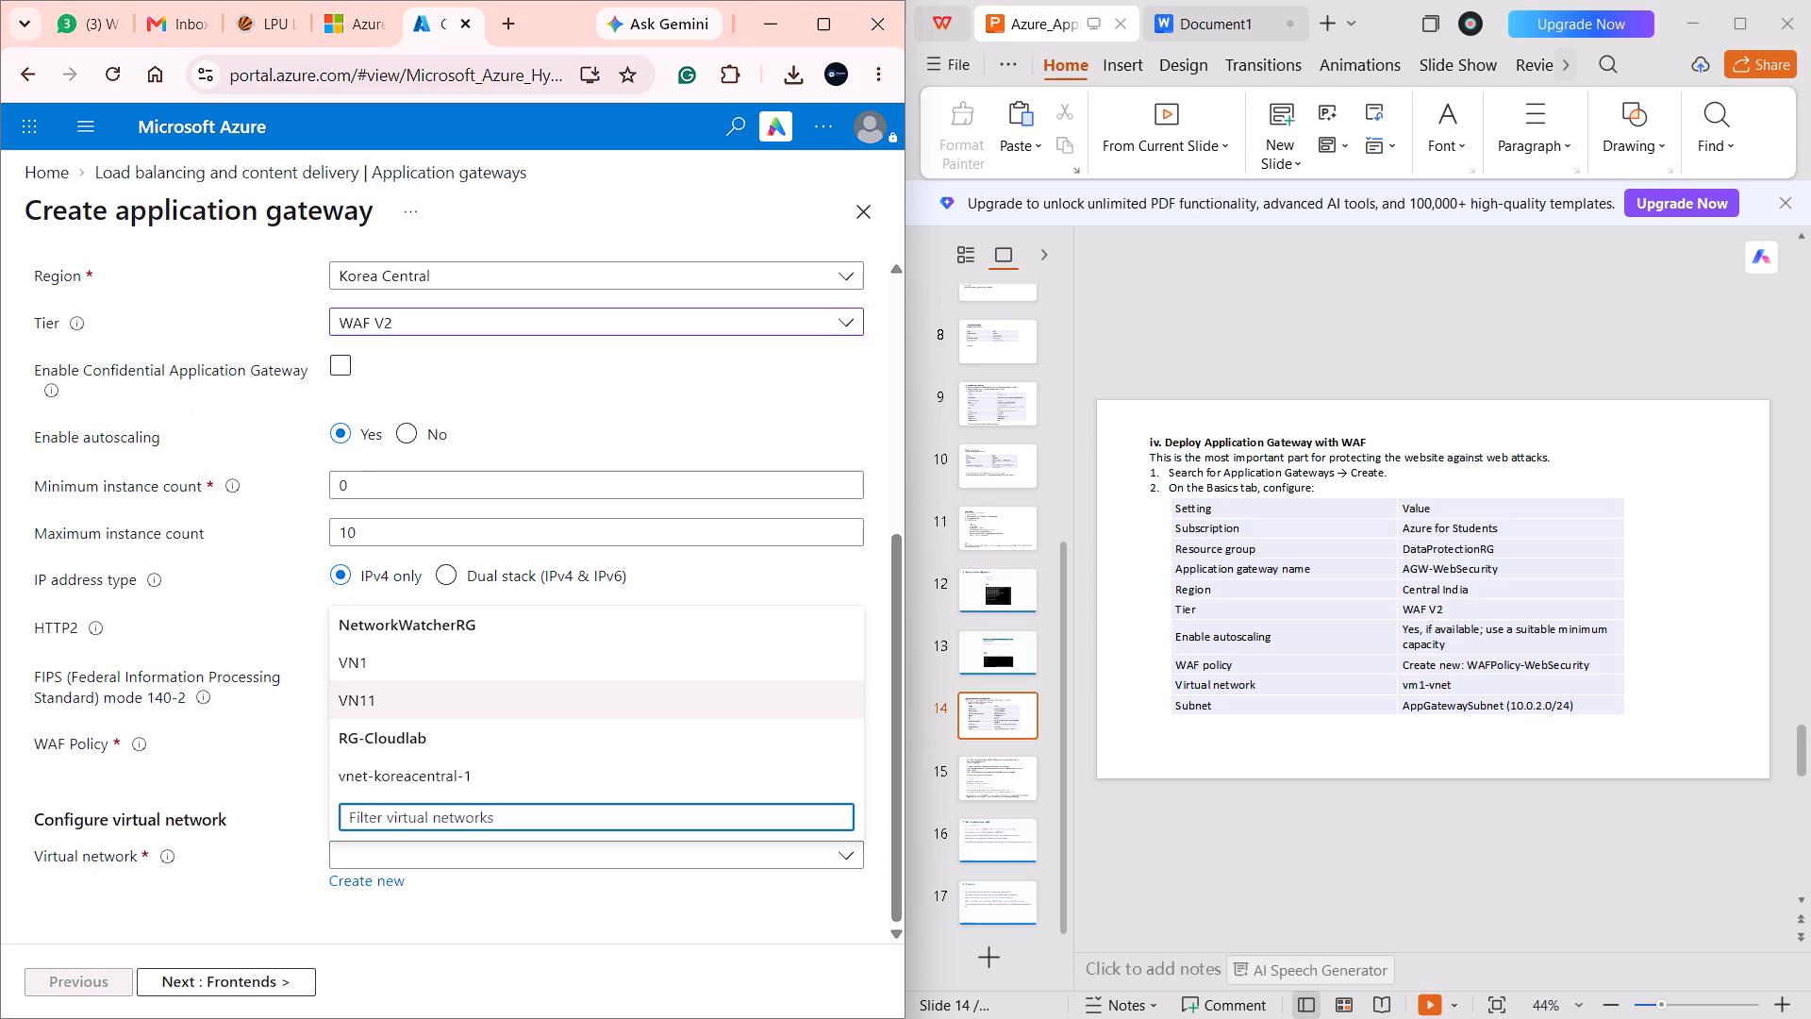
pyautogui.click(416, 698)
pyautogui.scroll(-2, 645, 699)
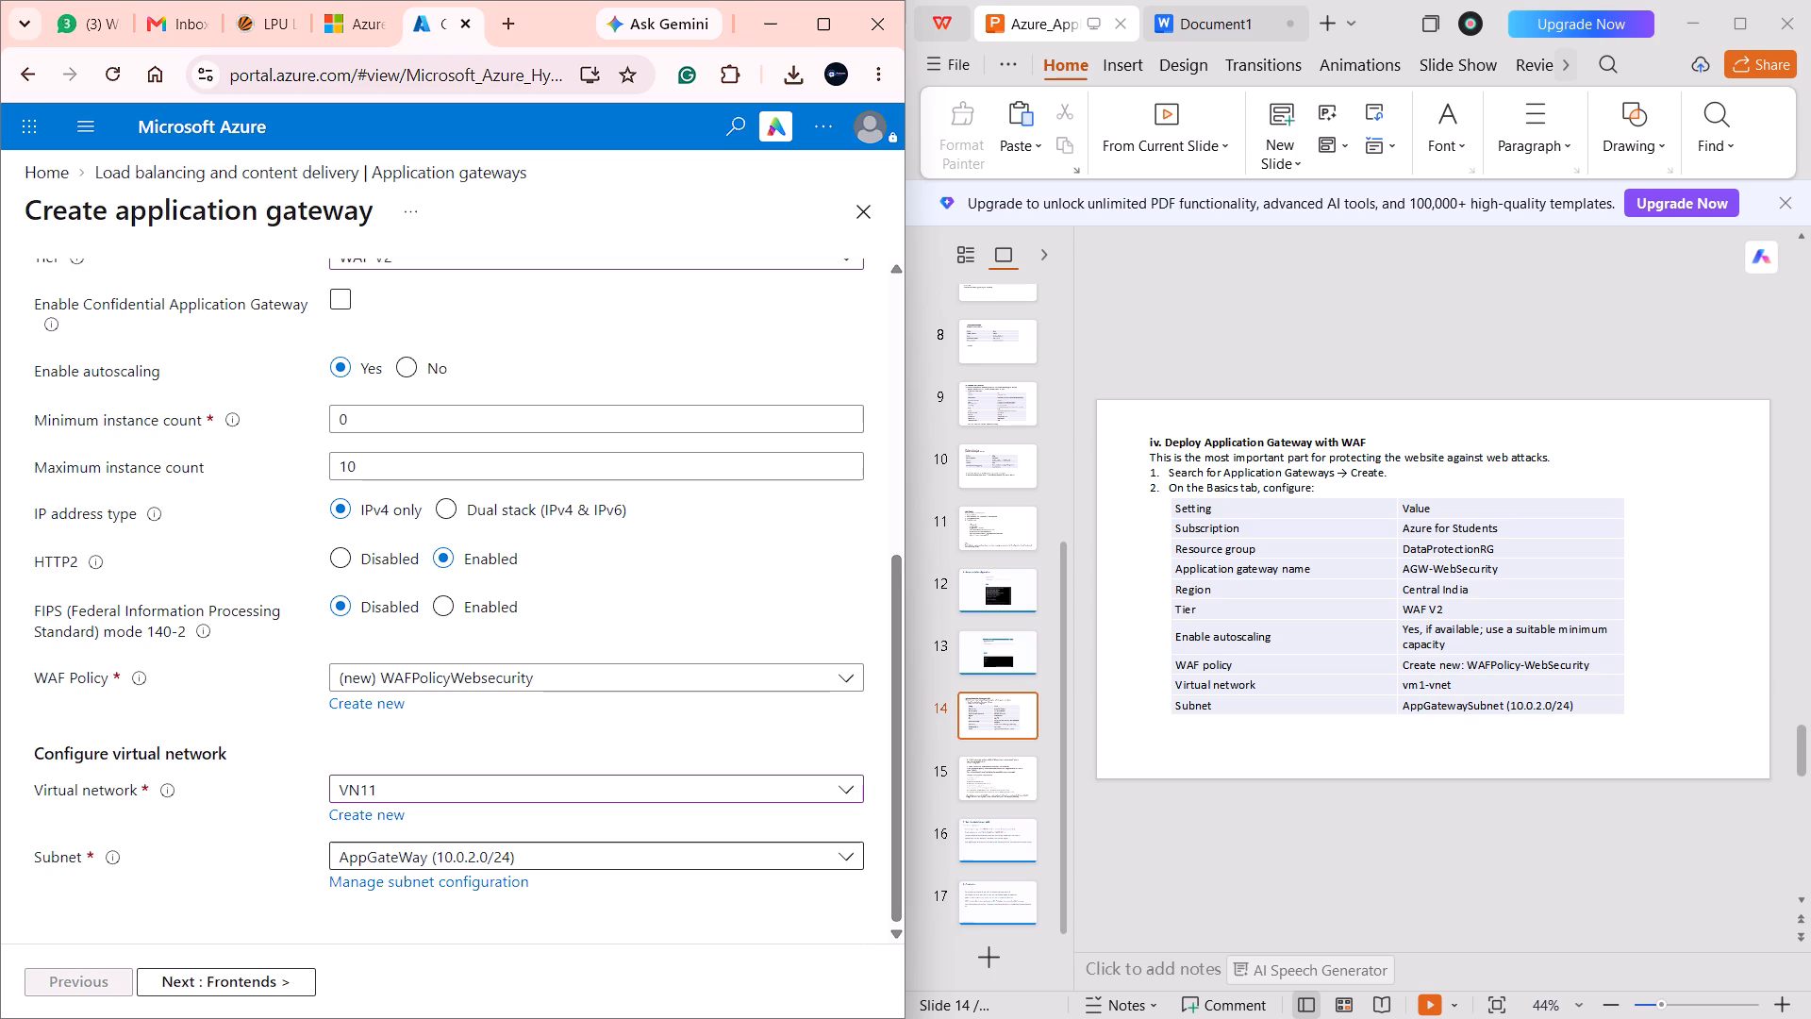
# Capture a screenshot of the Create application gateway Basics form, framed from Project details through the instance settings.
pyautogui.click(819, 19)
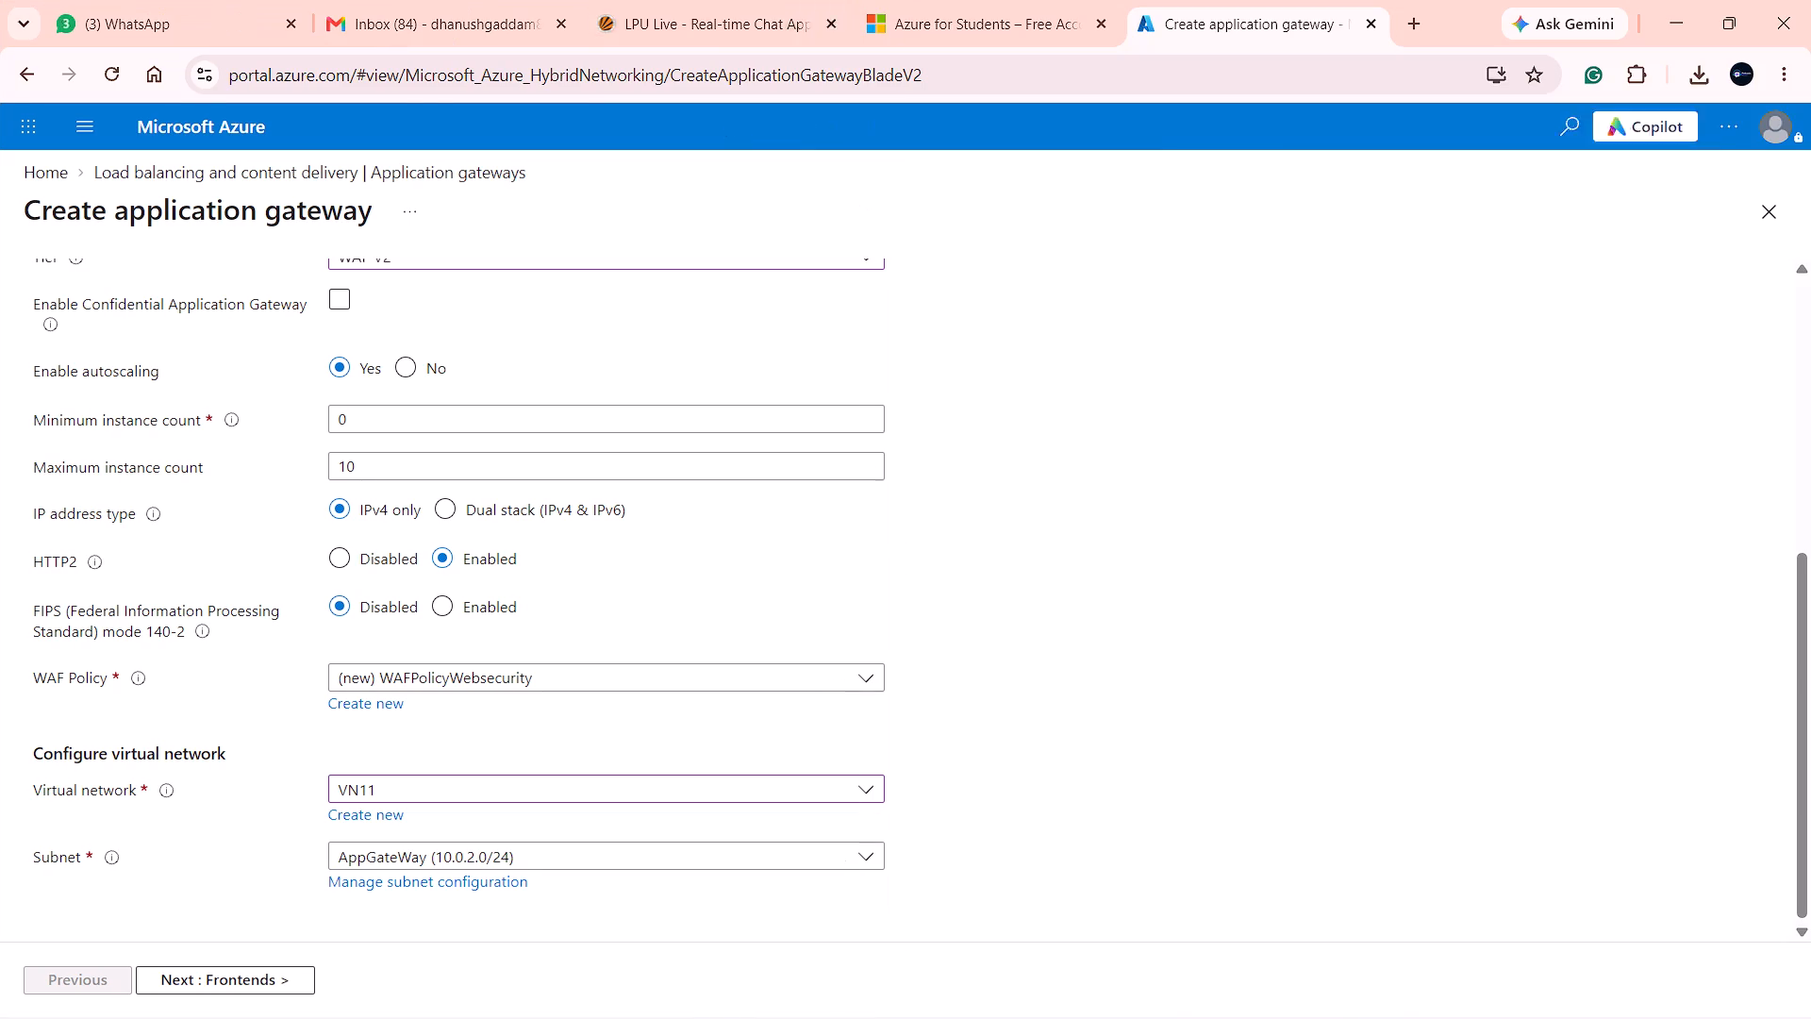
pyautogui.scroll(4, 753, 463)
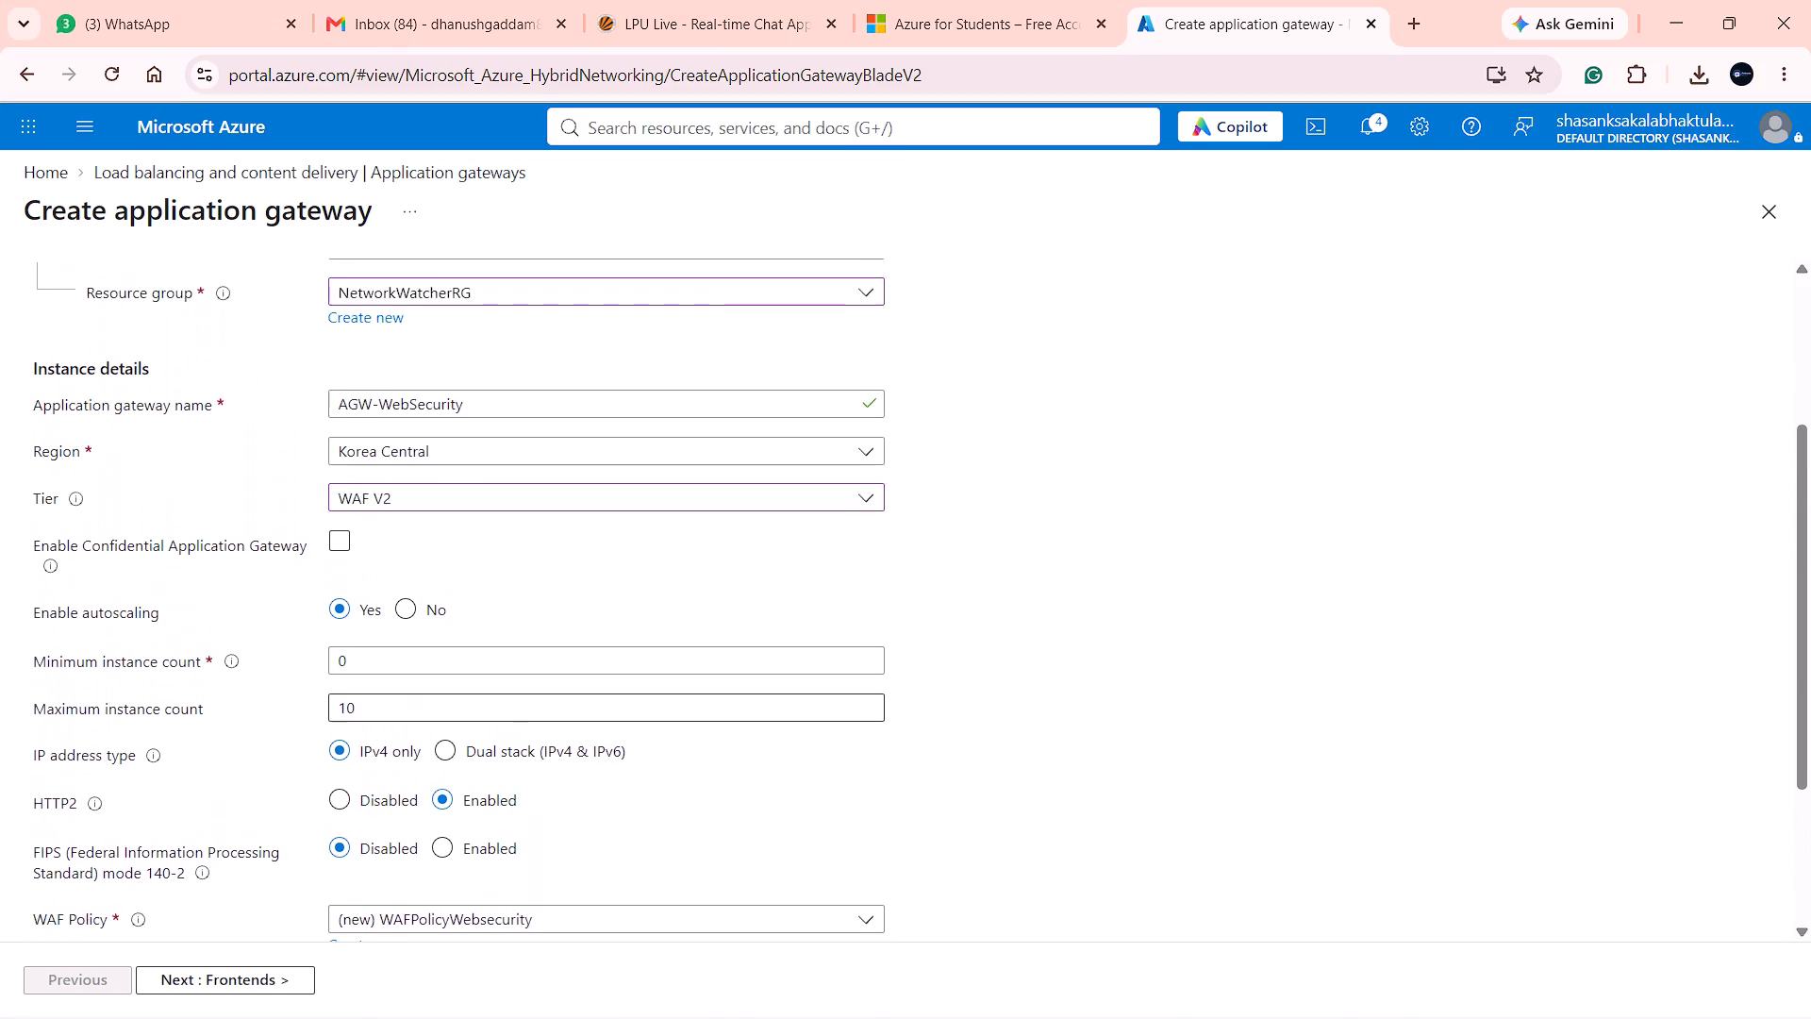
pyautogui.scroll(3, 753, 463)
pyautogui.scroll(-1, 753, 463)
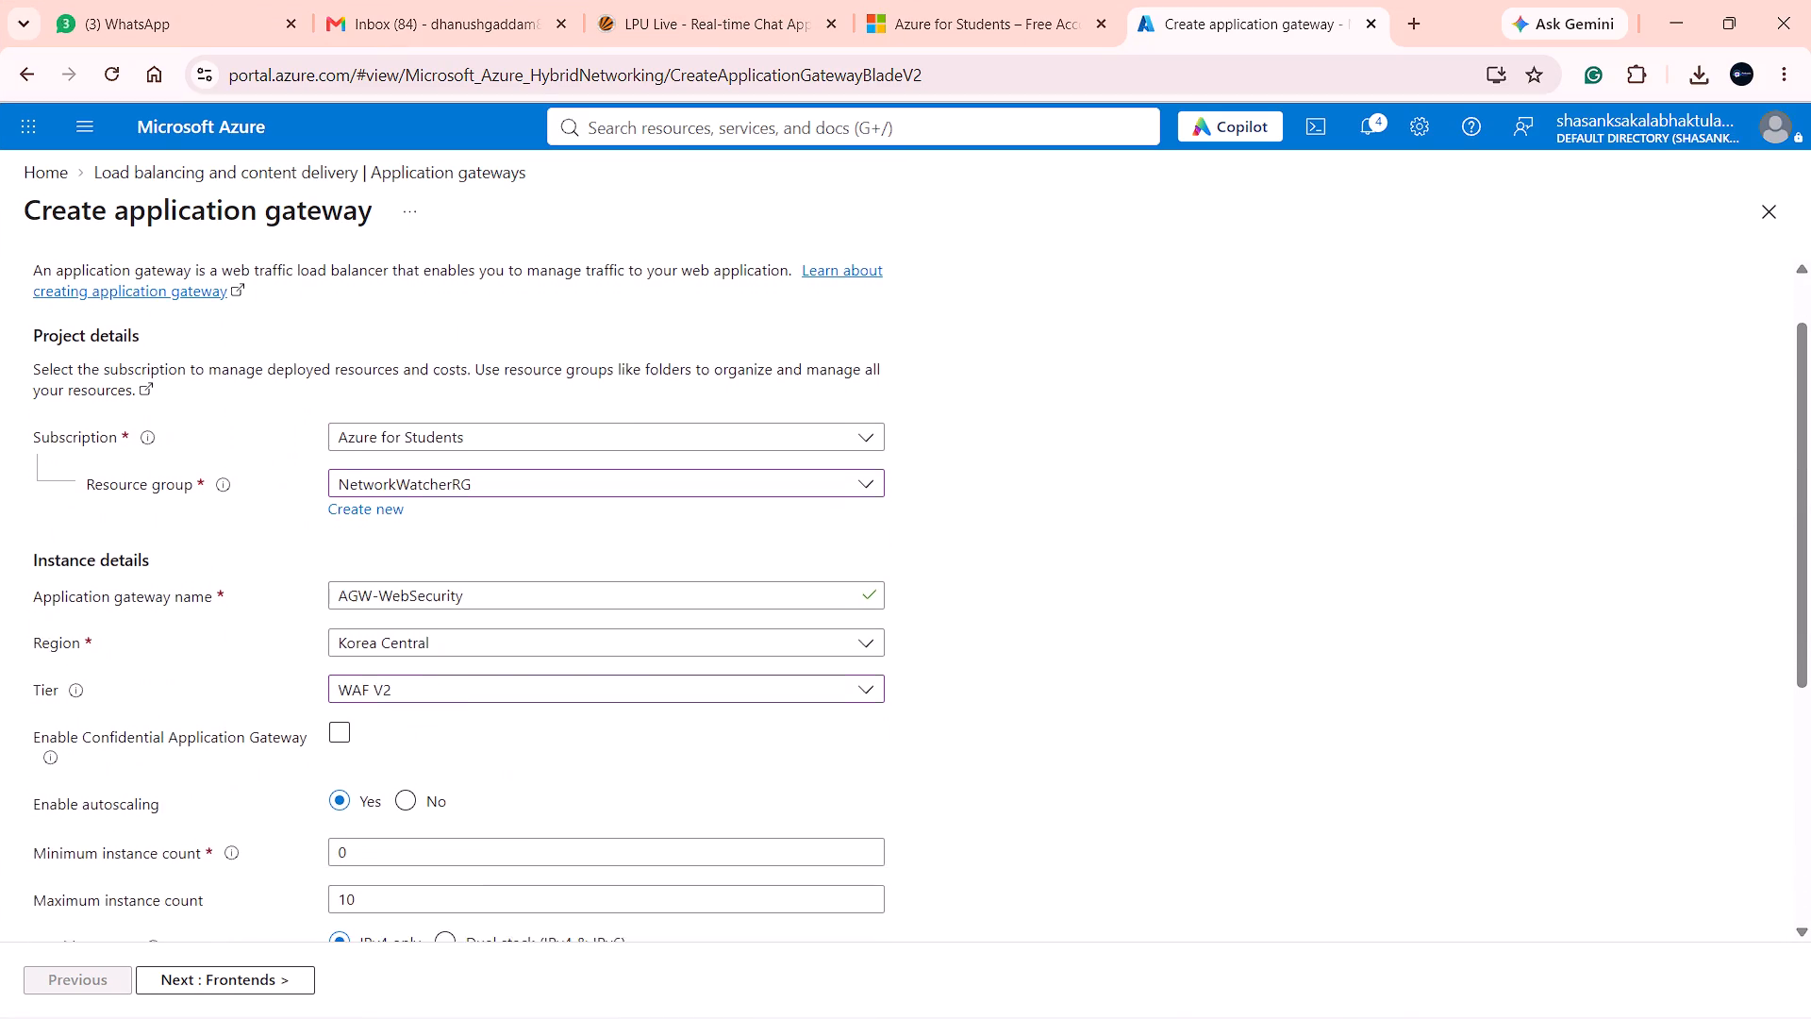
pyautogui.scroll(-1, 753, 463)
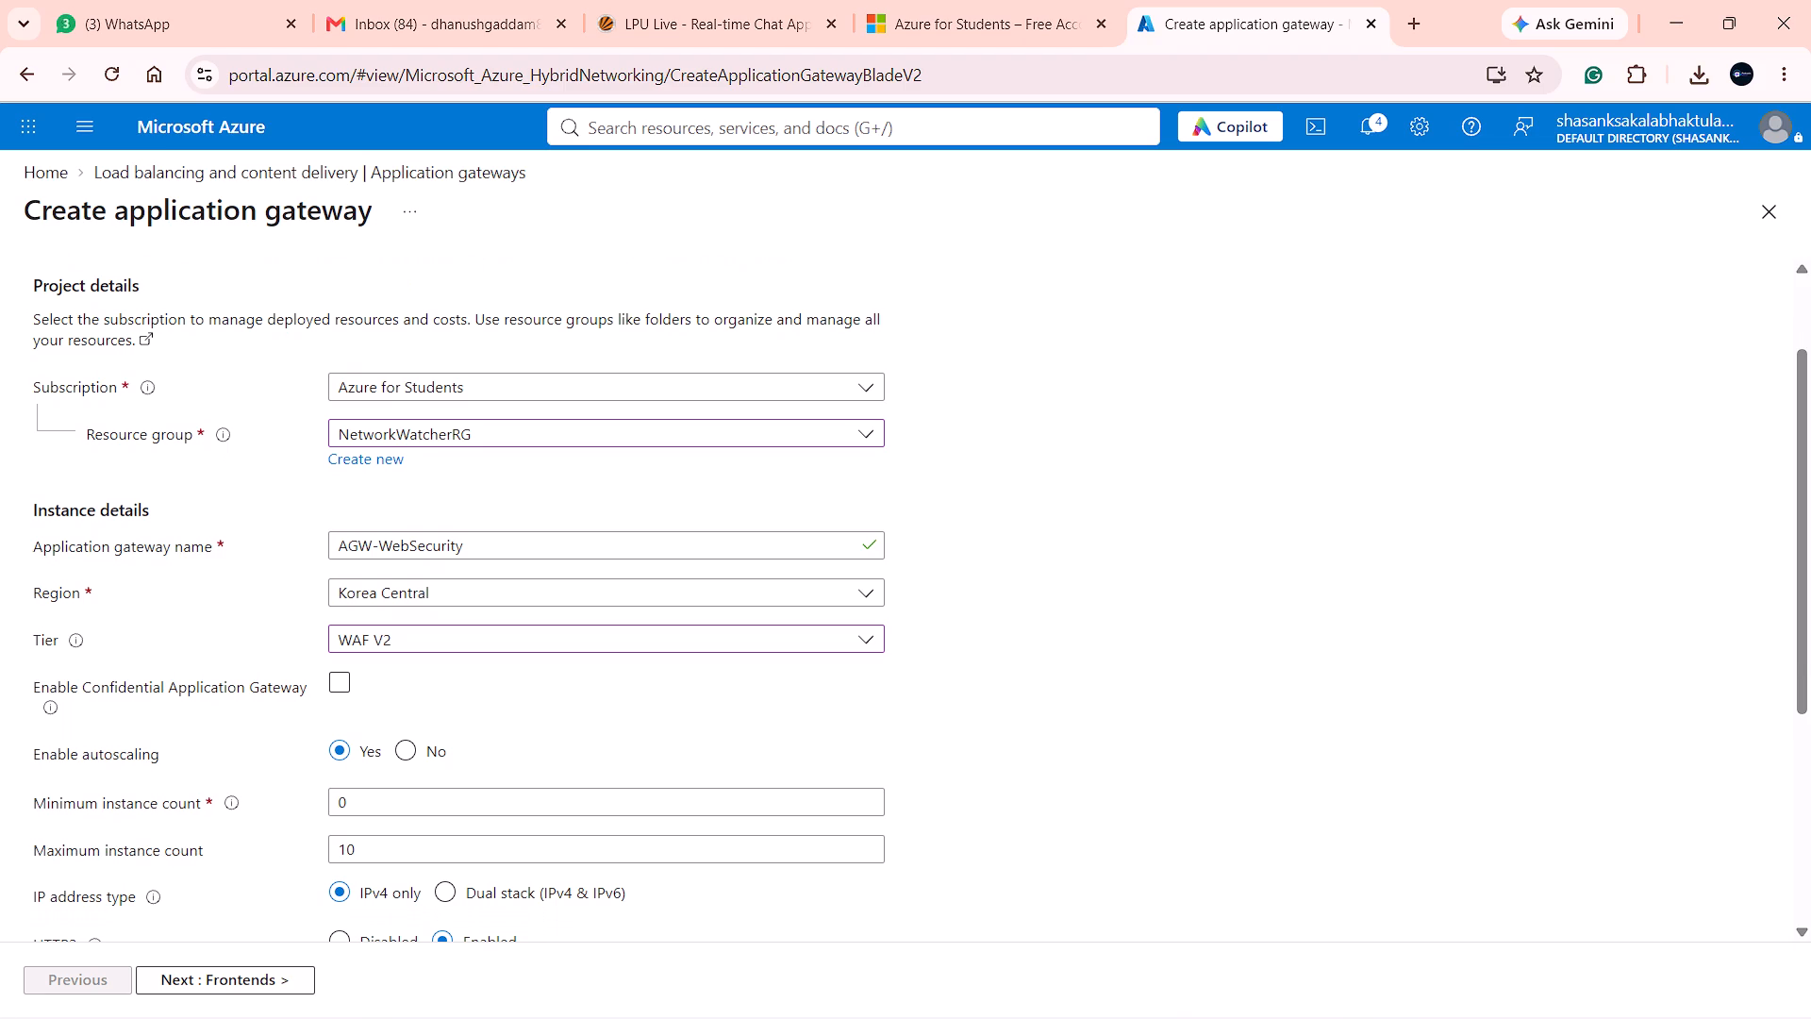
pyautogui.press('Print')
pyautogui.moveTo(0, 89); pyautogui.dragTo(1809, 1016)
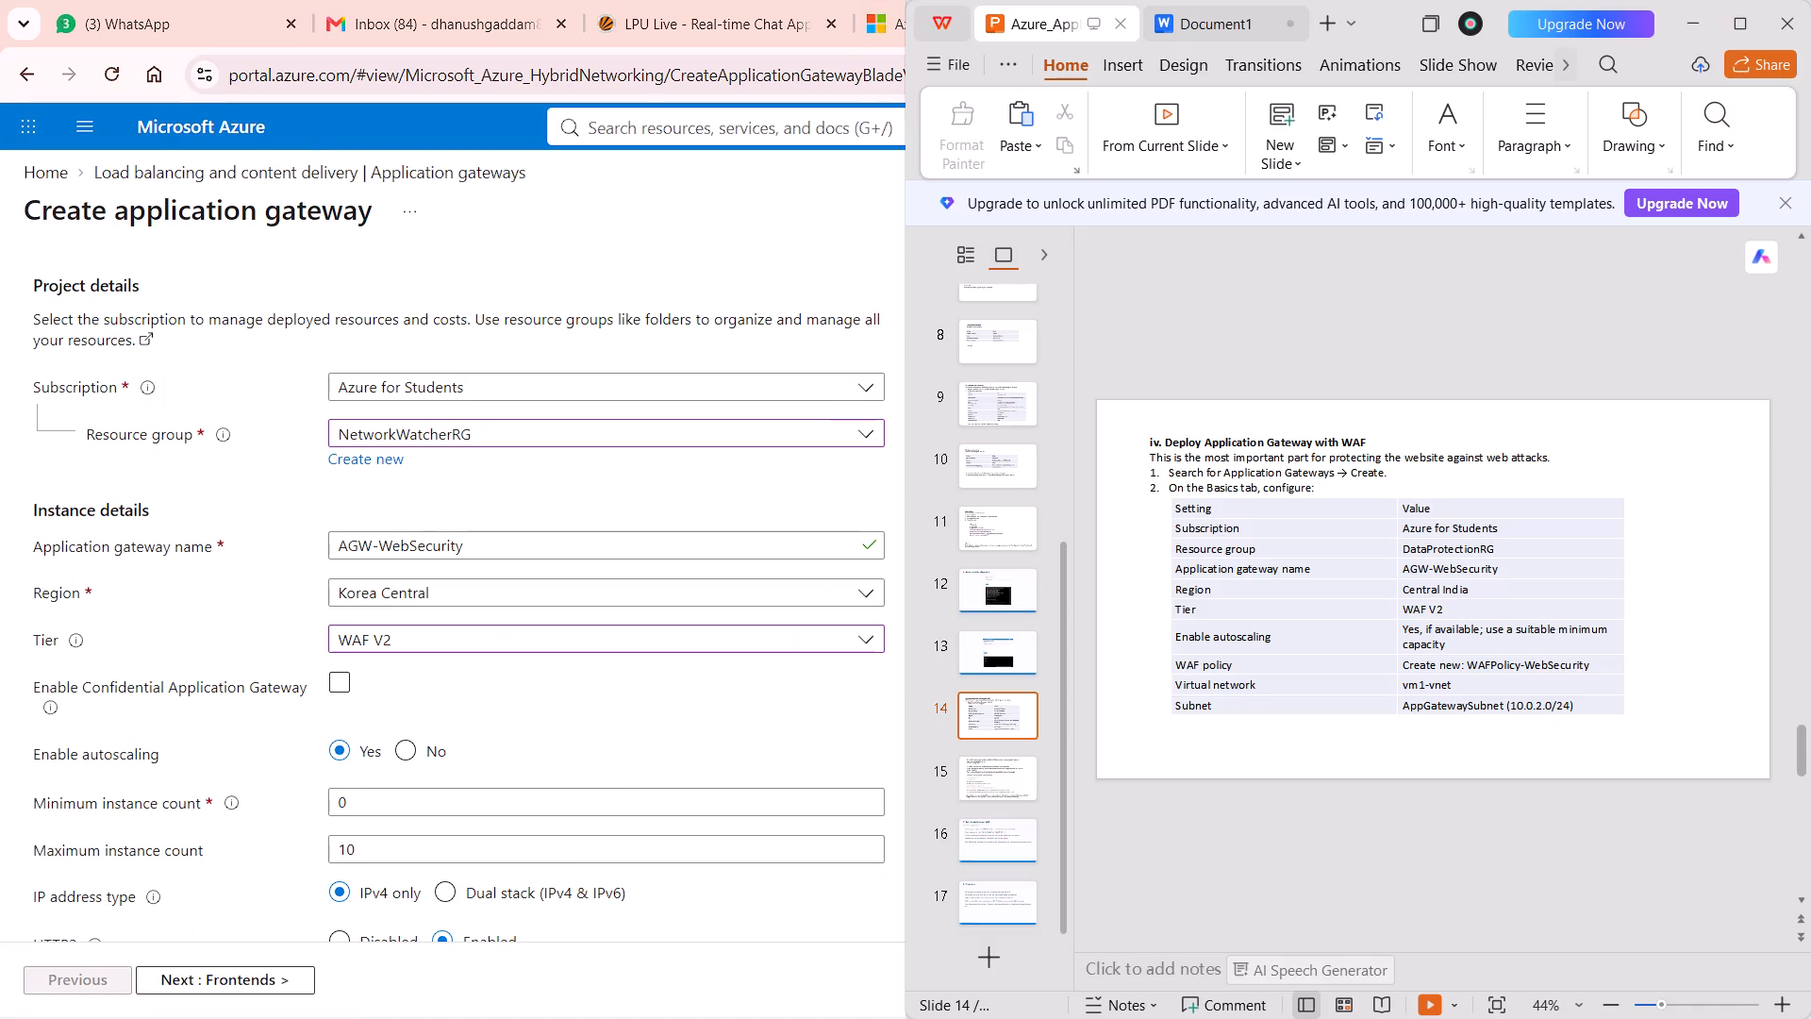
# Paste the gateway screenshot into Document1 on a new line below the script execution screenshot.
pyautogui.click(1736, 25)
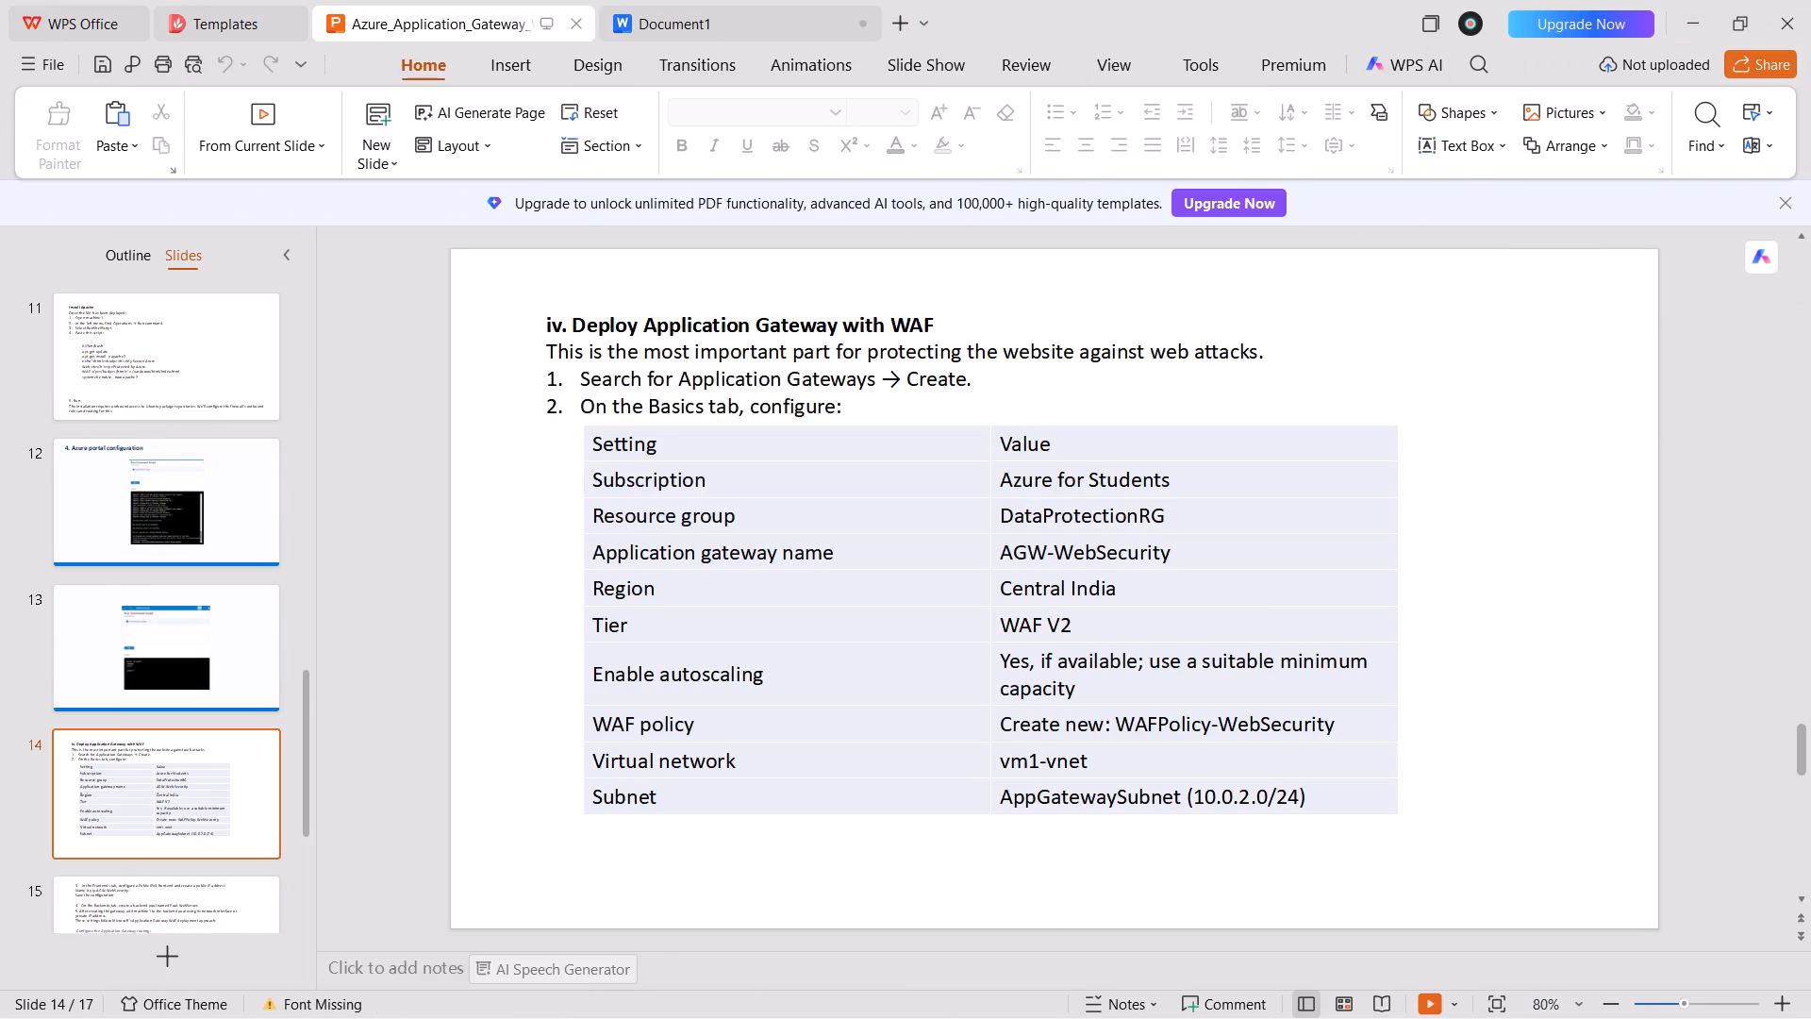
pyautogui.click(773, 2)
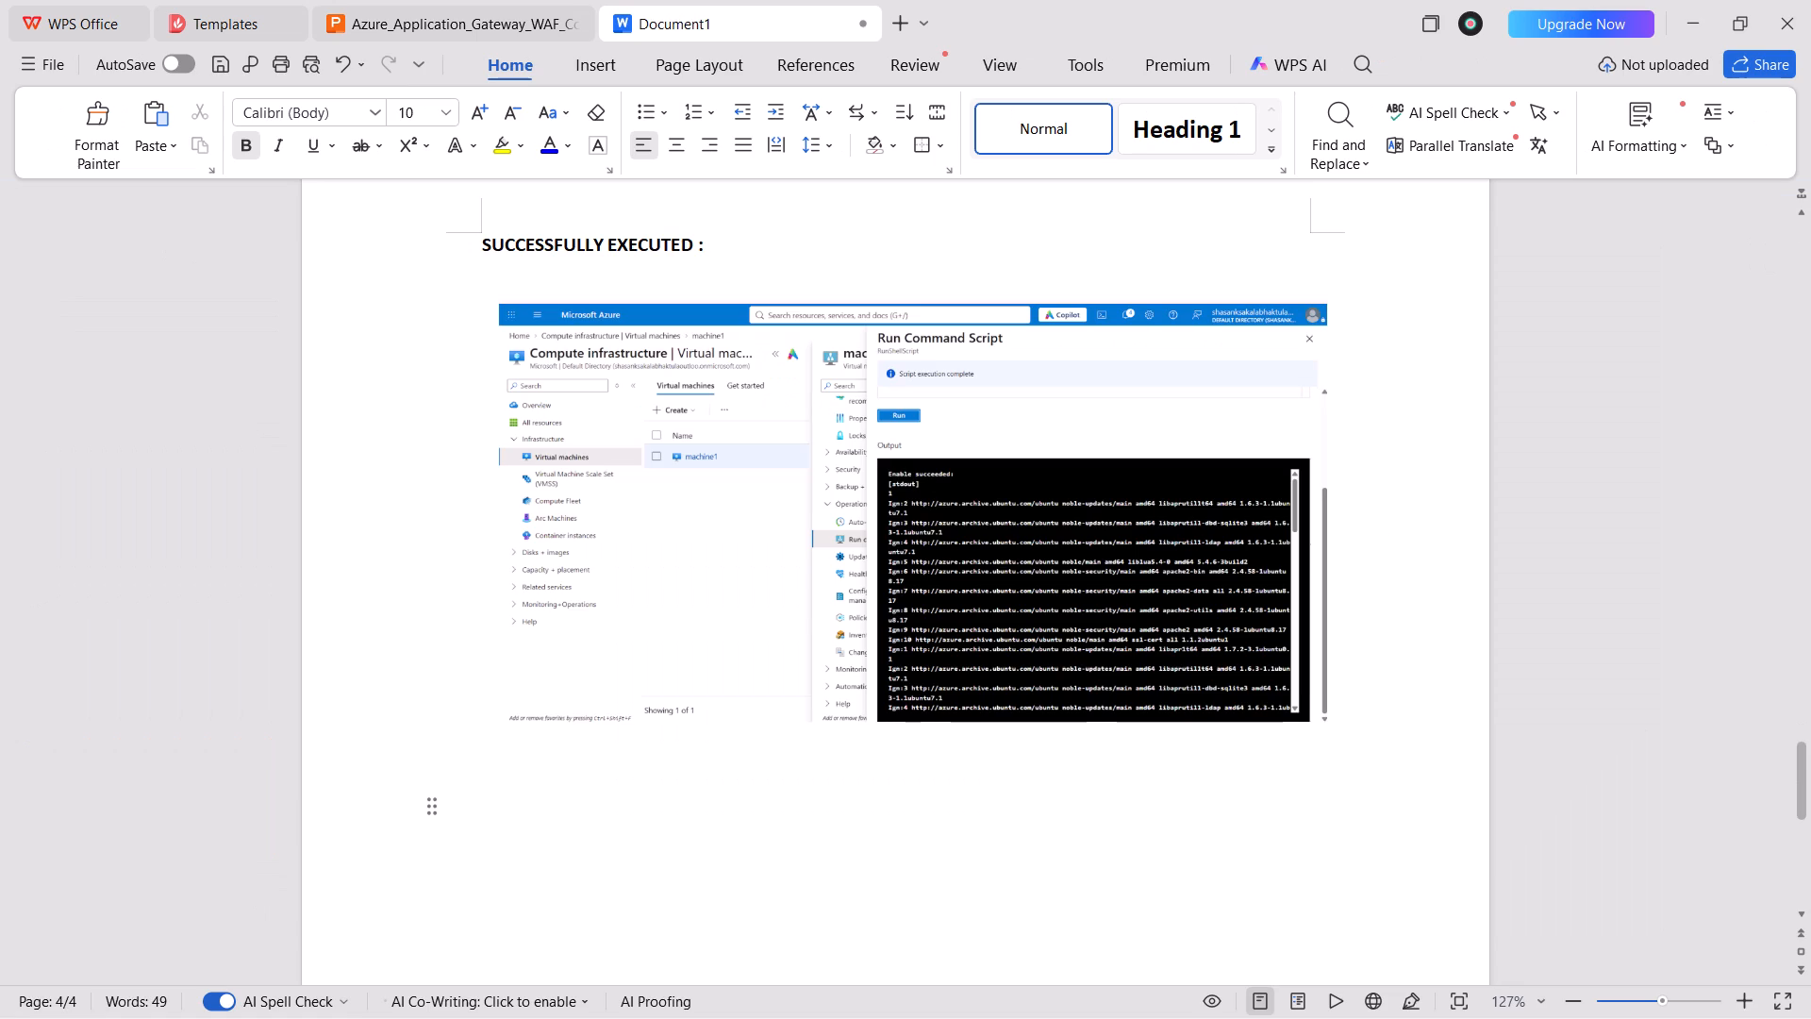
pyautogui.scroll(-4, 948, 700)
pyautogui.press('Return')
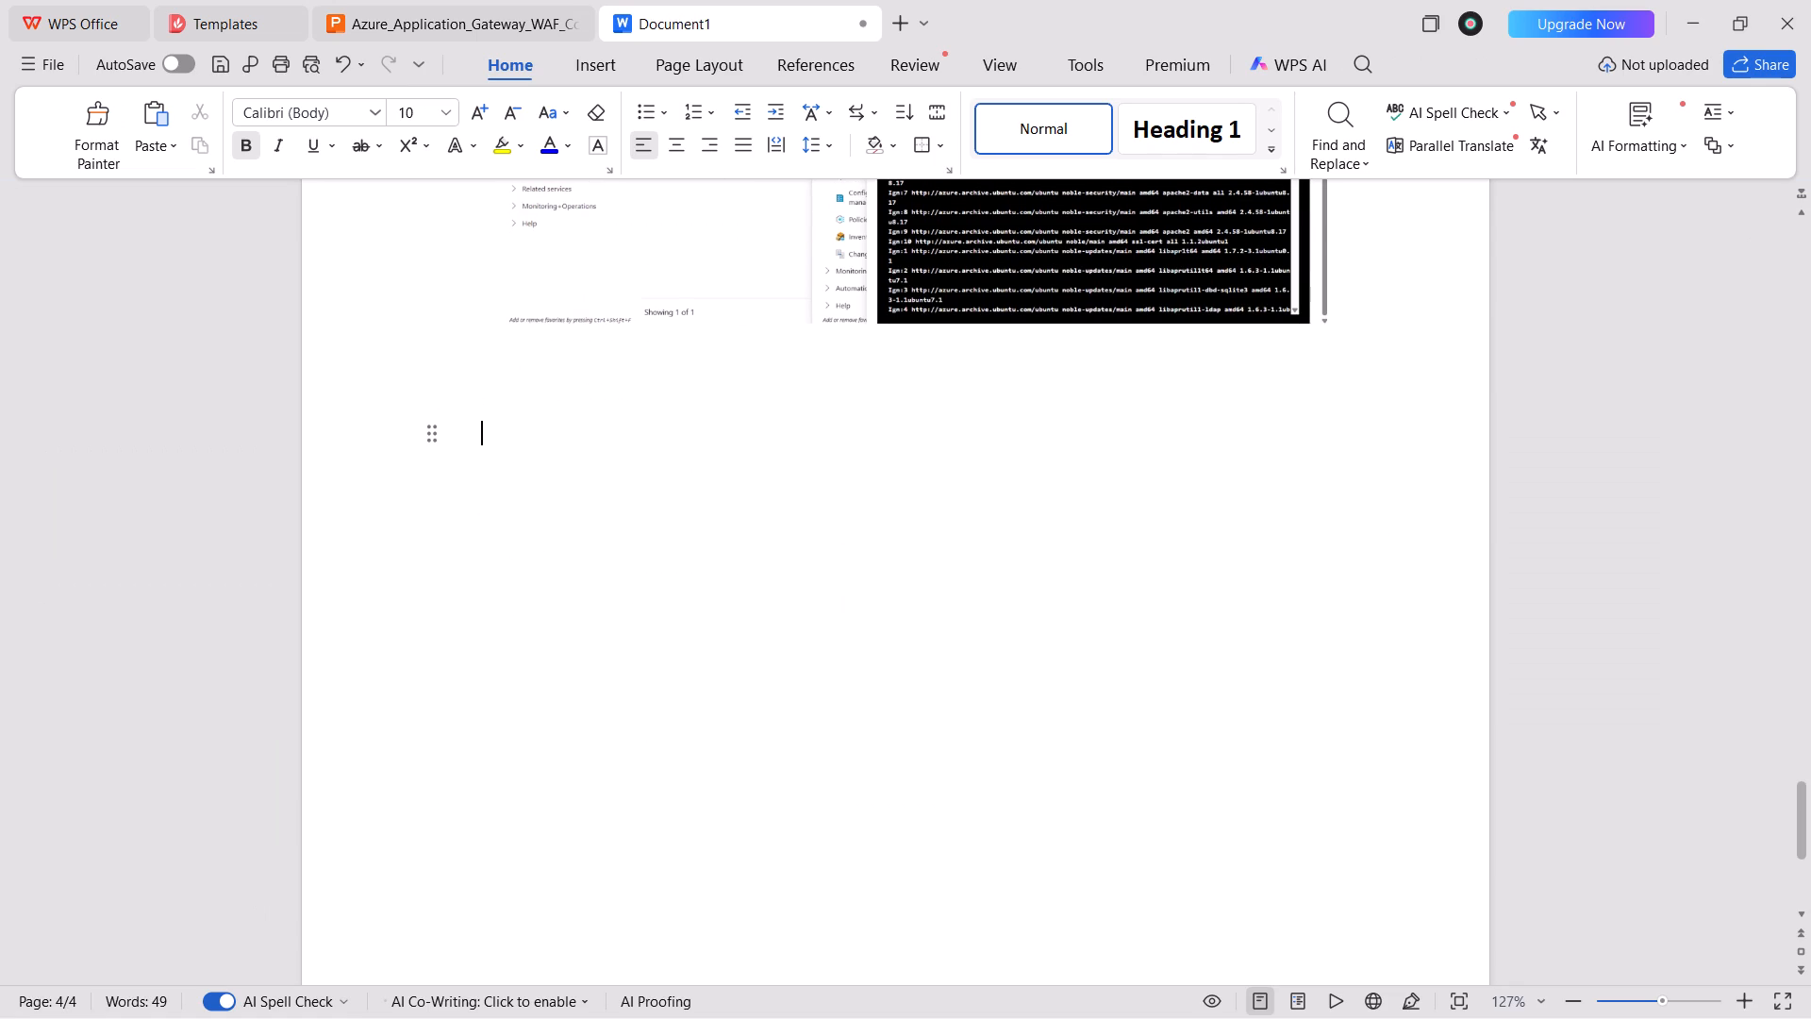
pyautogui.hotkey('ctrl', 'v')
pyautogui.moveTo(718, 562); pyautogui.dragTo(717, 651)
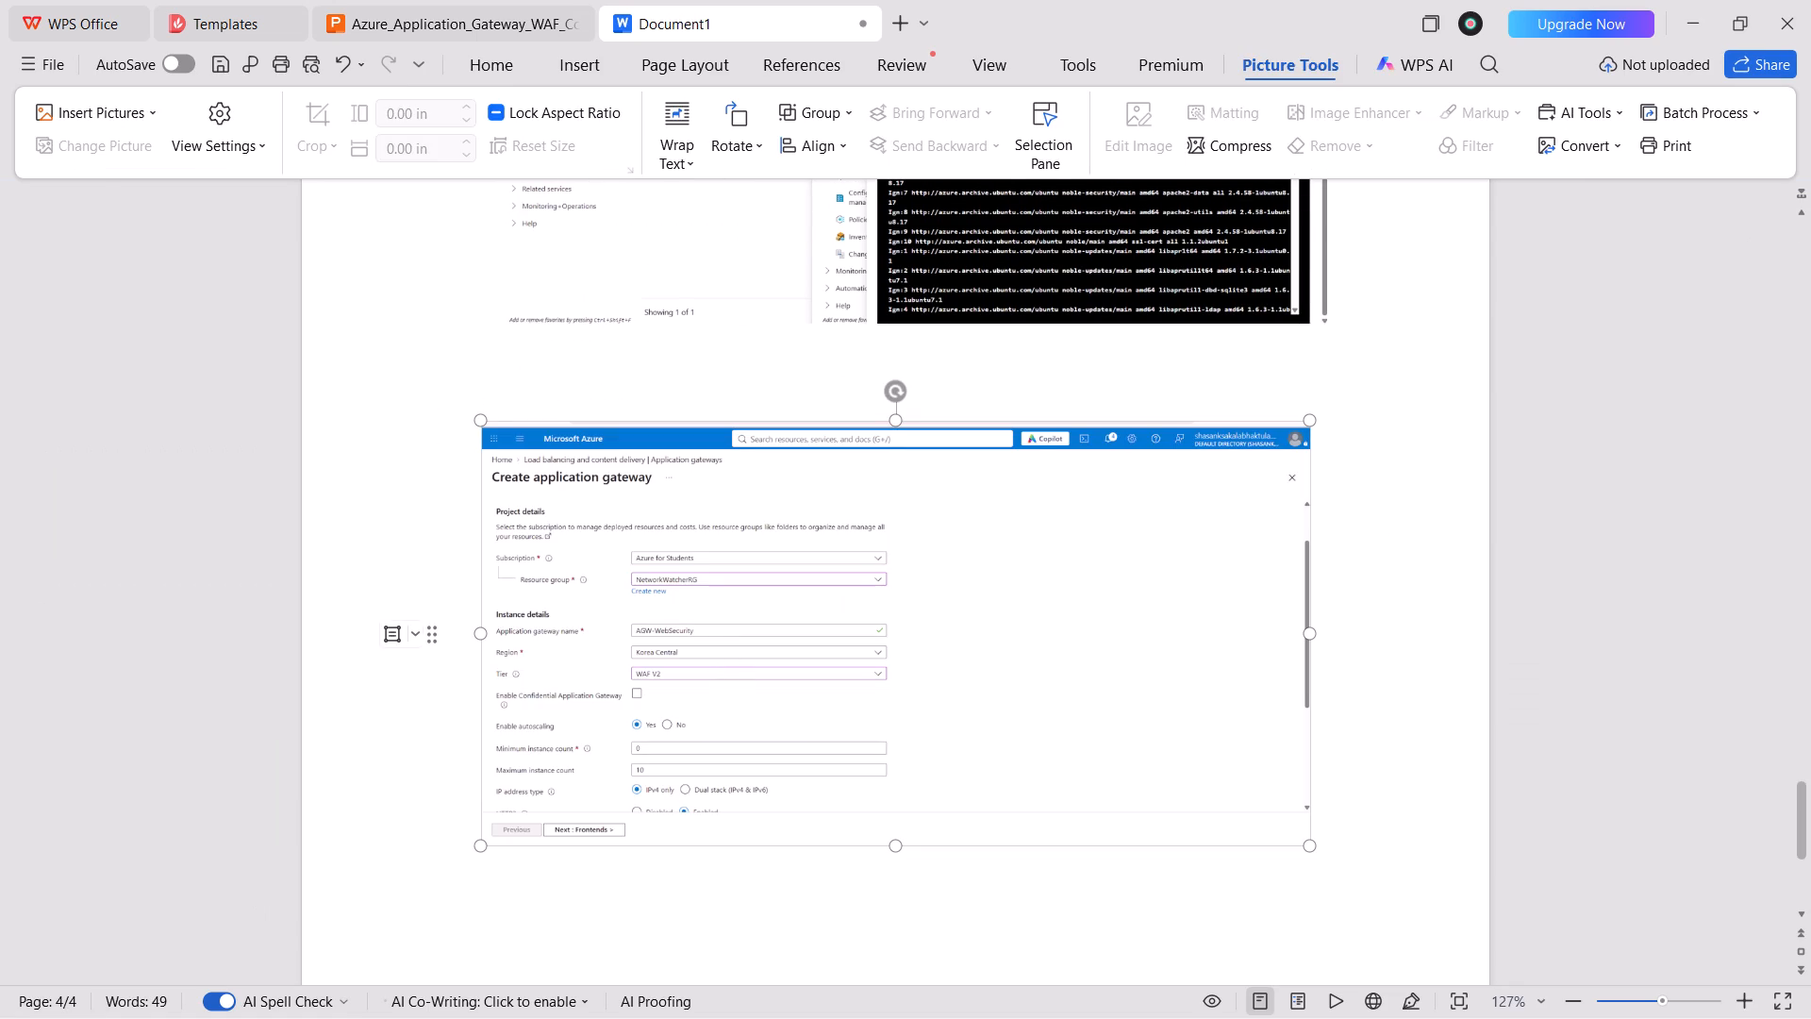
# Change the pasted gateway screenshot to a text-wrapping layout and move it lower on the page, leaving space above it.
pyautogui.click(1337, 472)
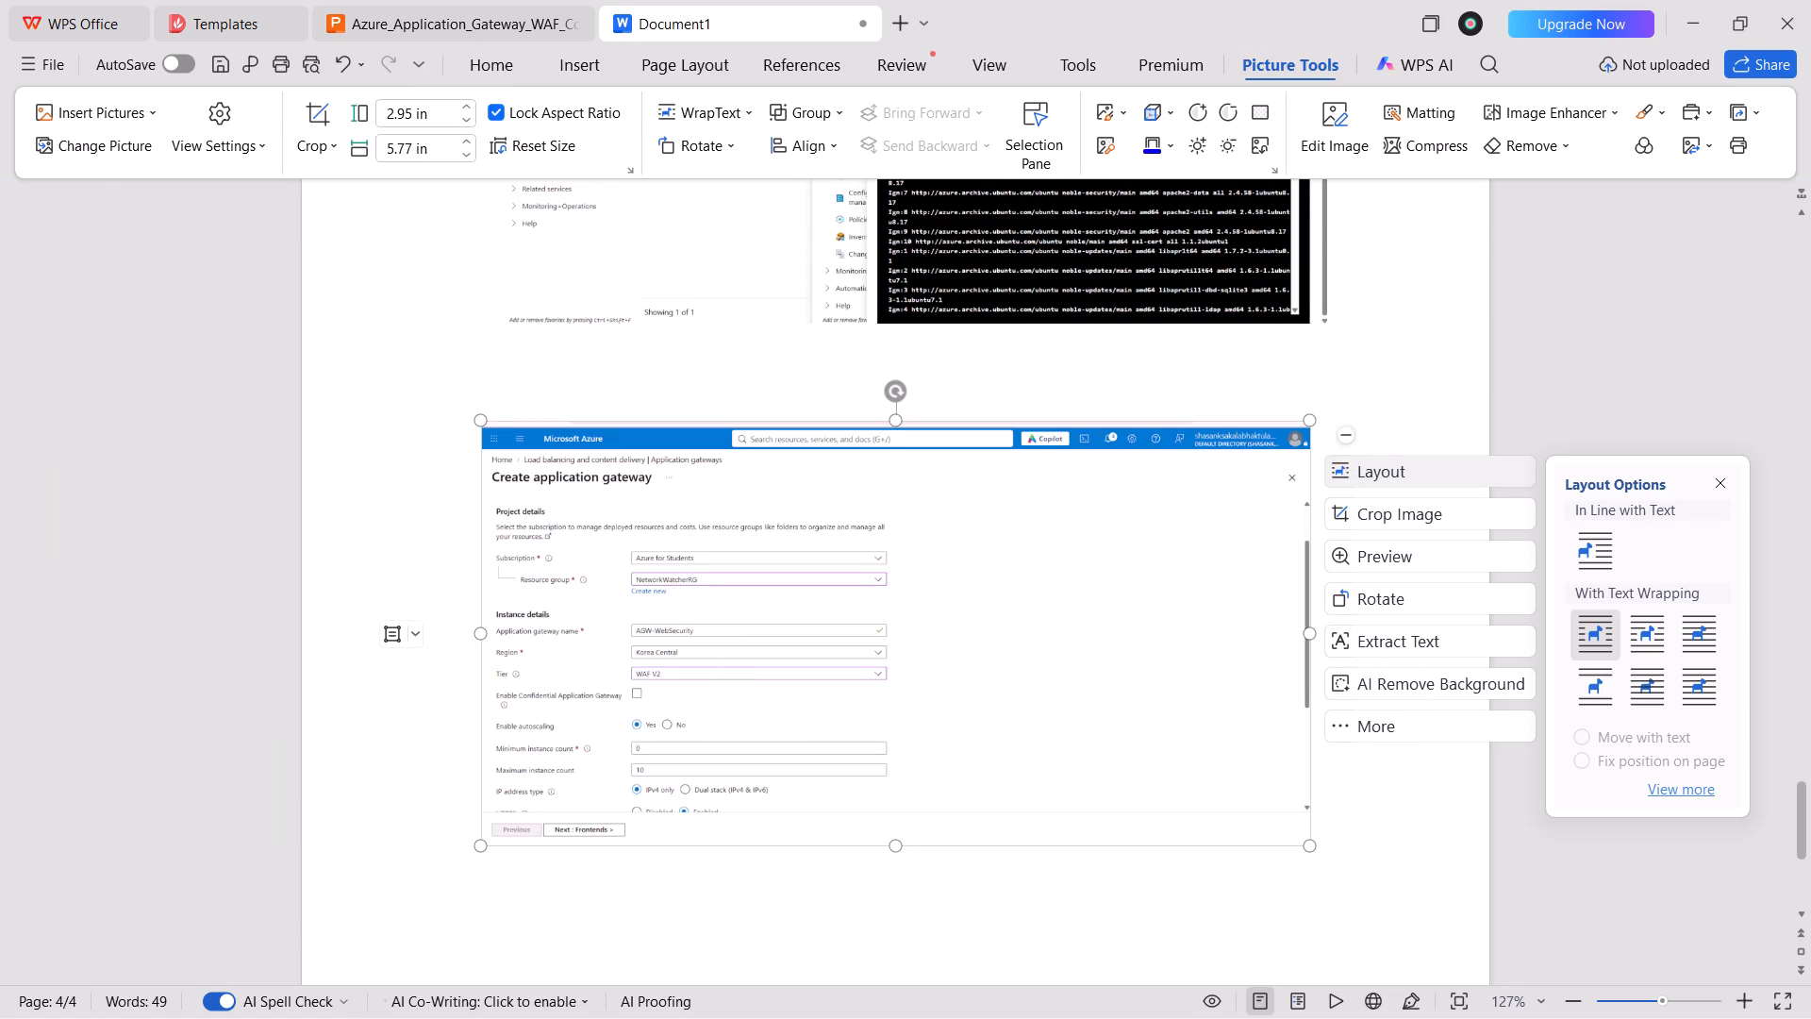
pyautogui.click(1601, 640)
pyautogui.scroll(-2, 888, 593)
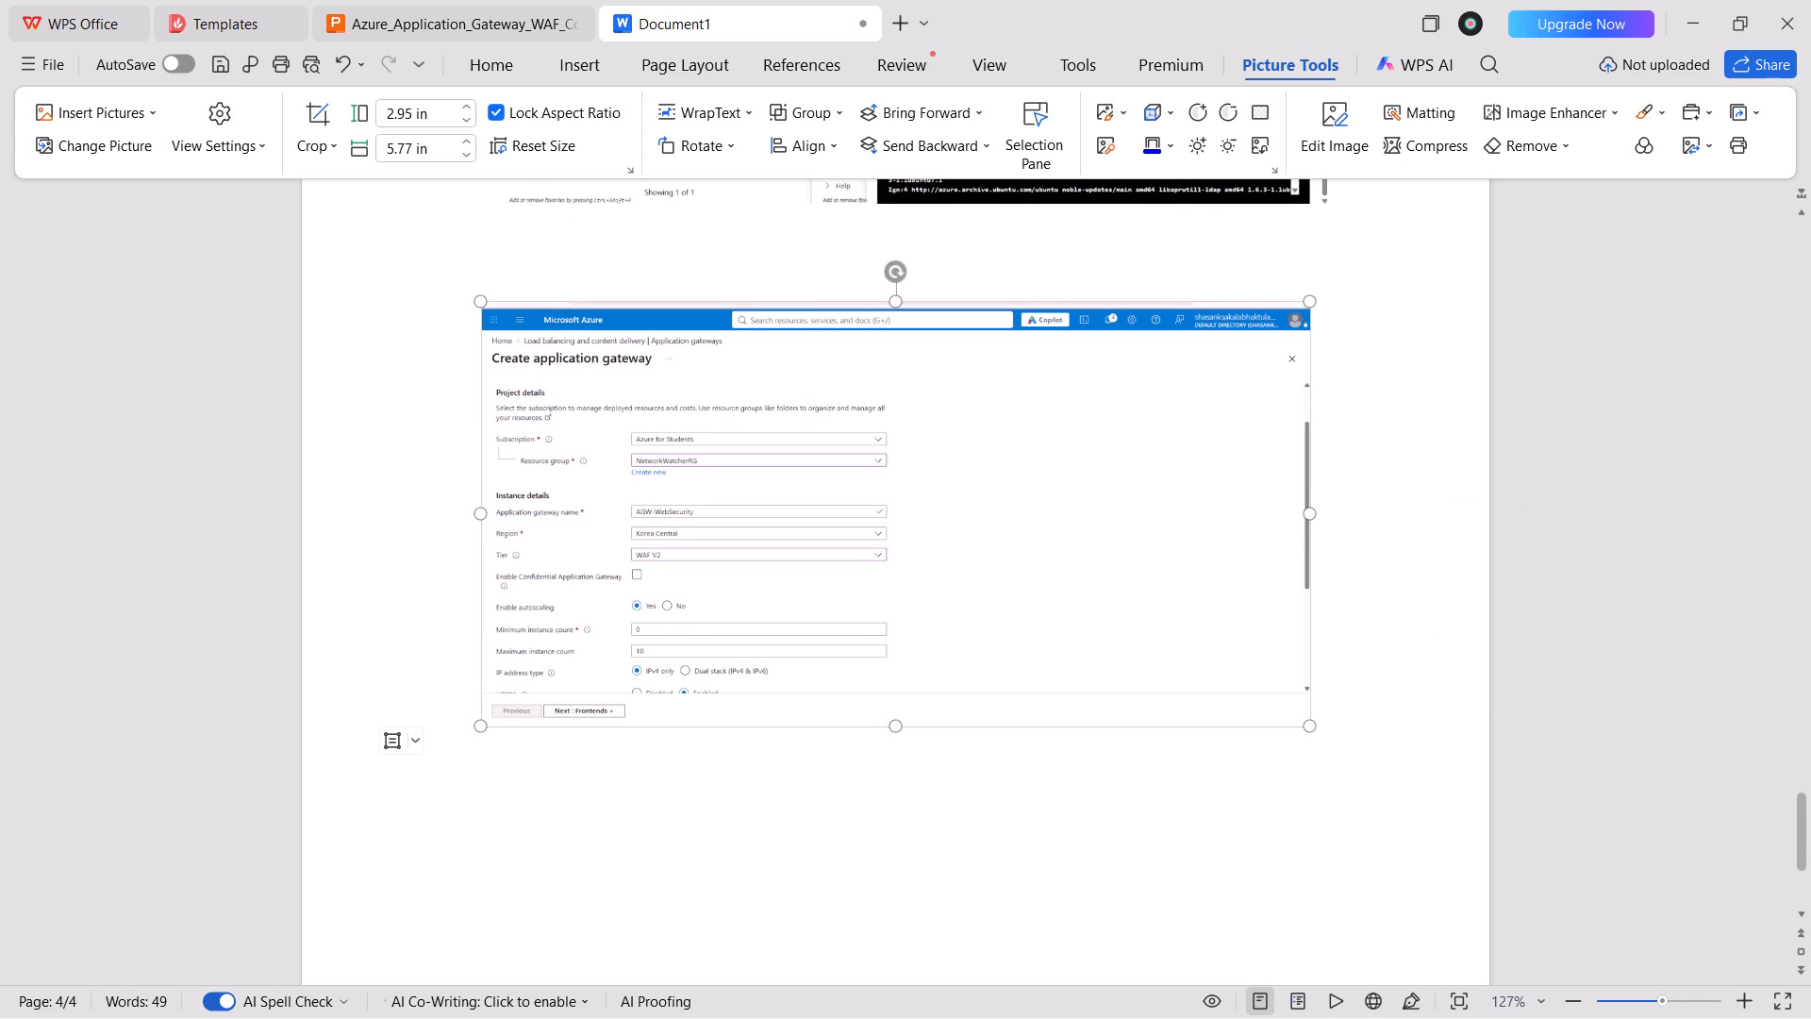
pyautogui.scroll(-2, 806, 819)
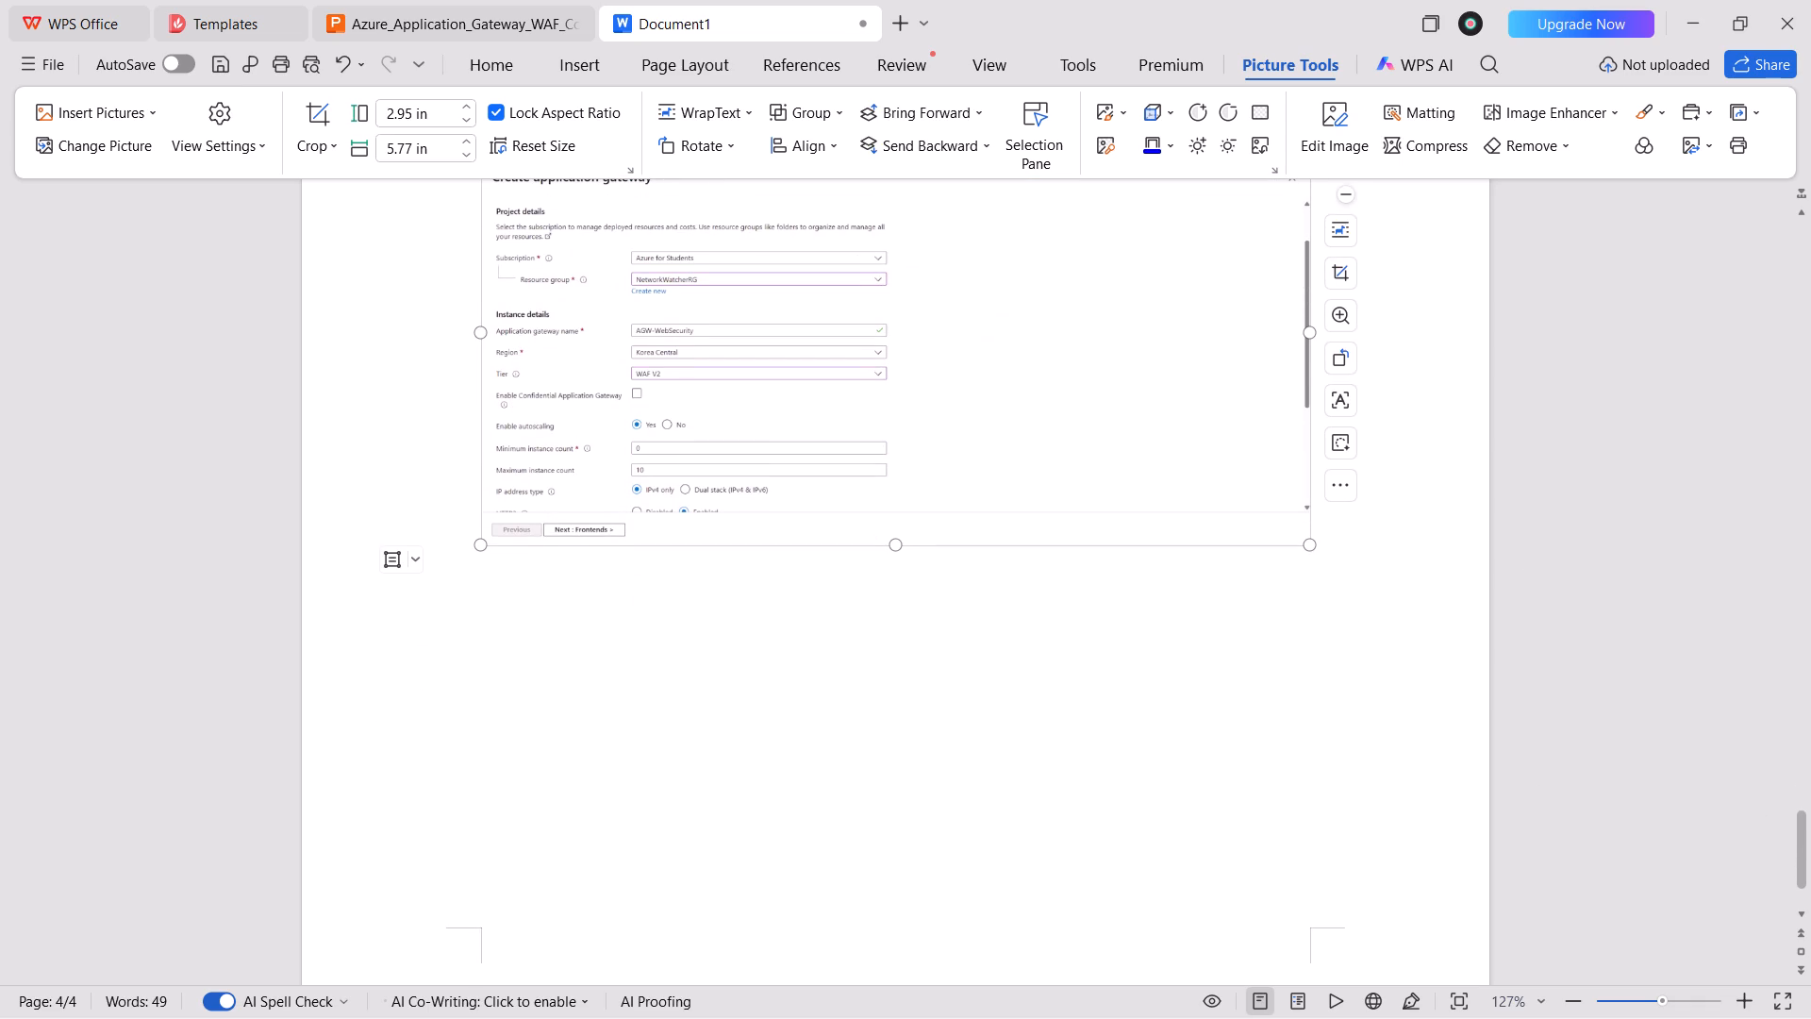
pyautogui.moveTo(721, 439); pyautogui.dragTo(691, 662)
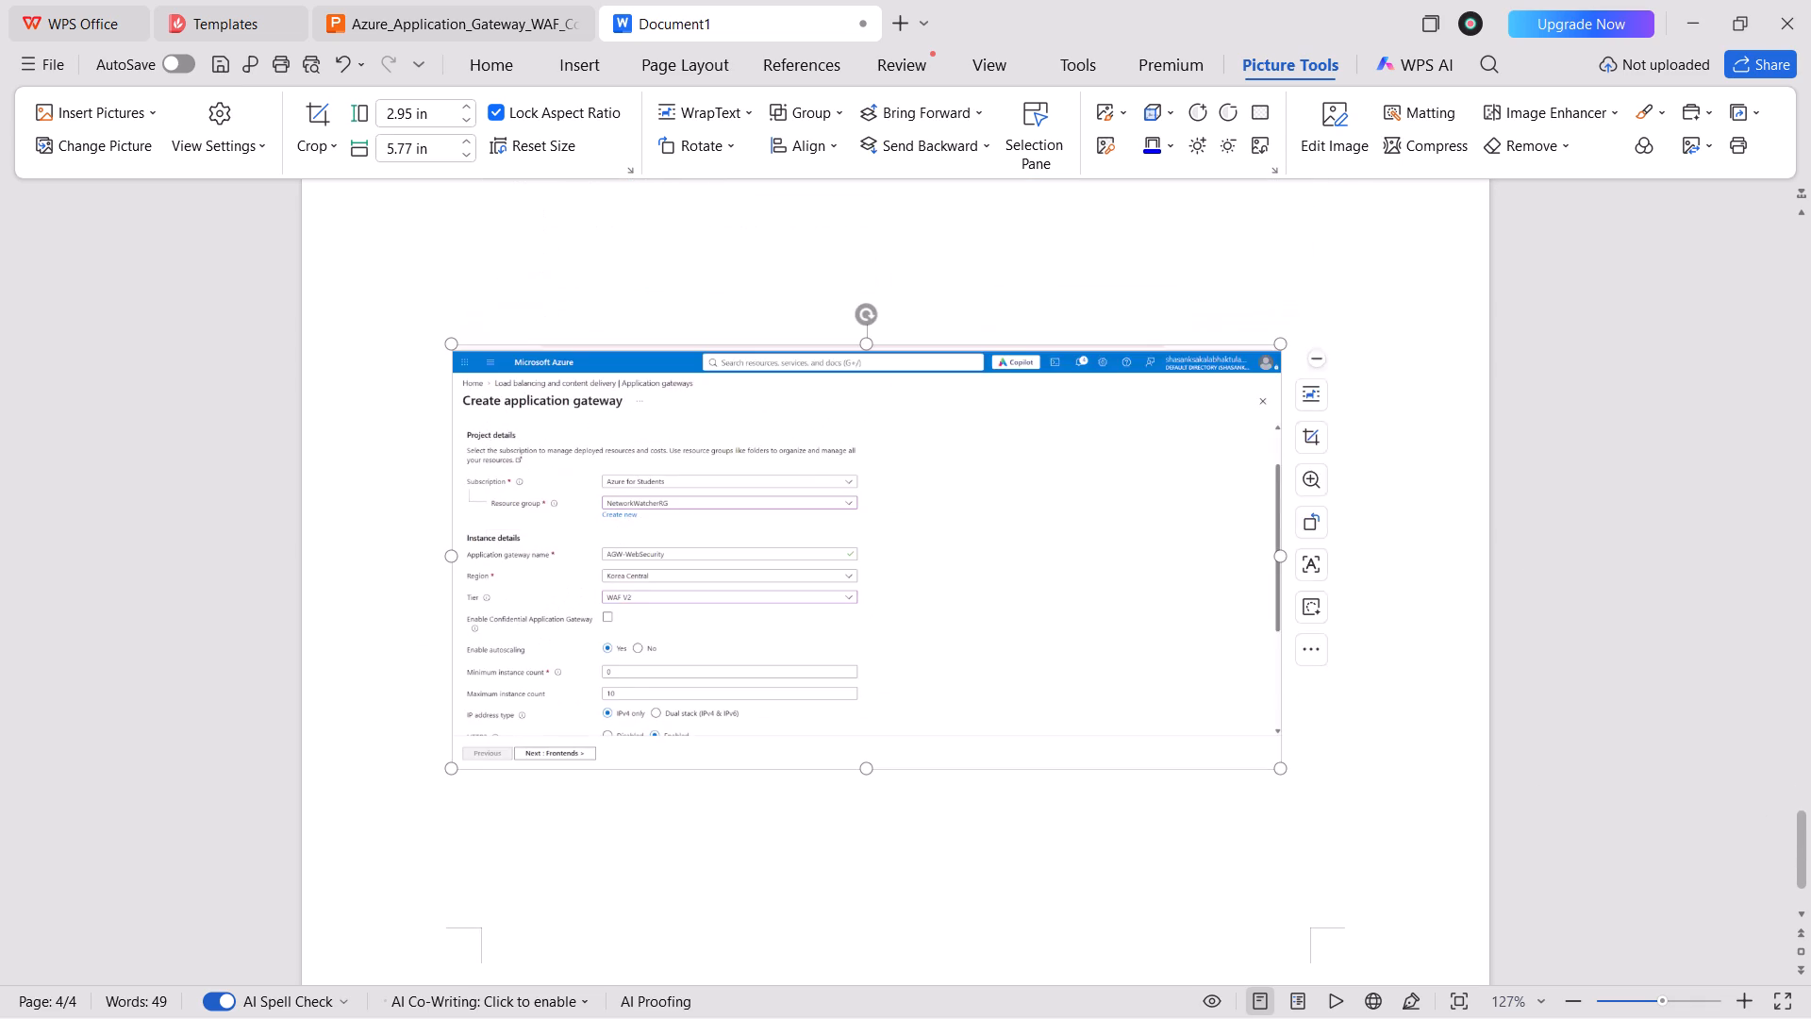
# Copy slide 14's text from "Deploy Application Gateway with WAF" through "On the Basics tab, configure:" into Document1 above the gateway screenshot.
pyautogui.scroll(2, 841, 564)
pyautogui.click(712, 370)
pyautogui.click(485, 0)
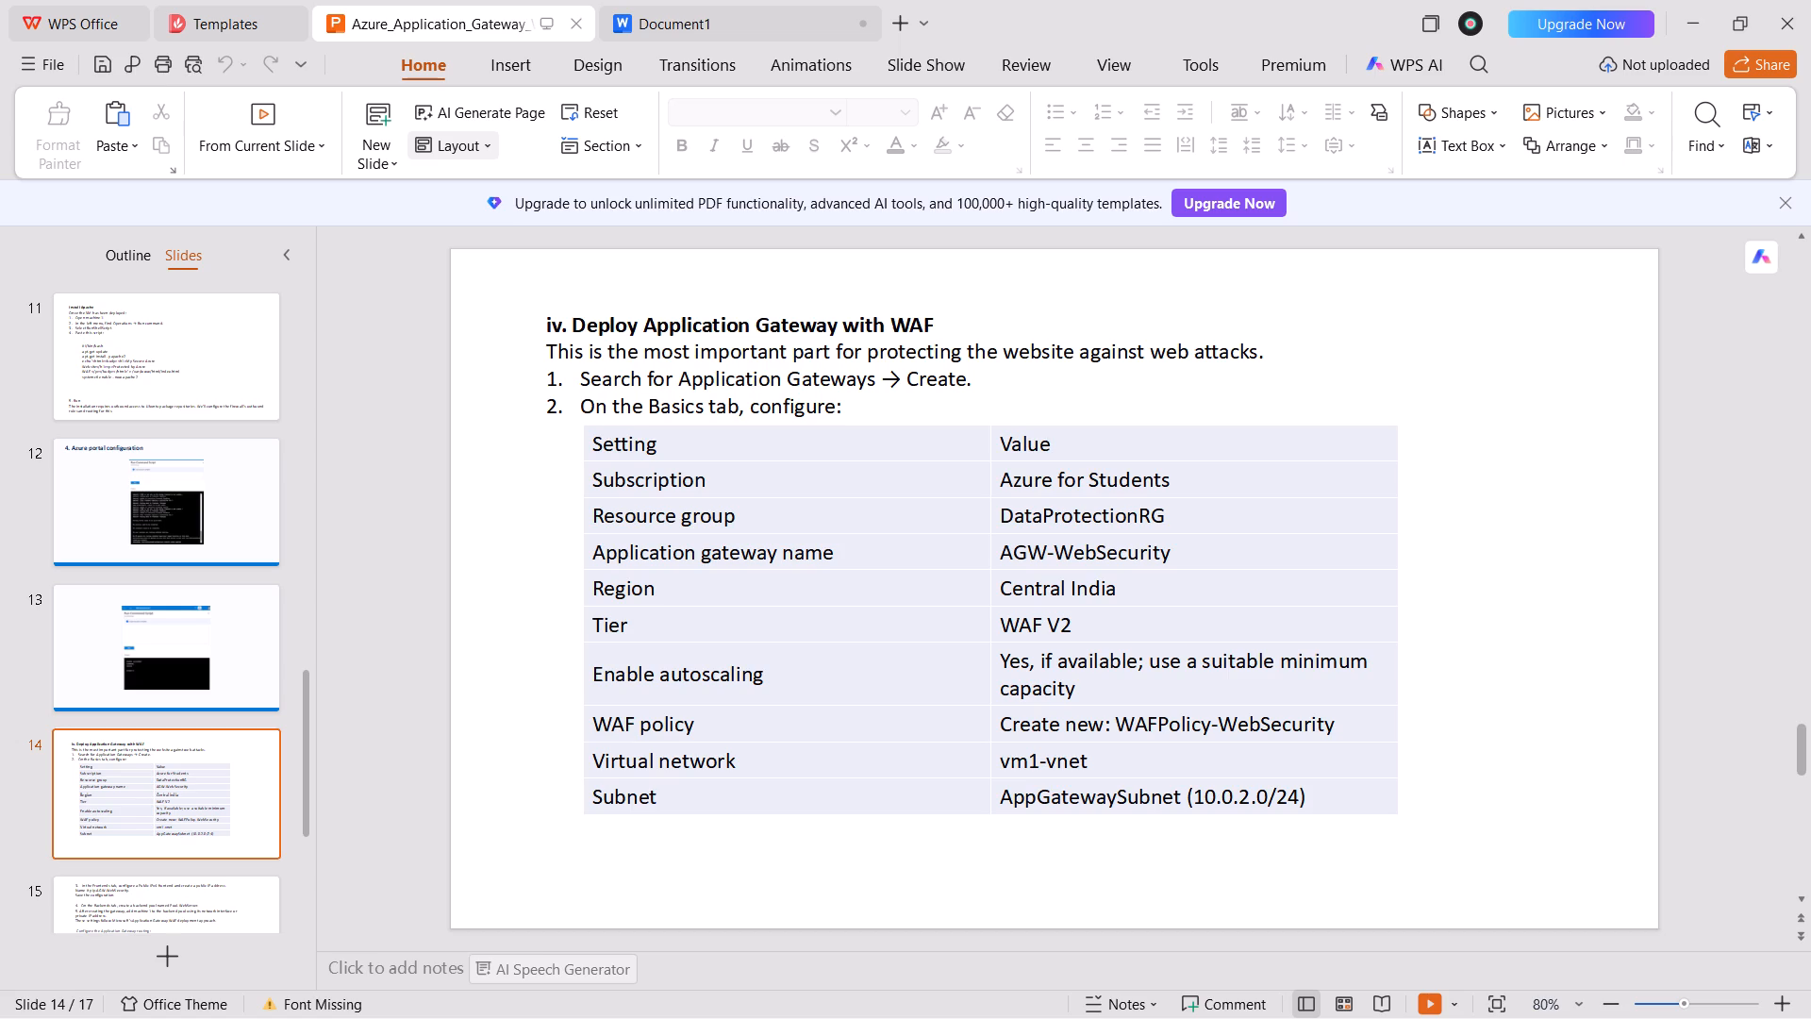
pyautogui.moveTo(575, 316); pyautogui.dragTo(821, 378)
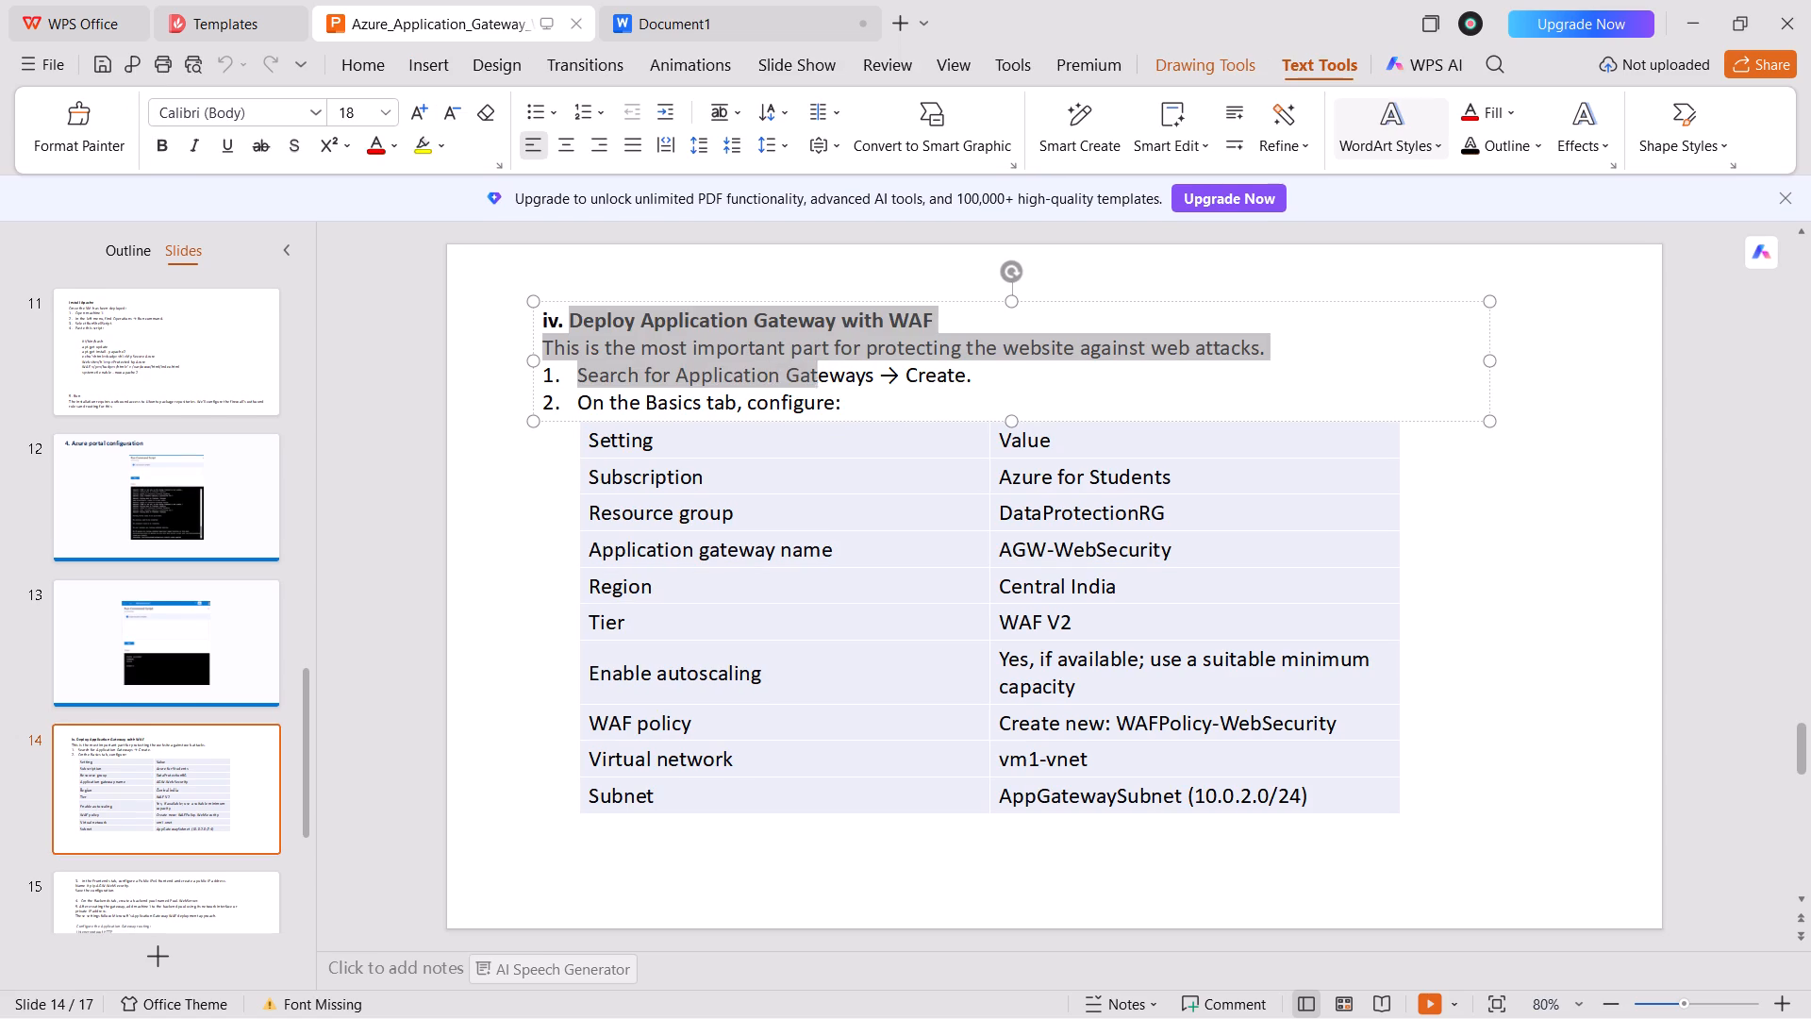
pyautogui.moveTo(821, 378); pyautogui.dragTo(869, 399)
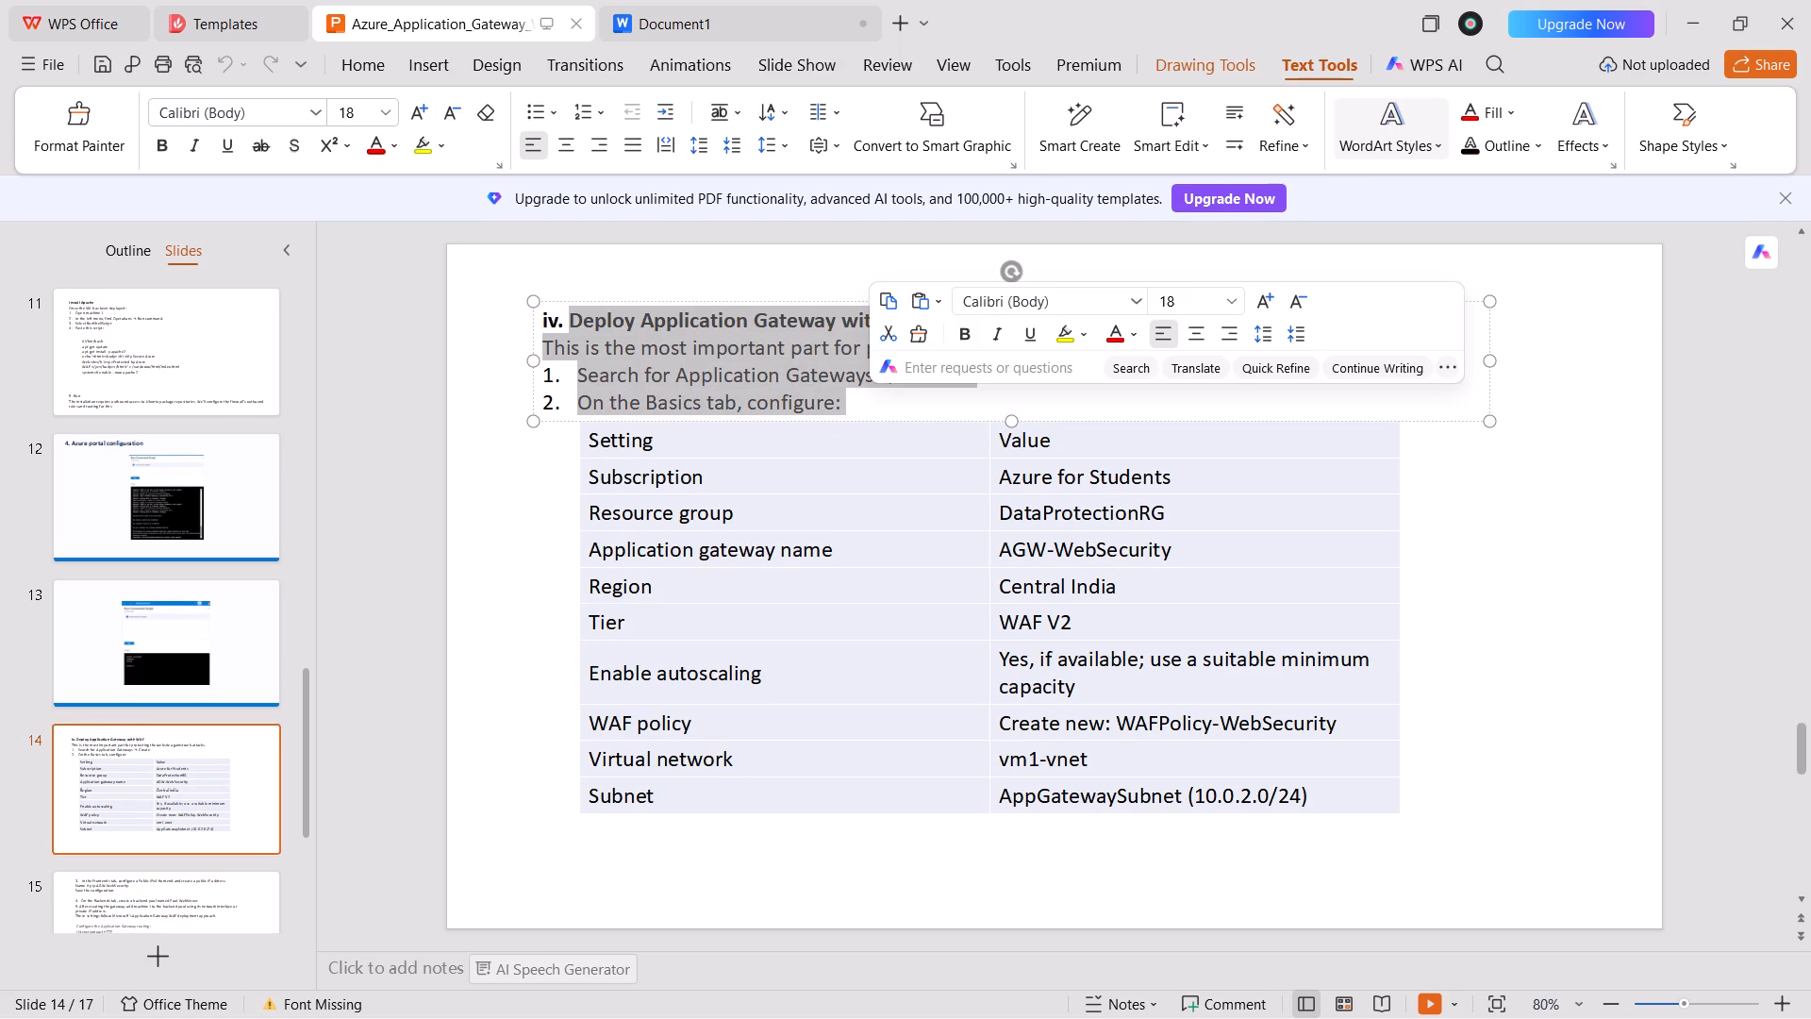
pyautogui.hotkey('ctrl', 'c')
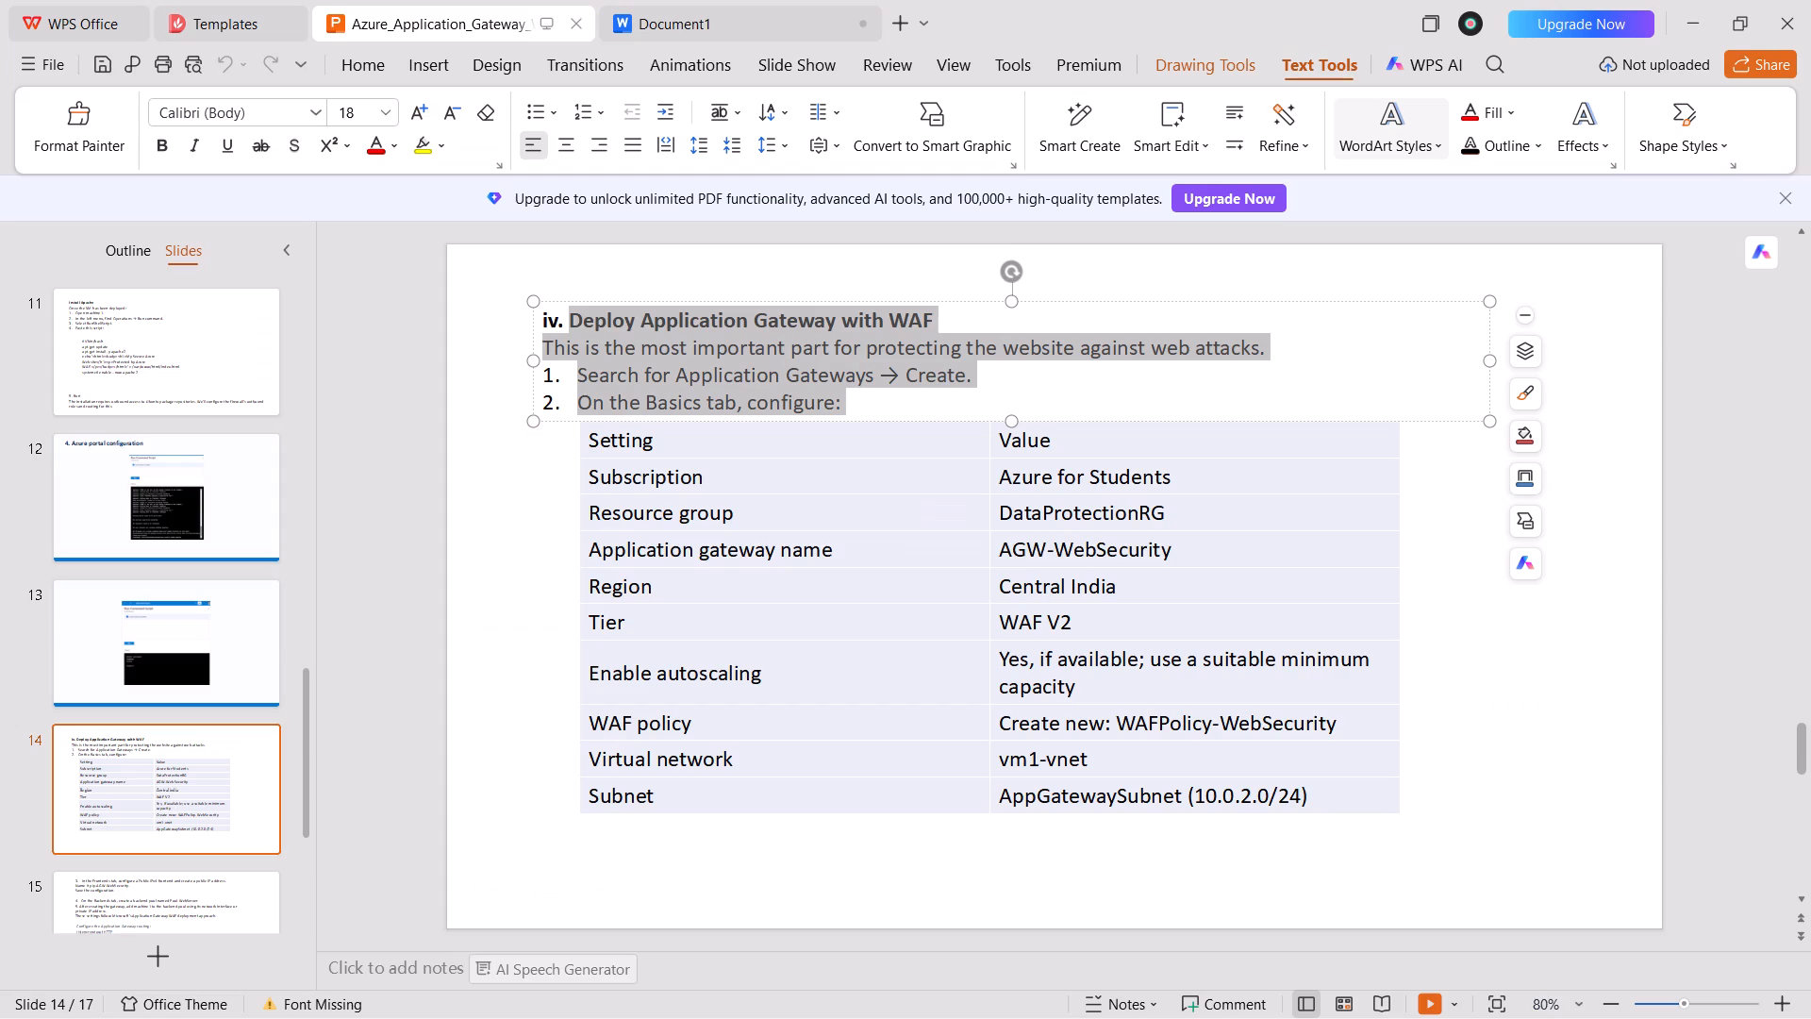
pyautogui.click(701, 29)
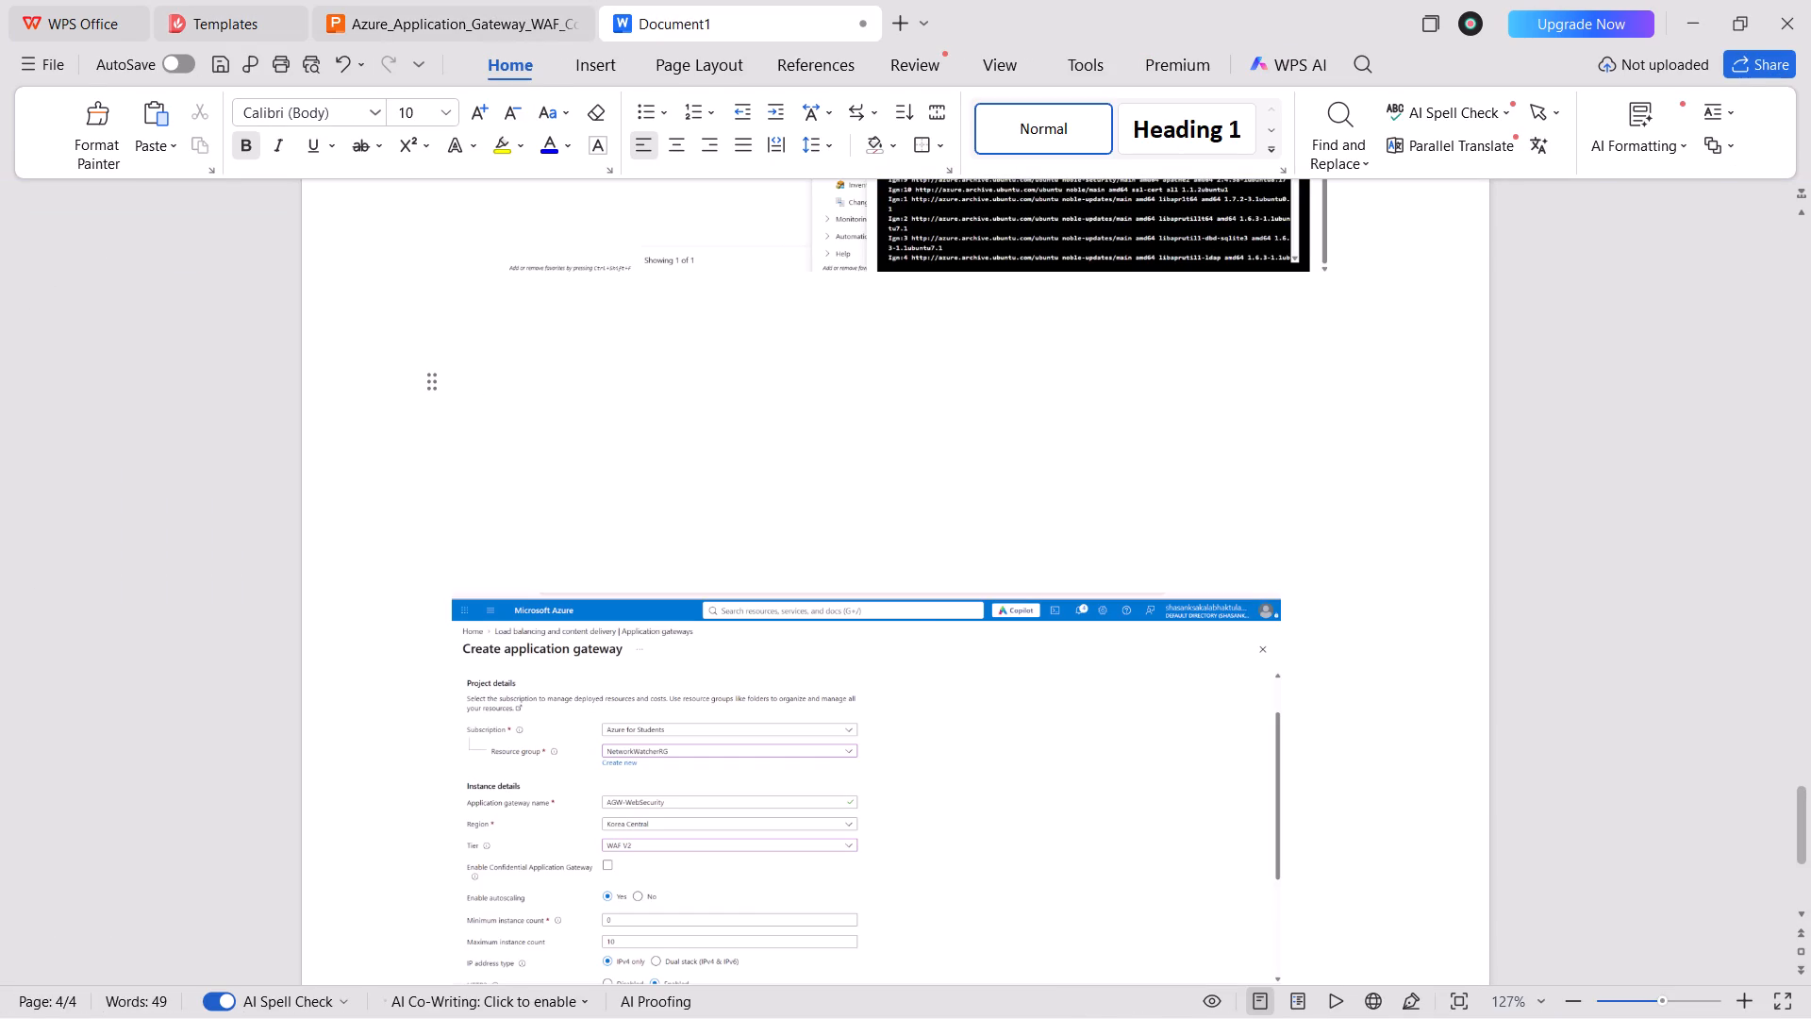
pyautogui.hotkey('ctrl', 'v')
# Set the font size of the pasted gateway deployment text to 10.
pyautogui.moveTo(938, 572); pyautogui.dragTo(434, 407)
pyautogui.click(446, 111)
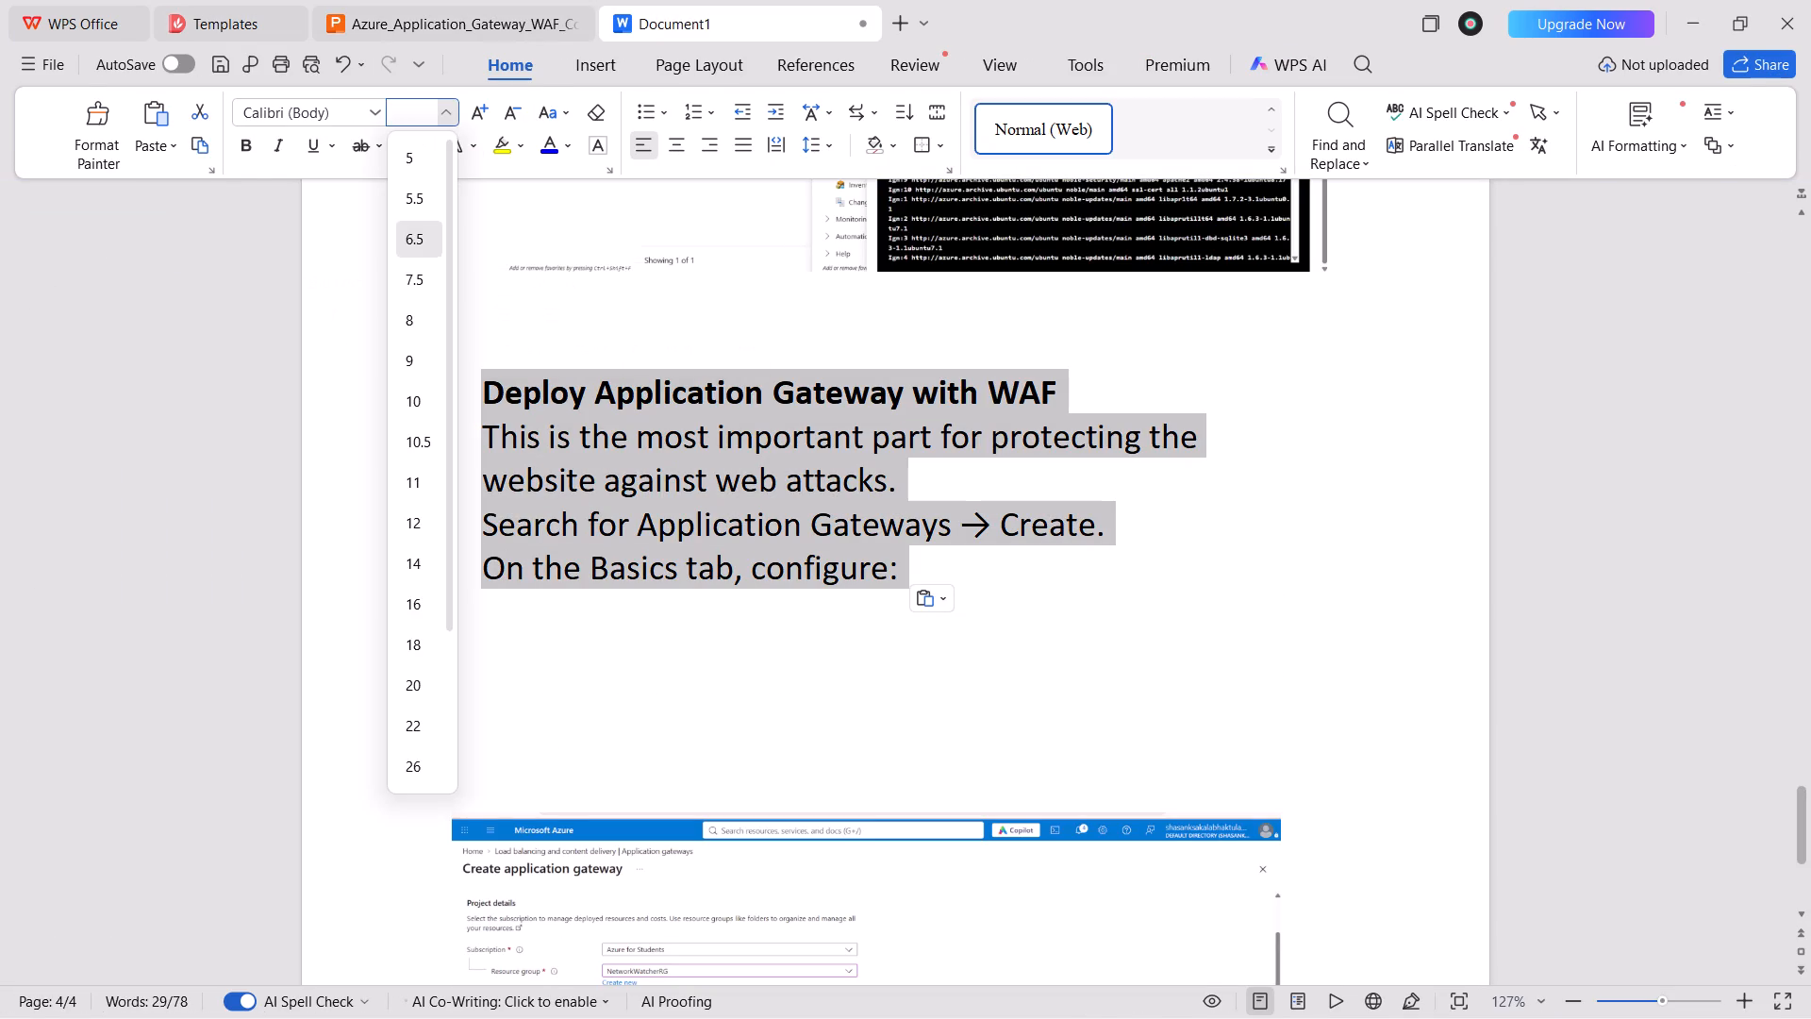
pyautogui.click(426, 401)
pyautogui.click(732, 598)
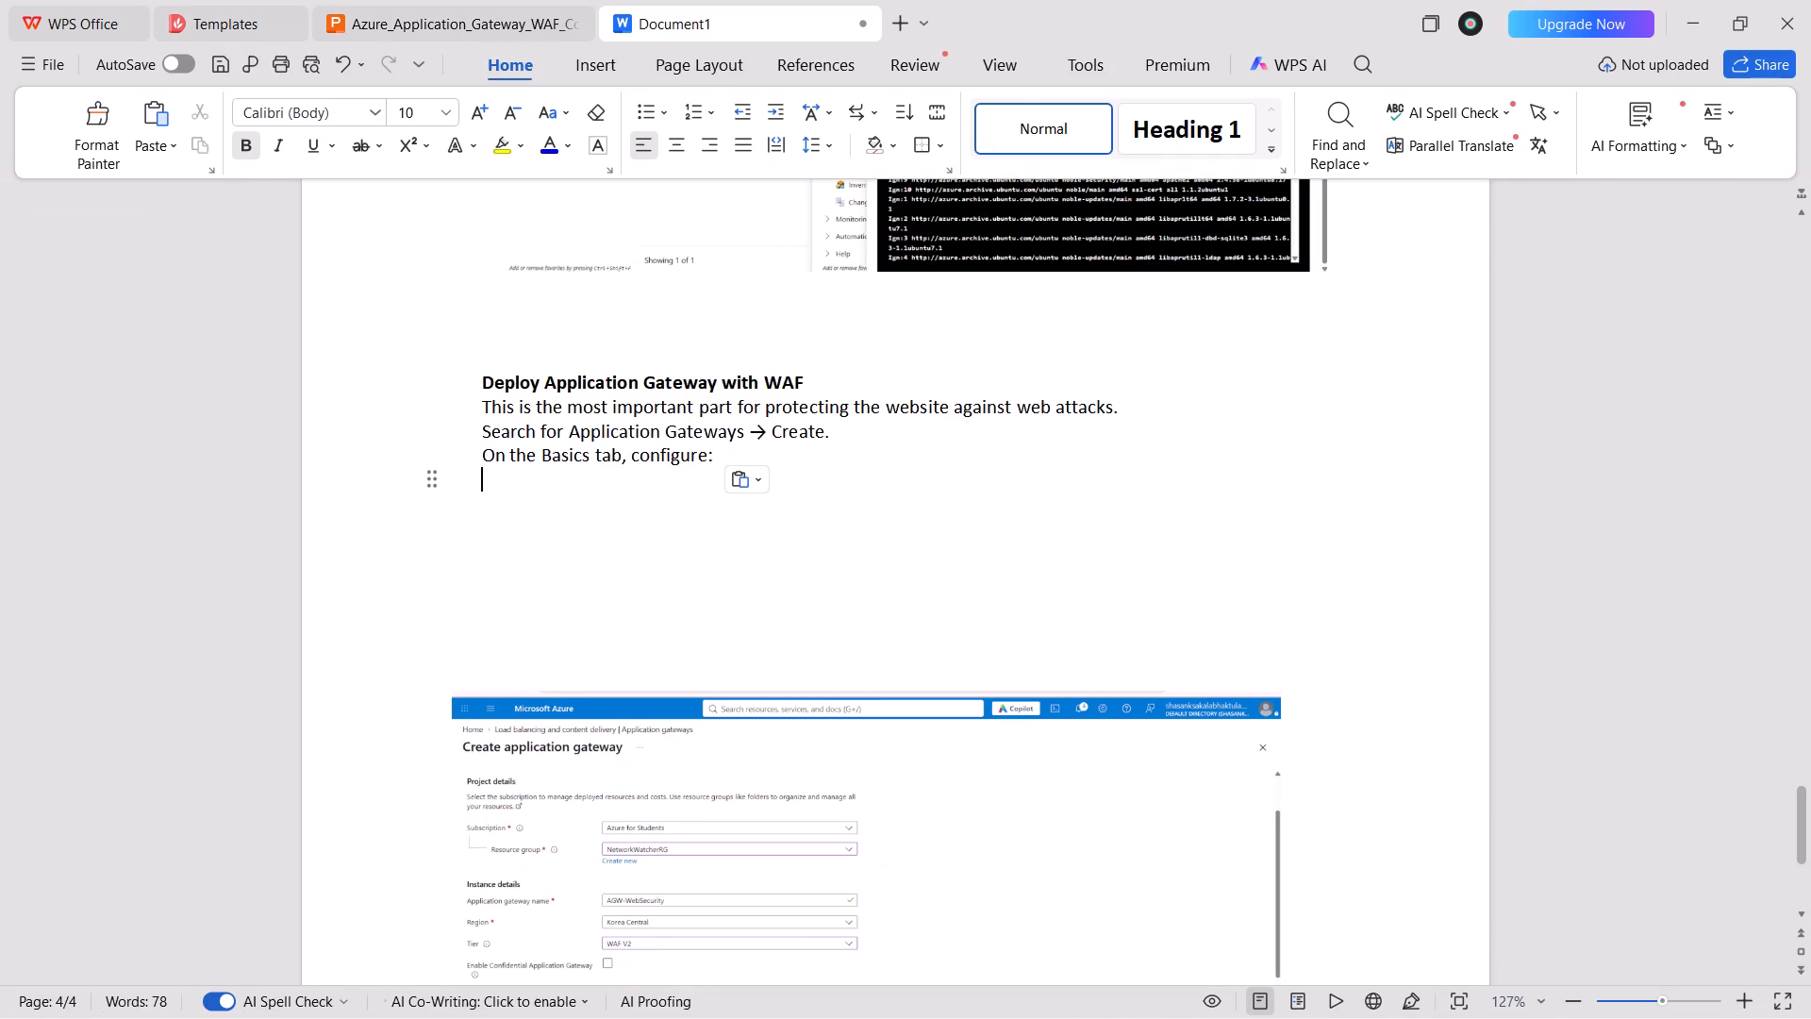
# Move the gateway screenshot up to sit just below the line "On the Basics tab, configure:".
pyautogui.moveTo(715, 751); pyautogui.dragTo(734, 567)
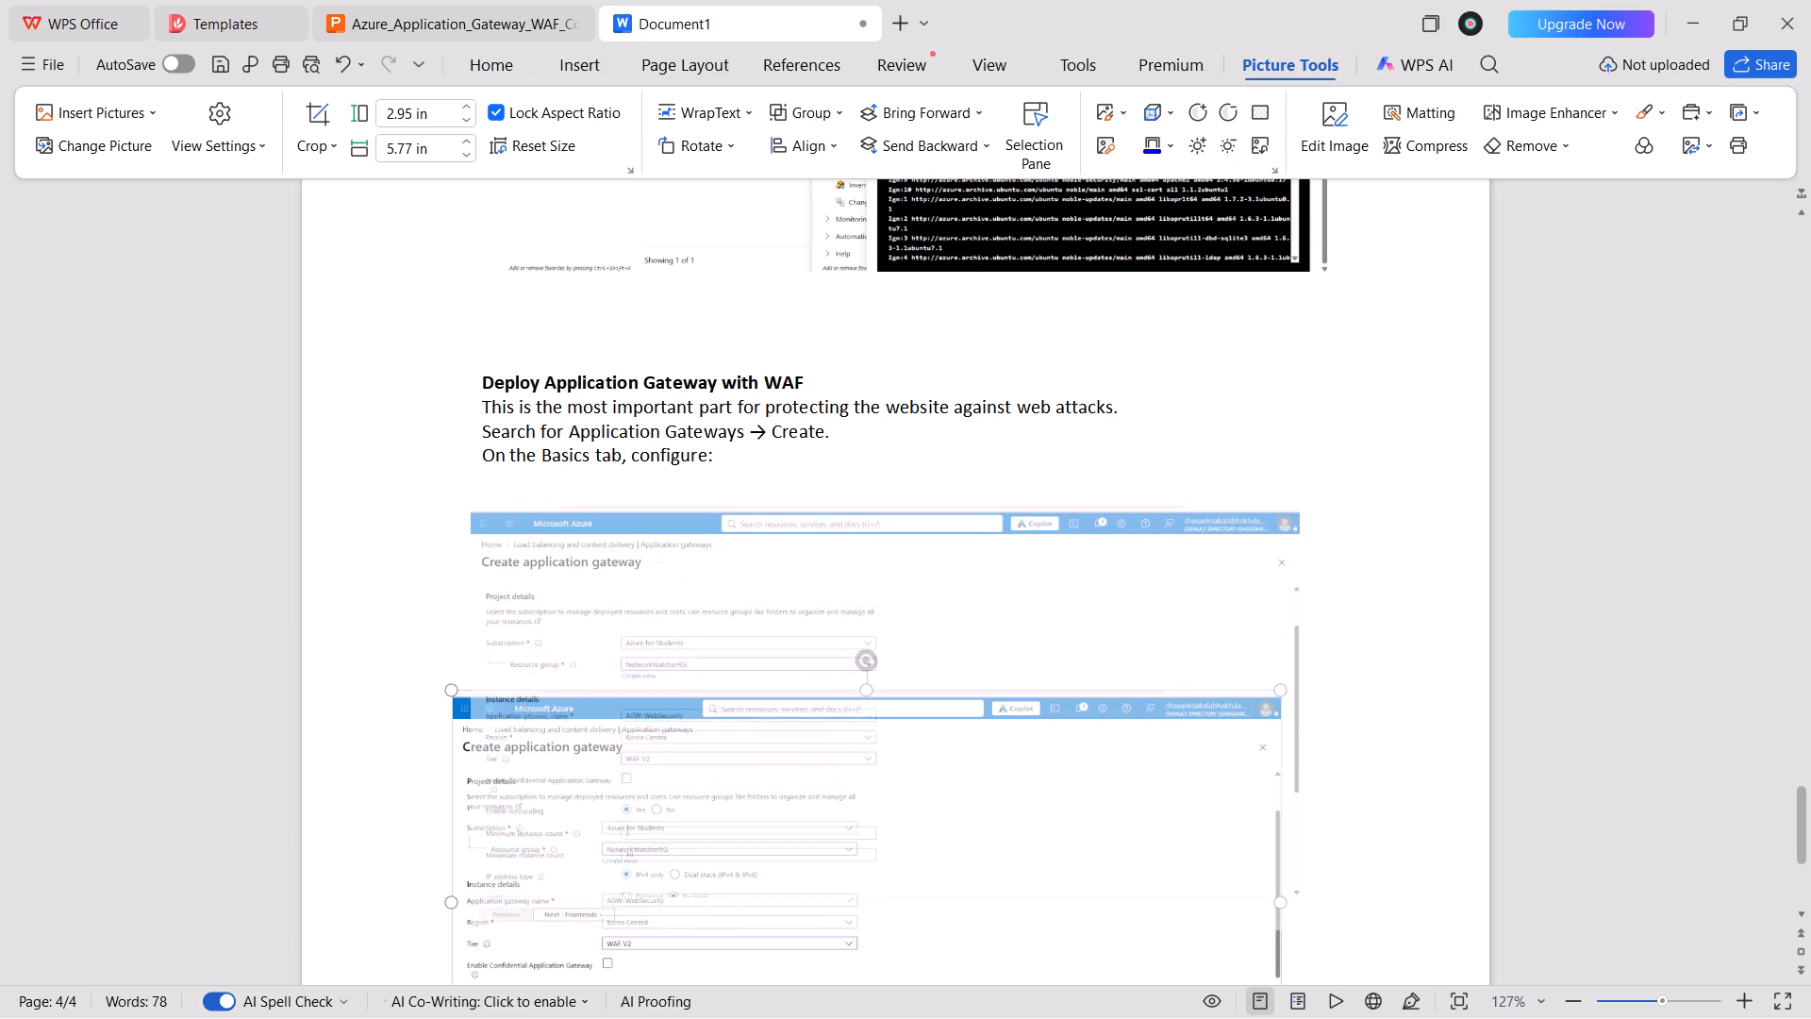
pyautogui.moveTo(734, 567); pyautogui.dragTo(737, 570)
pyautogui.click(1159, 471)
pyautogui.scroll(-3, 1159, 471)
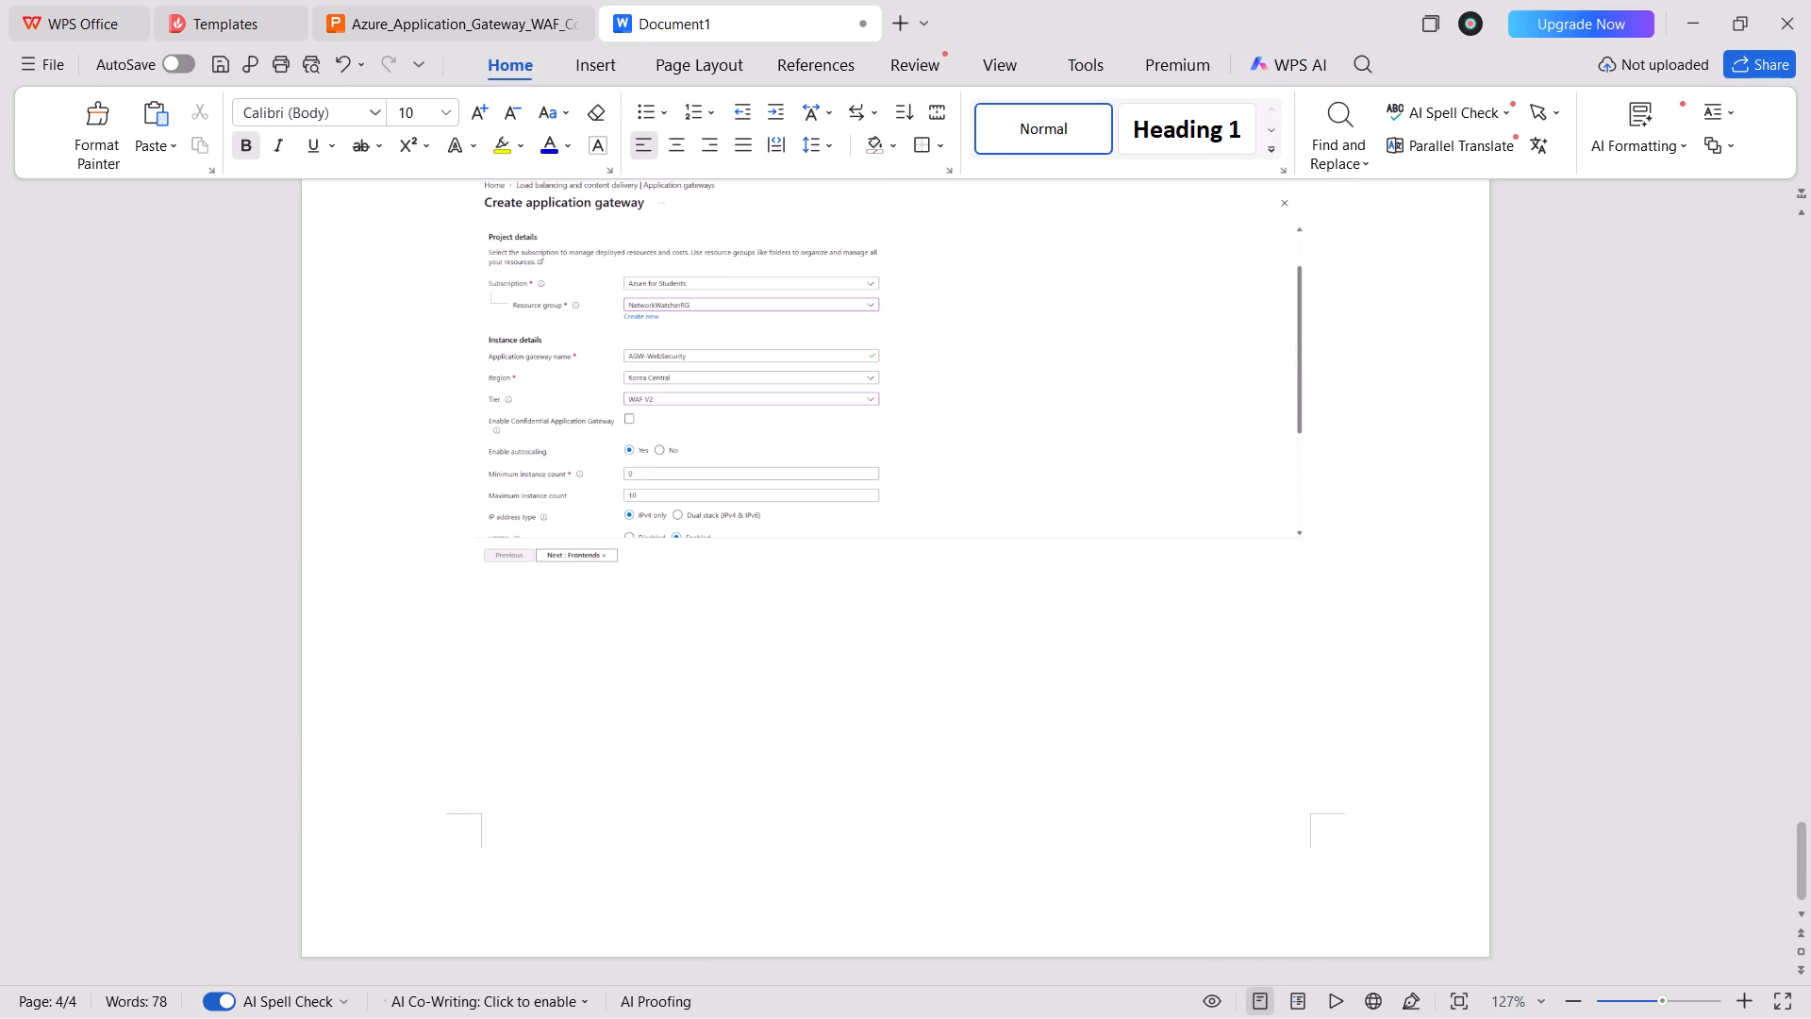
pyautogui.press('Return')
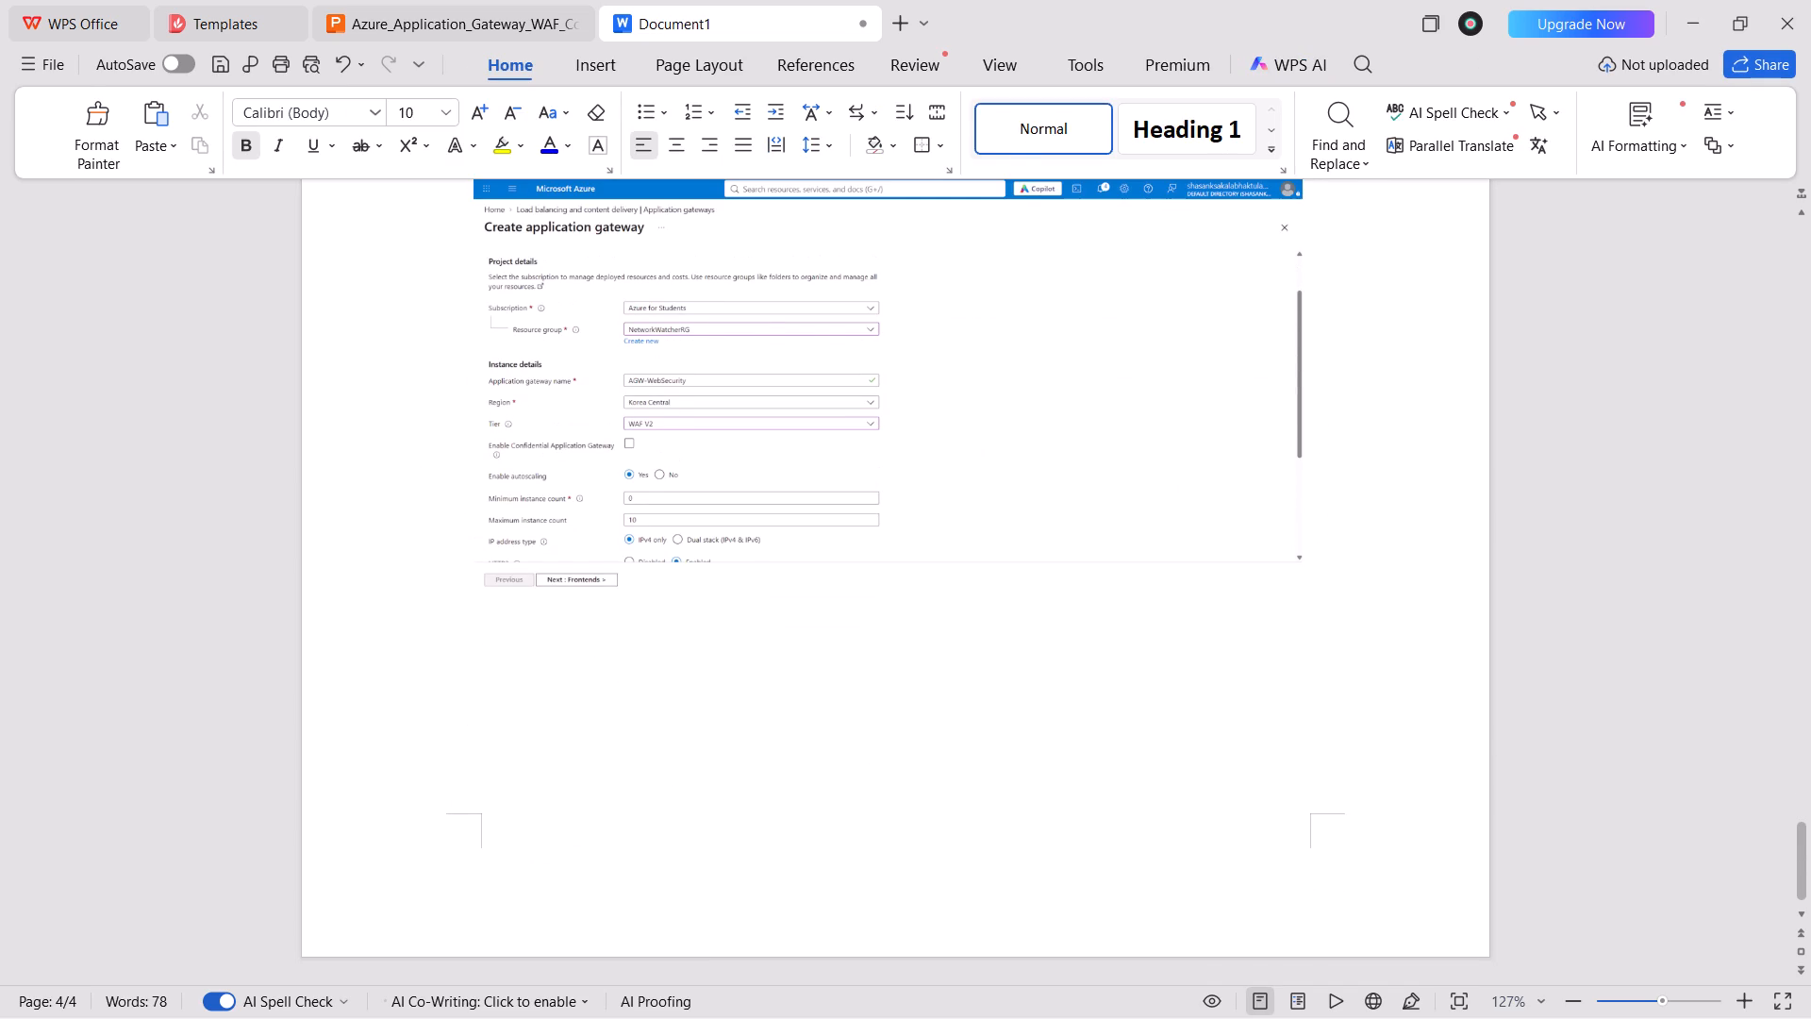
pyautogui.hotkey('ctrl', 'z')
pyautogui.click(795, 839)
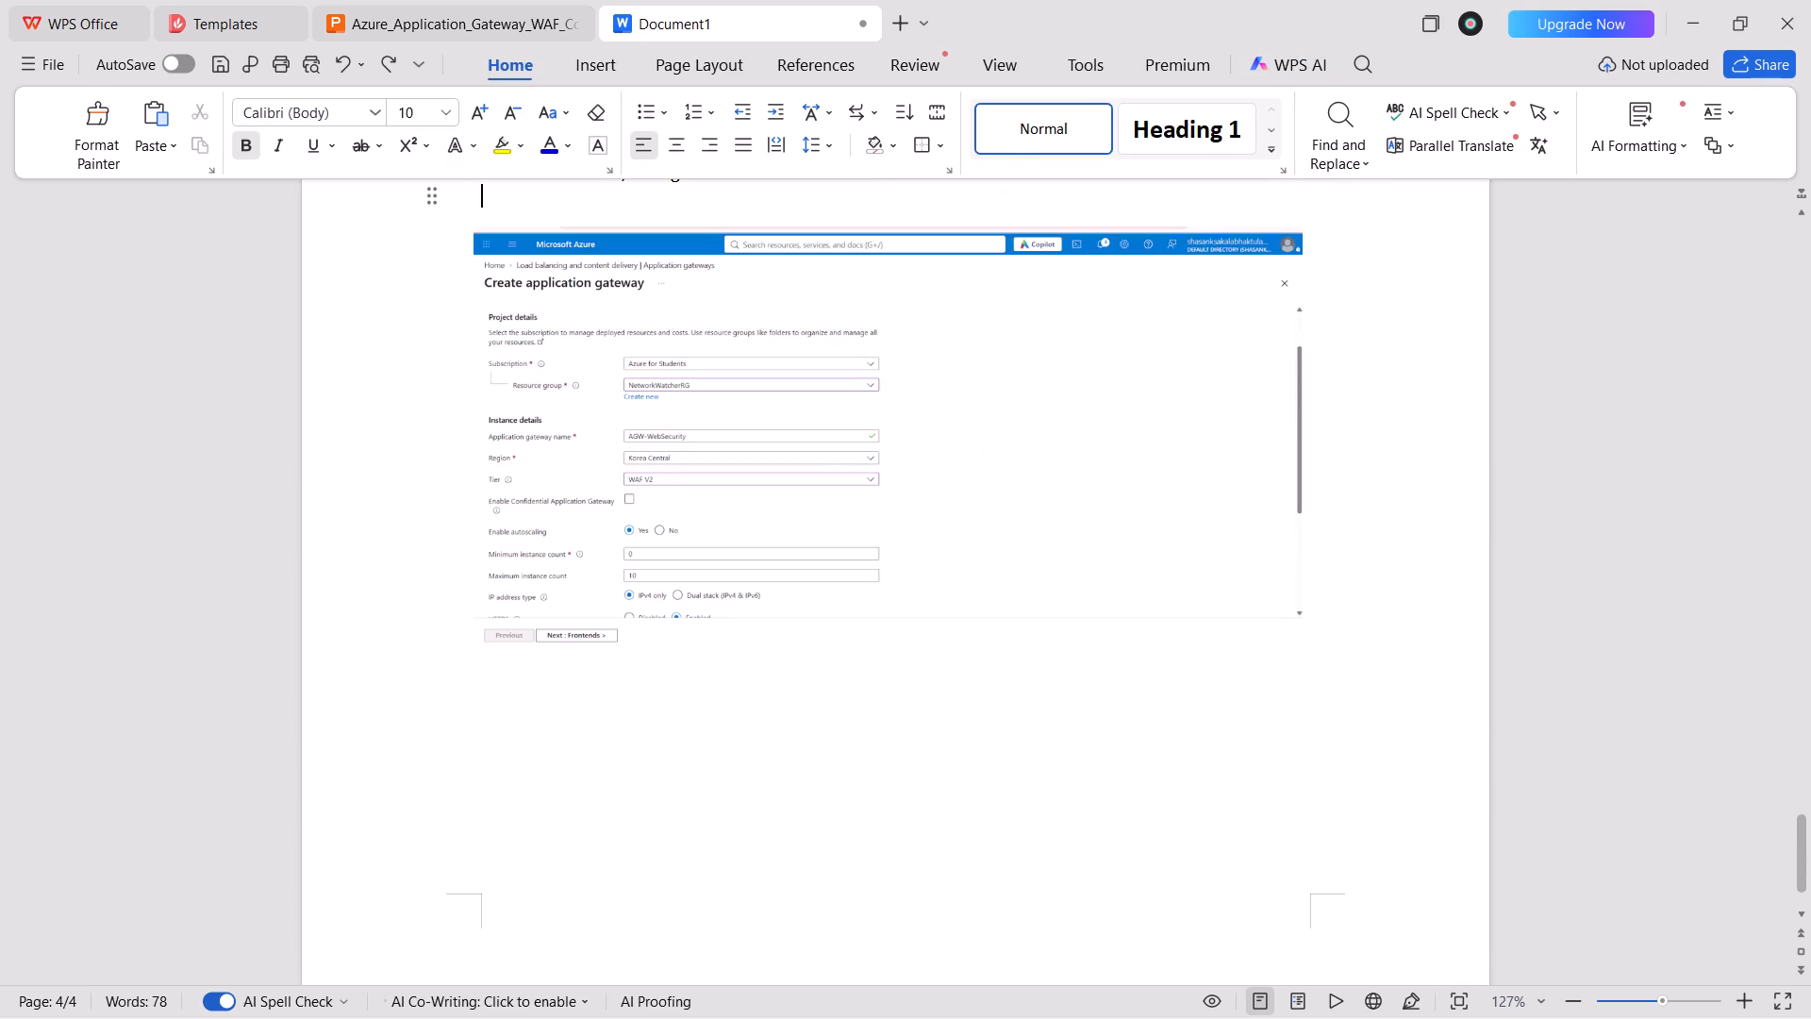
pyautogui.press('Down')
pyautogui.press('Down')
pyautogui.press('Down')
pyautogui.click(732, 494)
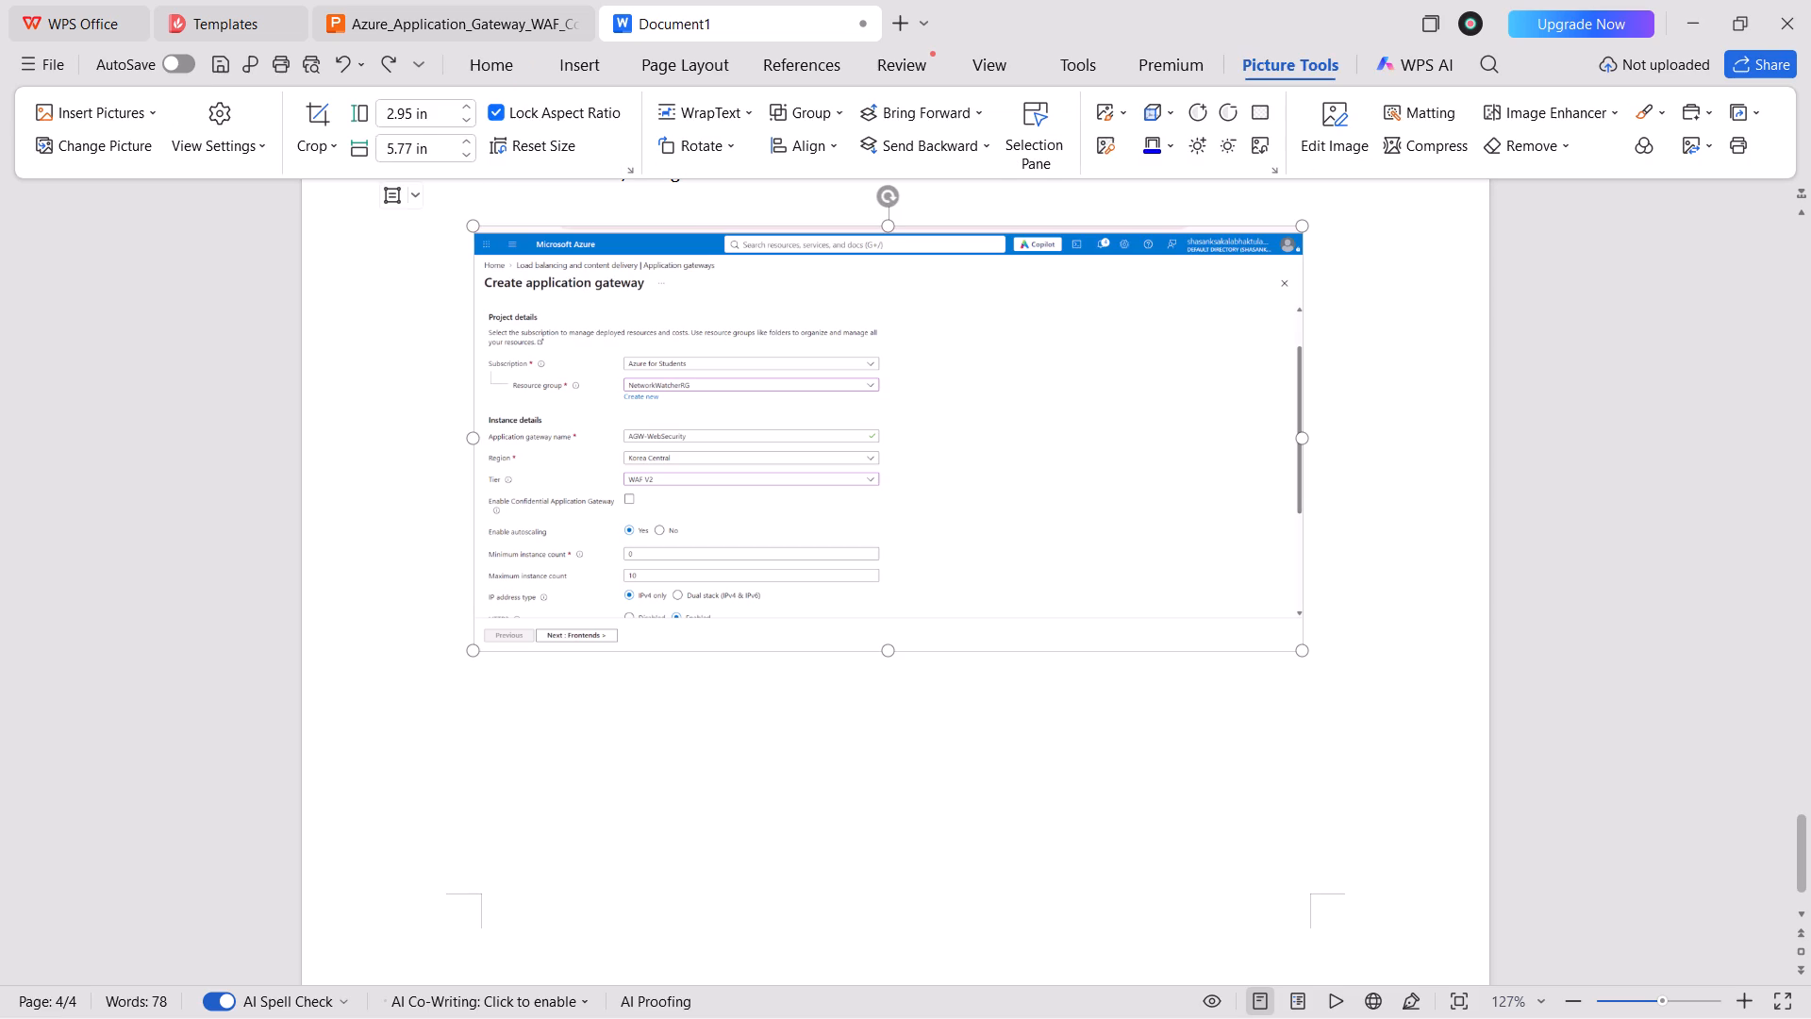
# Add three blank lines after the gateway deployment text and shift the gateway screenshot up.
pyautogui.click(679, 739)
pyautogui.press('Return')
pyautogui.press('Return')
pyautogui.press('Return')
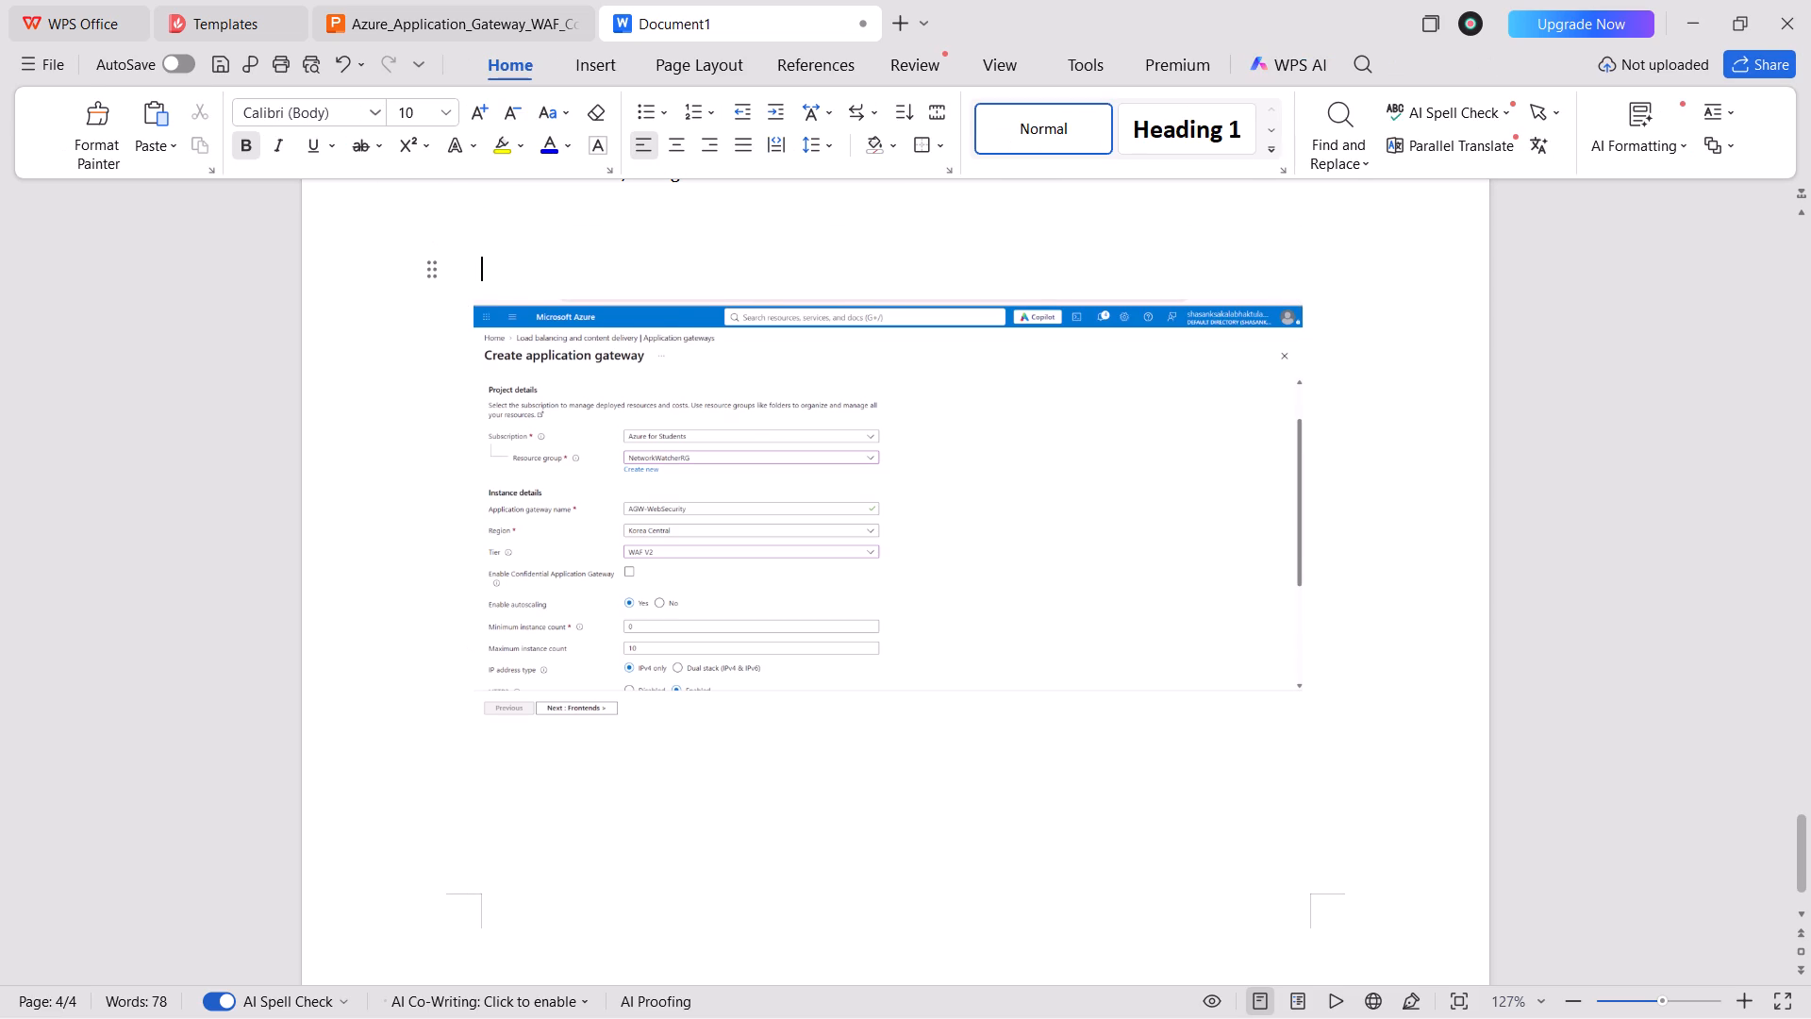
pyautogui.moveTo(707, 673); pyautogui.dragTo(717, 472)
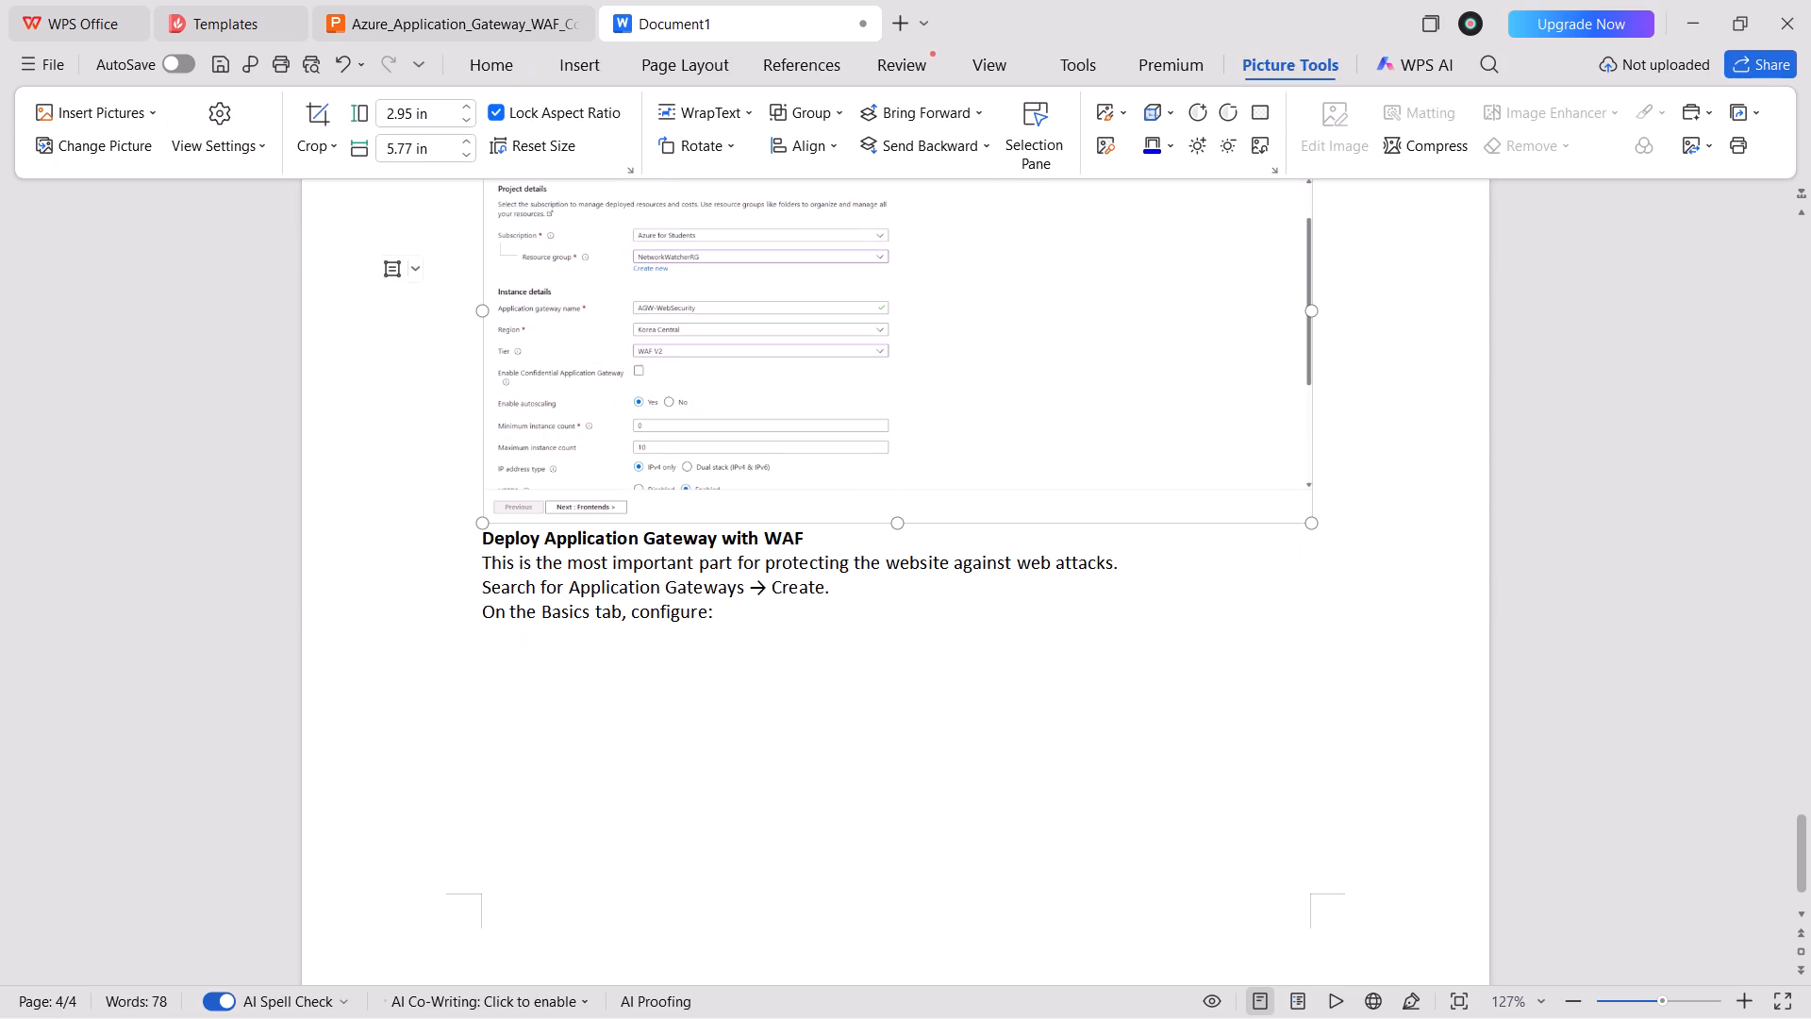
# Add nine blank lines at the end of Document1 to continue onto a new page.
pyautogui.click(688, 727)
pyautogui.scroll(2, 776, 463)
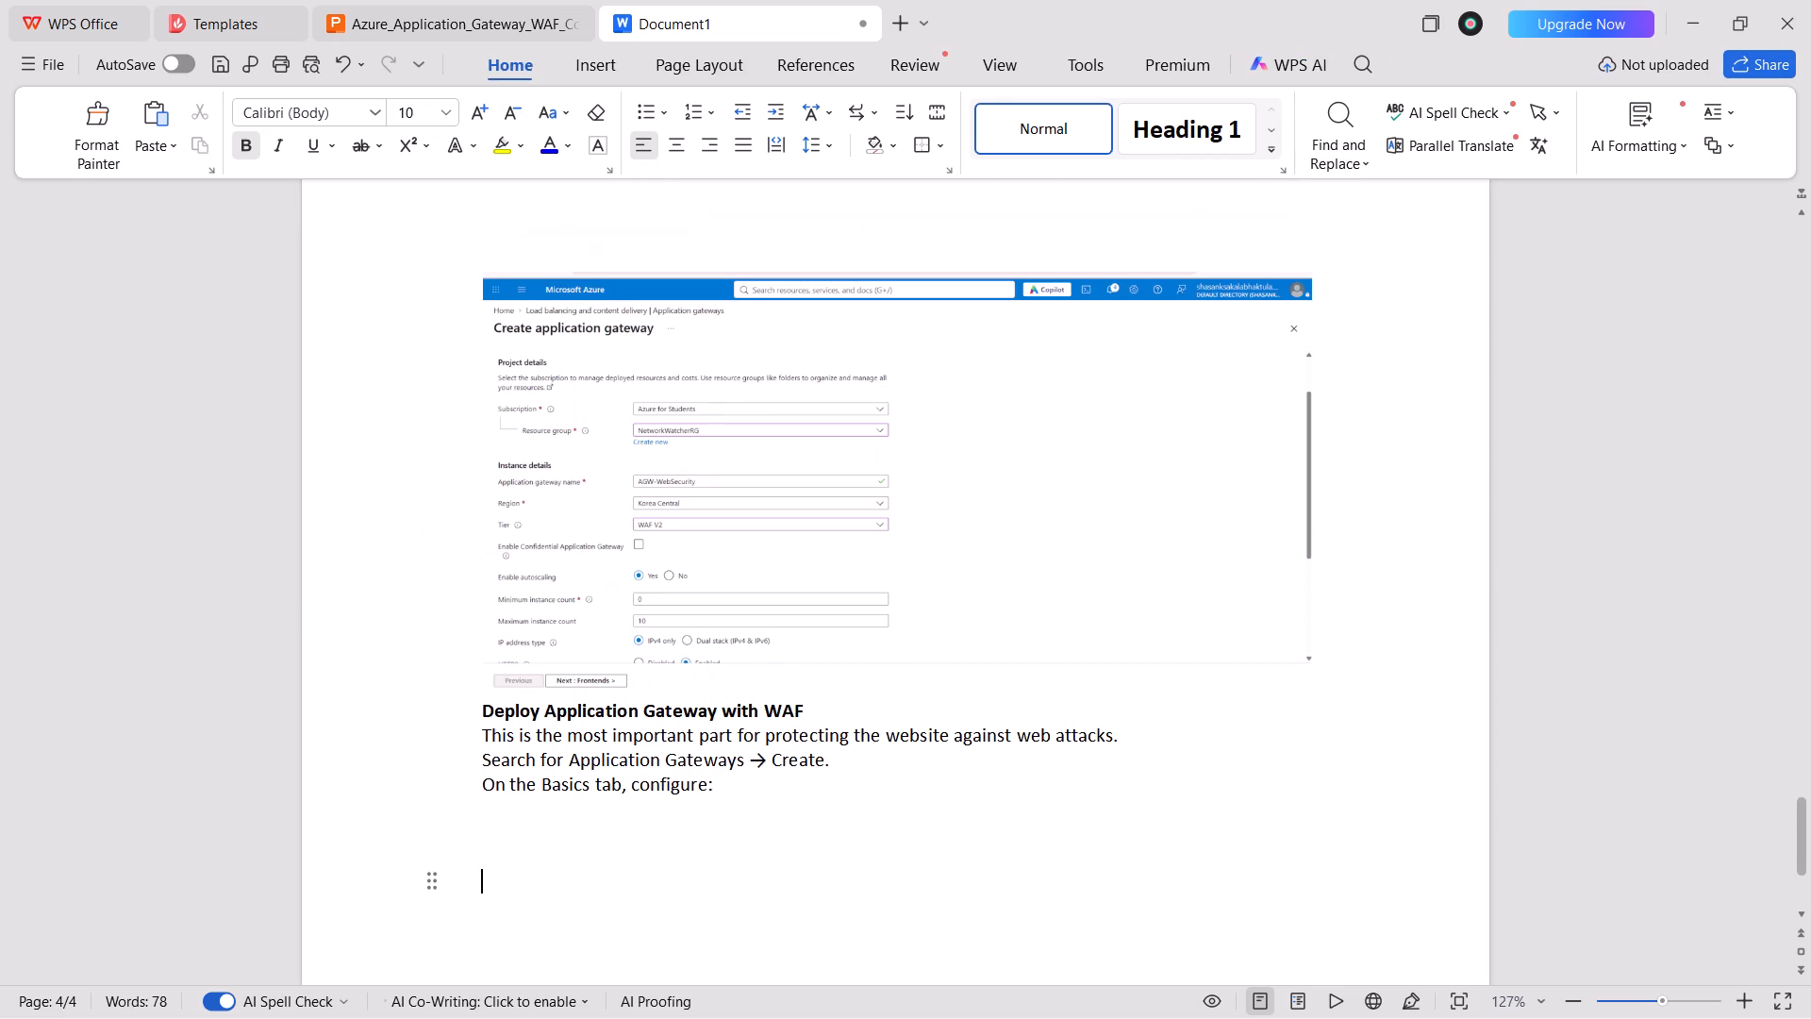
pyautogui.press('Return')
pyautogui.press('Return')
pyautogui.press('Return')
pyautogui.press('Return')
pyautogui.press('Return')
pyautogui.press('Return')
pyautogui.press('Return')
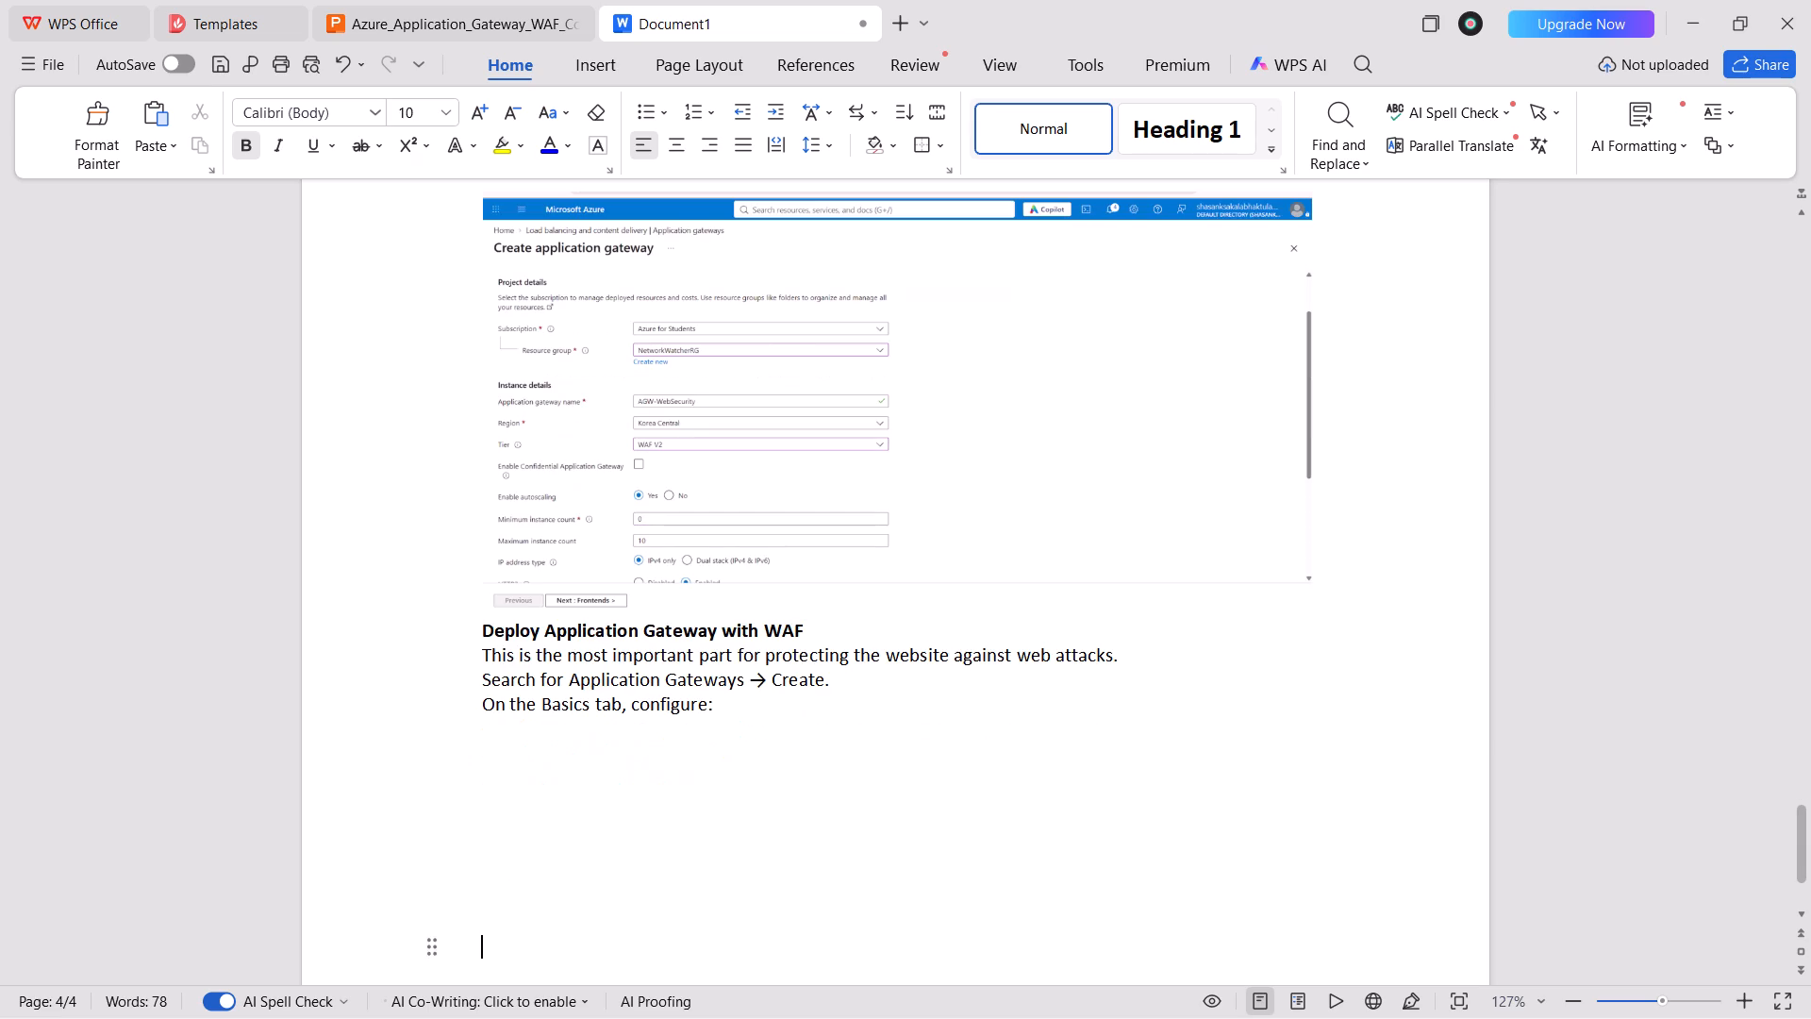
pyautogui.press('Return')
pyautogui.press('Return')
# Reposition the gateway screenshot directly below the line "On the Basics tab, configure:".
pyautogui.scroll(2, 768, 432)
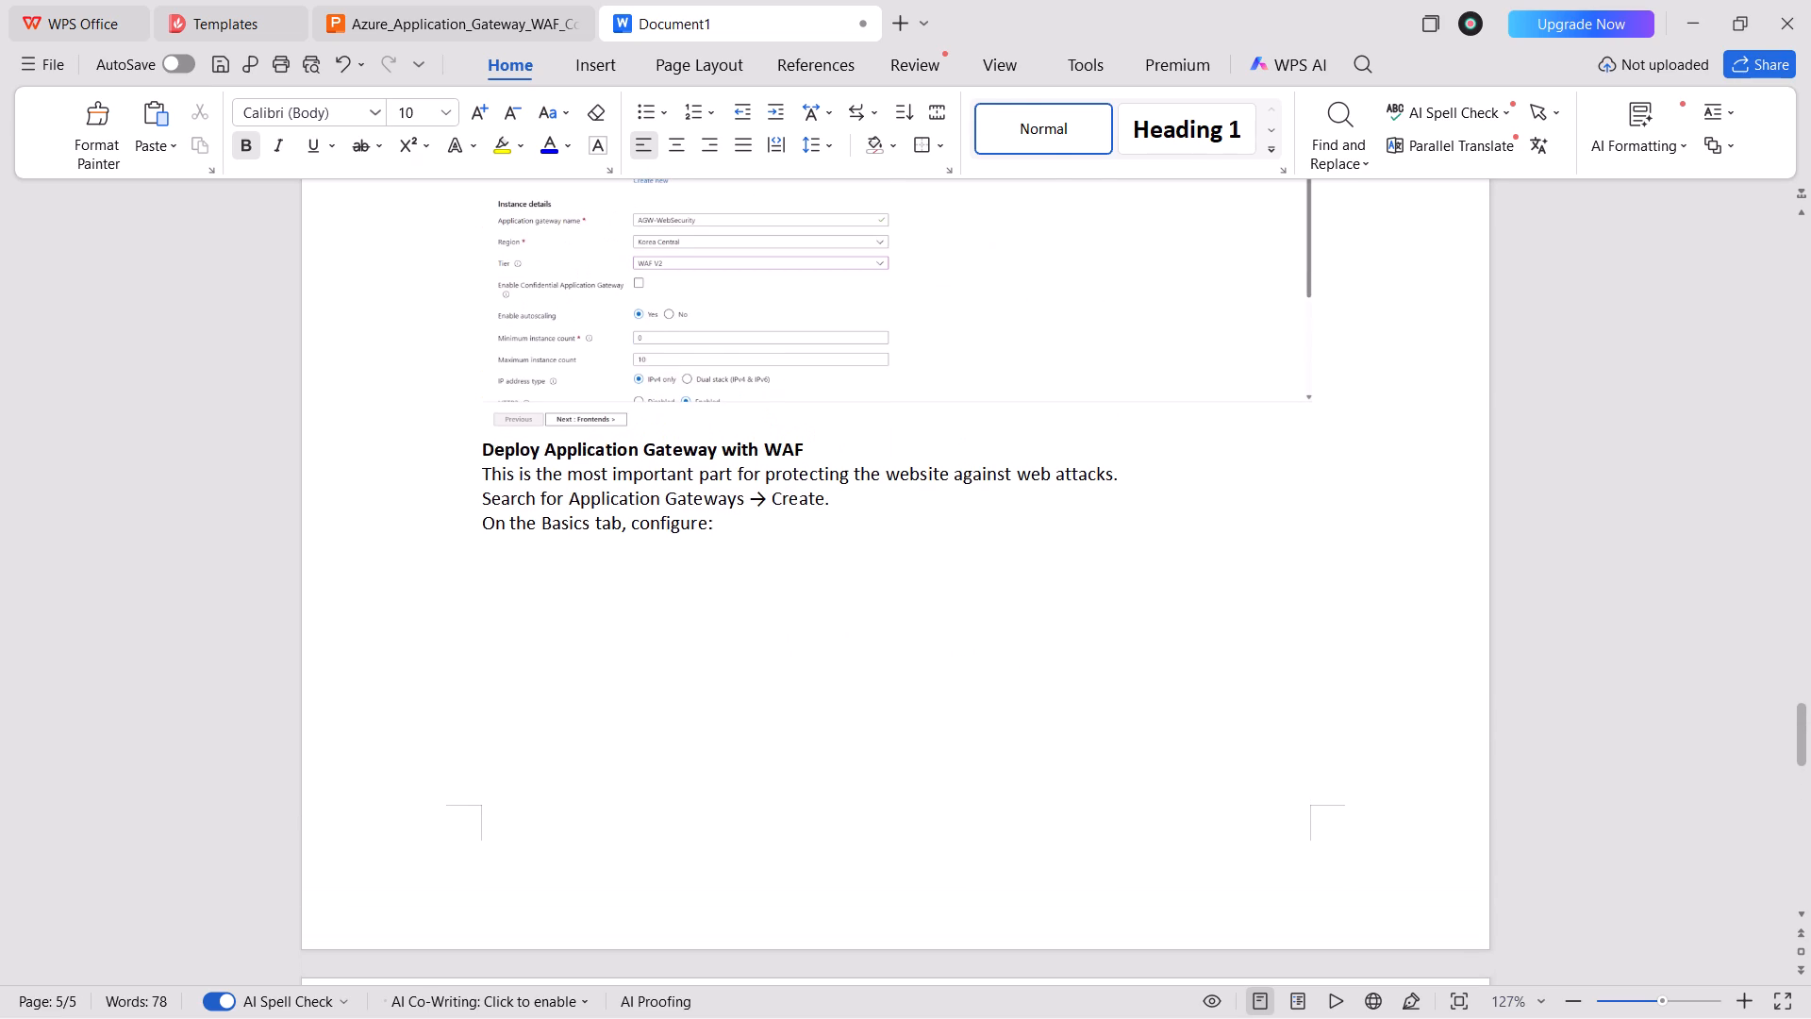
pyautogui.moveTo(707, 328); pyautogui.dragTo(713, 634)
pyautogui.scroll(1, 818, 476)
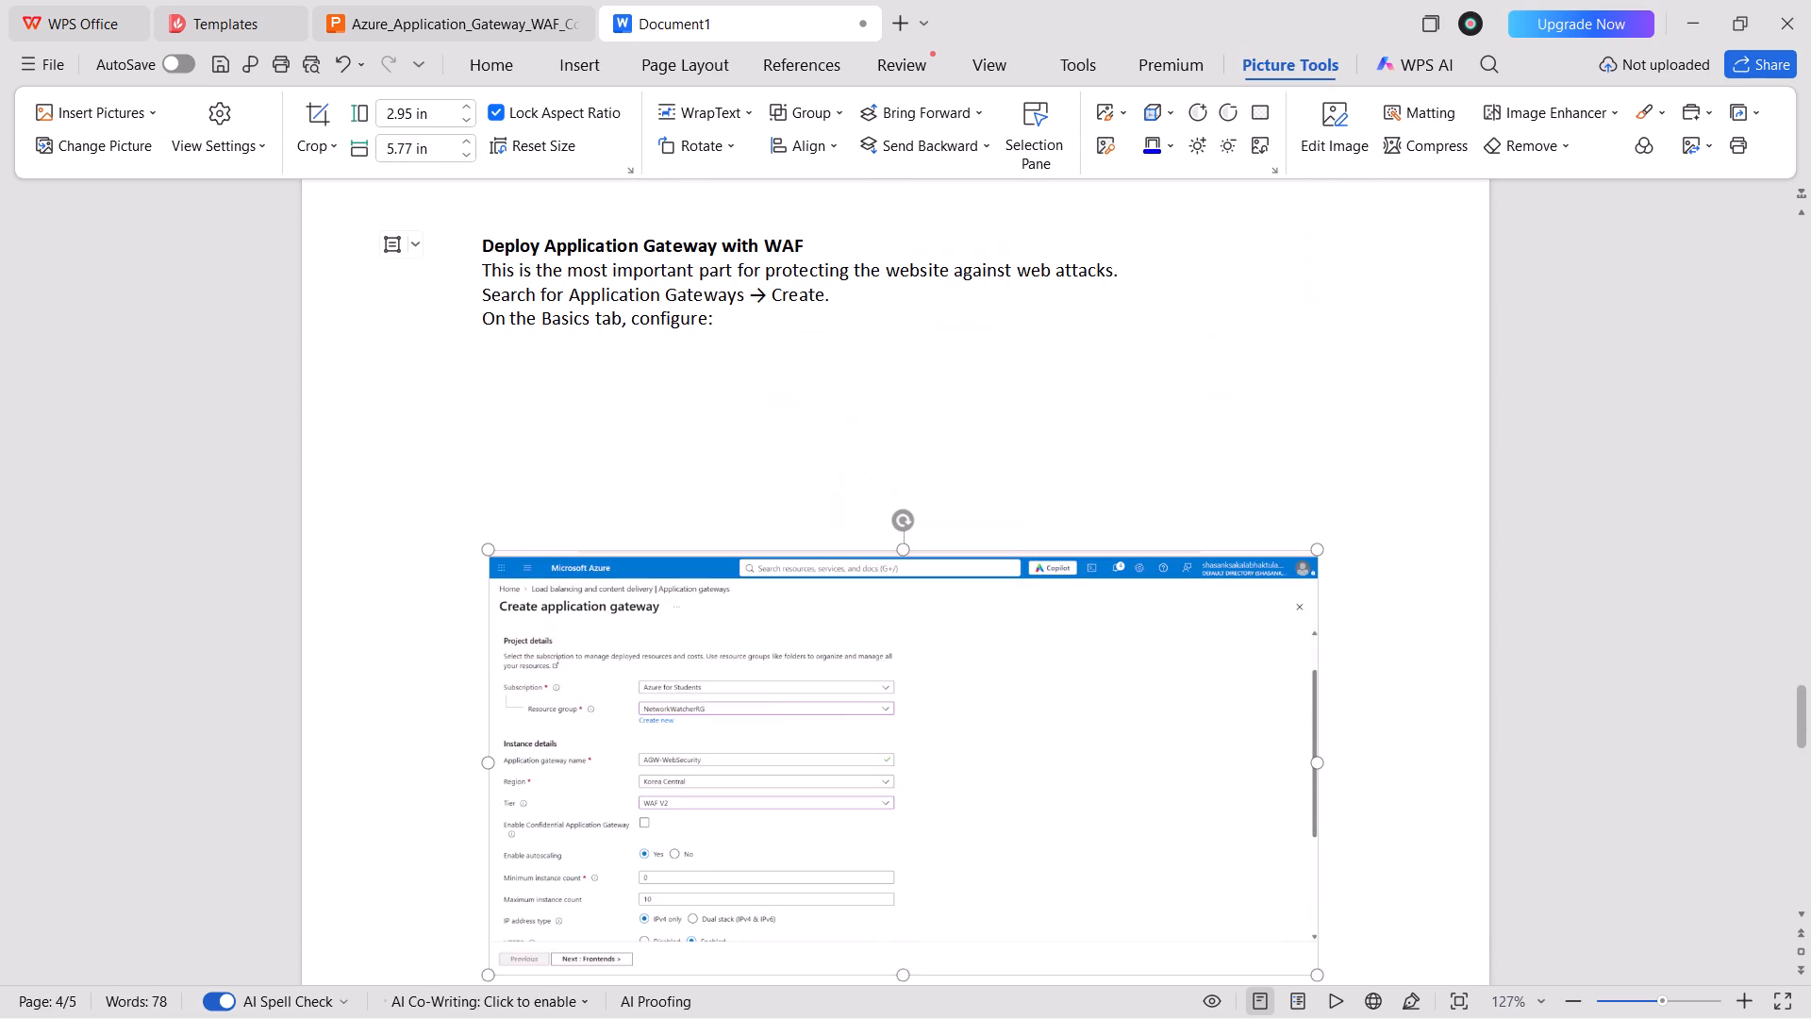
pyautogui.scroll(1, 818, 476)
pyautogui.moveTo(788, 726); pyautogui.dragTo(789, 547)
pyautogui.scroll(1, 759, 442)
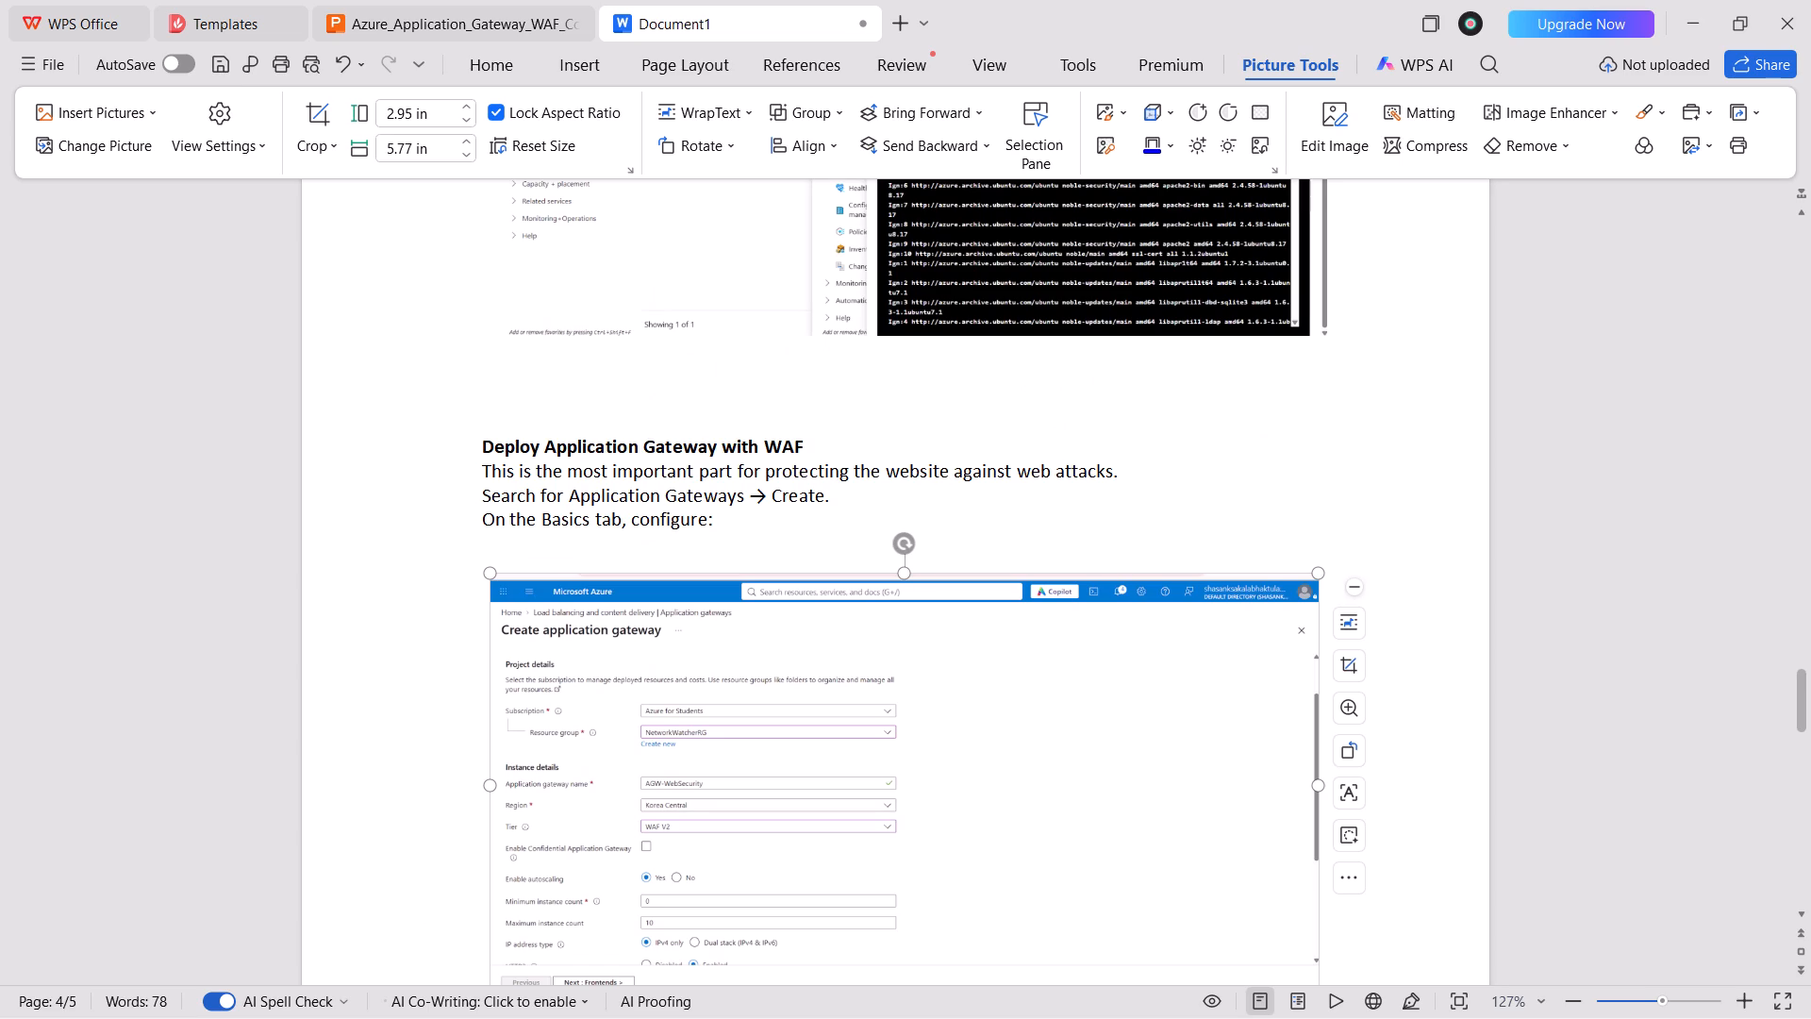
# Place the text cursor at the start of the new empty page after the gateway screenshot.
pyautogui.scroll(-4, 781, 606)
pyautogui.click(819, 876)
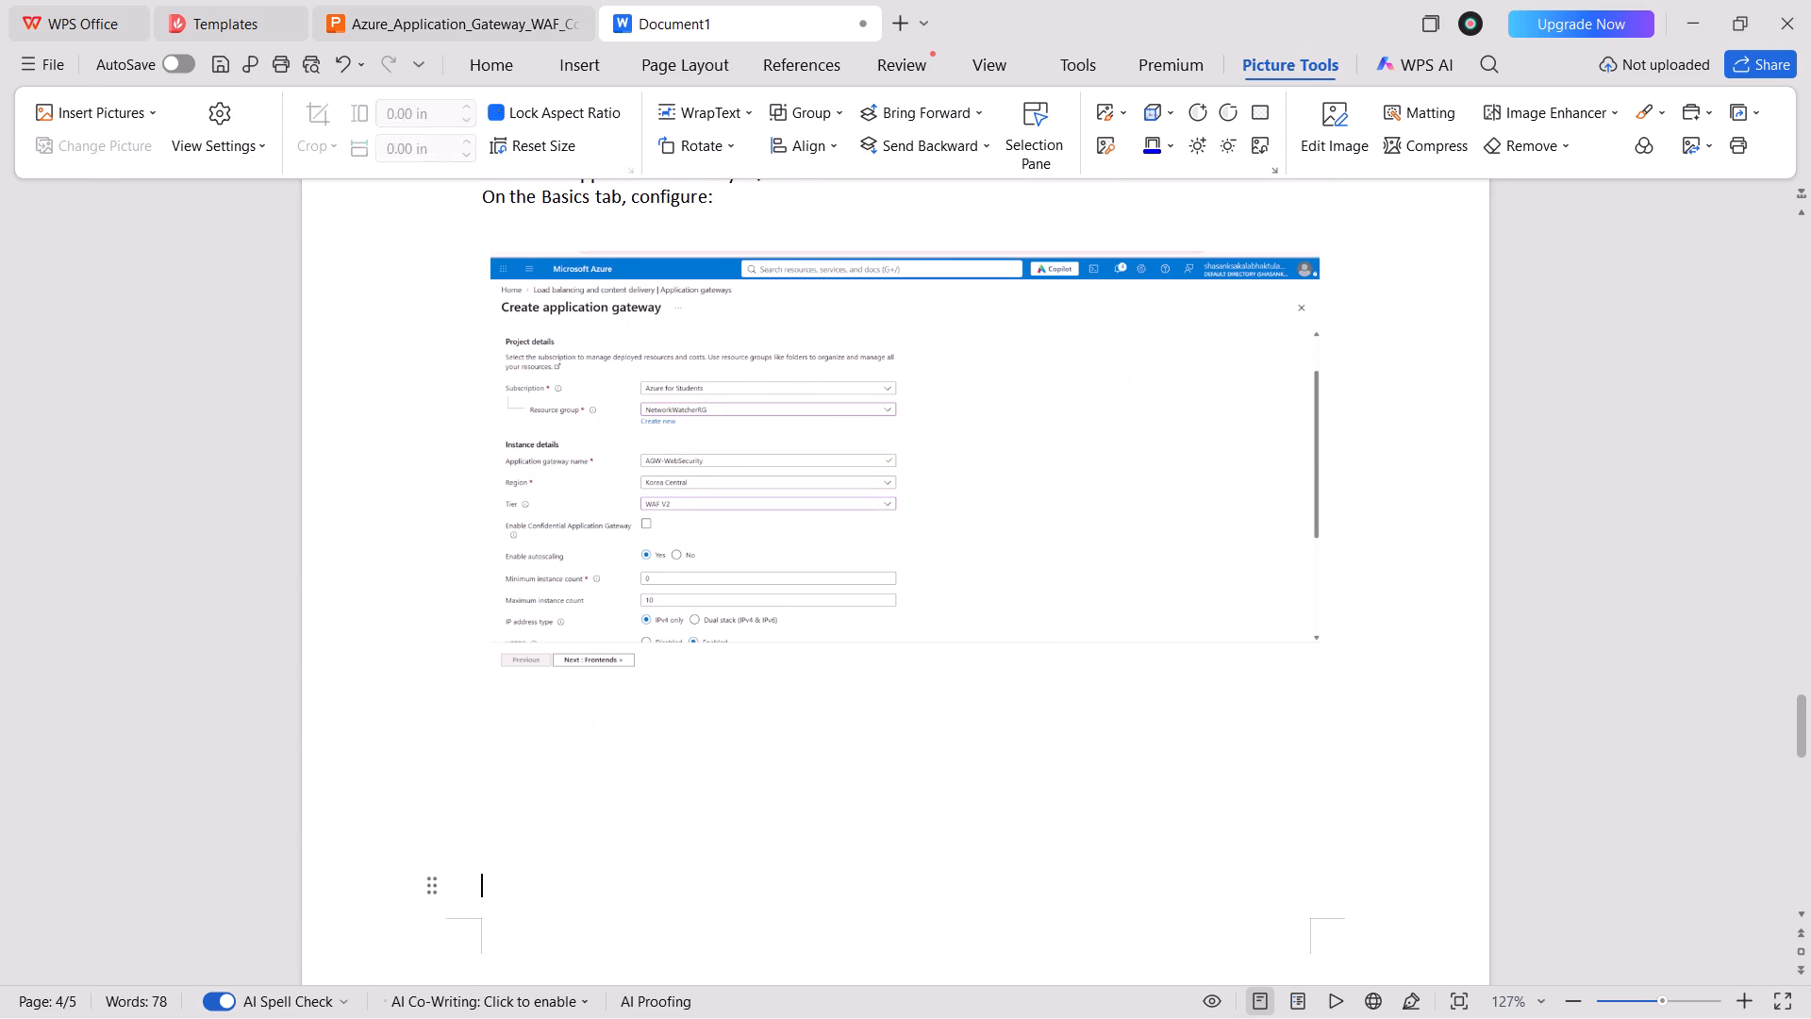
pyautogui.scroll(-3, 763, 626)
pyautogui.click(584, 868)
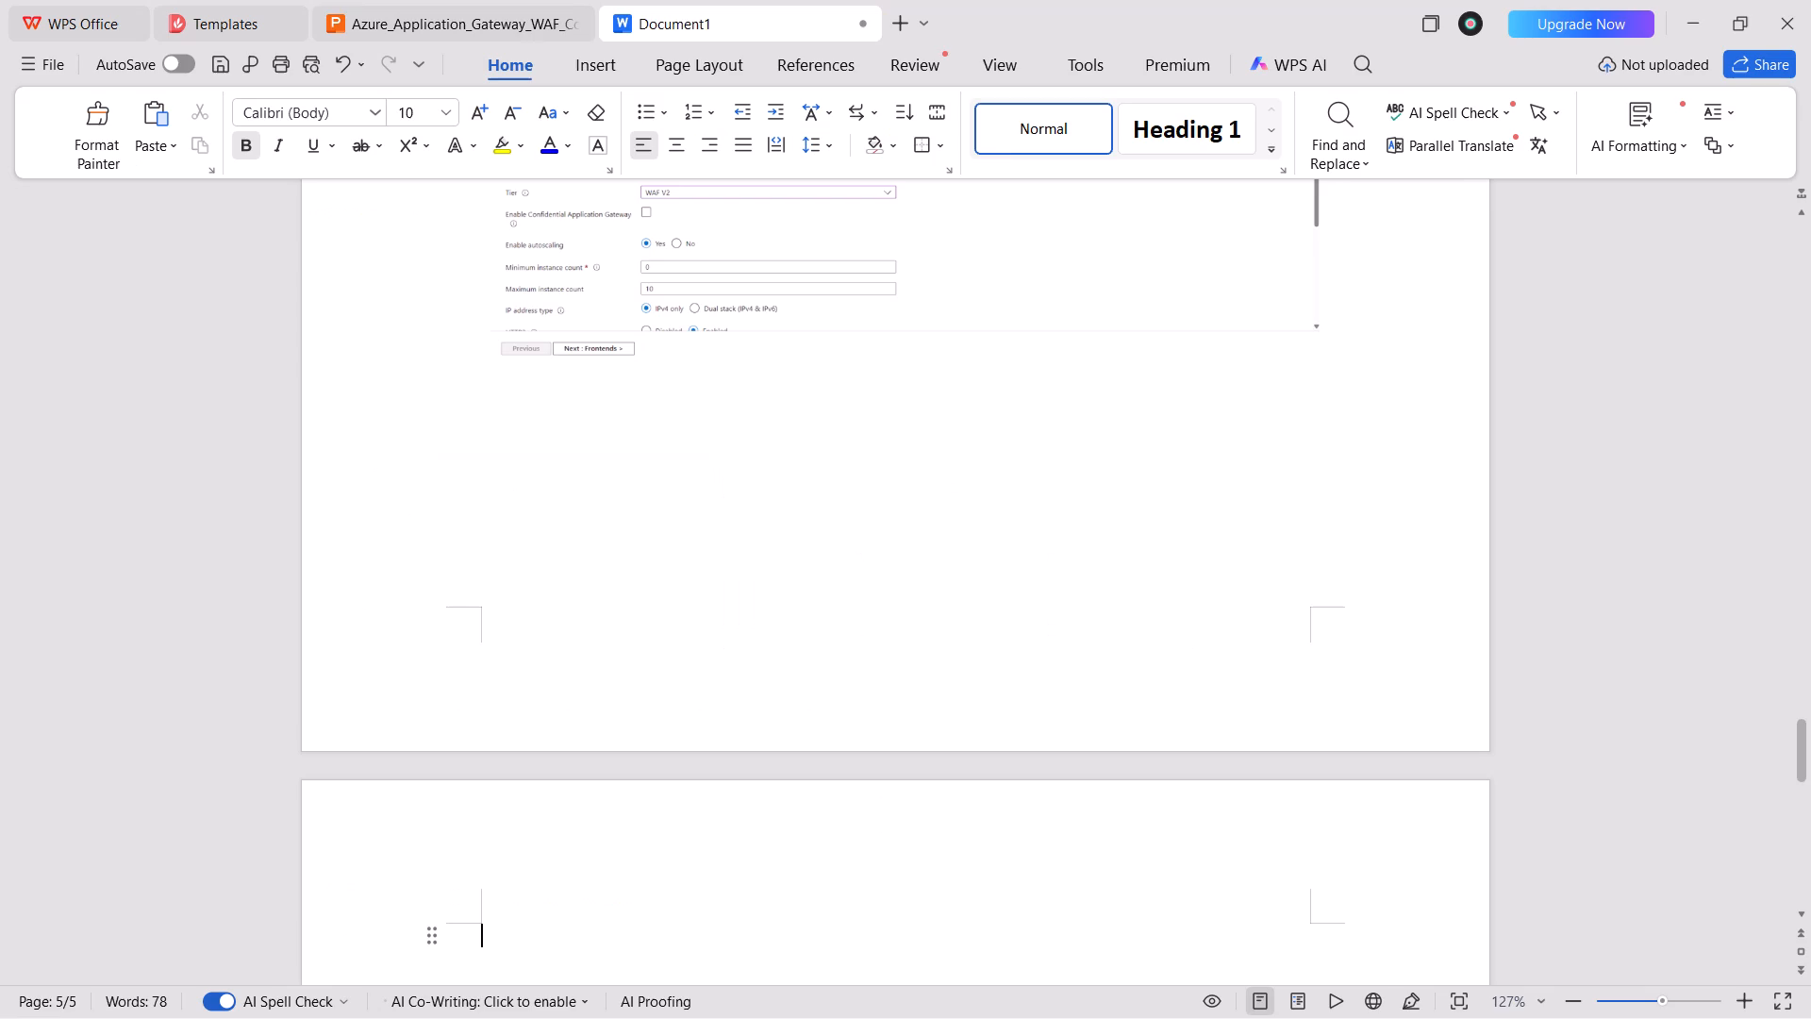
# Switch to the Azure_Application_Gateway_WAF presentation and bring up slide 15 with the Frontends and Backends instructions.
pyautogui.click(428, 0)
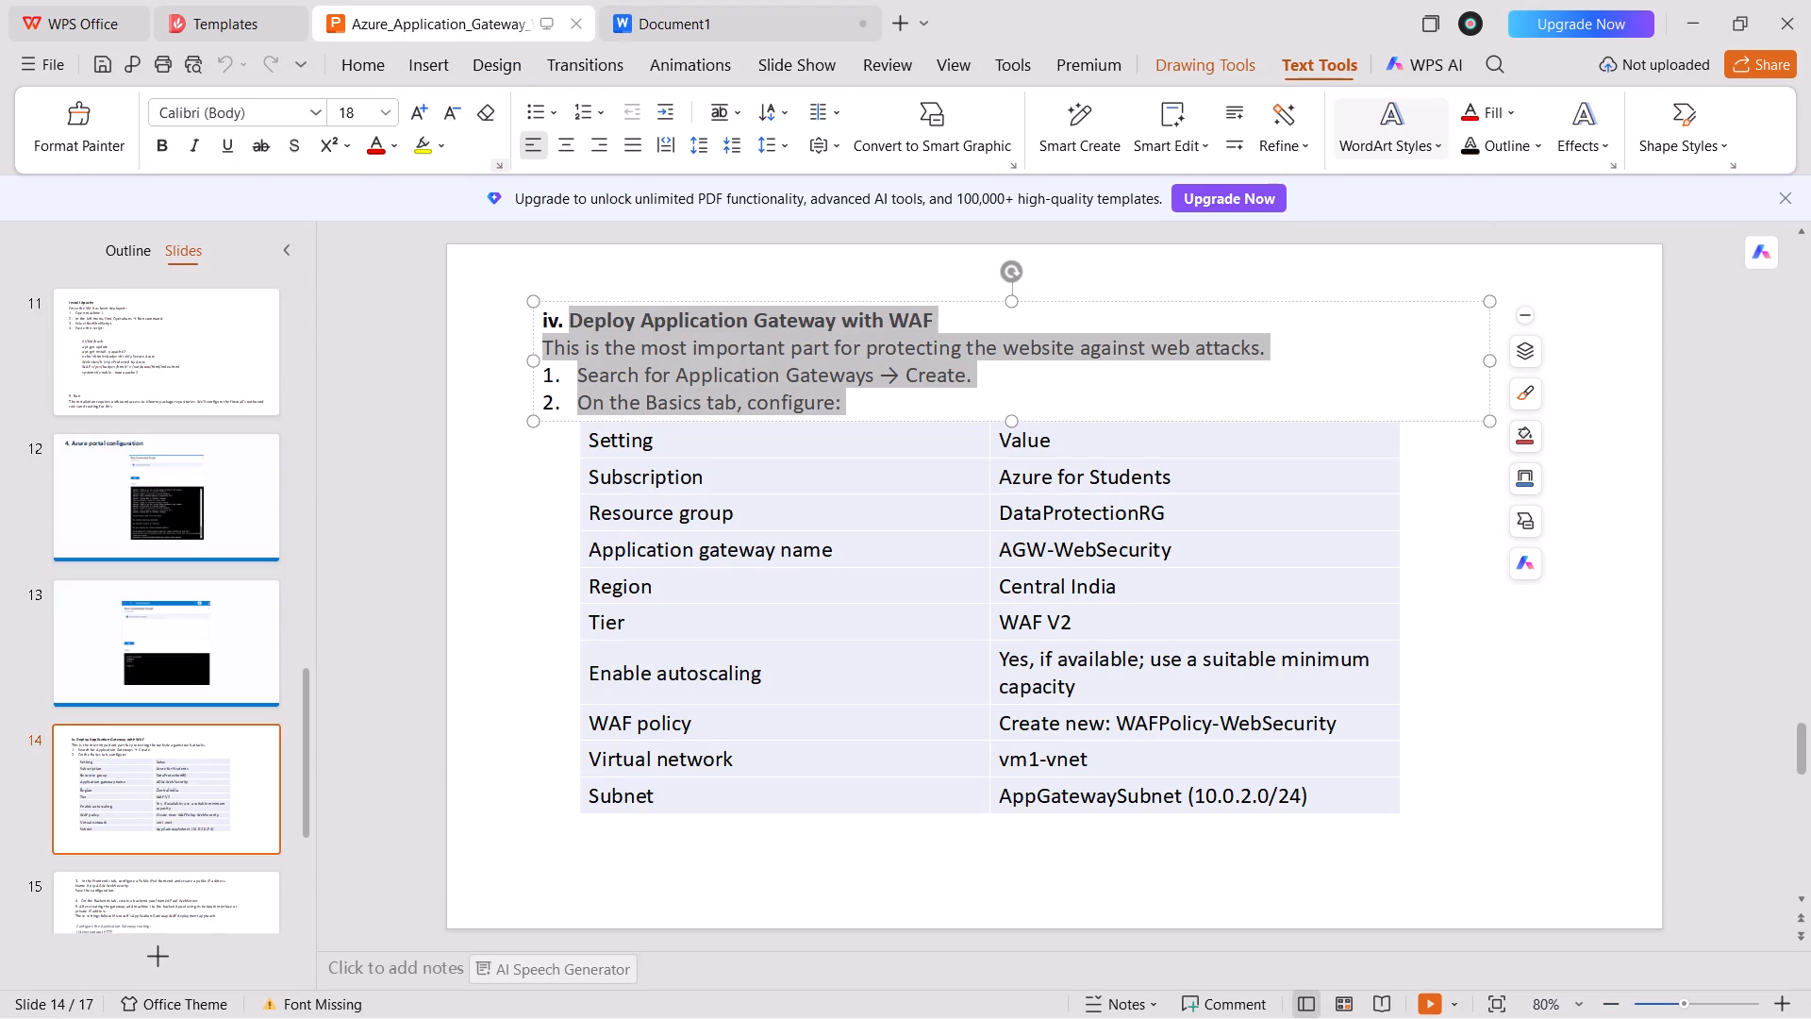
pyautogui.click(693, 493)
pyautogui.press('Right')
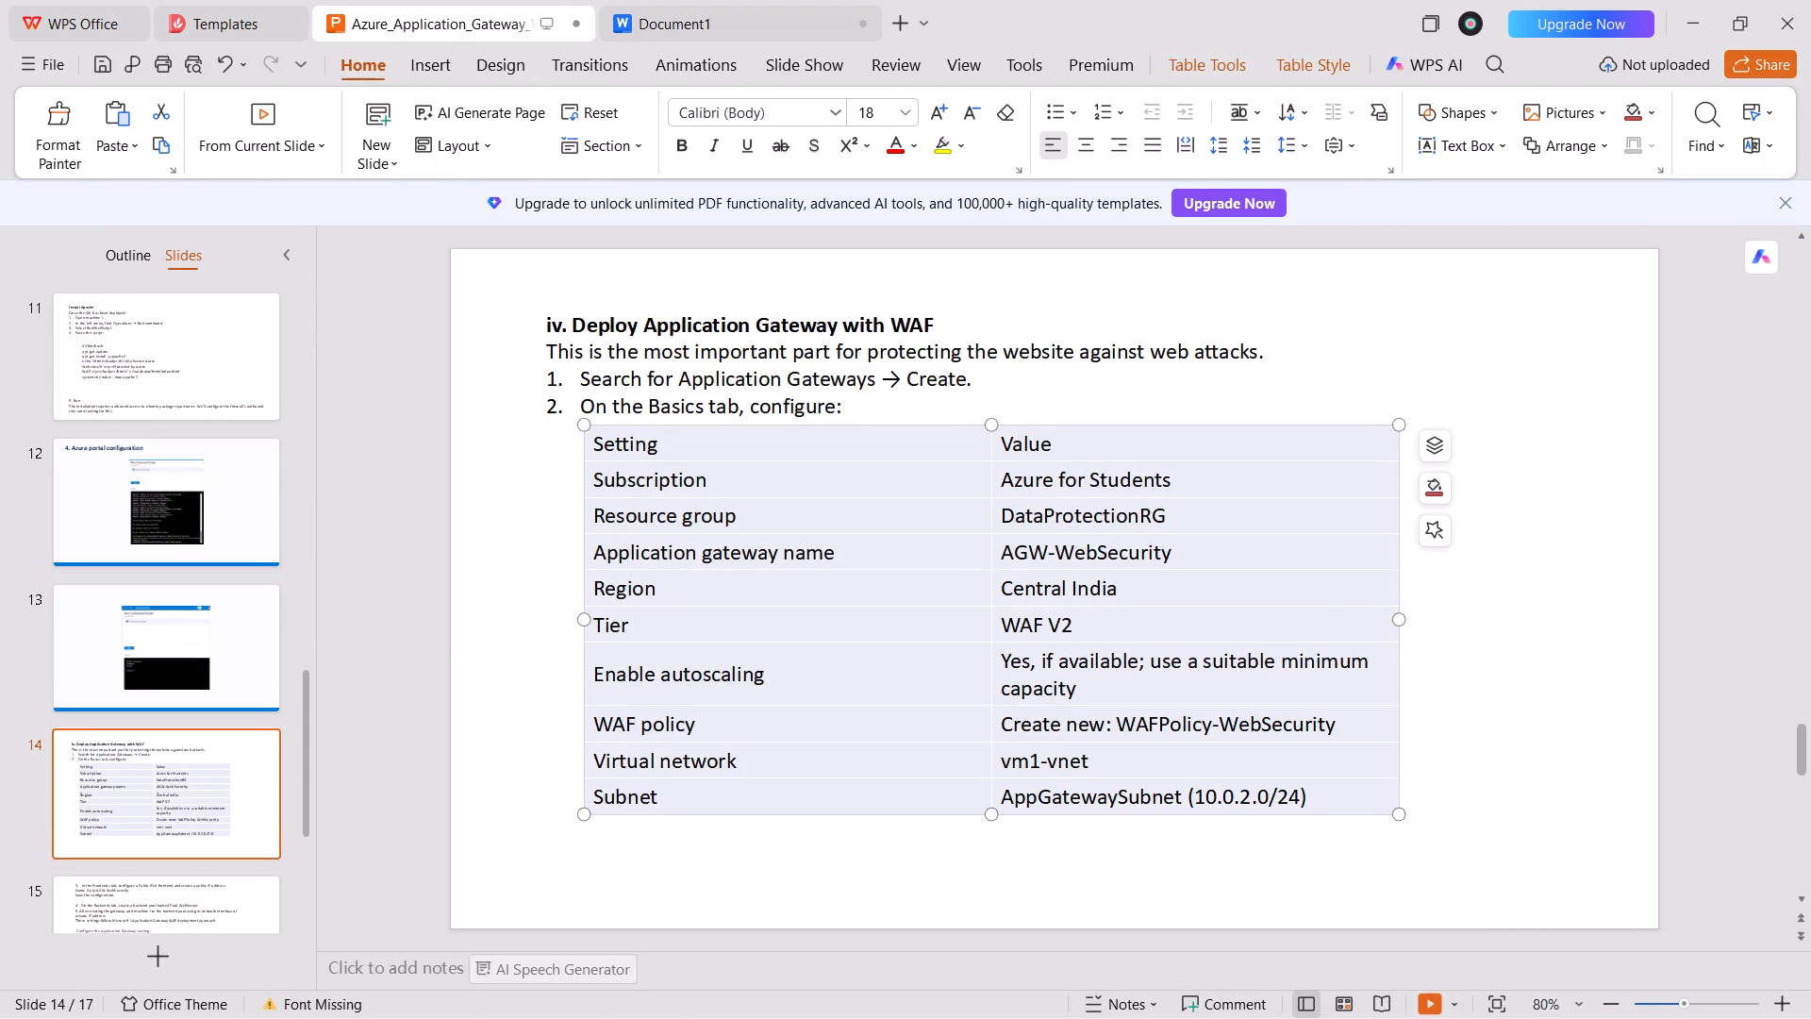
pyautogui.click(555, 582)
pyautogui.press('Right')
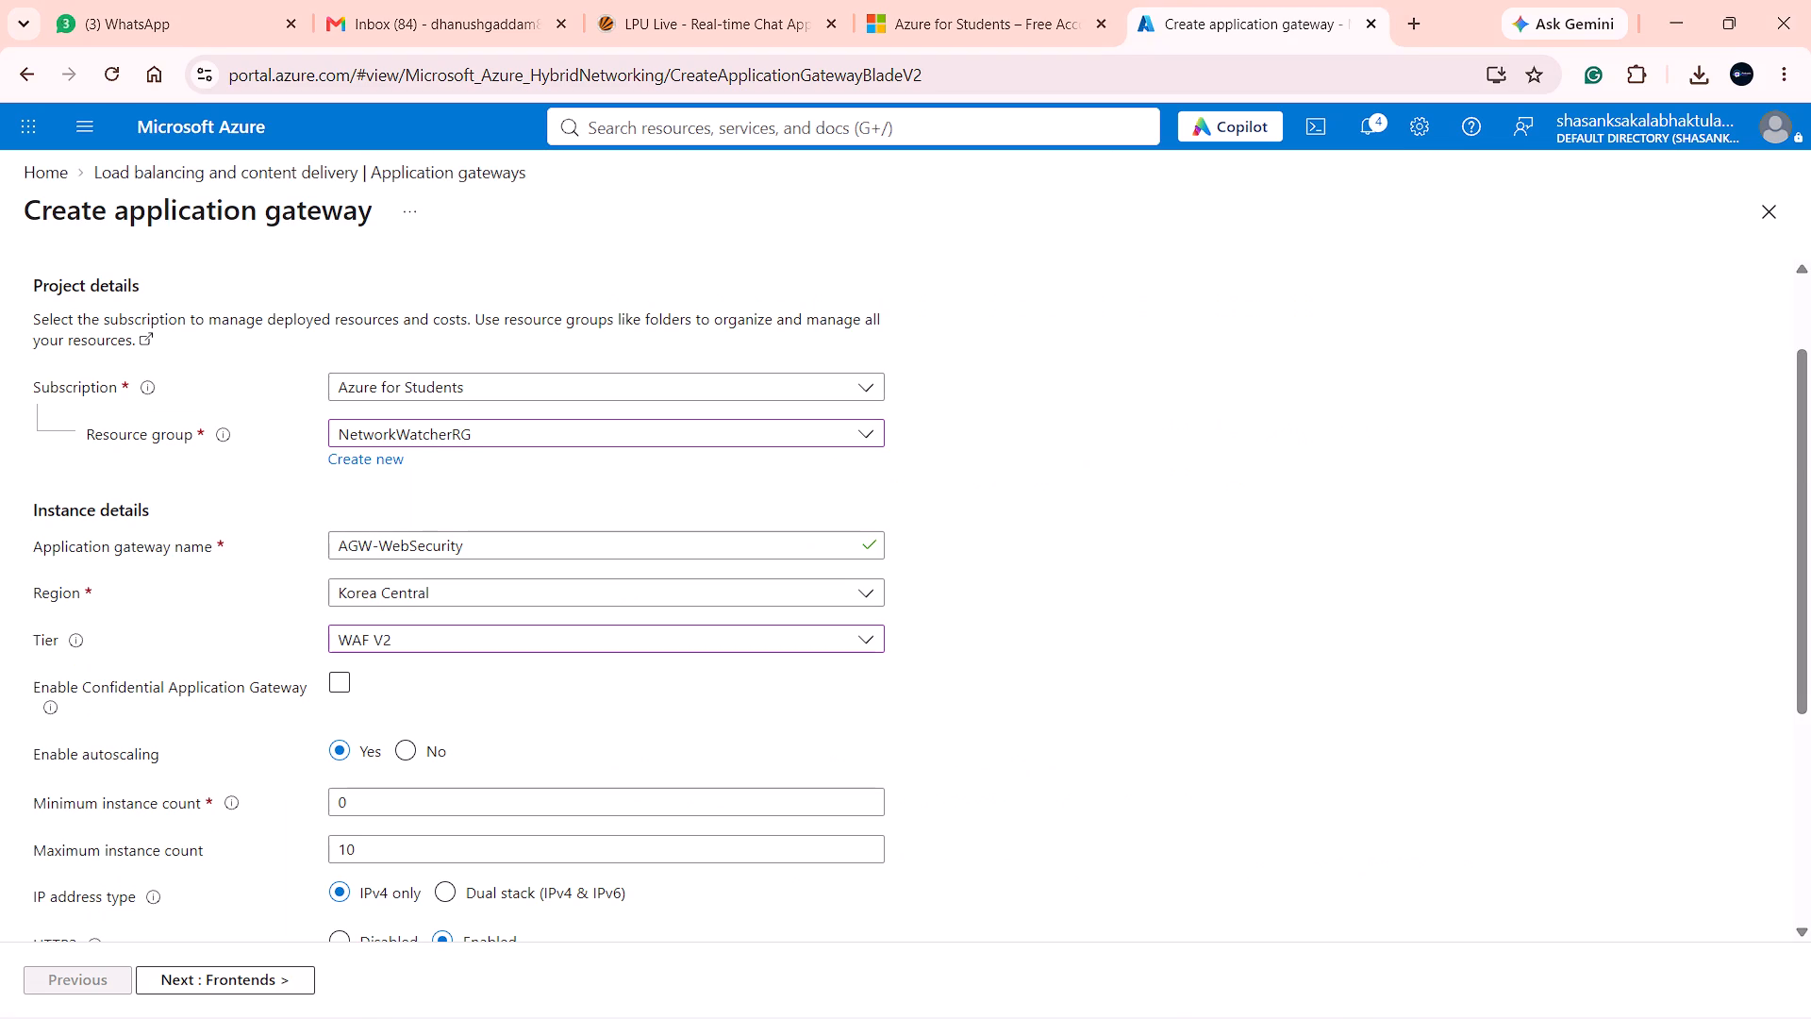
# Return to the Azure portal and advance the AGW-WebSecurity gateway creation from Basics to Frontends.
pyautogui.scroll(-2, 446, 686)
pyautogui.click(240, 989)
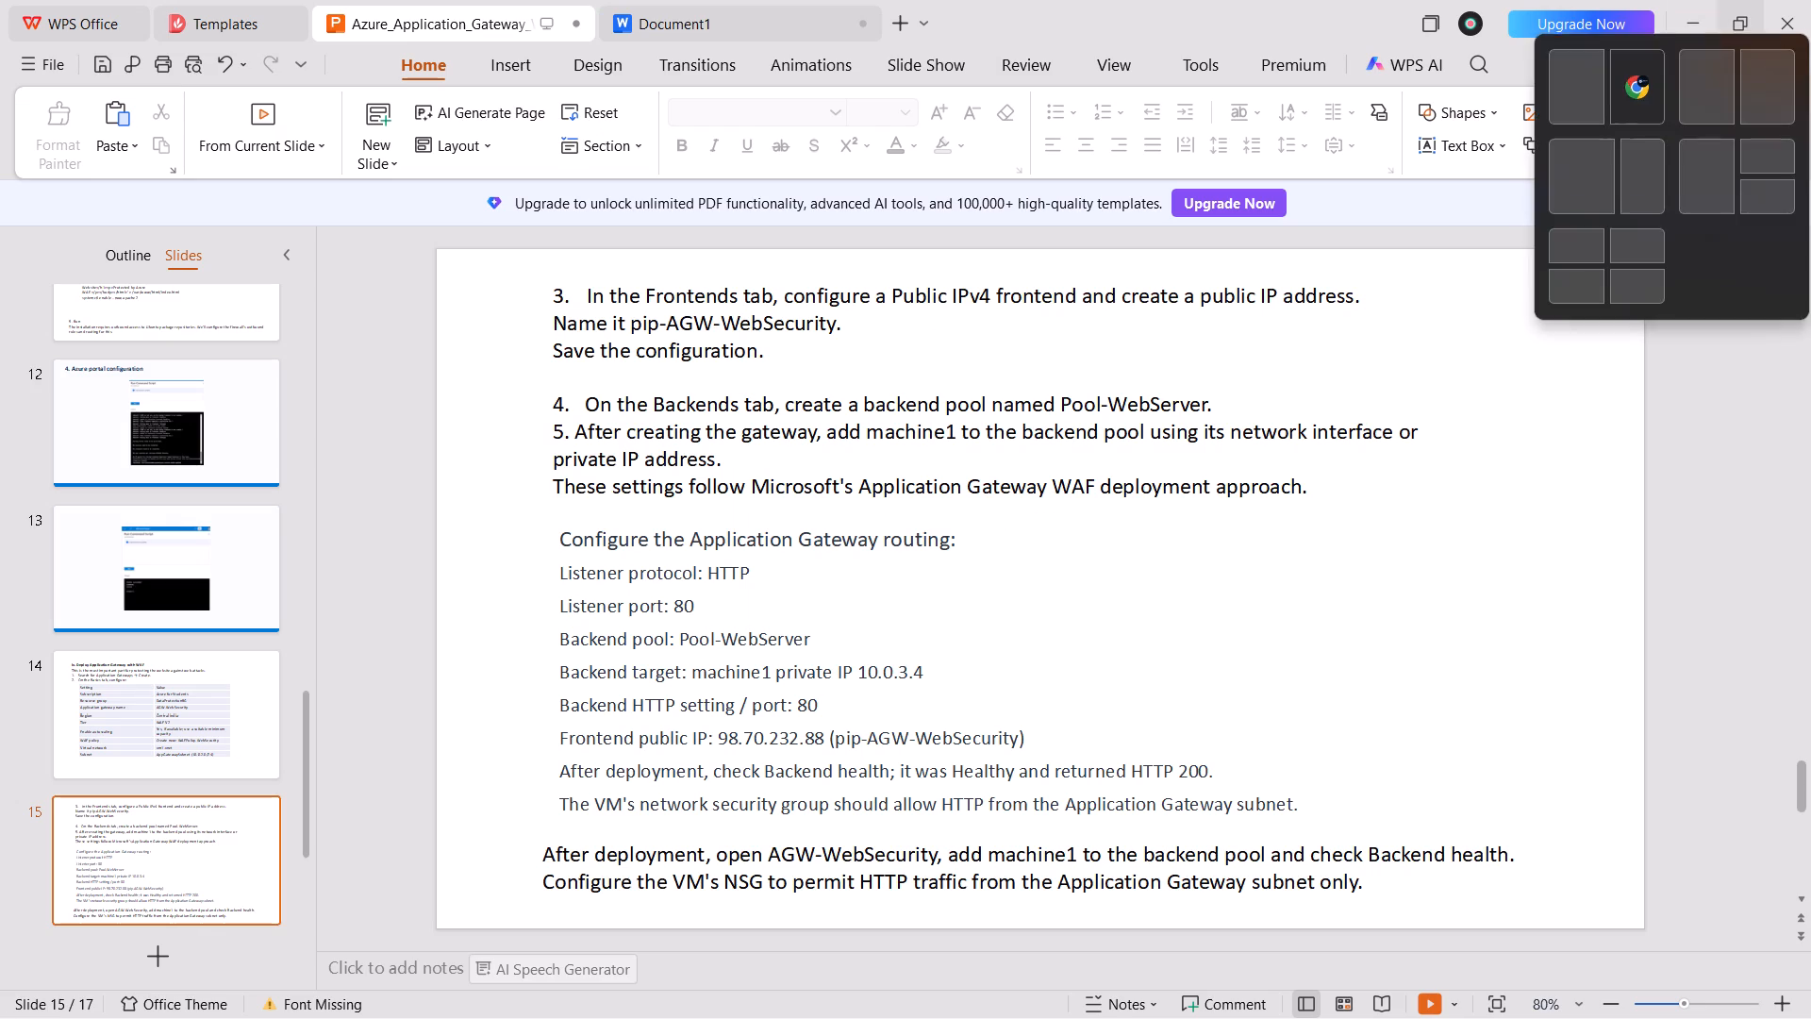
# Arrange the lab slides and the Azure portal browser window side by side.
pyautogui.click(1588, 106)
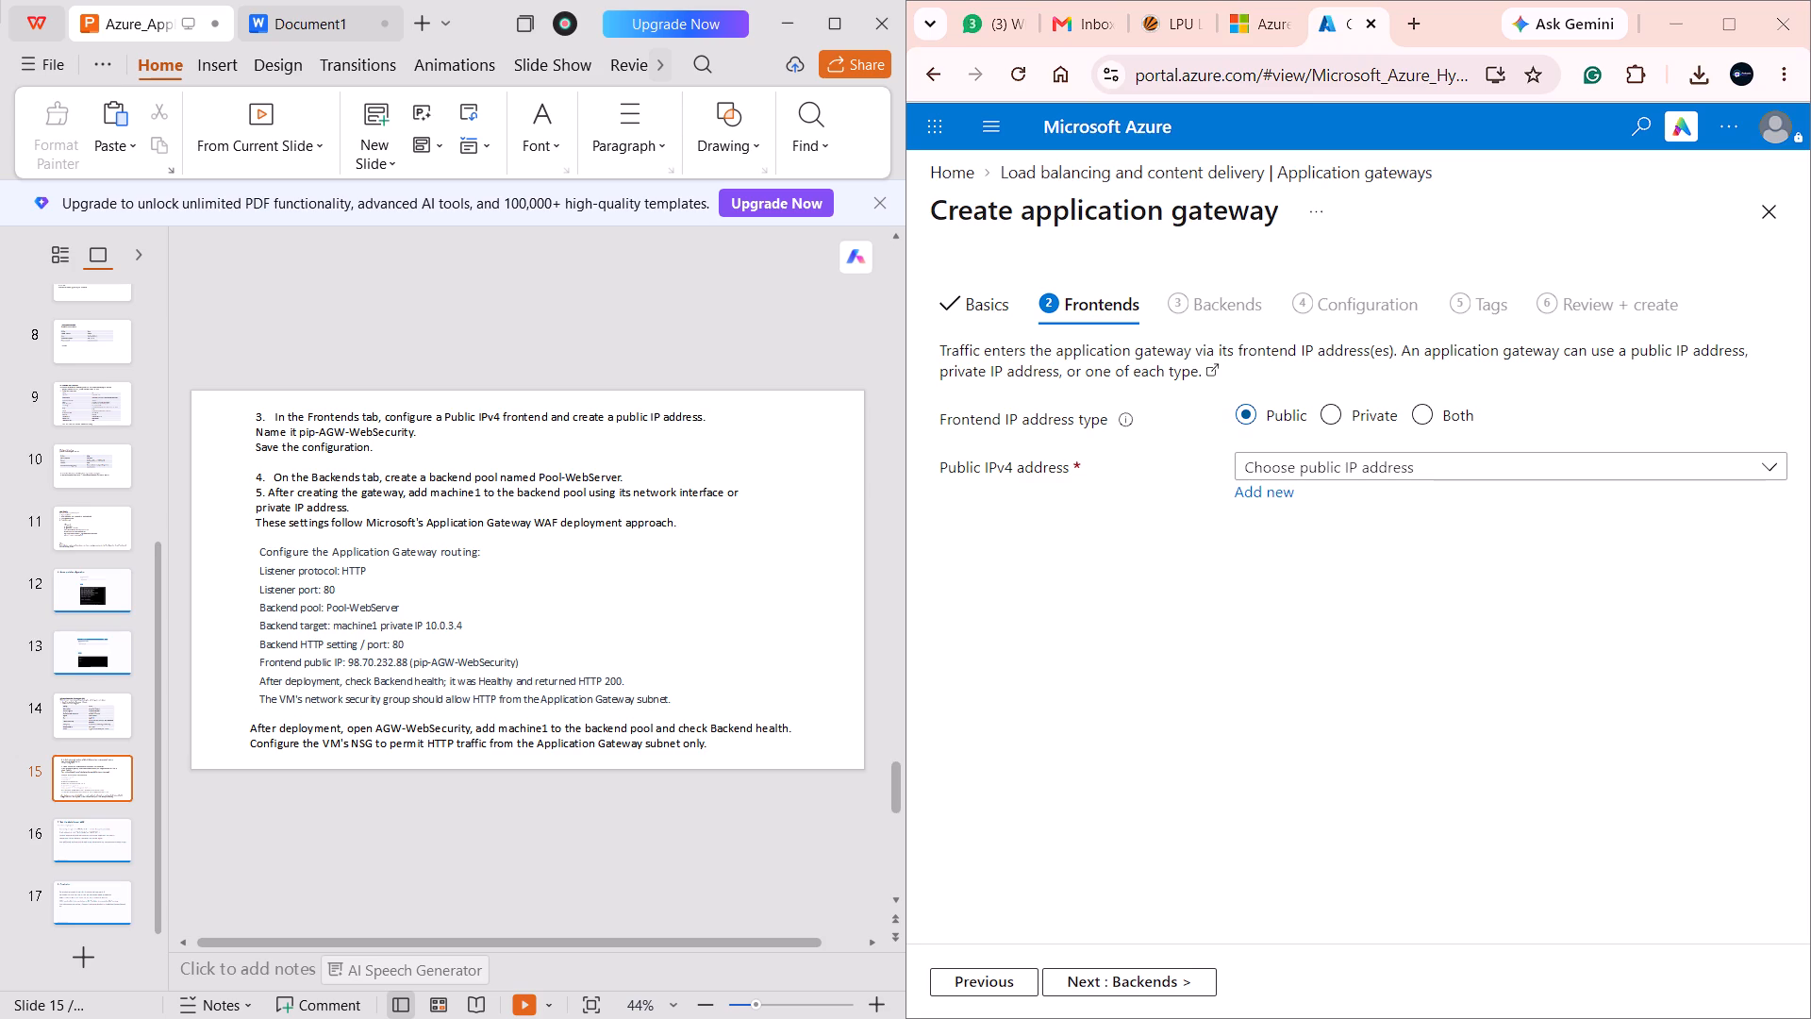
# Add a new public IPv4 address named PIP-AGW-Websecurity for the gateway's public frontend.
pyautogui.click(1296, 473)
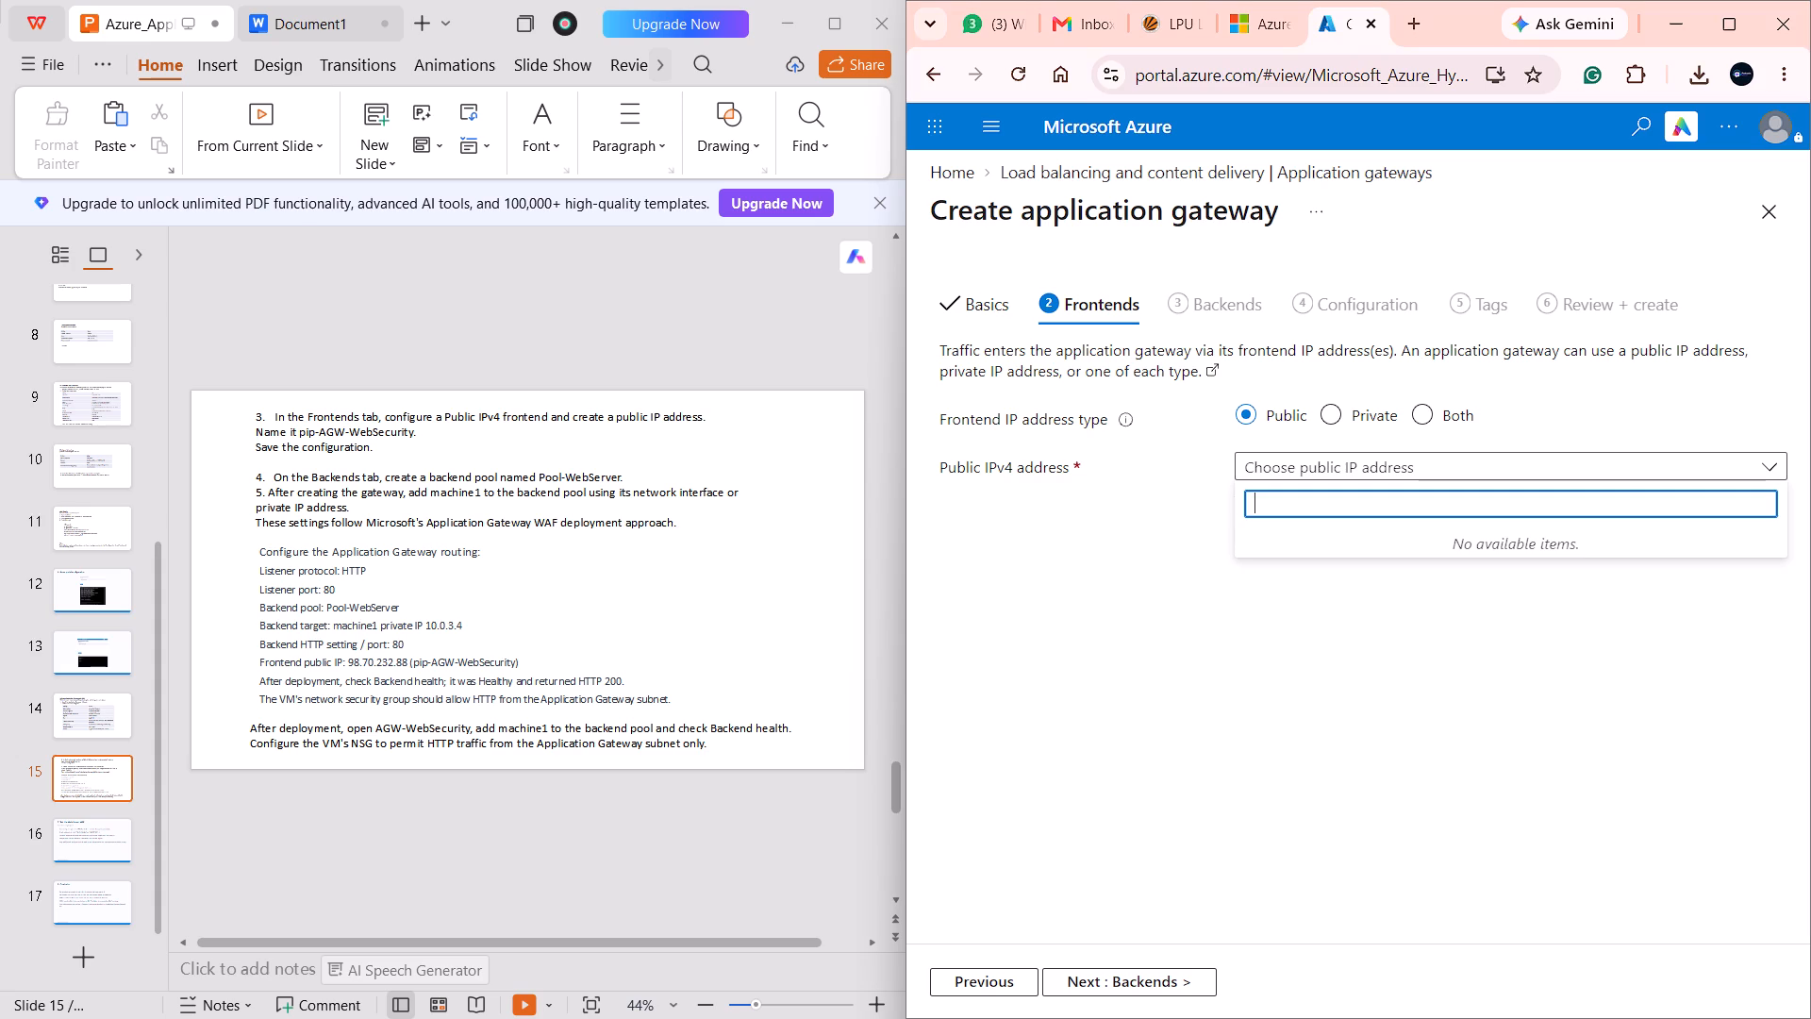
pyautogui.click(1341, 461)
pyautogui.click(1354, 680)
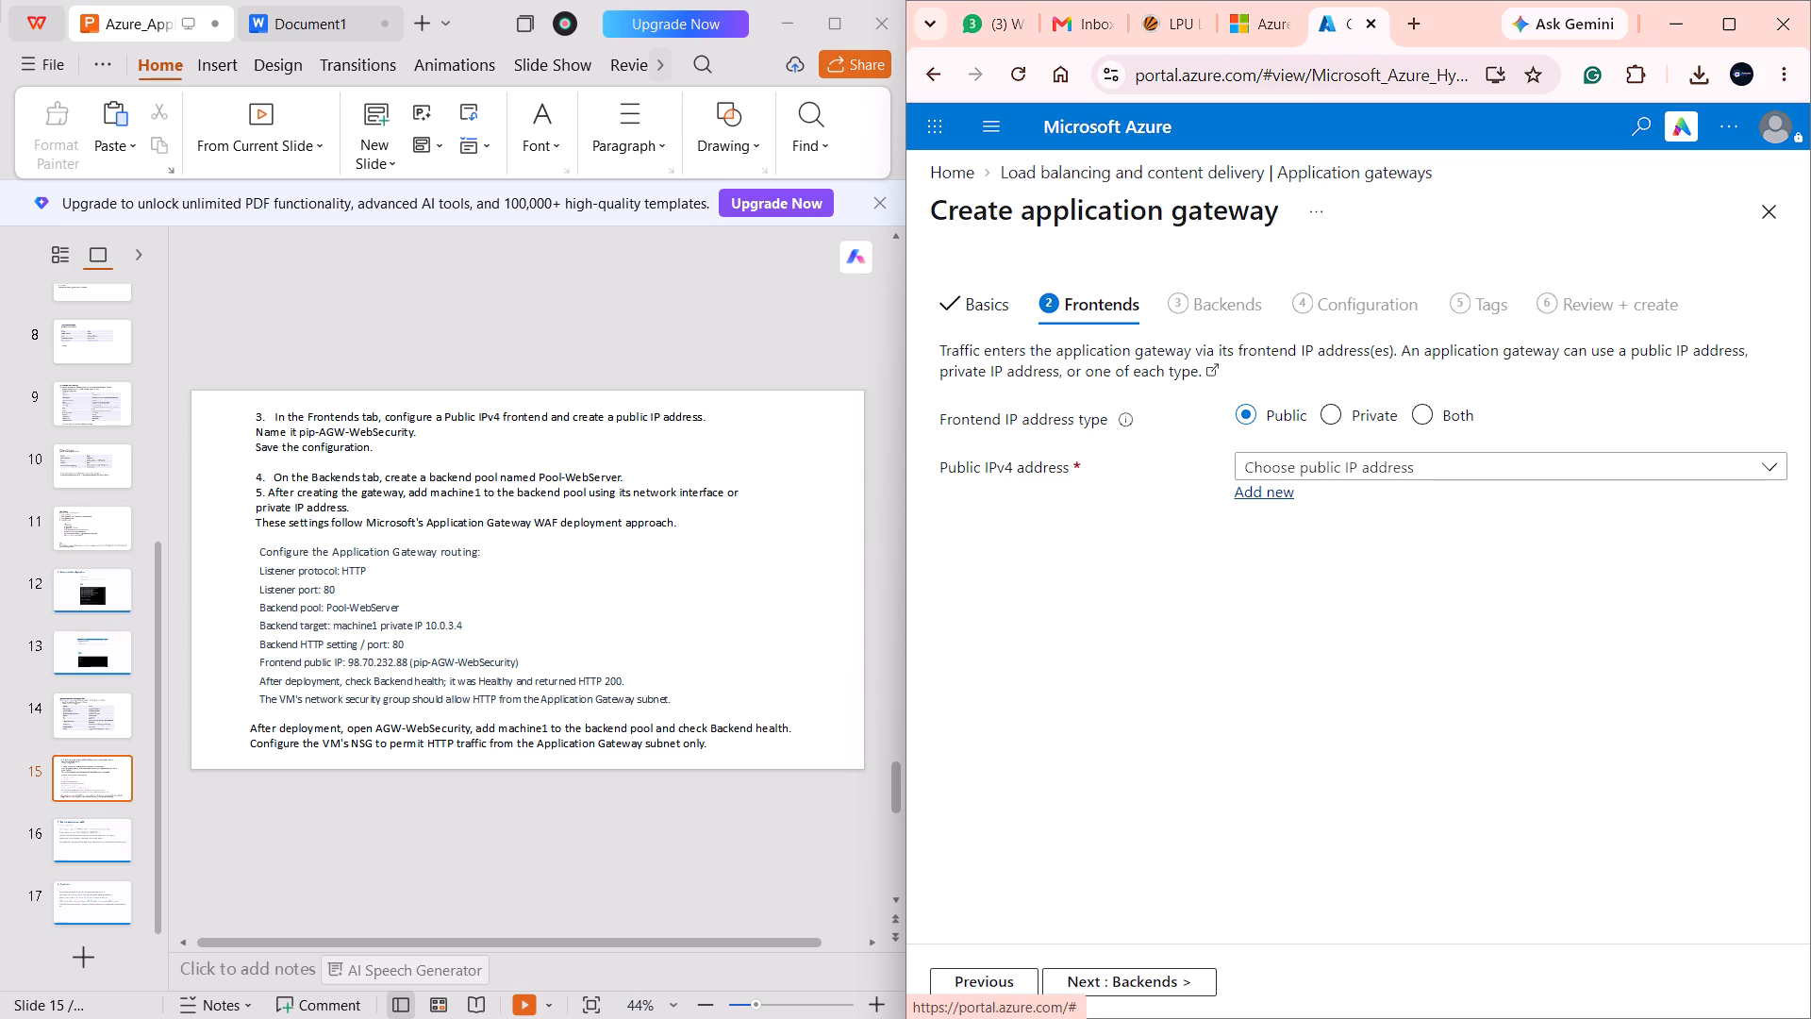
pyautogui.click(1275, 497)
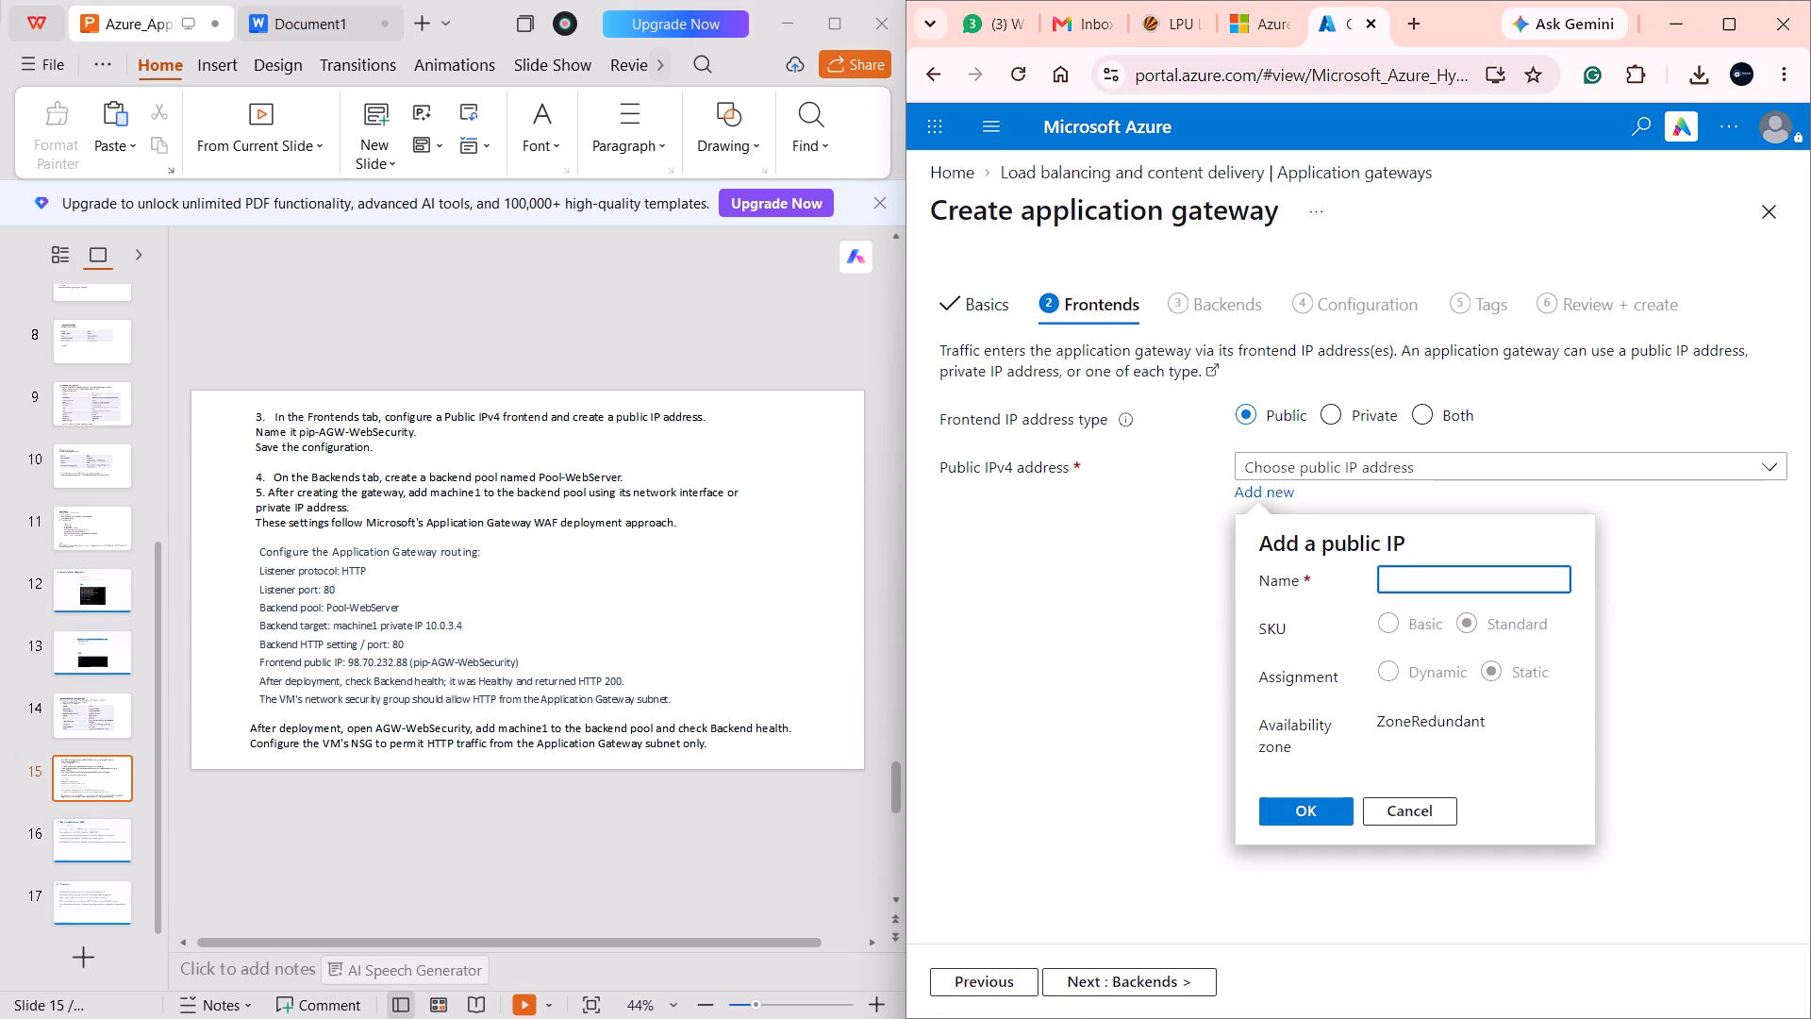
pyautogui.write('PI')
pyautogui.hotkey('shift', 'p')
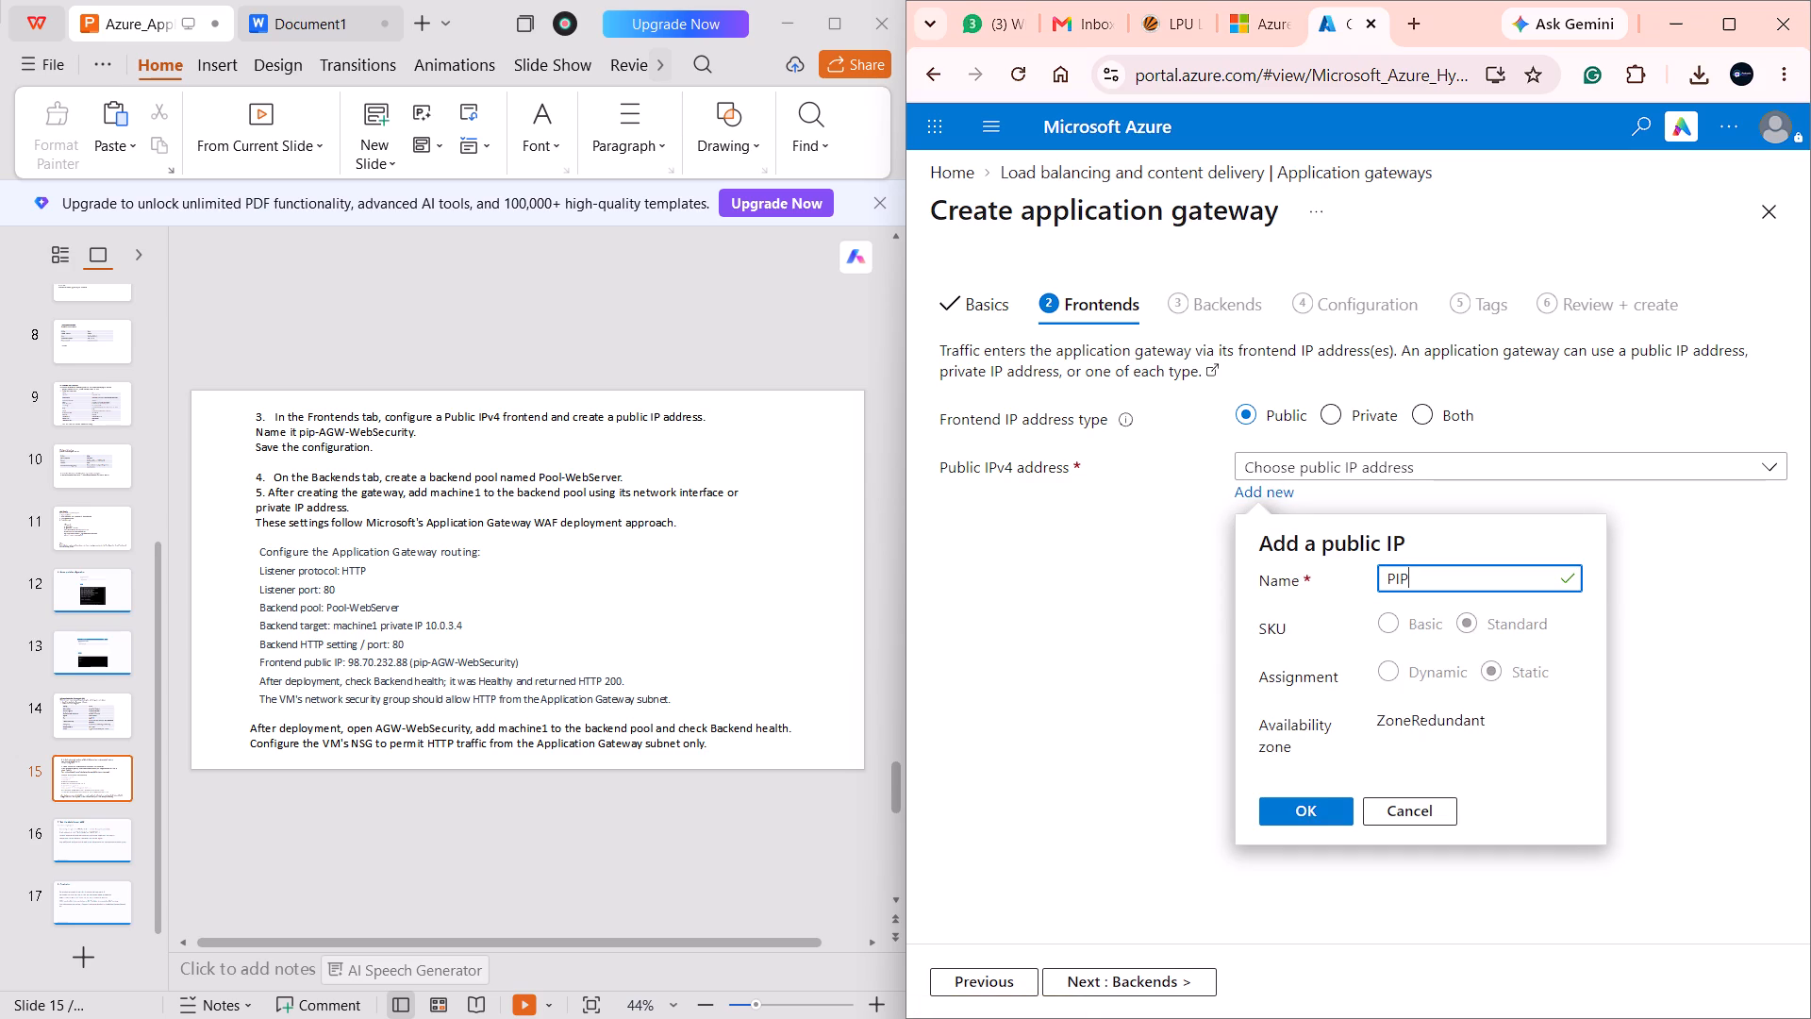
pyautogui.press('-')
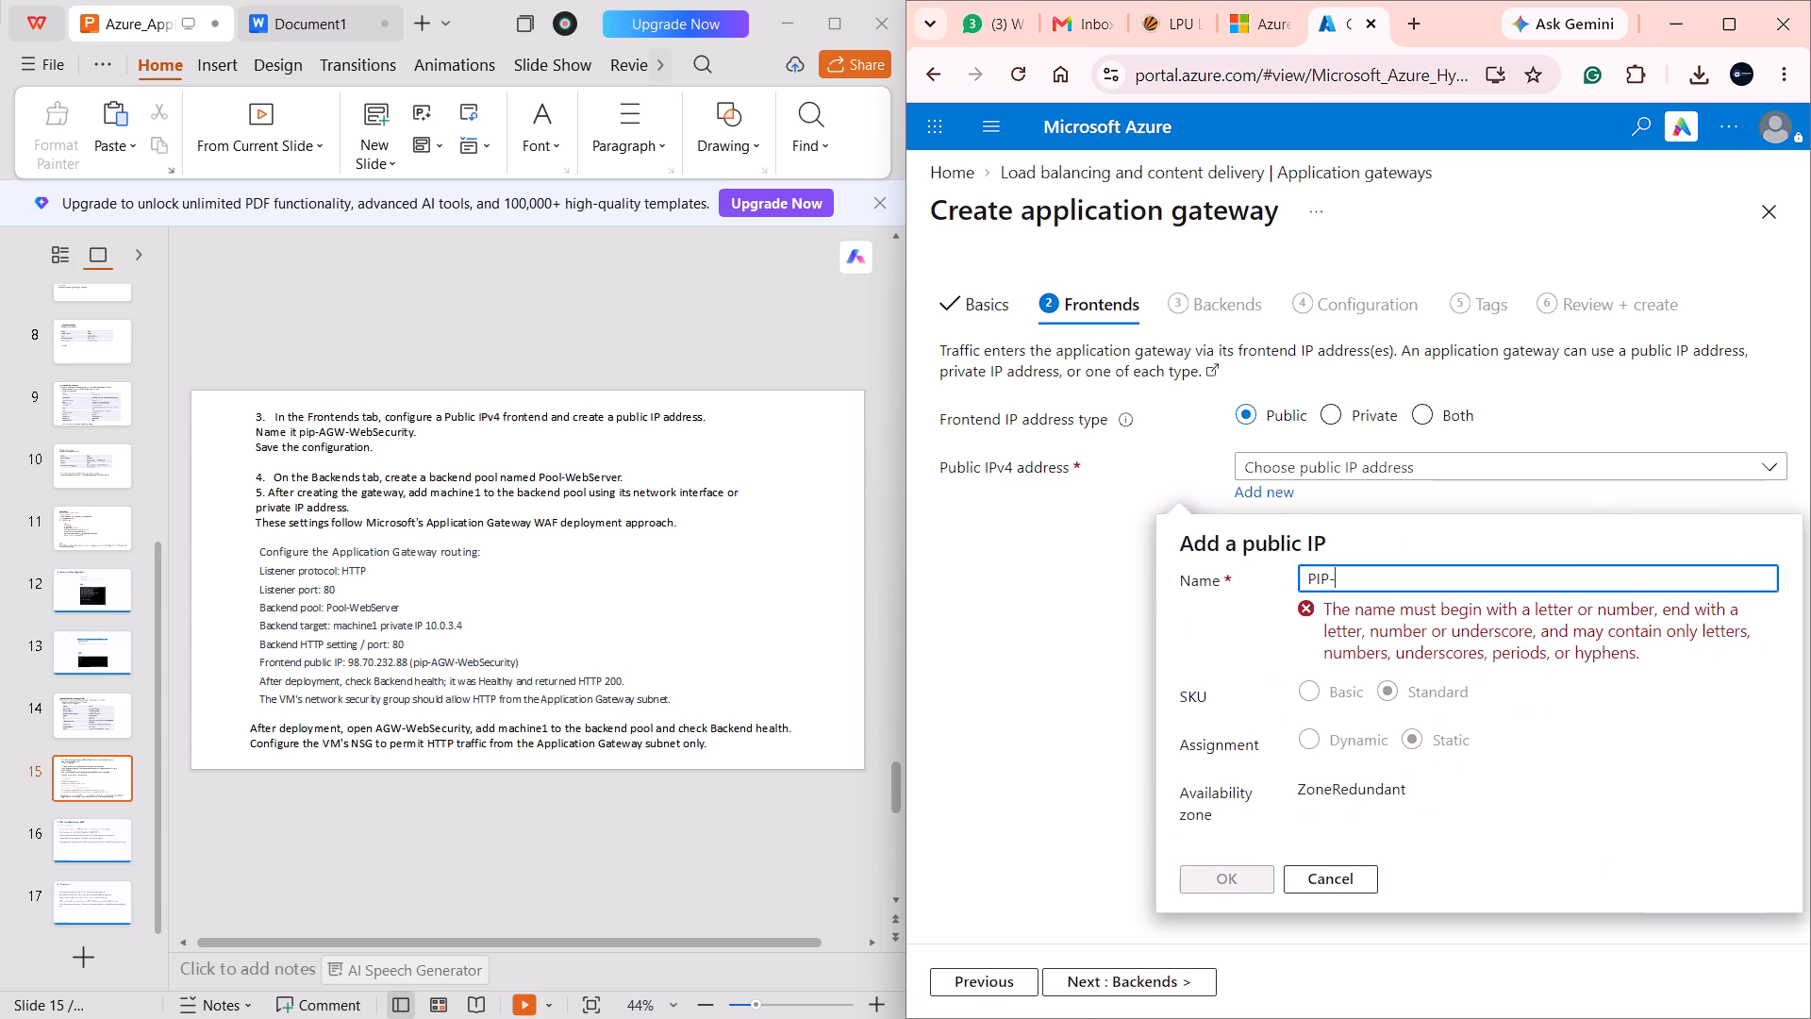
pyautogui.hotkey('shift', 'a')
pyautogui.write('GW')
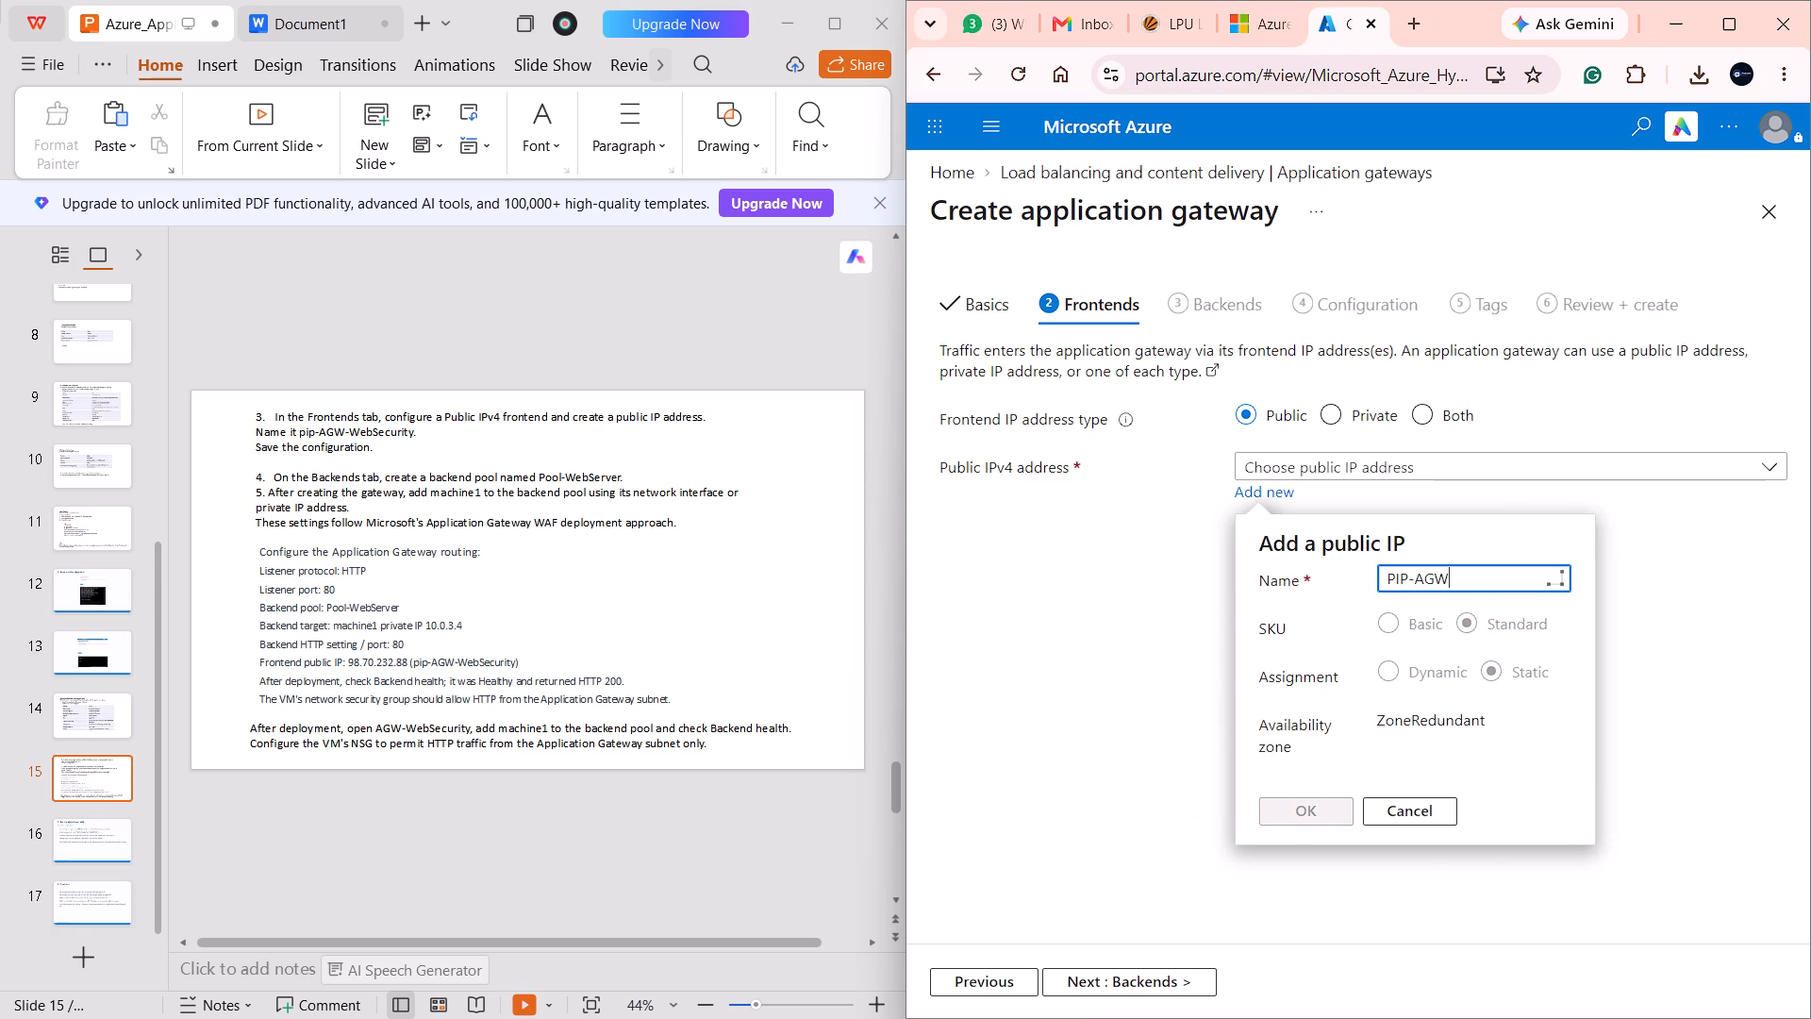
pyautogui.press('space')
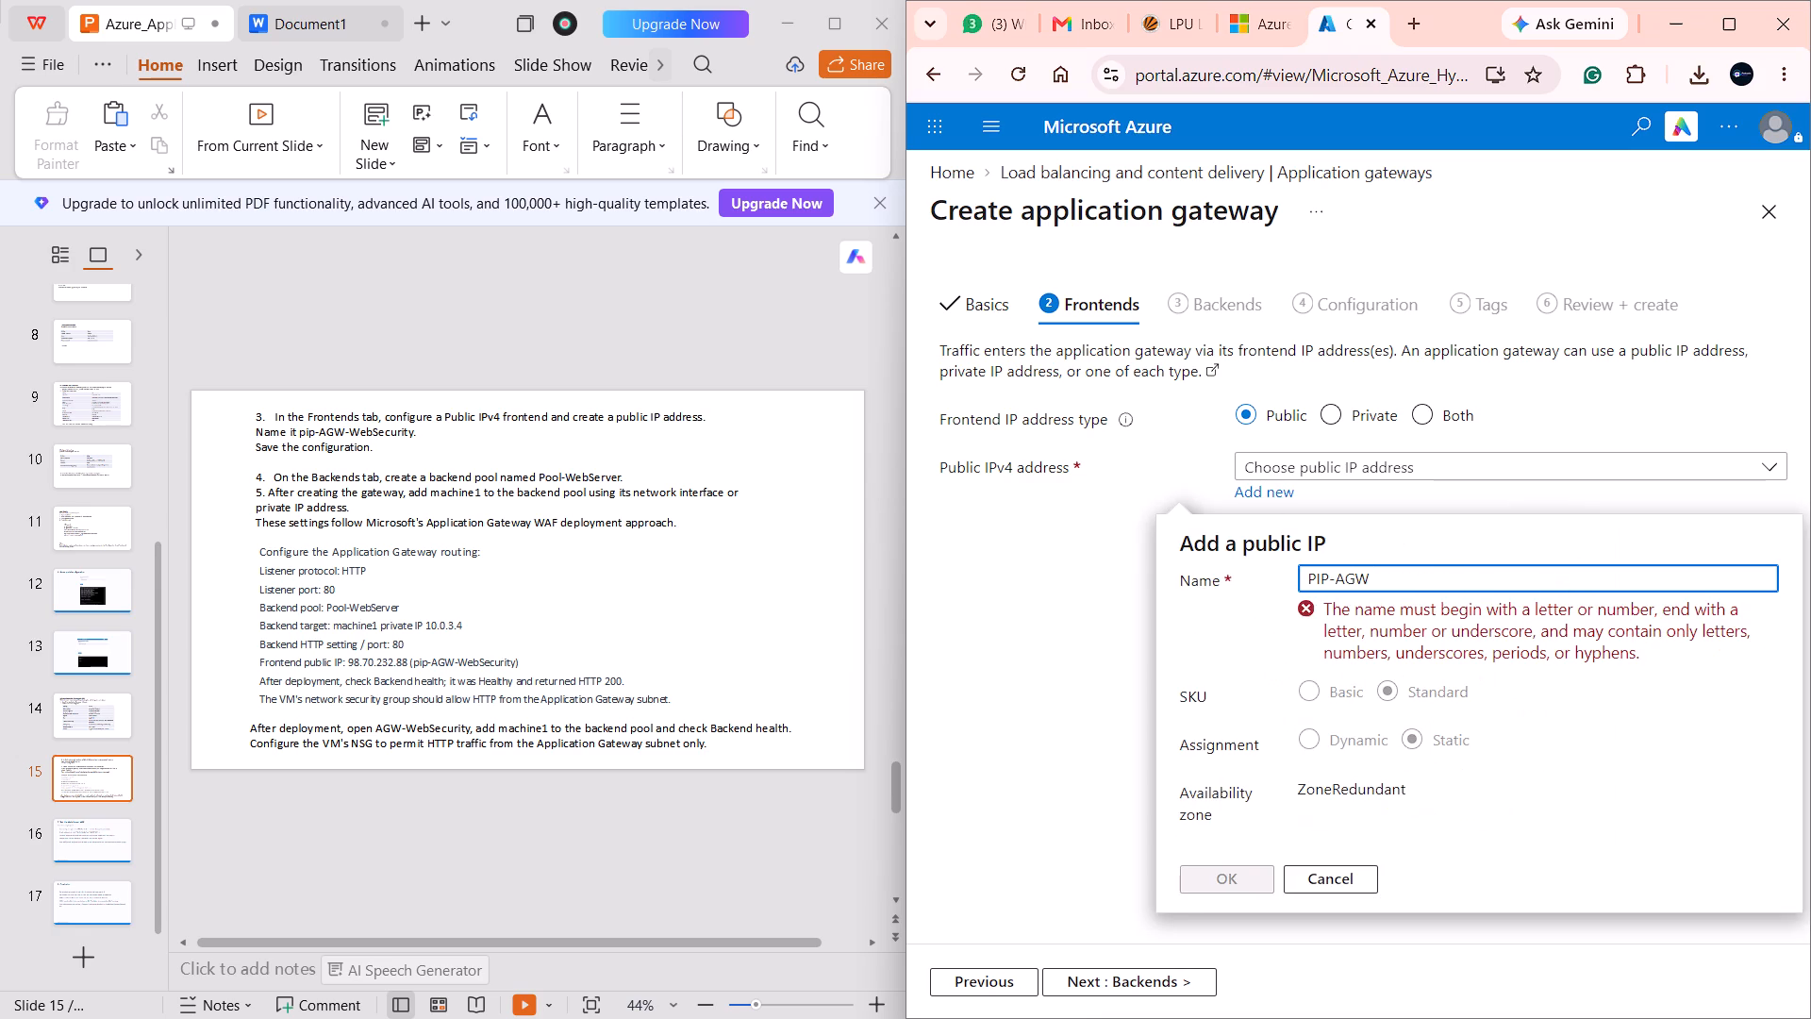
pyautogui.press('BackSpace')
pyautogui.press('-')
pyautogui.write('We')
pyautogui.write('bsecurity')
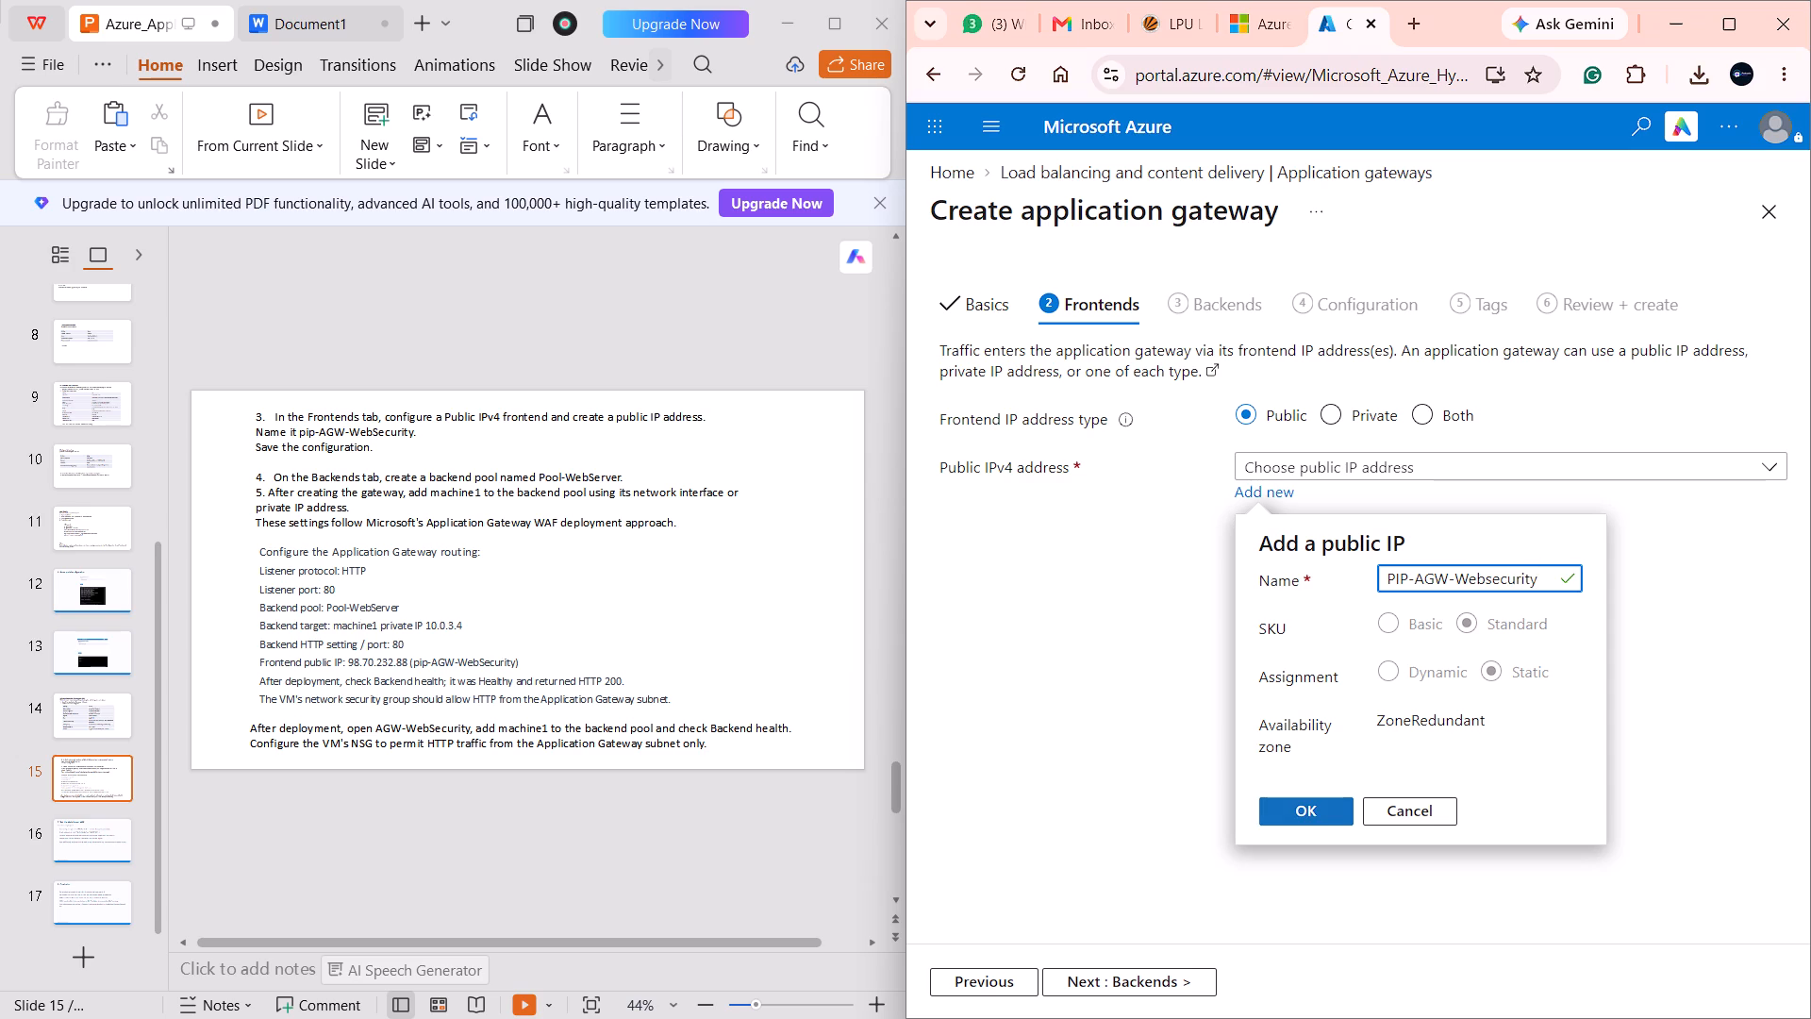
pyautogui.click(1292, 805)
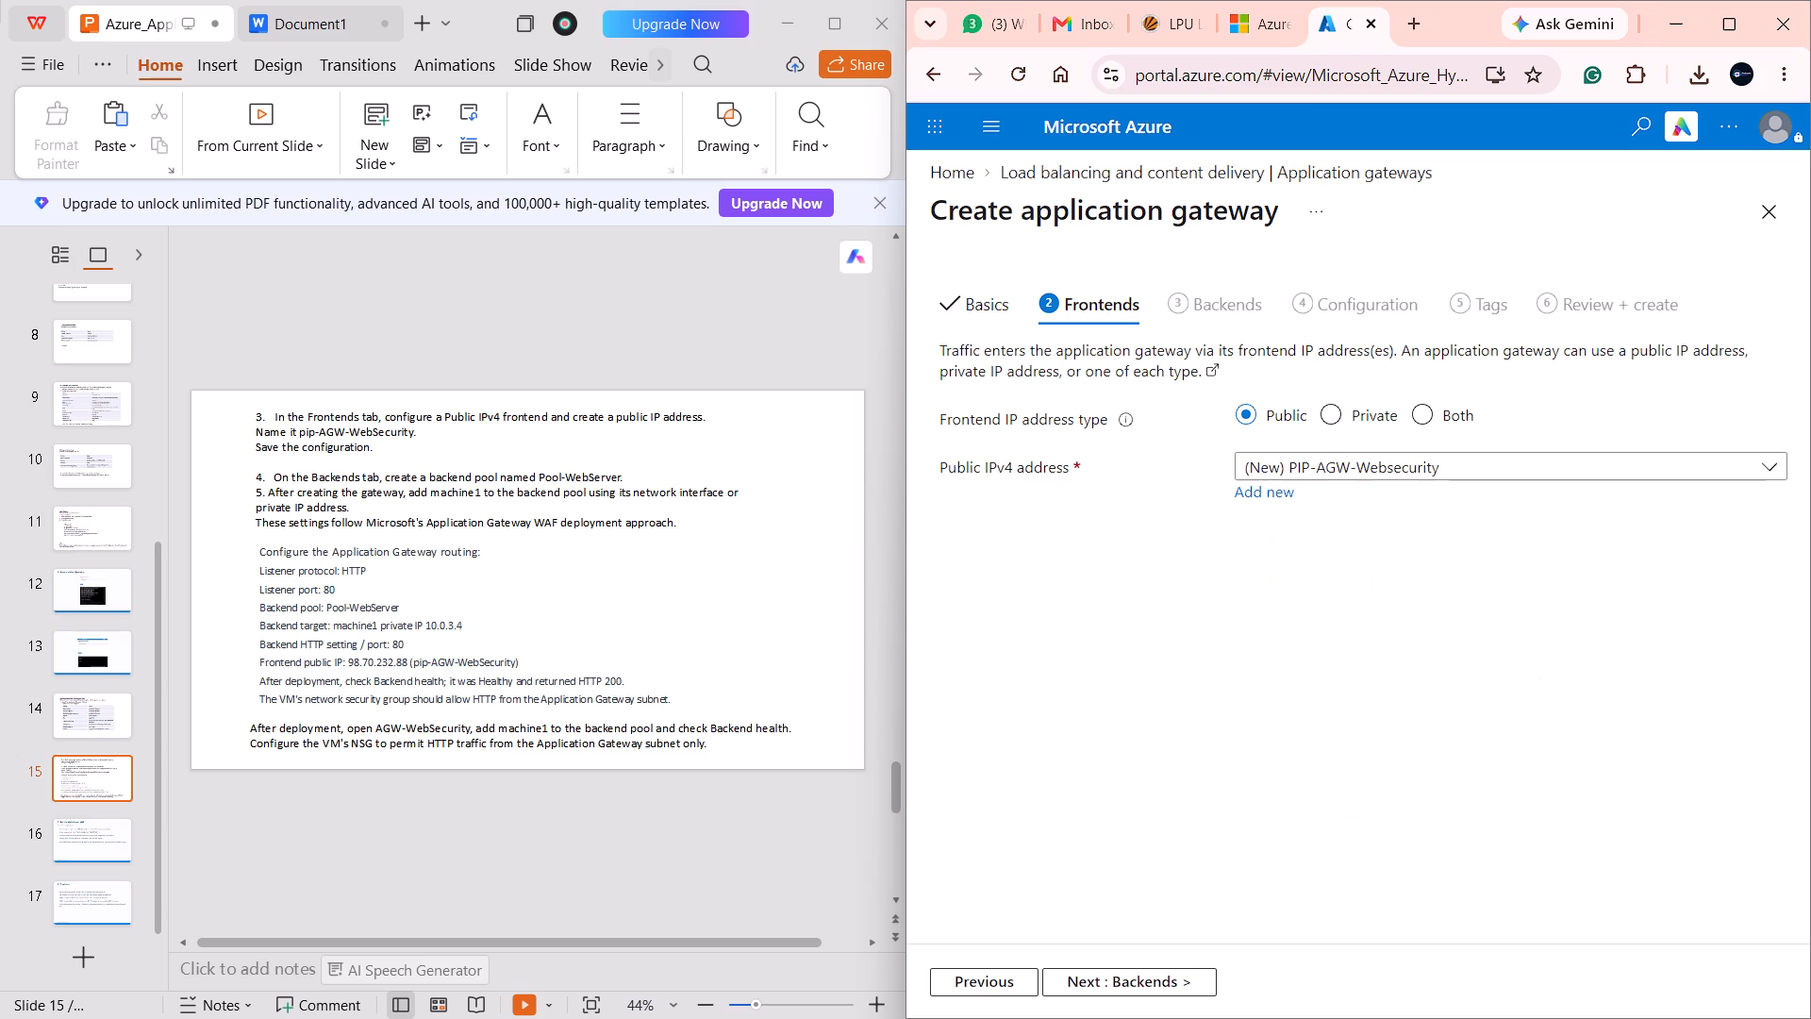
# Advance to the Backends stage and start a new backend pool named Pool-Webserver.
pyautogui.click(1129, 984)
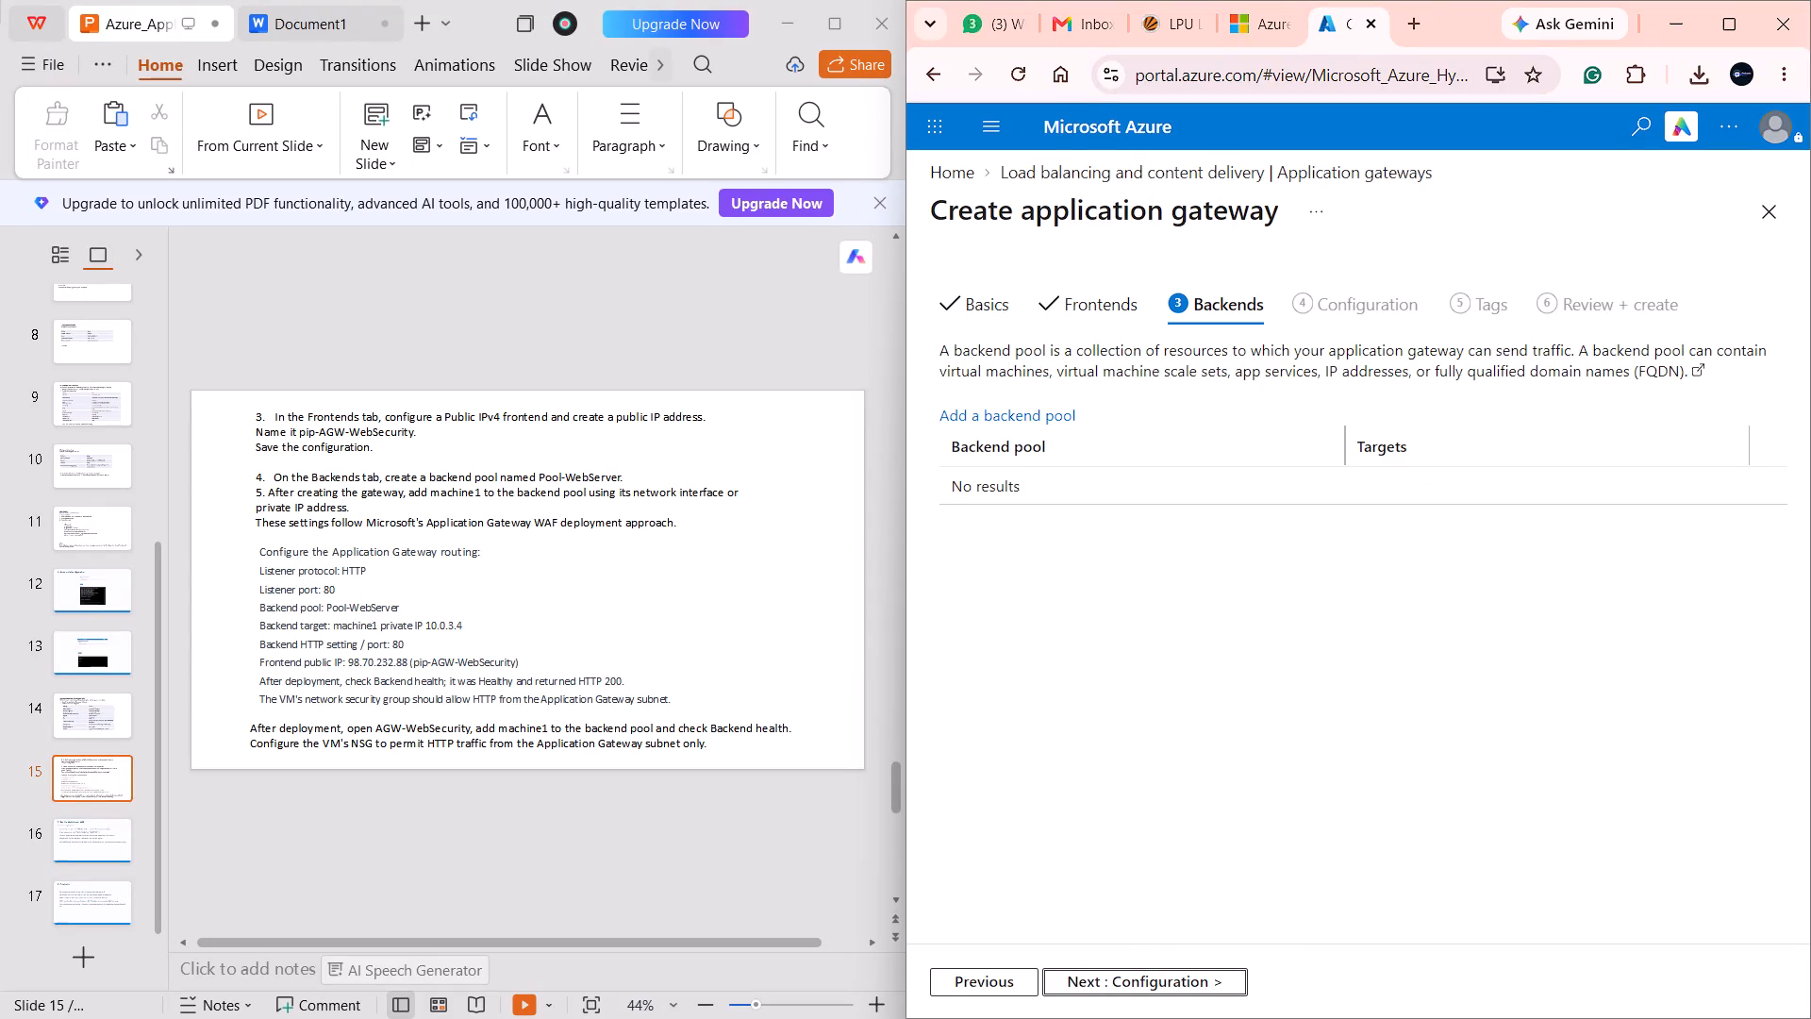
pyautogui.scroll(2, 1178, 297)
pyautogui.scroll(-3, 1285, 773)
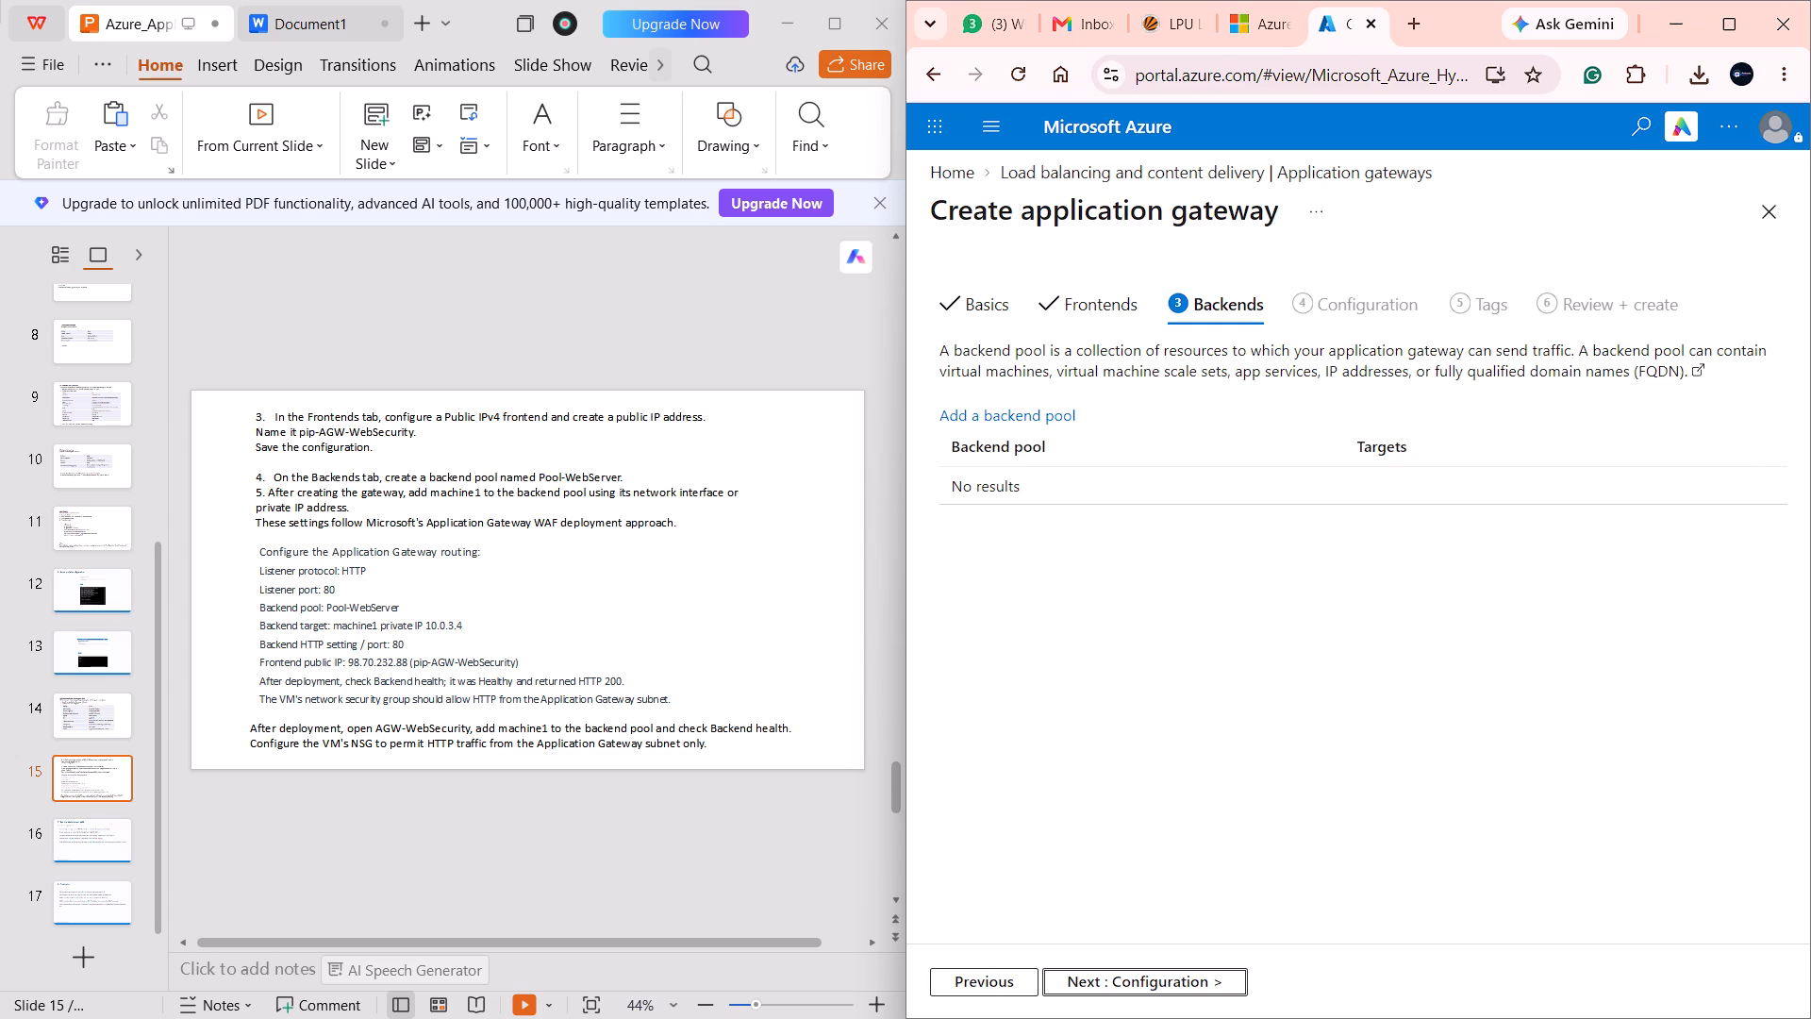
pyautogui.click(986, 498)
pyautogui.click(995, 409)
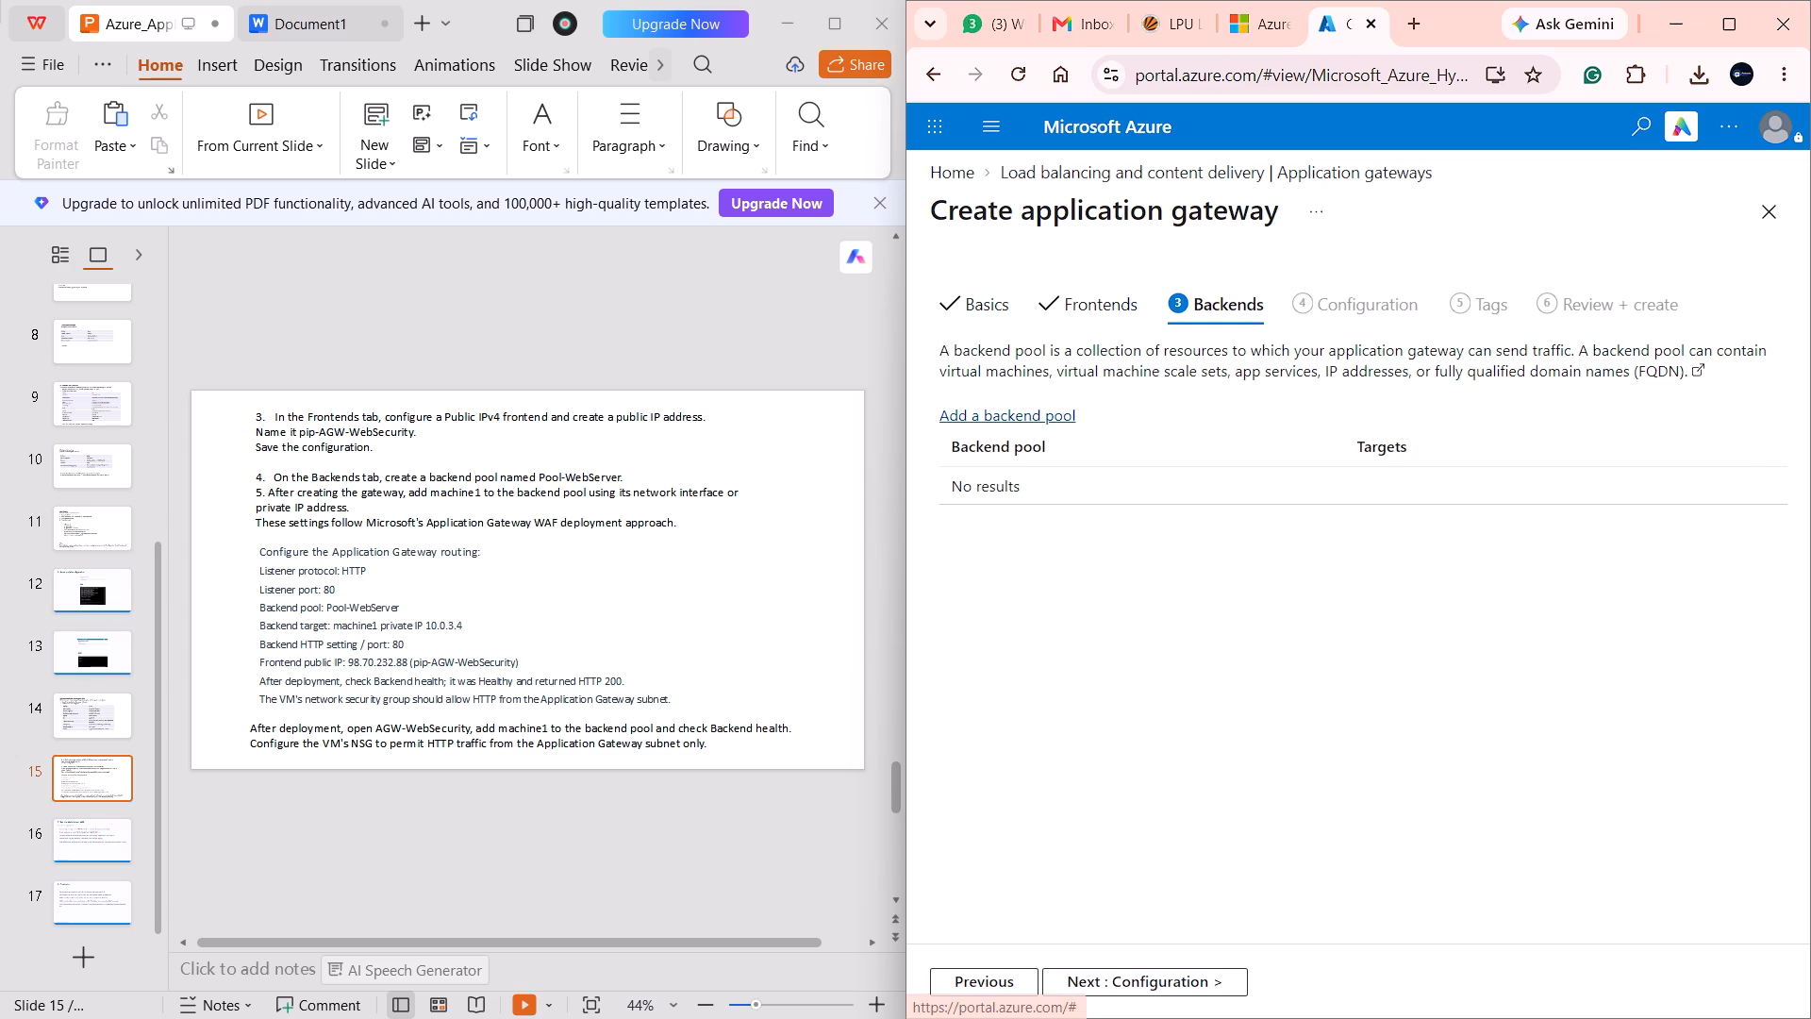
pyautogui.click(1441, 339)
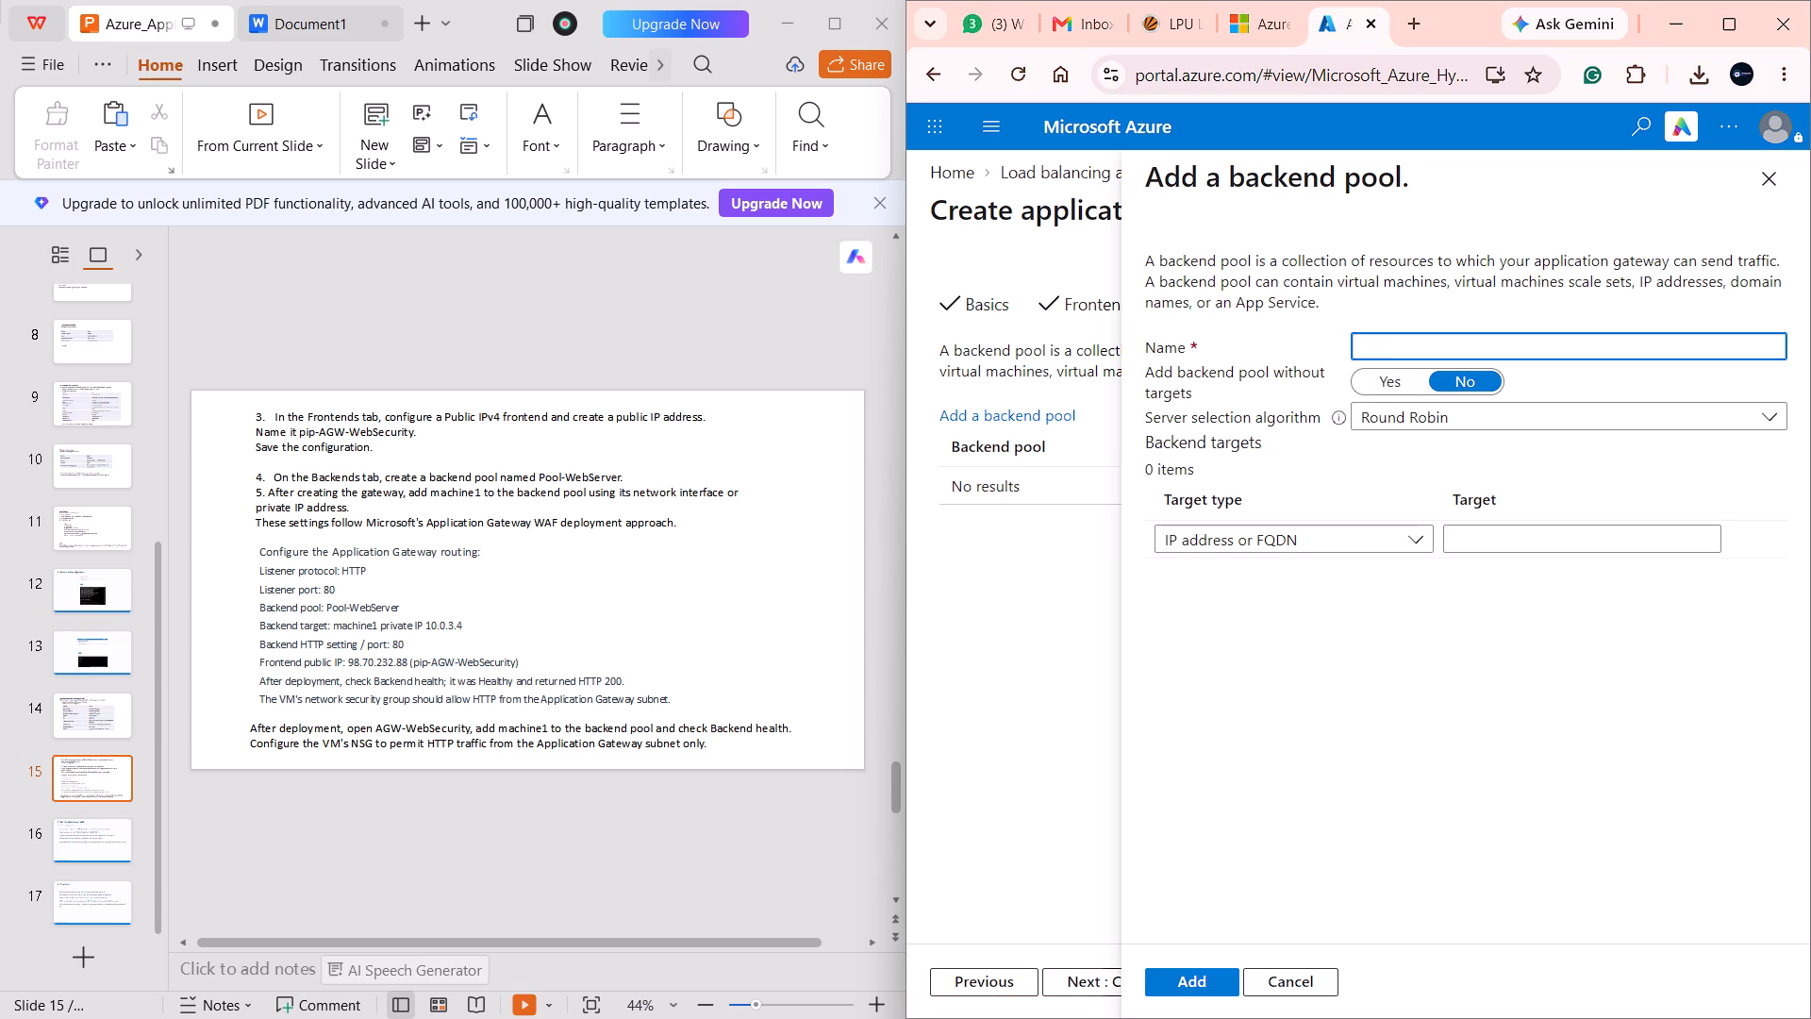
pyautogui.write('Pool')
pyautogui.write('-Webserver')
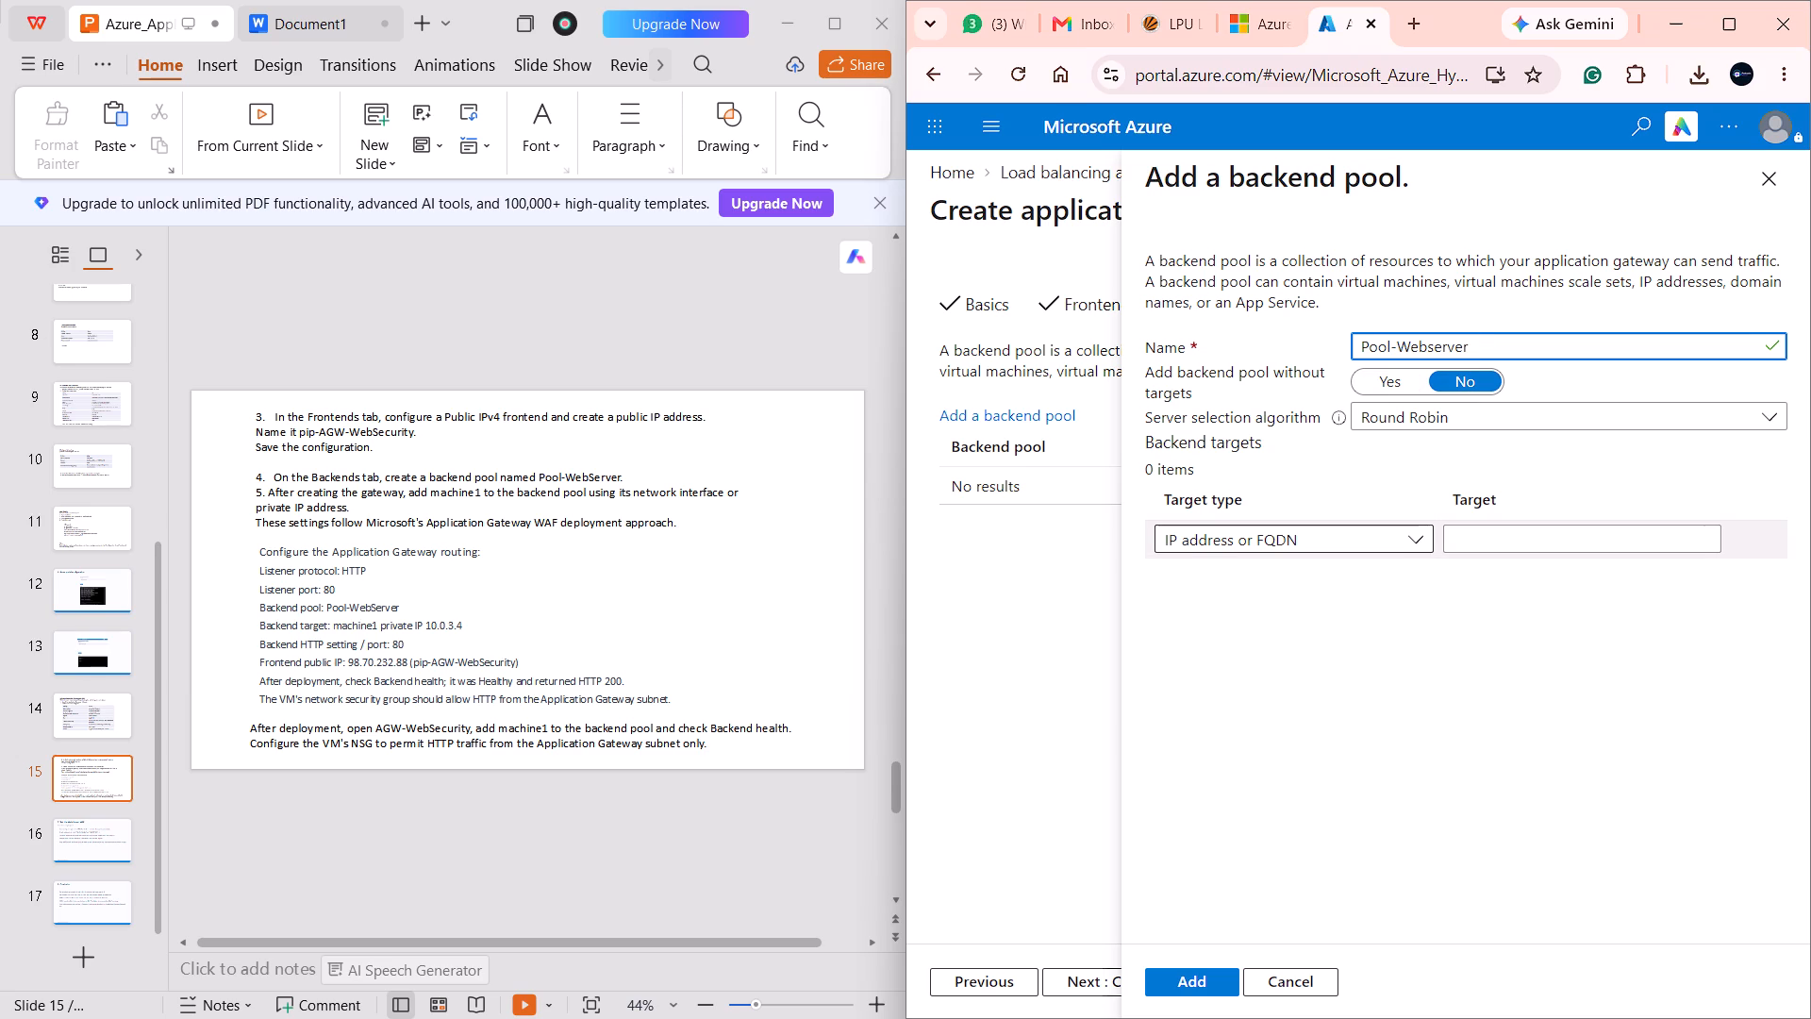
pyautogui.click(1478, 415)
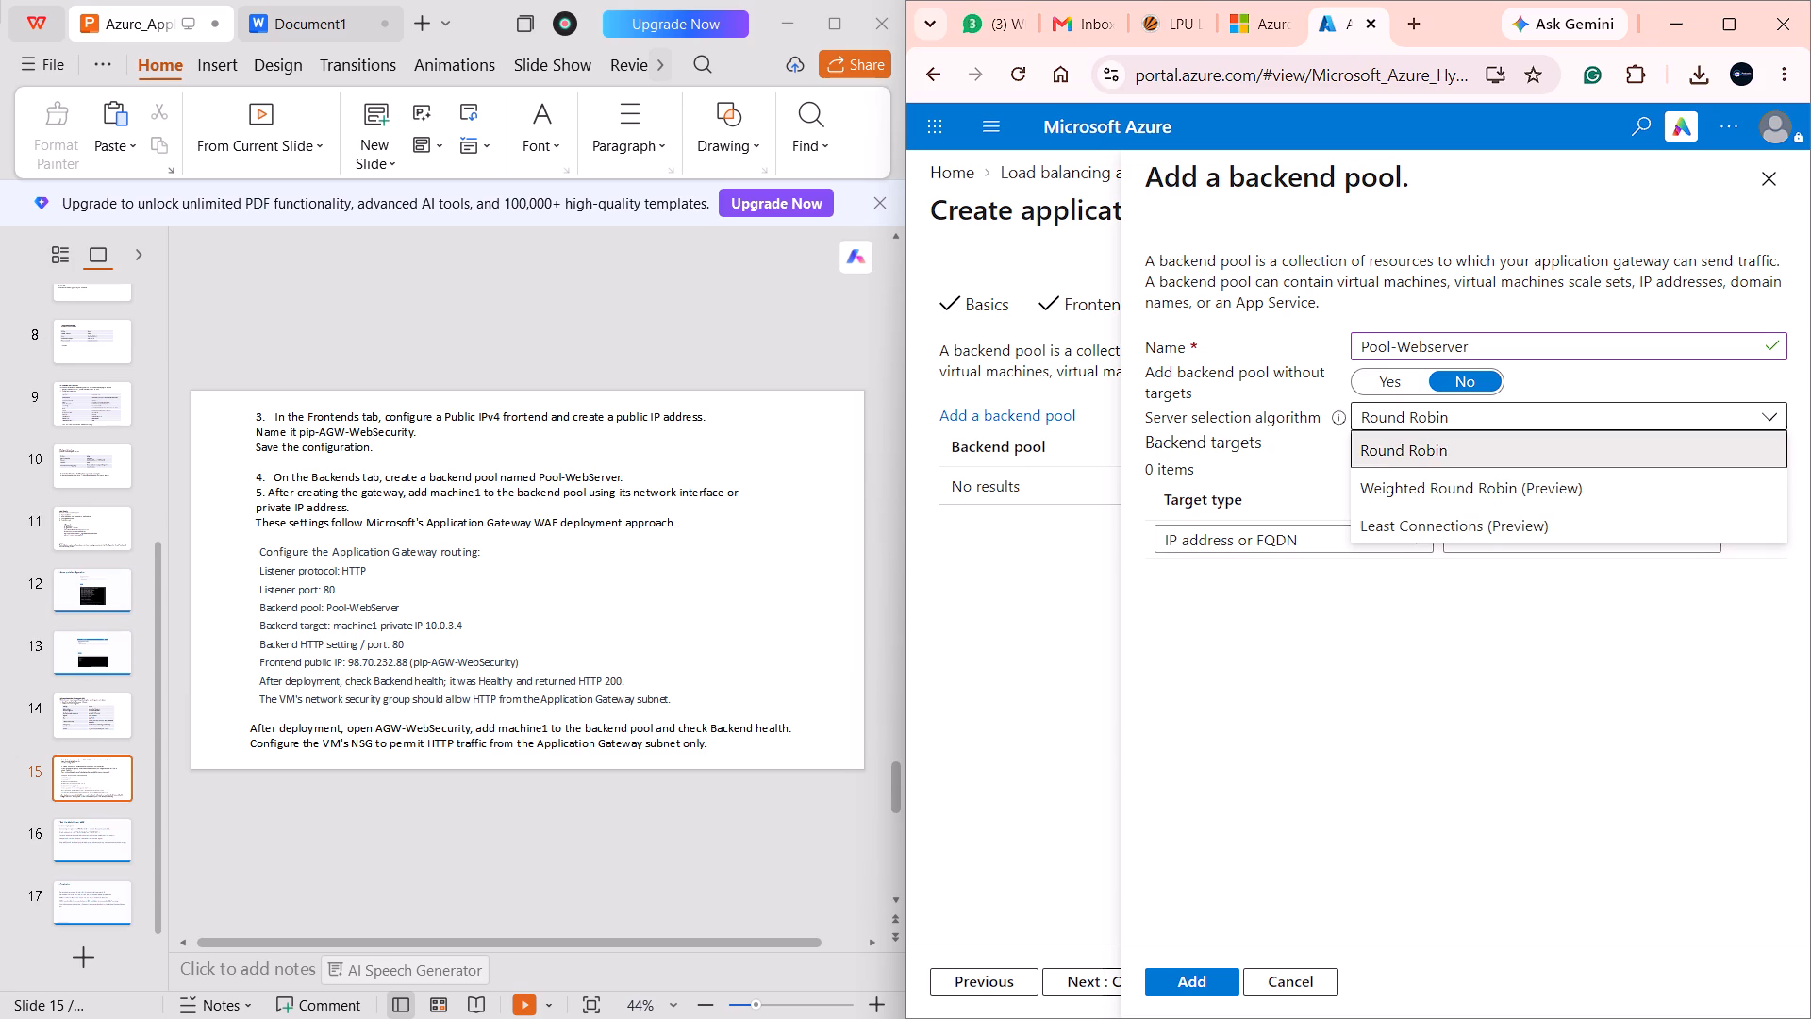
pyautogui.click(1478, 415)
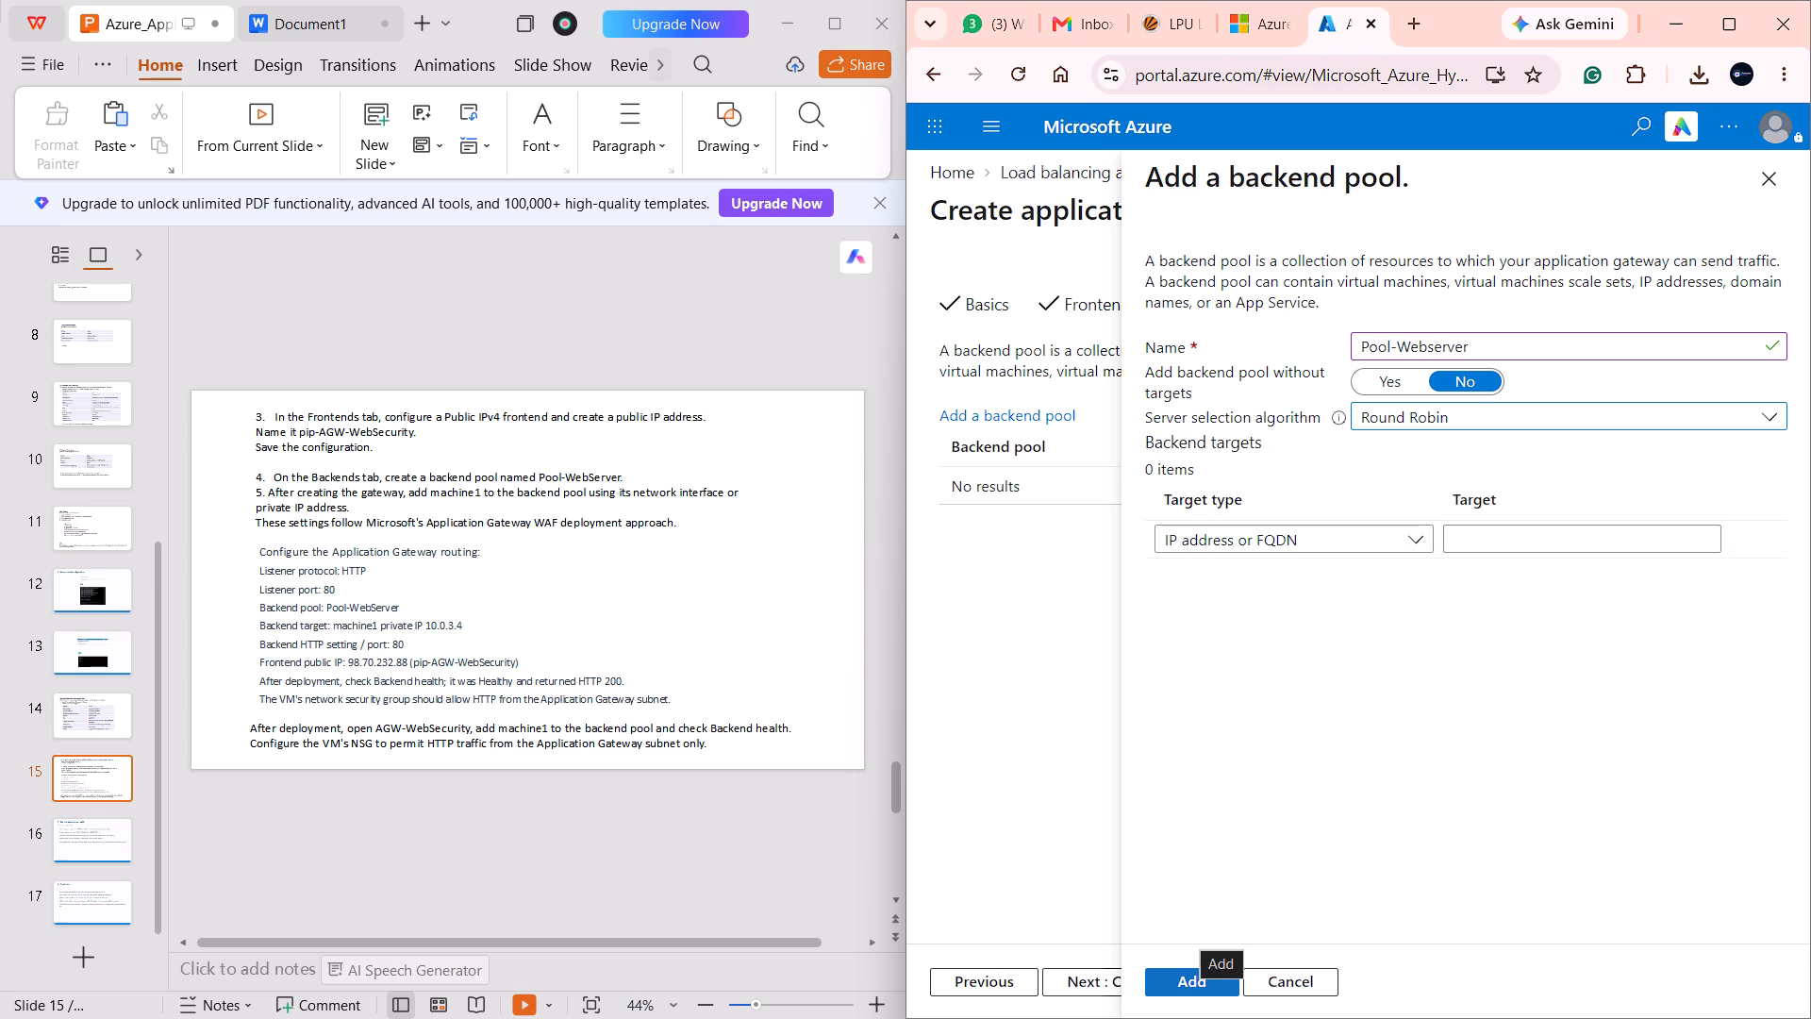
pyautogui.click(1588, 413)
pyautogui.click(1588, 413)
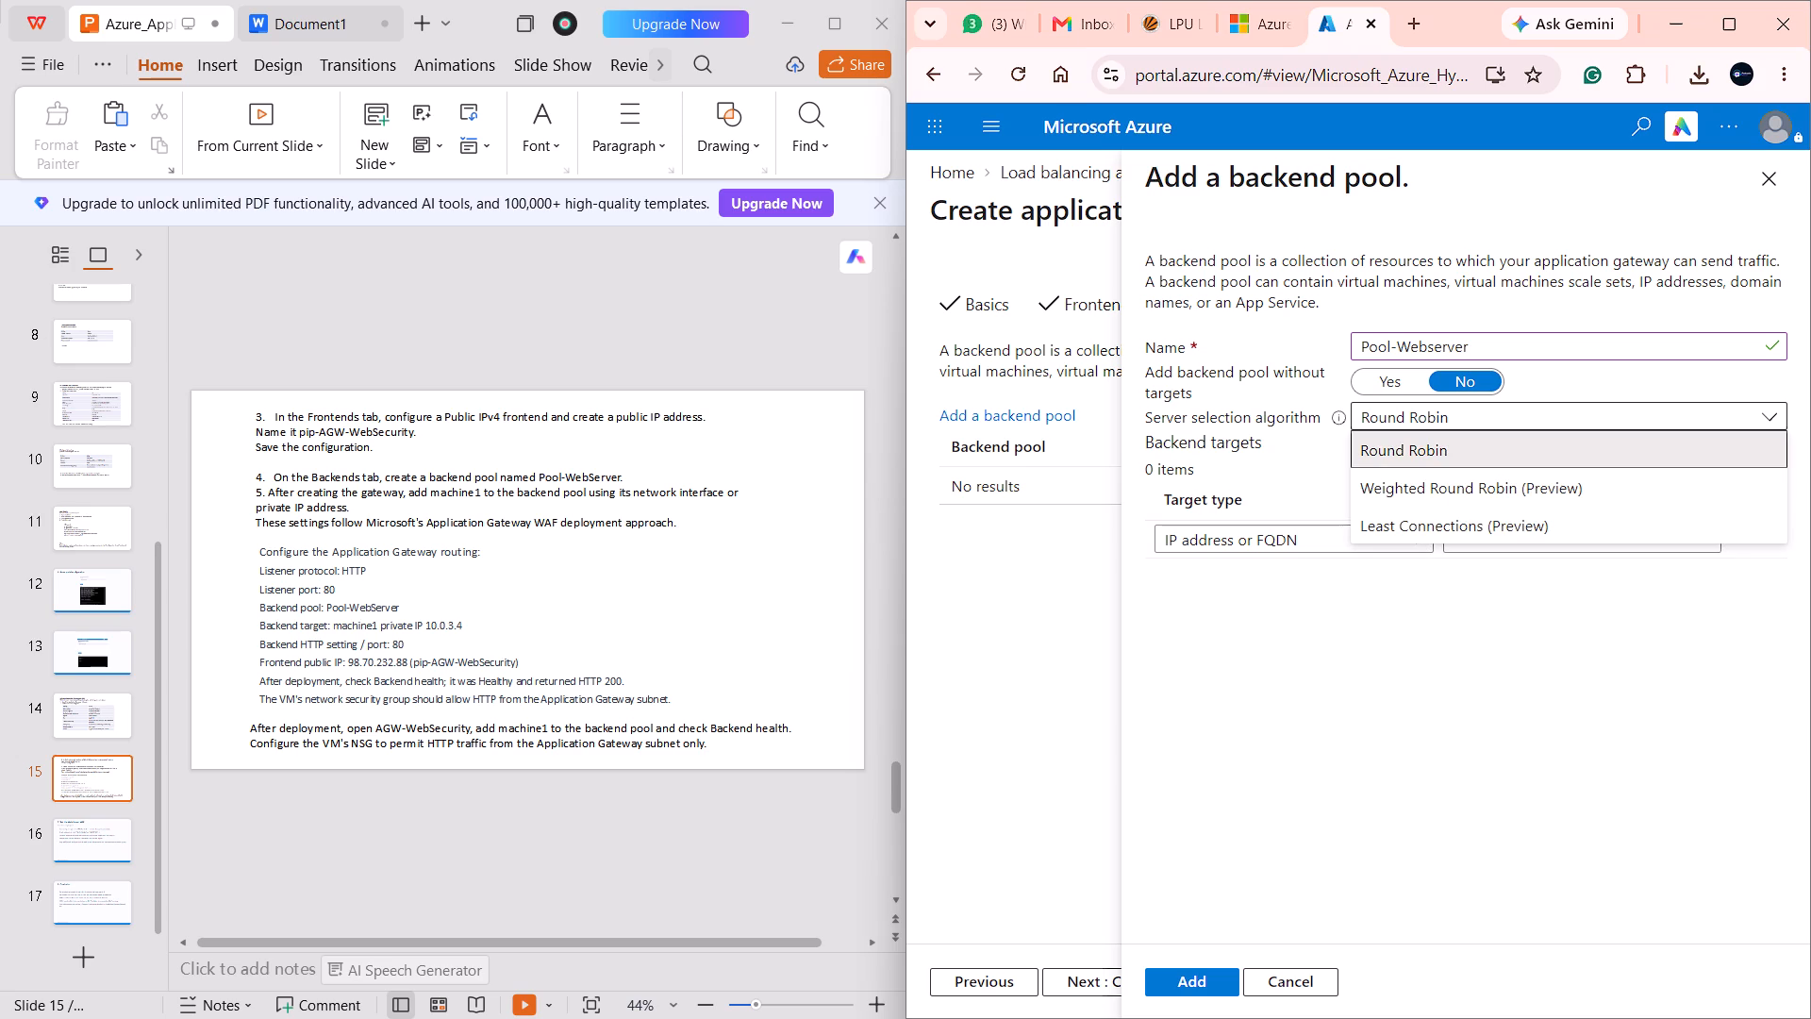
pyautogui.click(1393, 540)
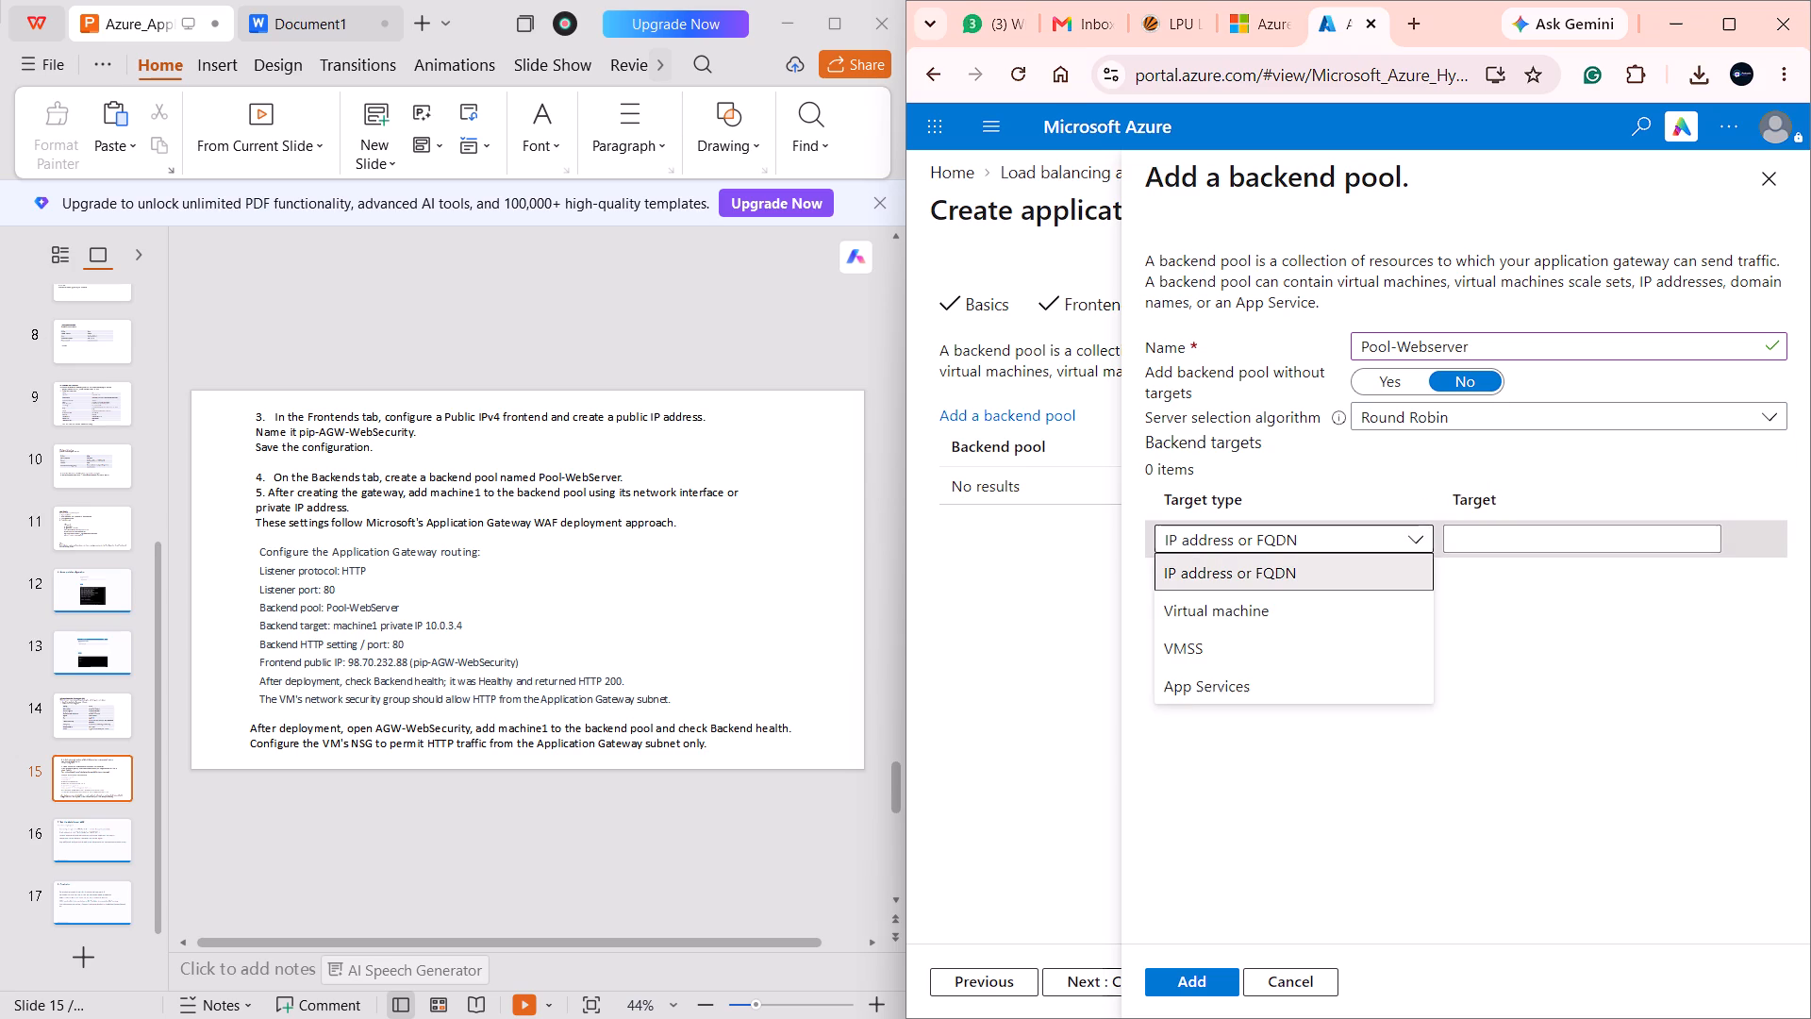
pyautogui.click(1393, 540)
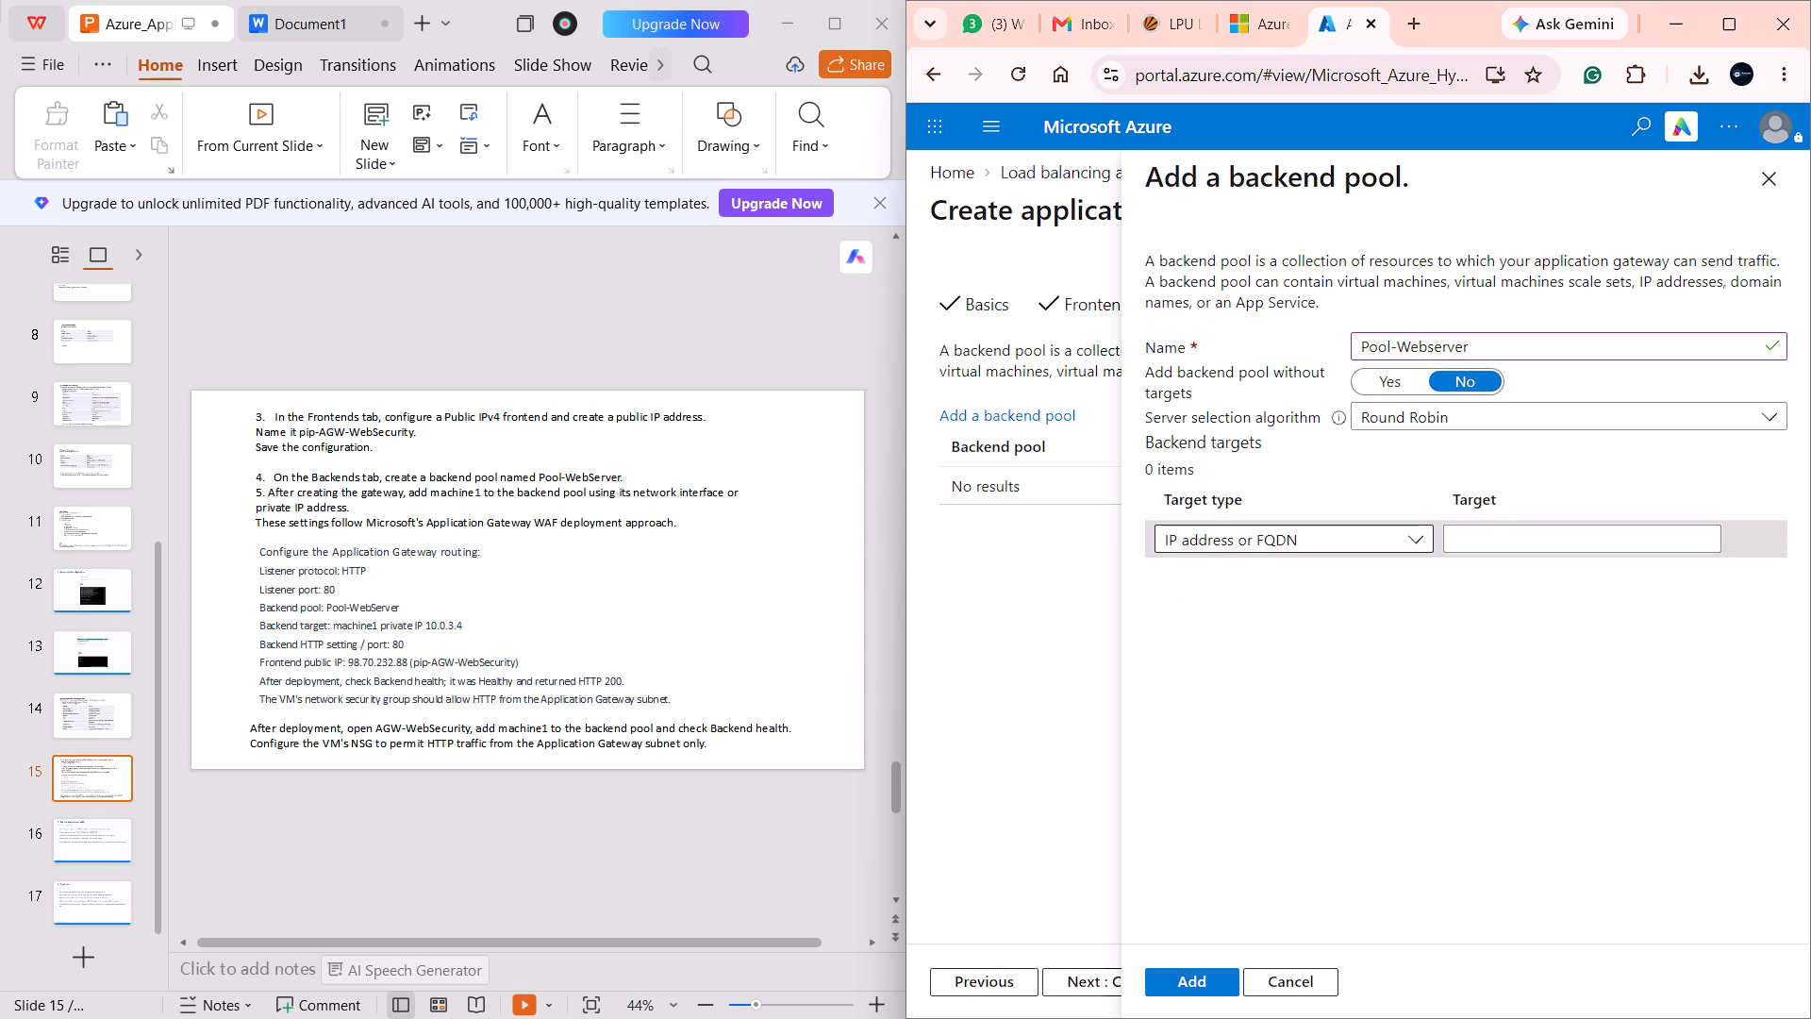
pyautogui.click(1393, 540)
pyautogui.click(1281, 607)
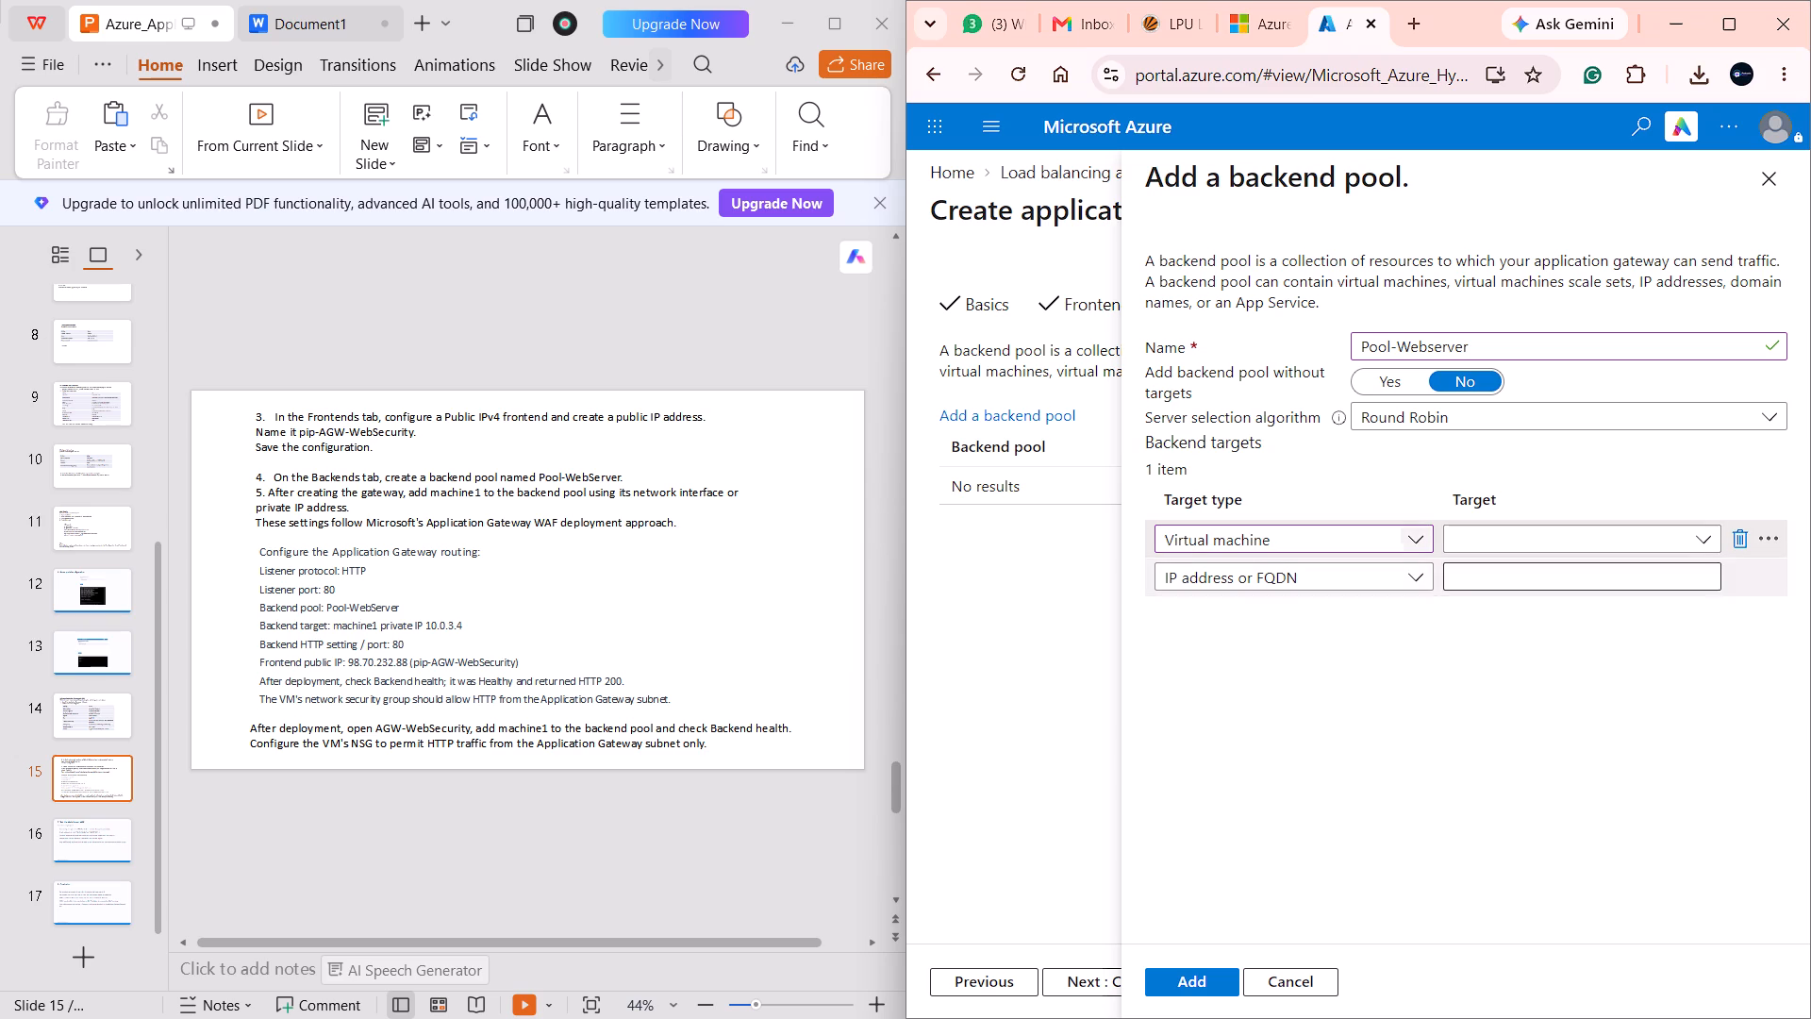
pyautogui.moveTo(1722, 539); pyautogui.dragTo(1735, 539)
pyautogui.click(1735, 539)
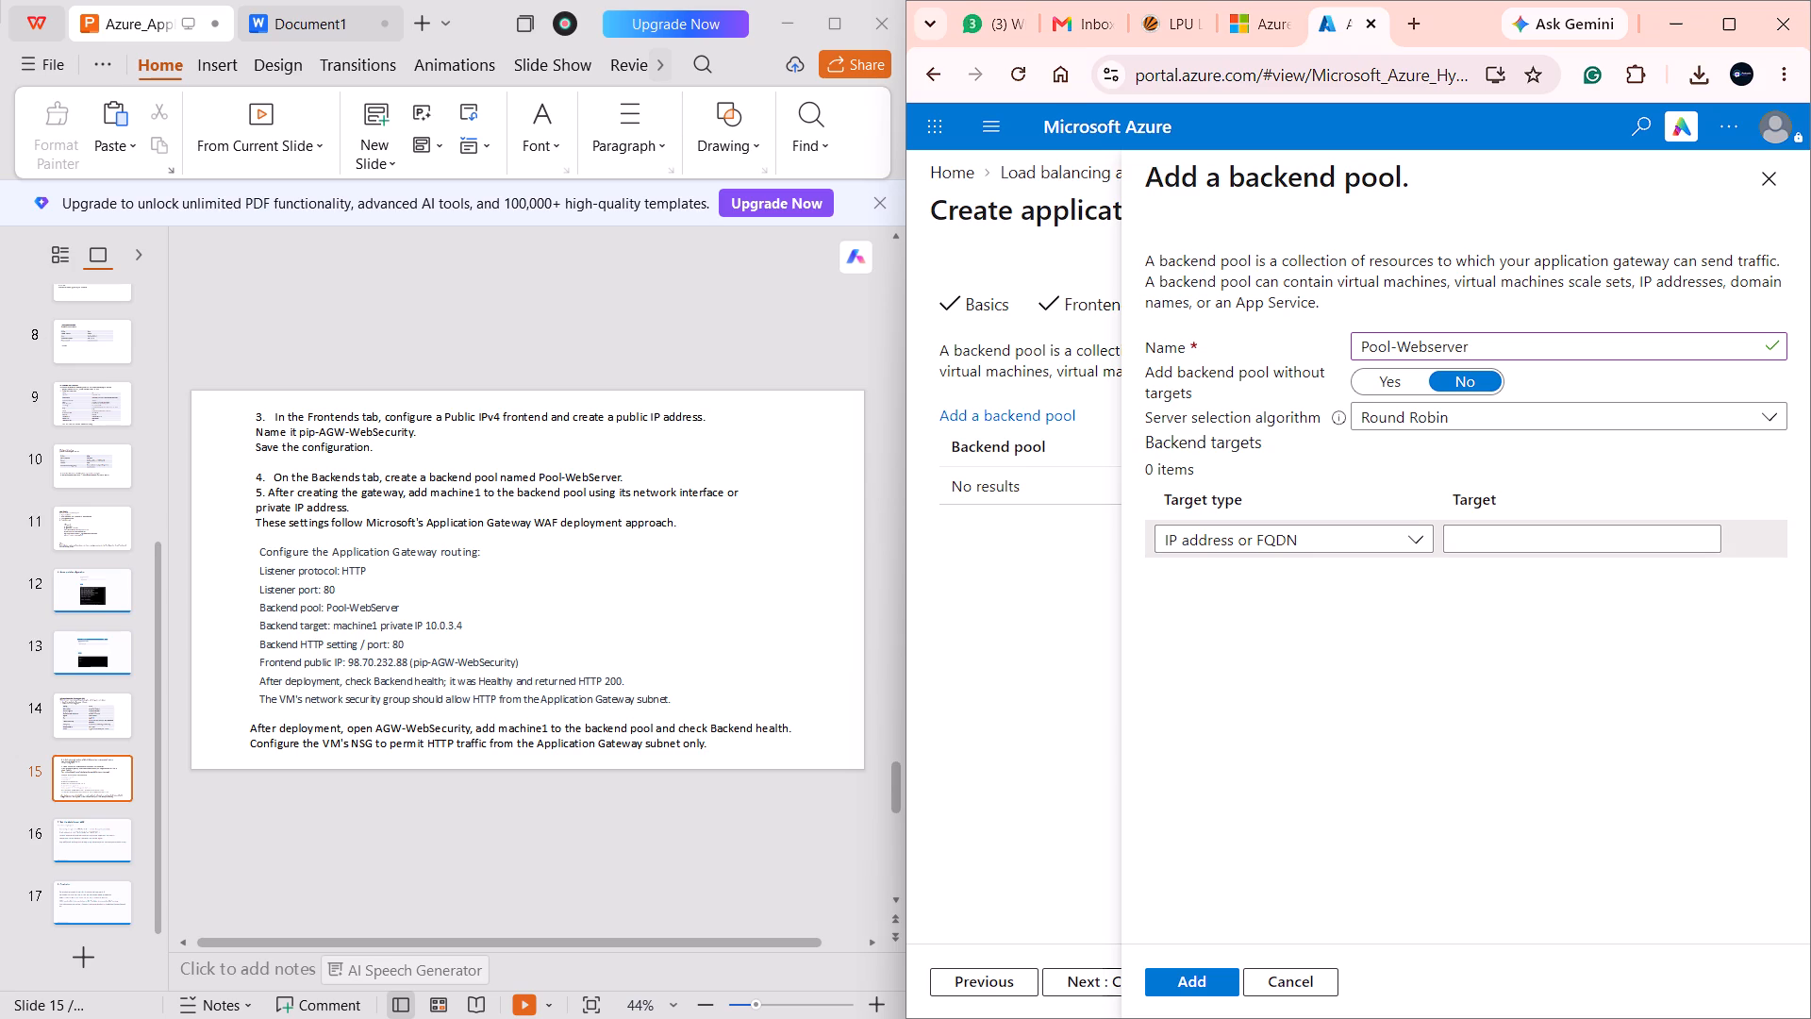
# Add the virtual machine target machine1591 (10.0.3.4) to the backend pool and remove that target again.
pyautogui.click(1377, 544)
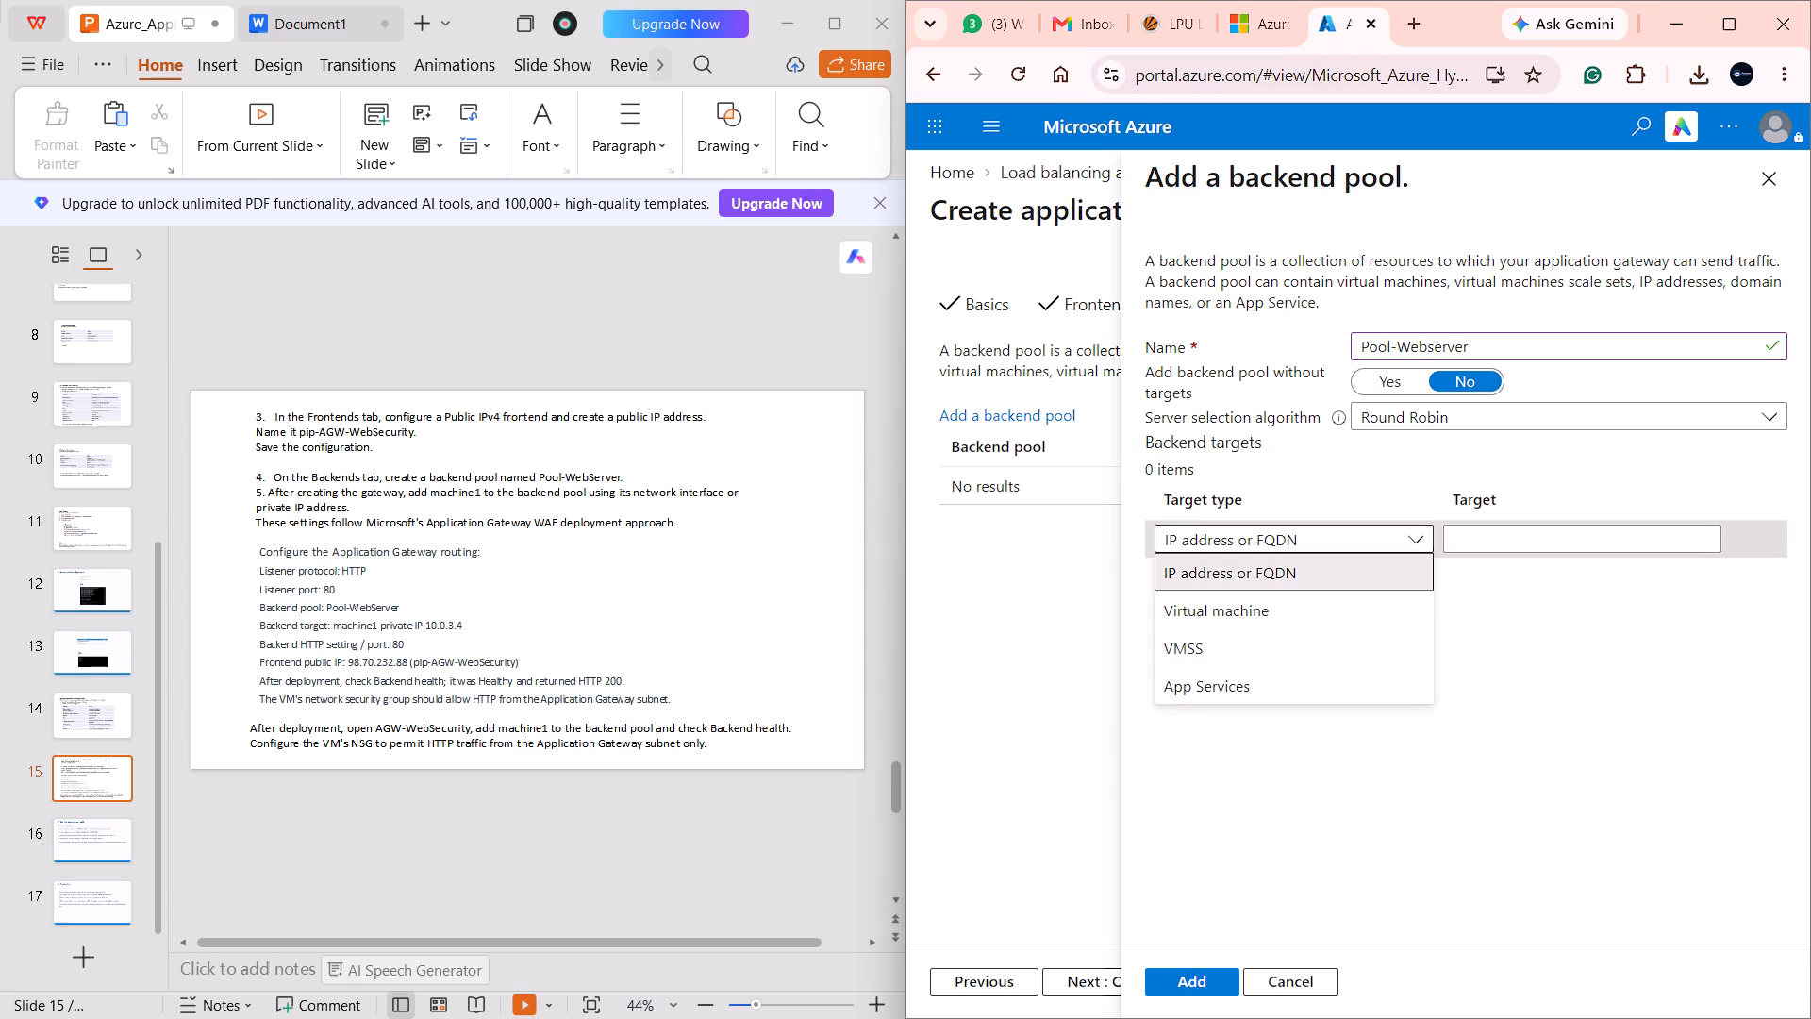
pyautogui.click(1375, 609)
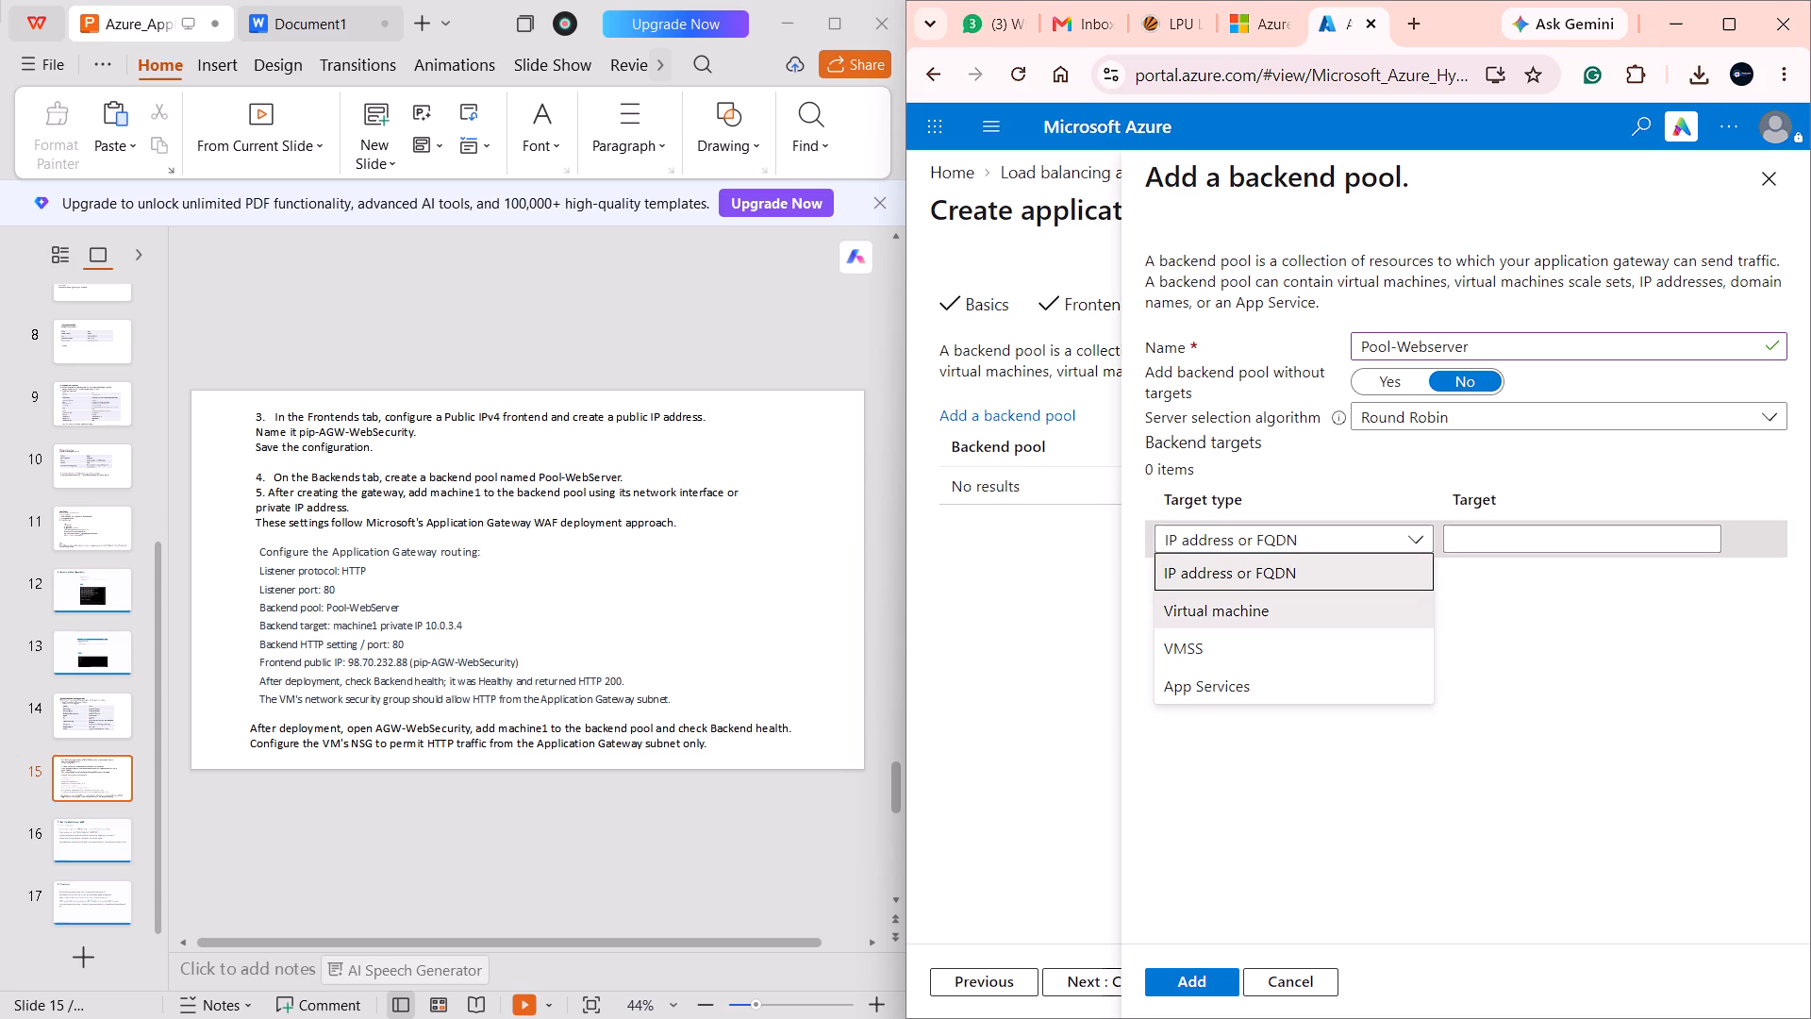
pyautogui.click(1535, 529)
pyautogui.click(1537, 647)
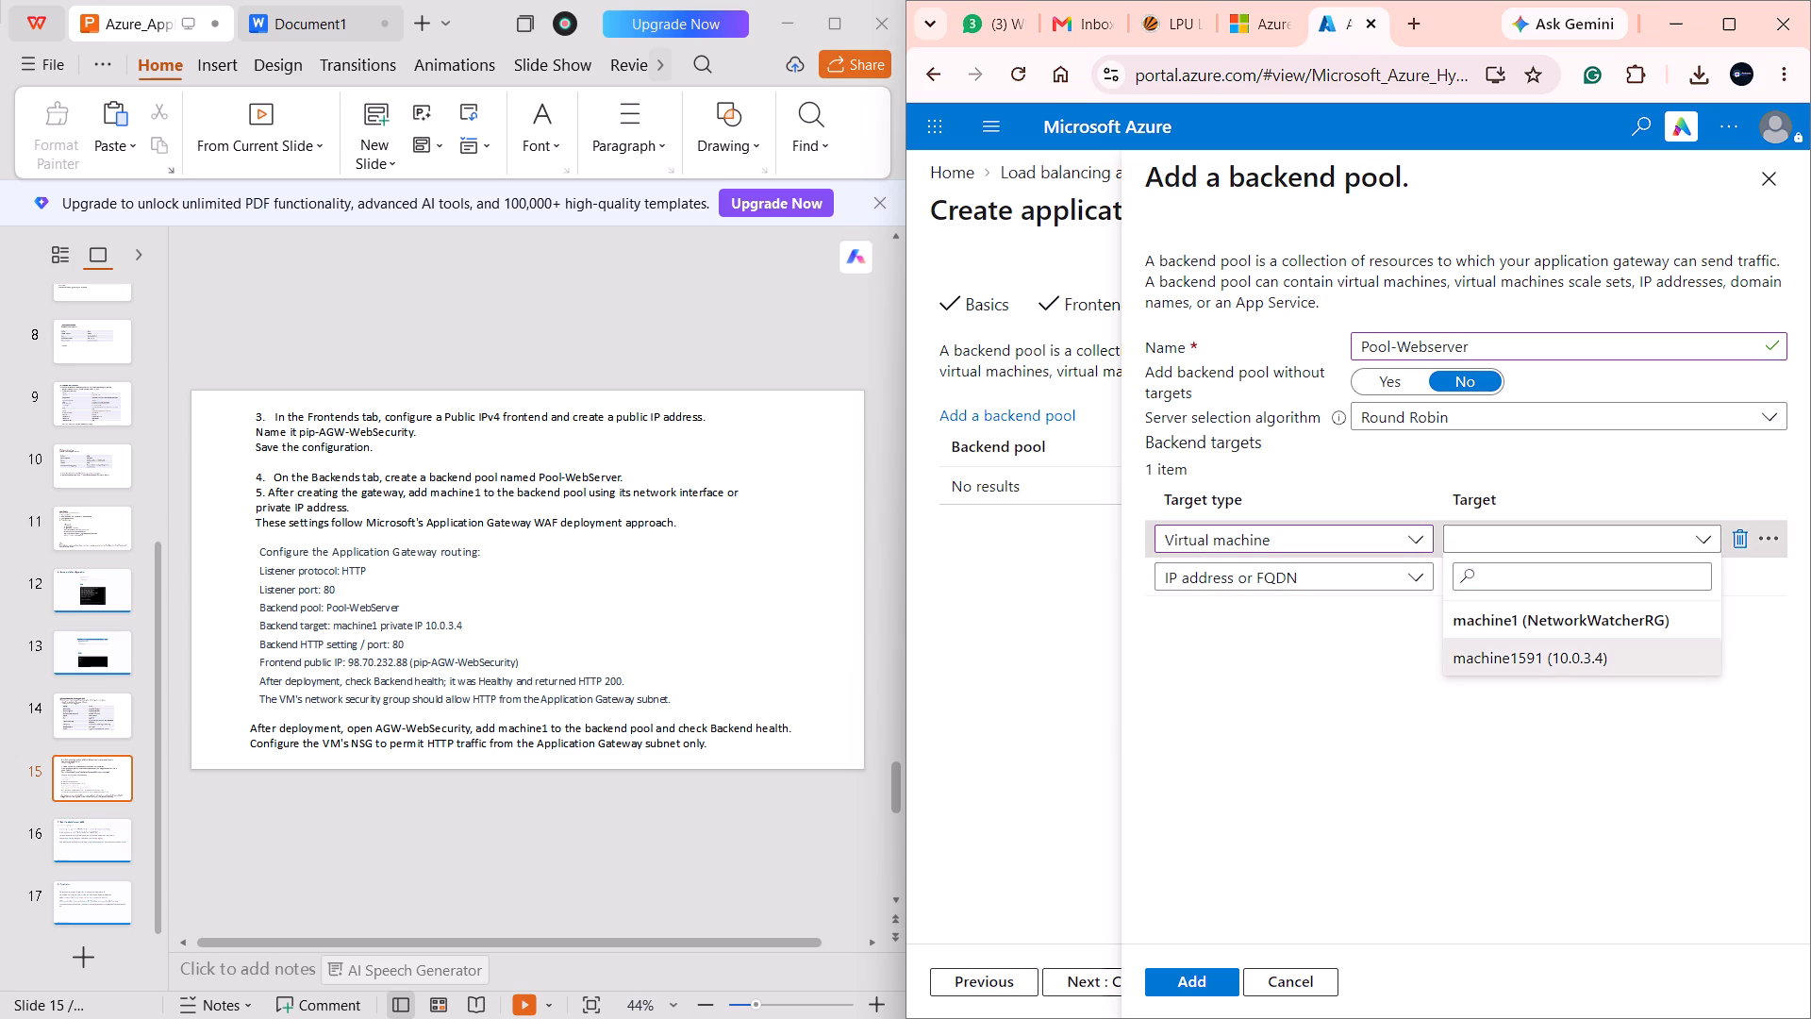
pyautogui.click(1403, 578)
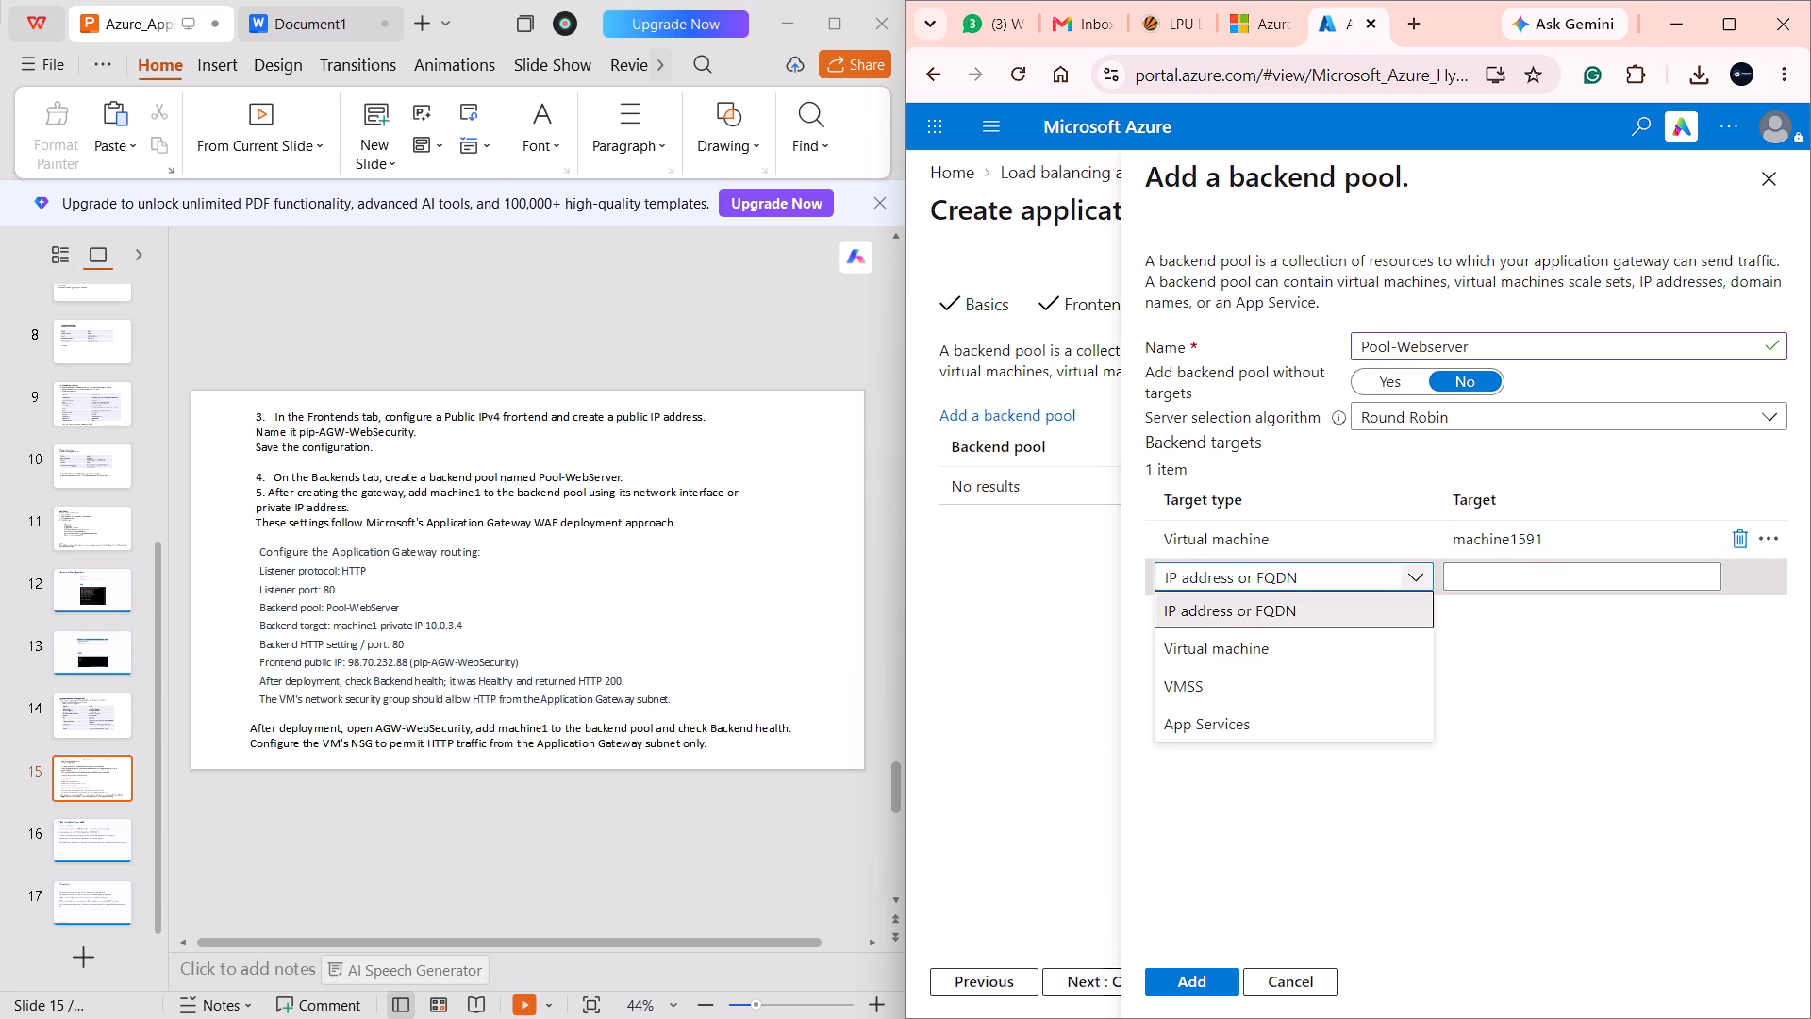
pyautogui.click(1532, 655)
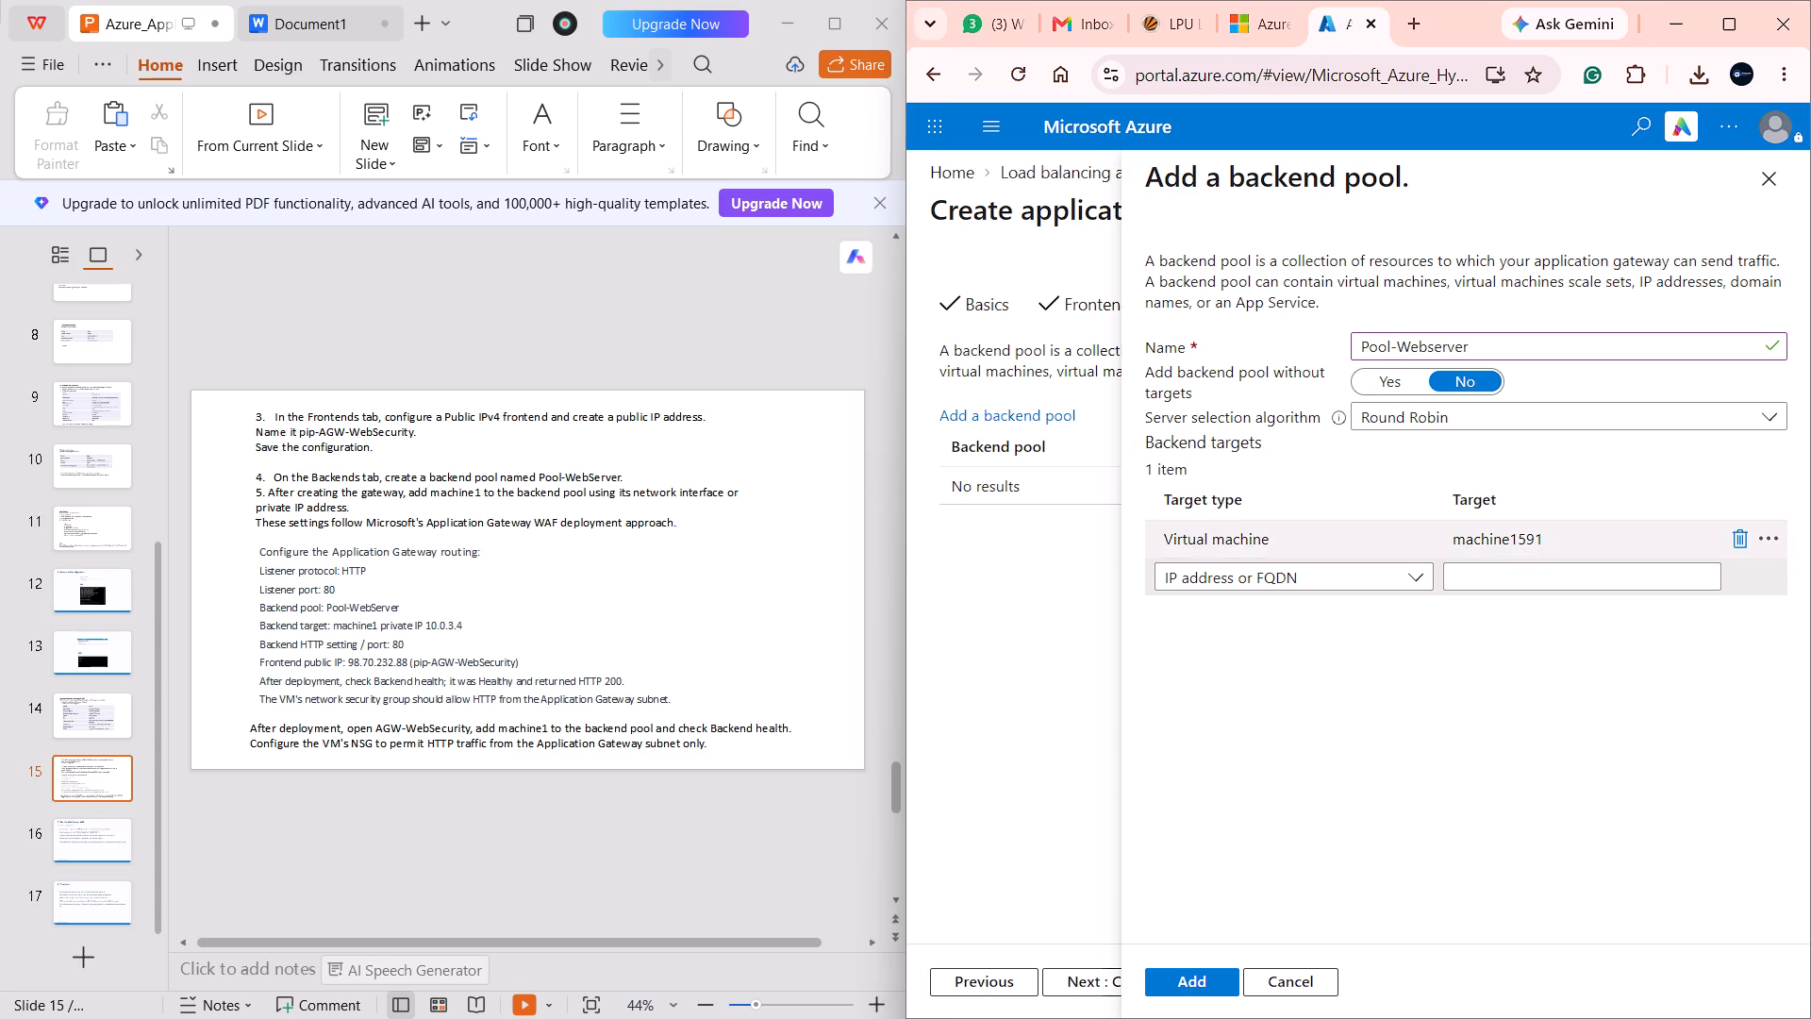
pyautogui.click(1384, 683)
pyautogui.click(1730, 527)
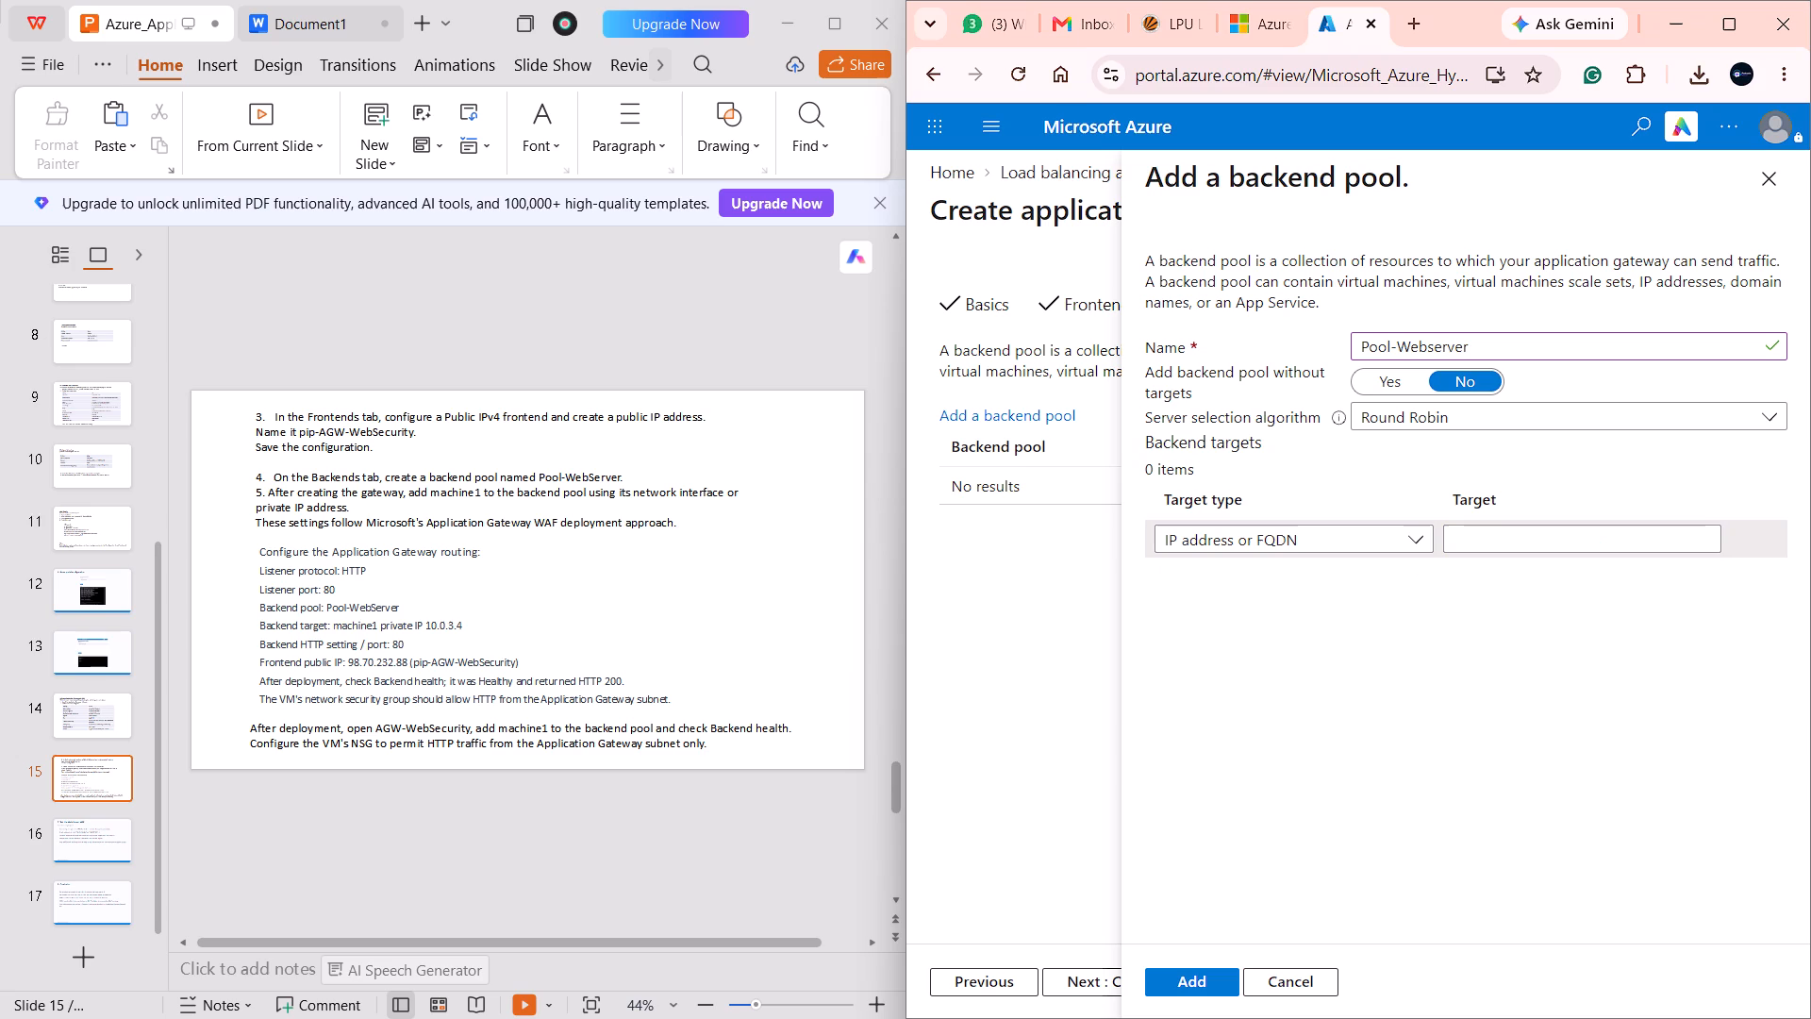
# Add the Pool-Webserver backend pool to the gateway without any targets.
pyautogui.click(1197, 969)
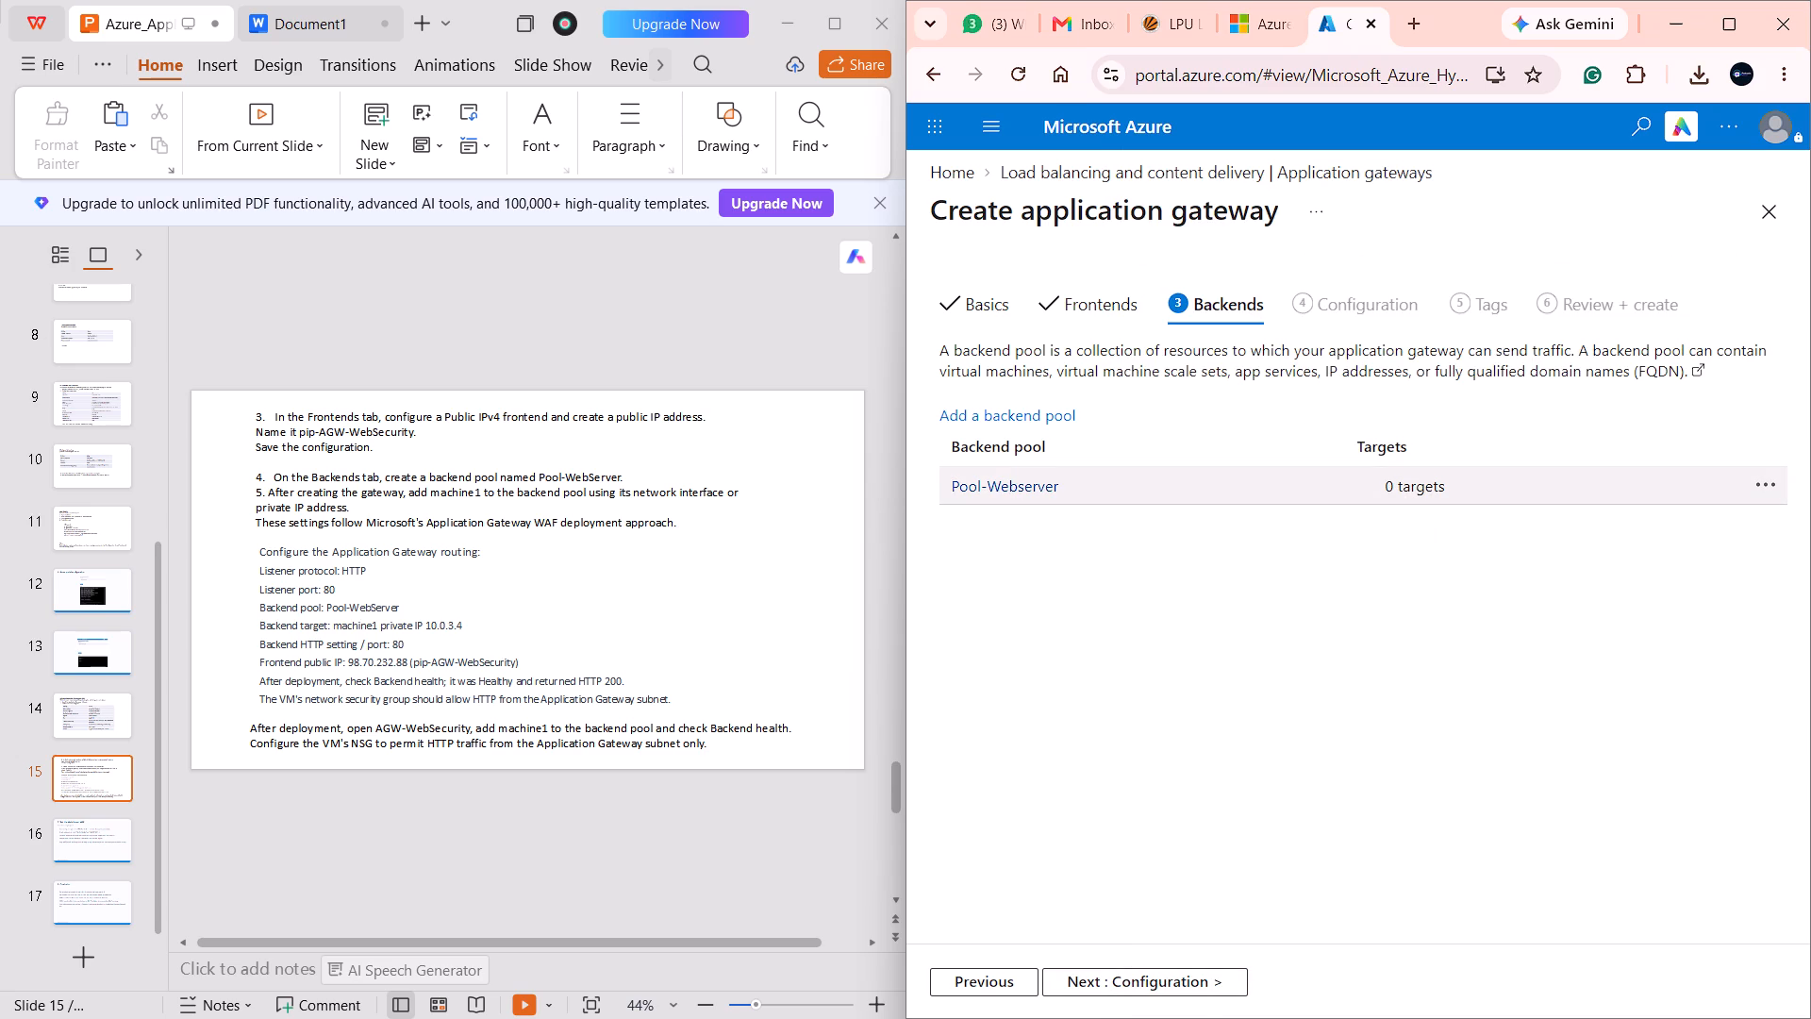
# Advance to the Configuration stage and try to continue to Tags without adding a routing rule.
pyautogui.scroll(-1, 1328, 376)
pyautogui.click(1188, 970)
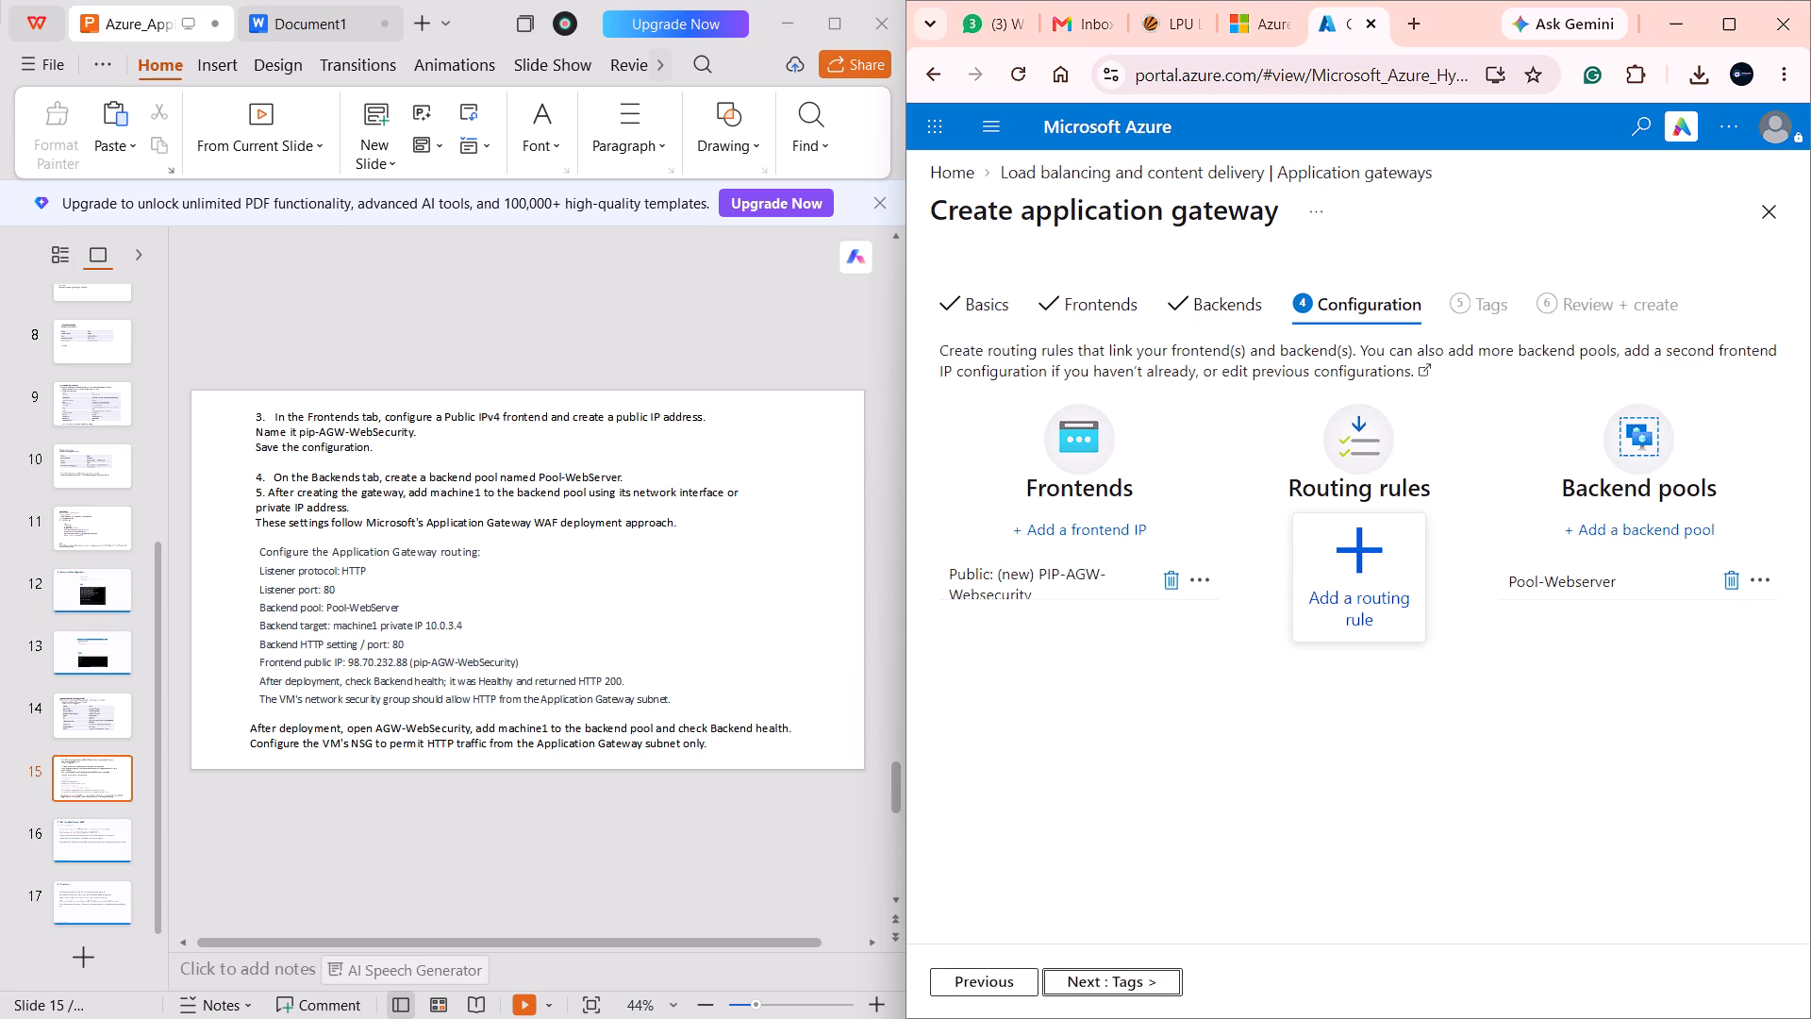
pyautogui.click(1158, 973)
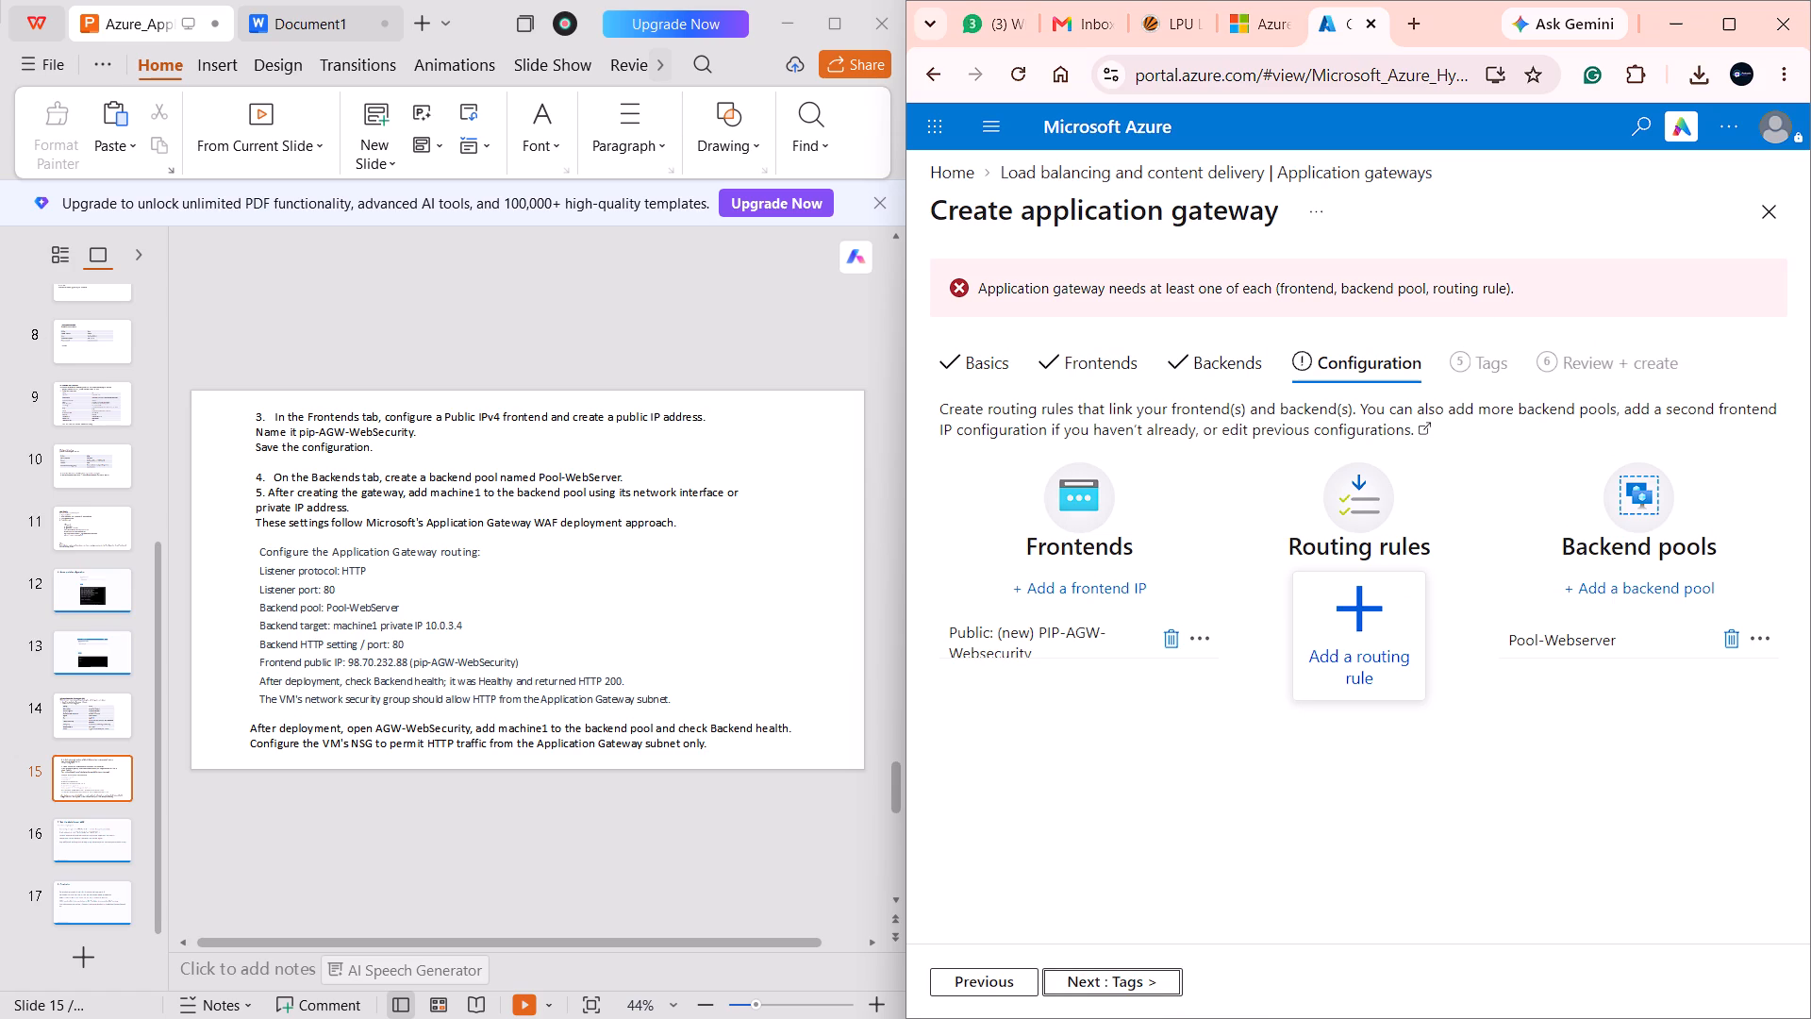
# Review the Frontends and Backends stages, including the options for Pool-Webserver, and return to the Configuration stage.
pyautogui.click(1099, 342)
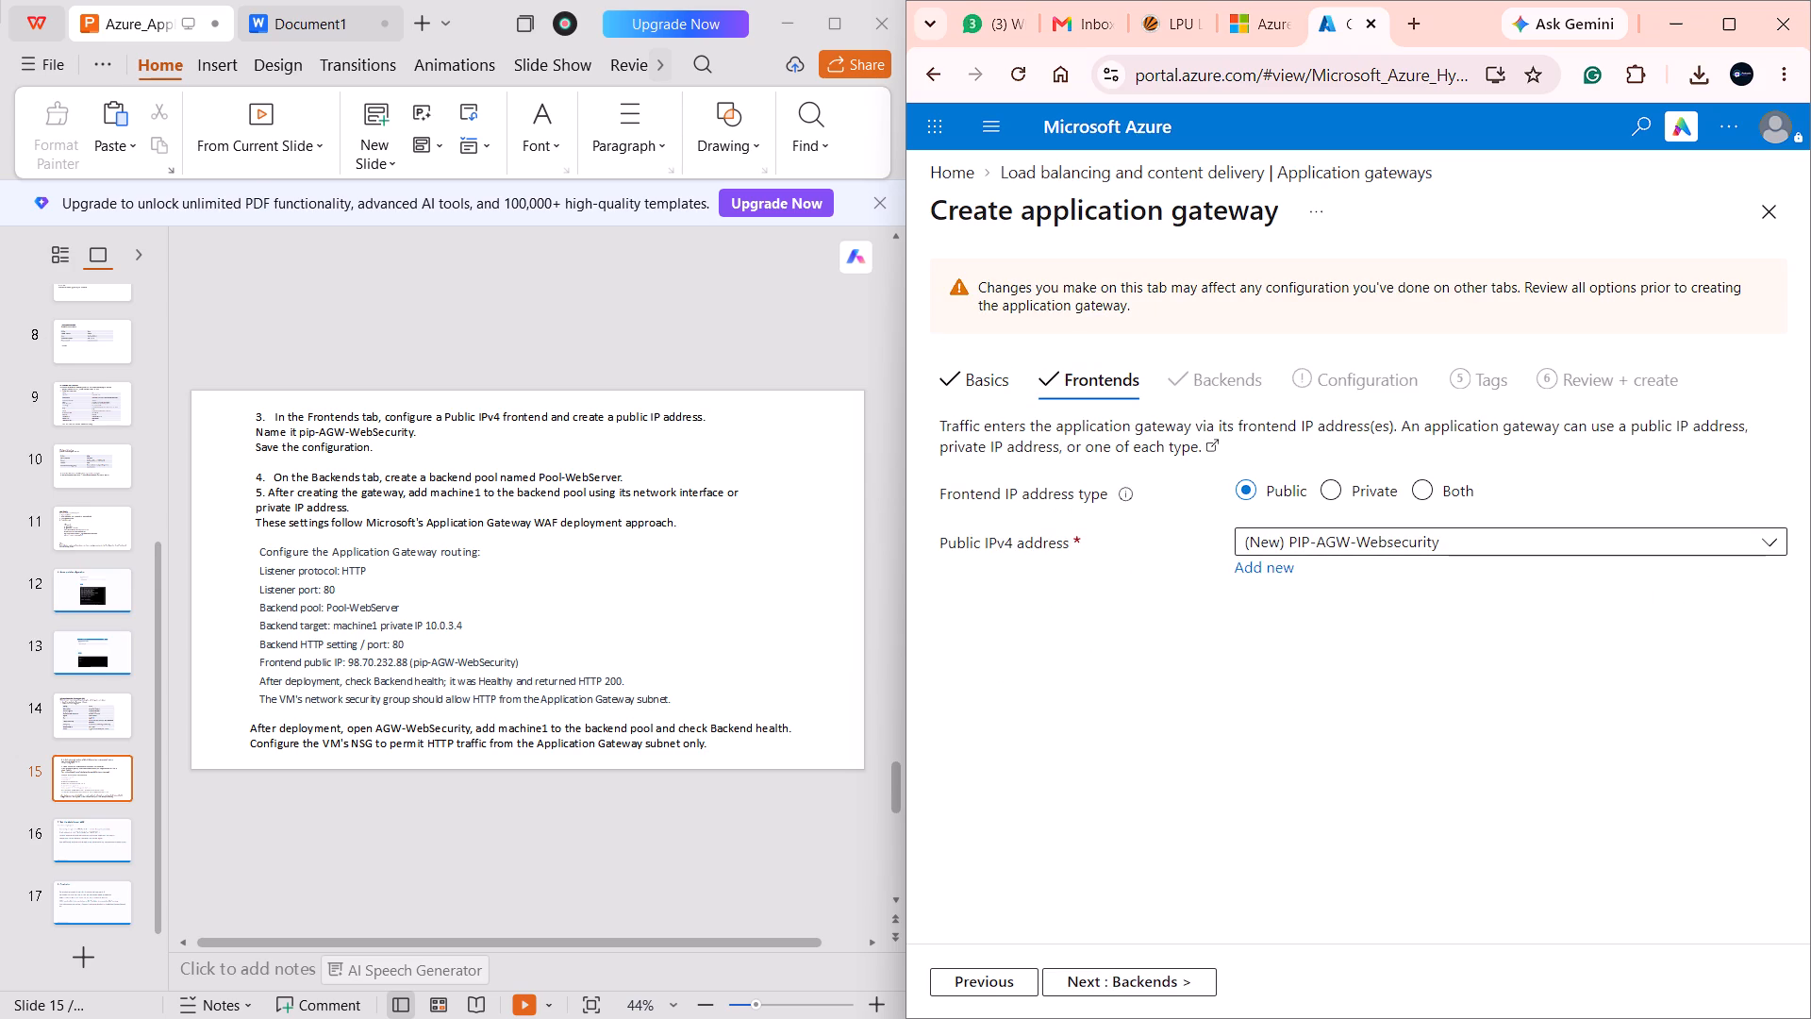
pyautogui.click(1210, 379)
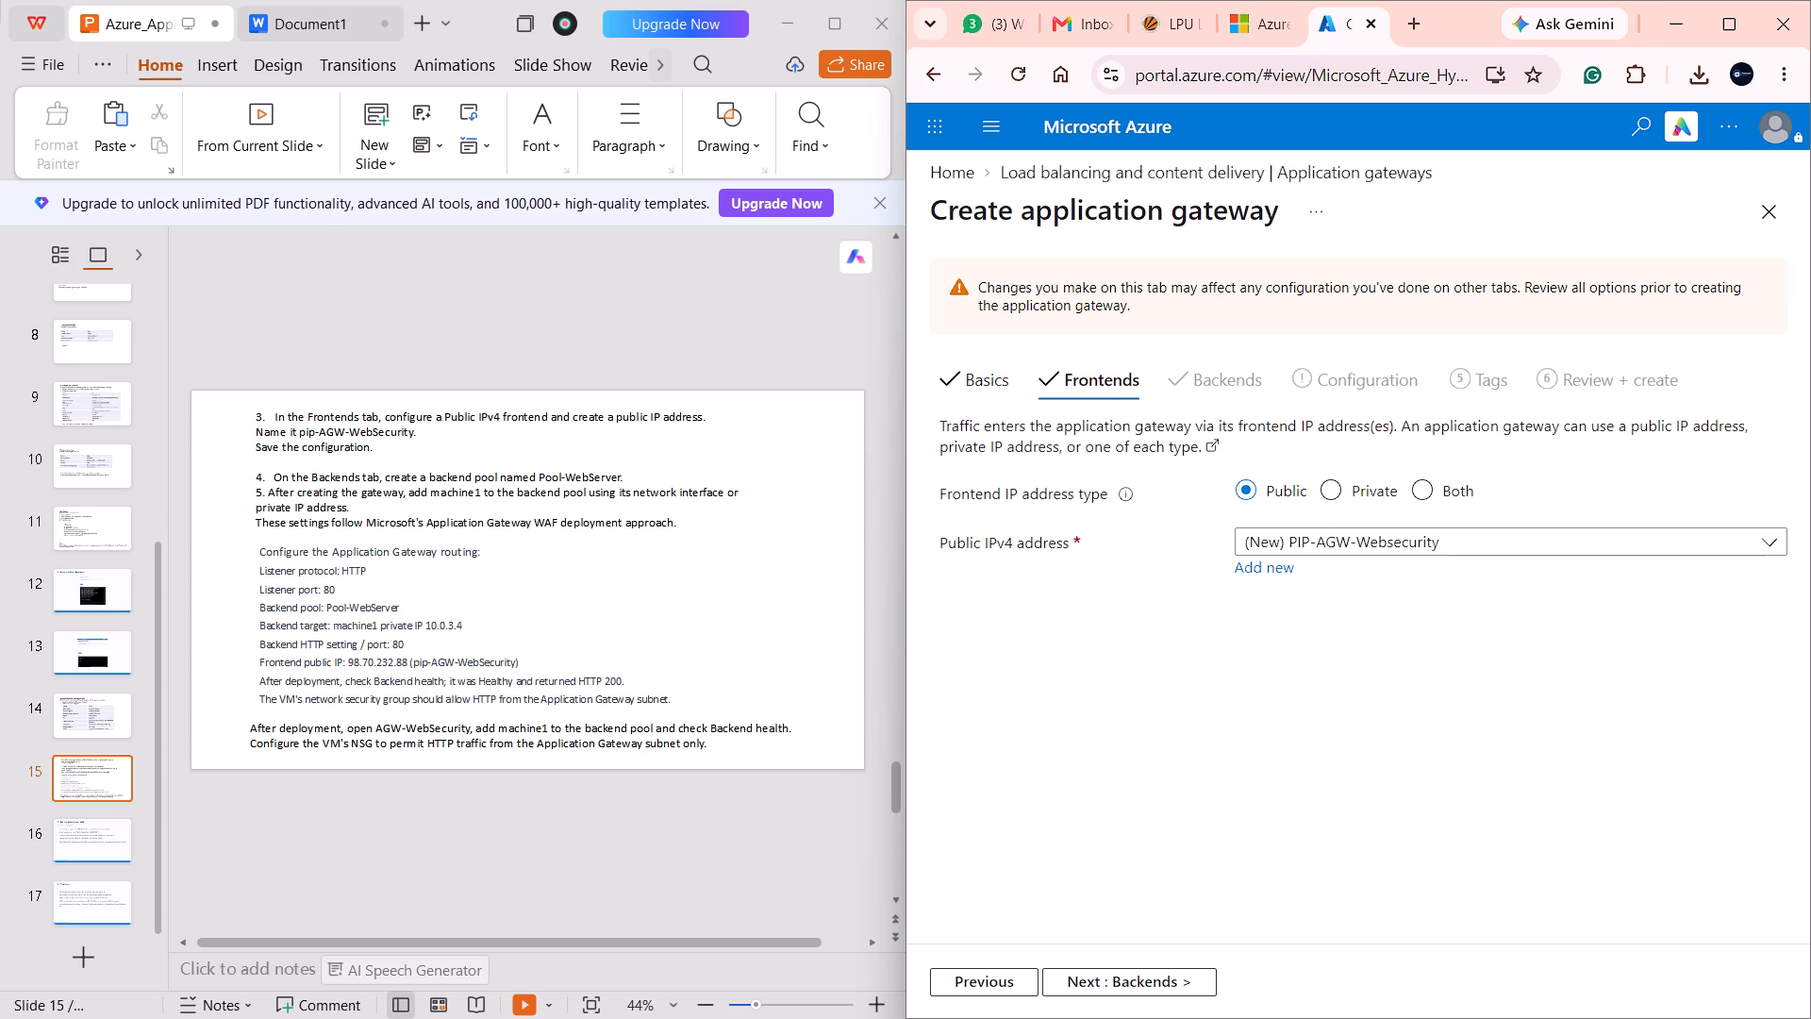
pyautogui.click(1142, 977)
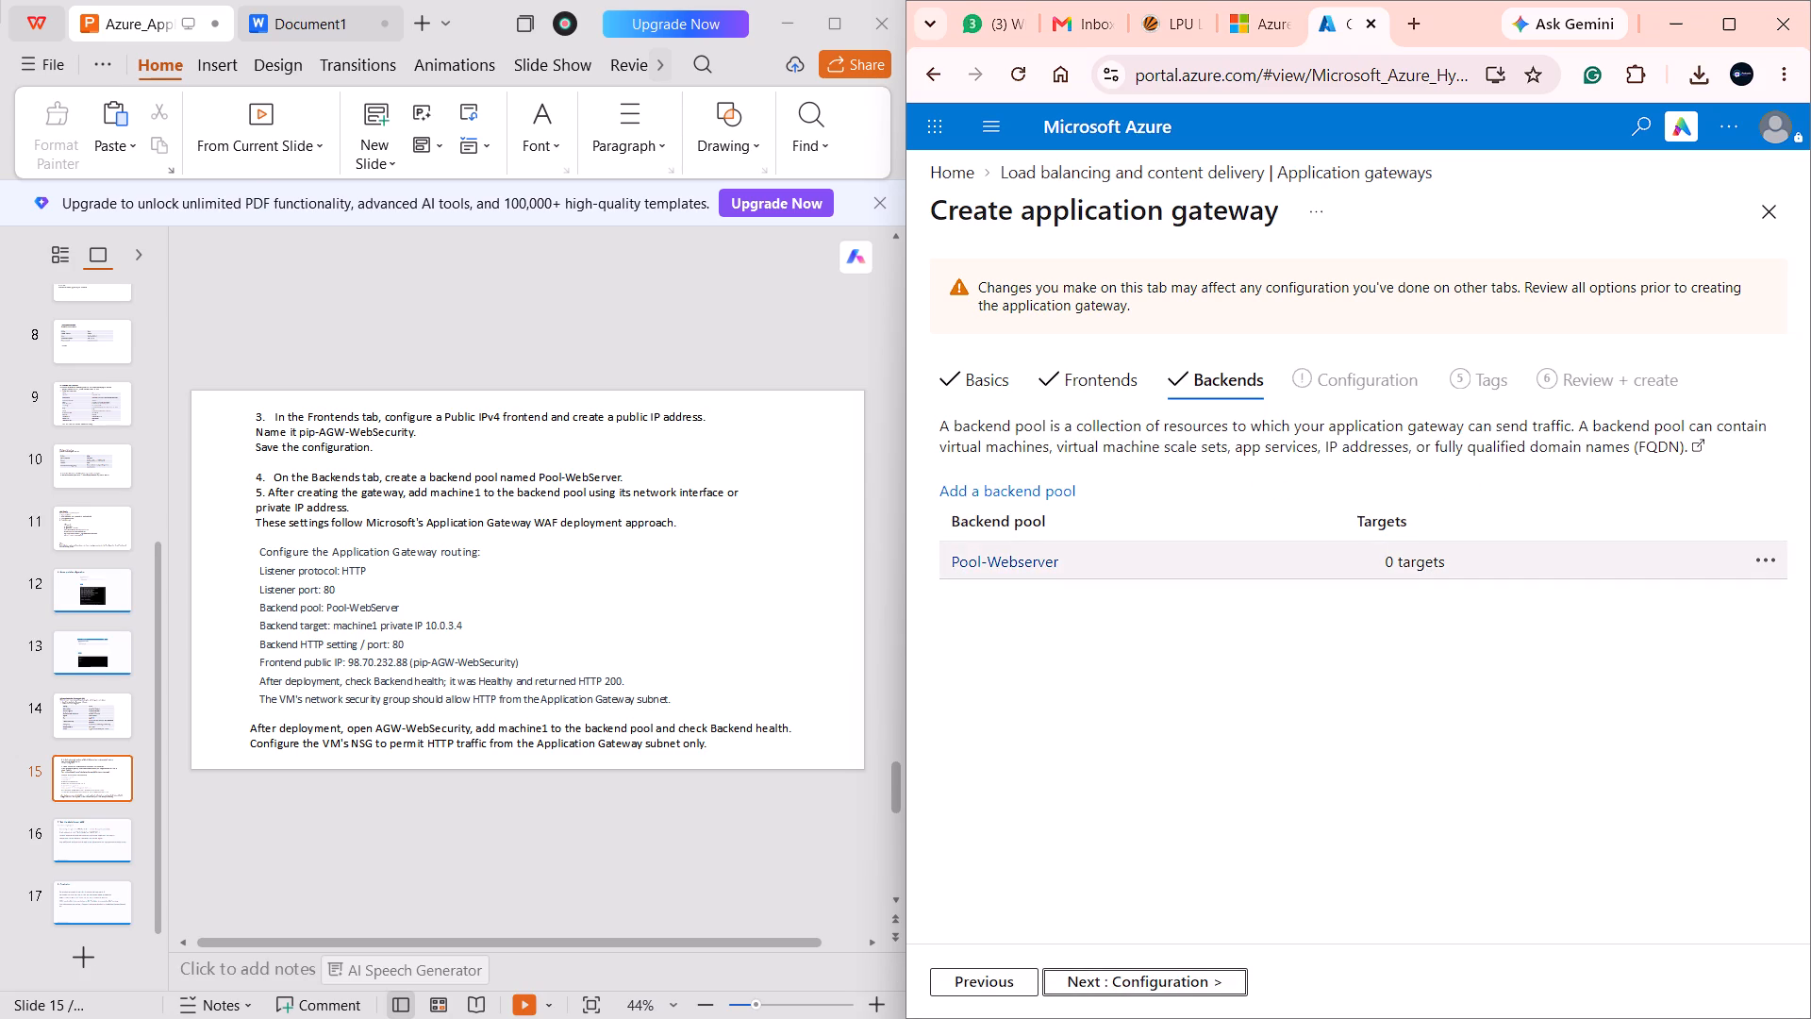
pyautogui.click(1761, 552)
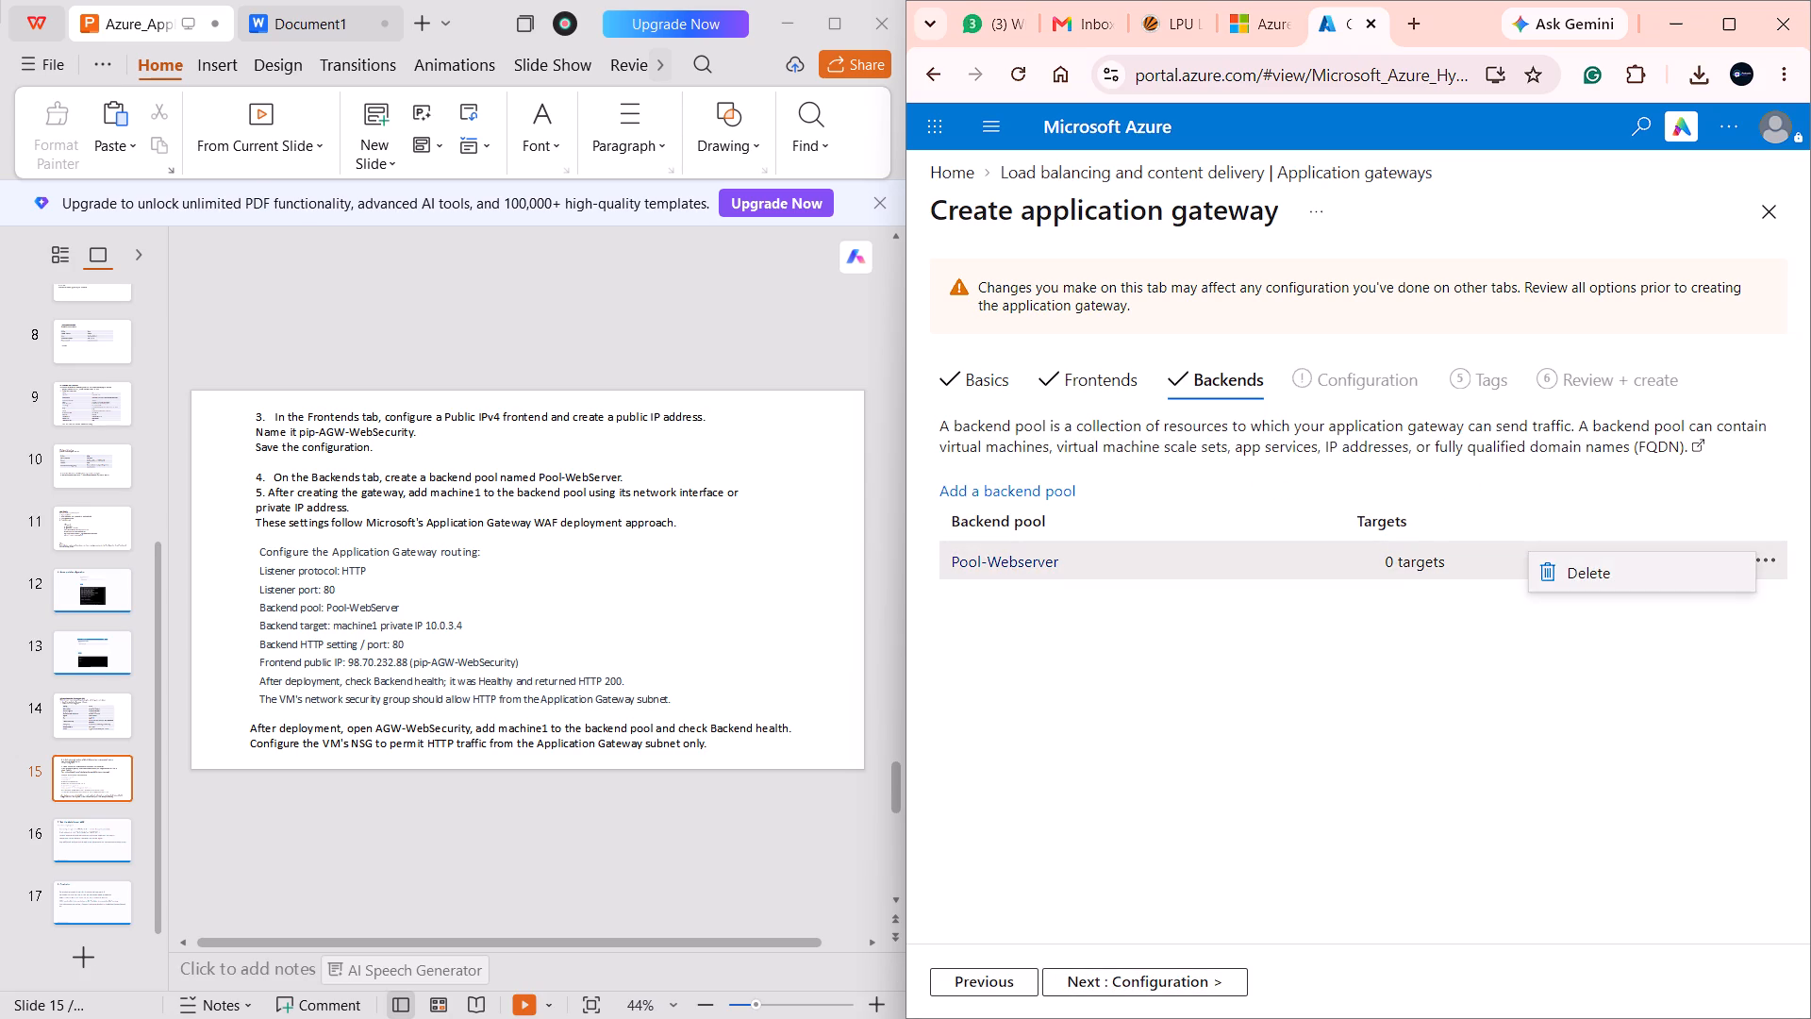
pyautogui.click(1487, 686)
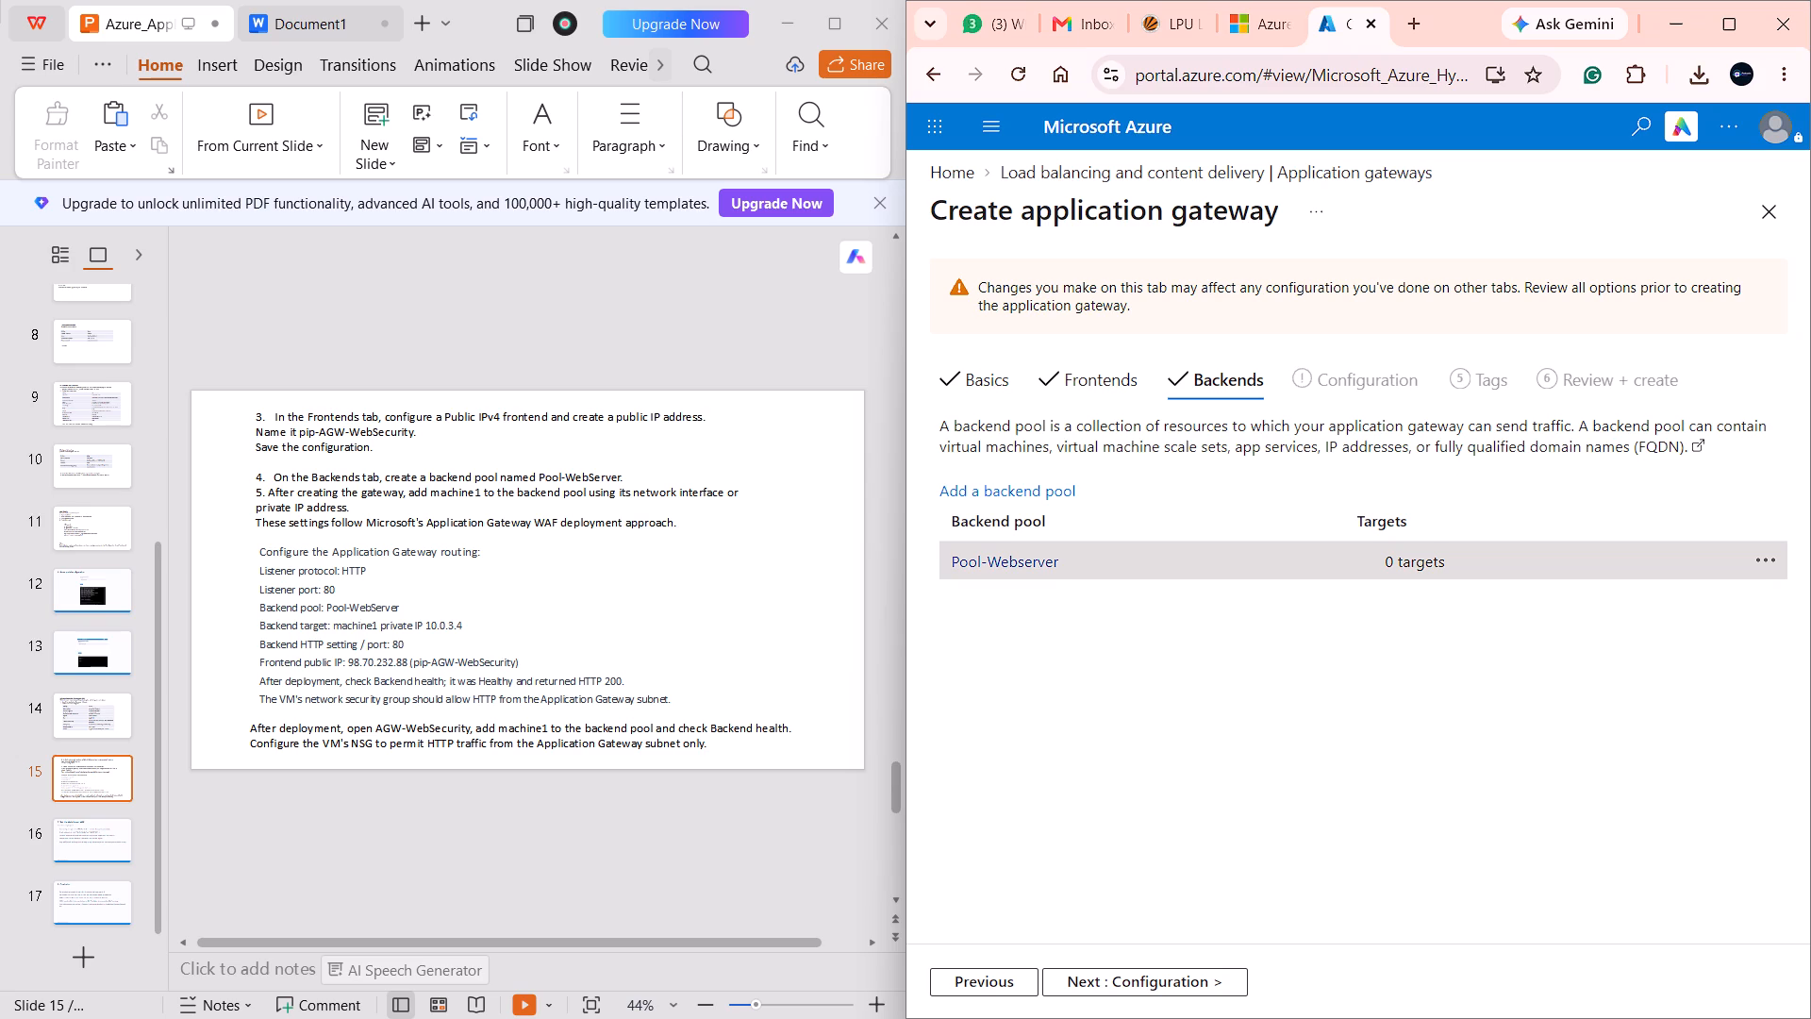
pyautogui.click(1165, 984)
pyautogui.click(1165, 984)
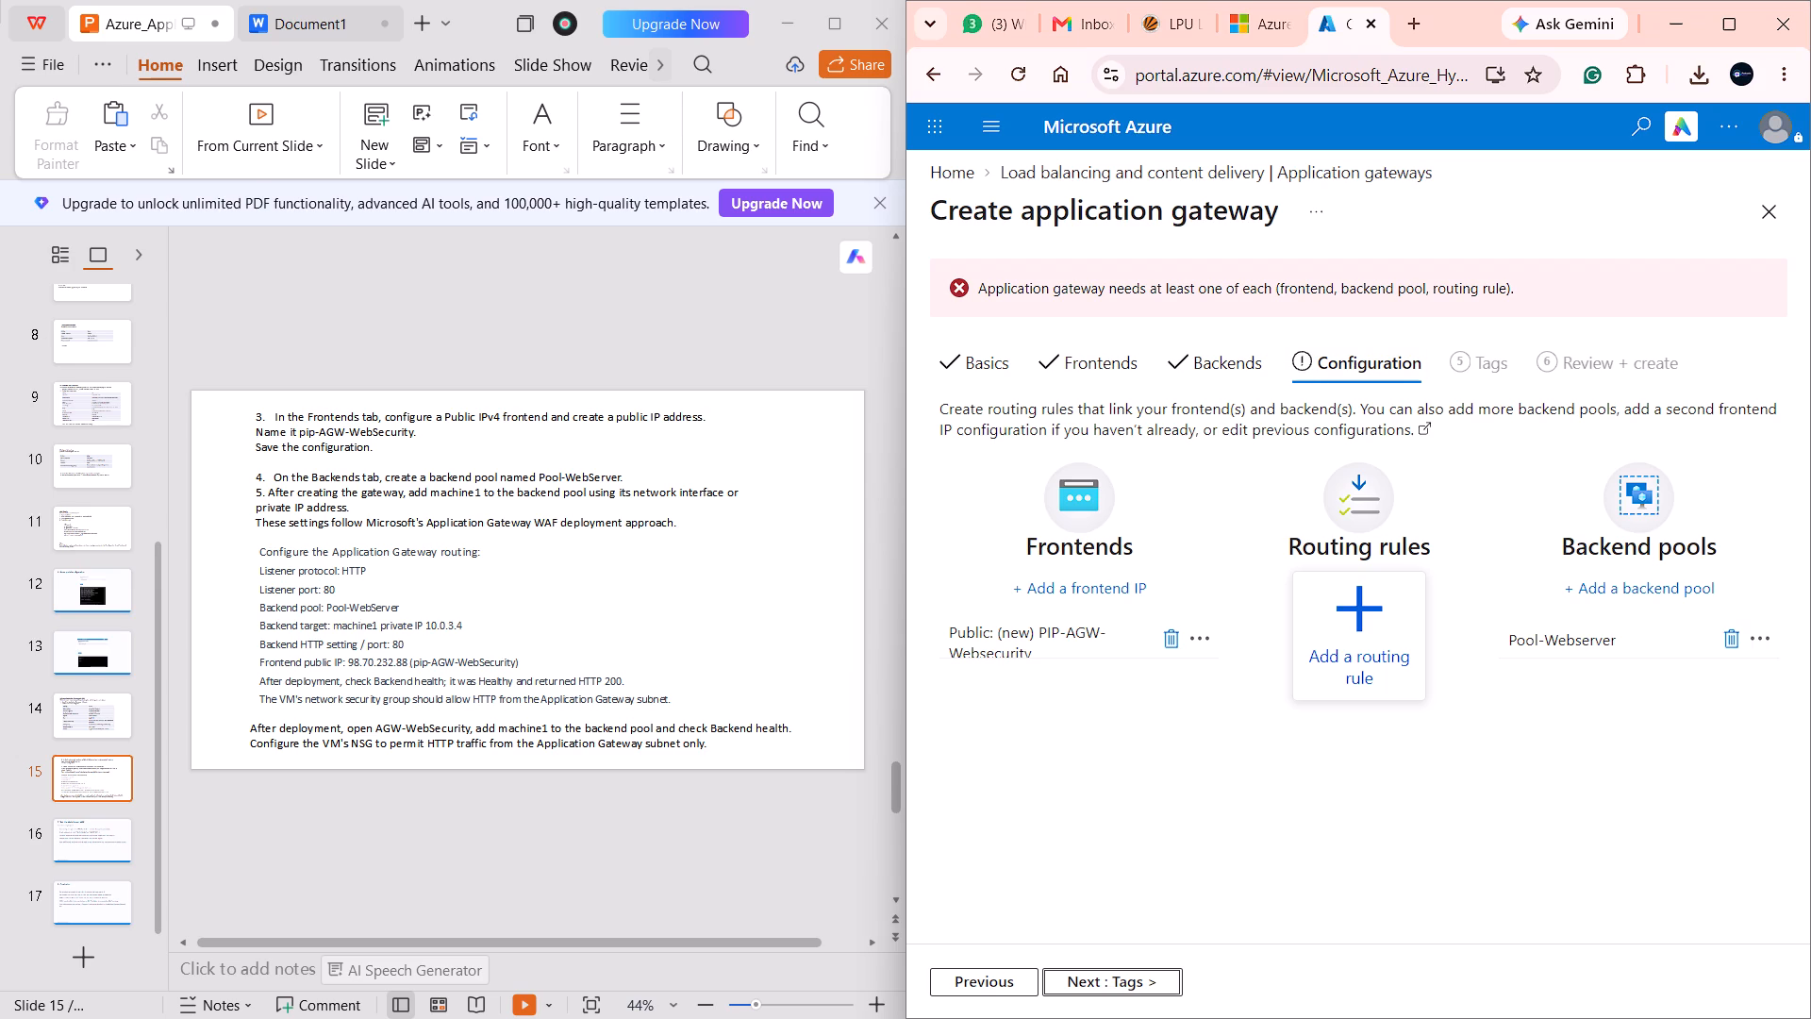
pyautogui.press('Print')
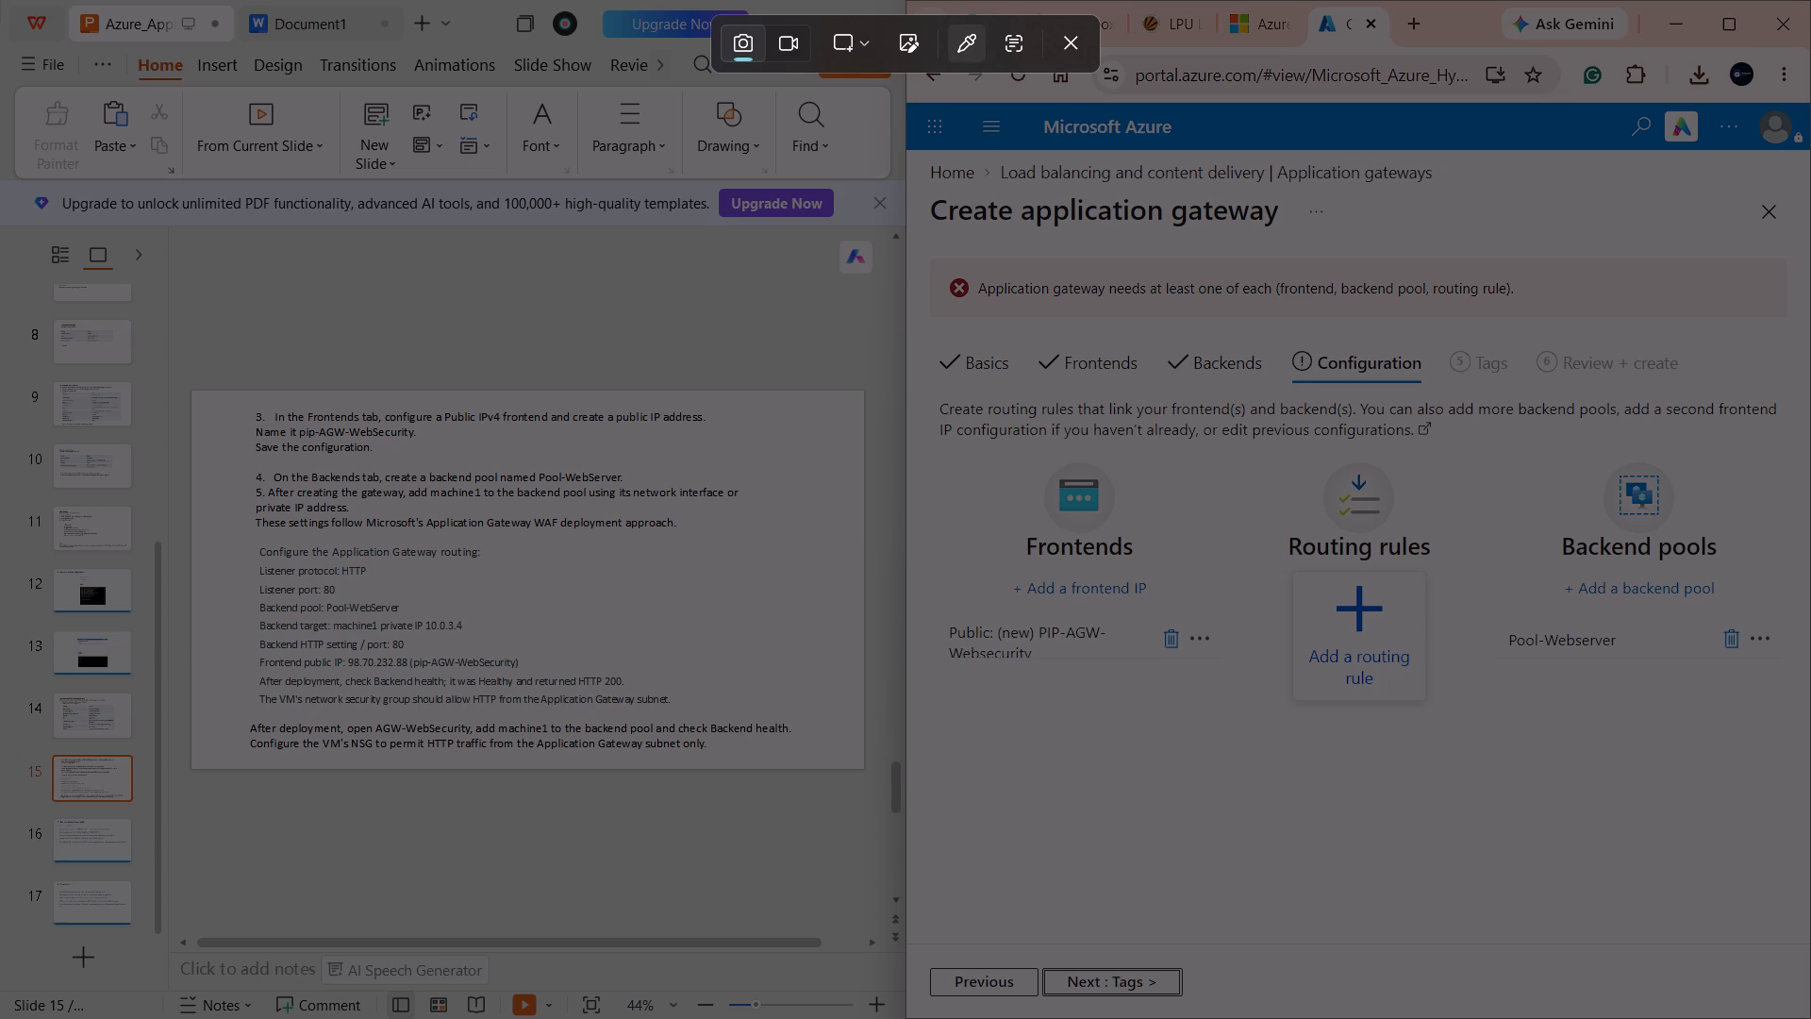
pyautogui.moveTo(909, 107); pyautogui.dragTo(1700, 817)
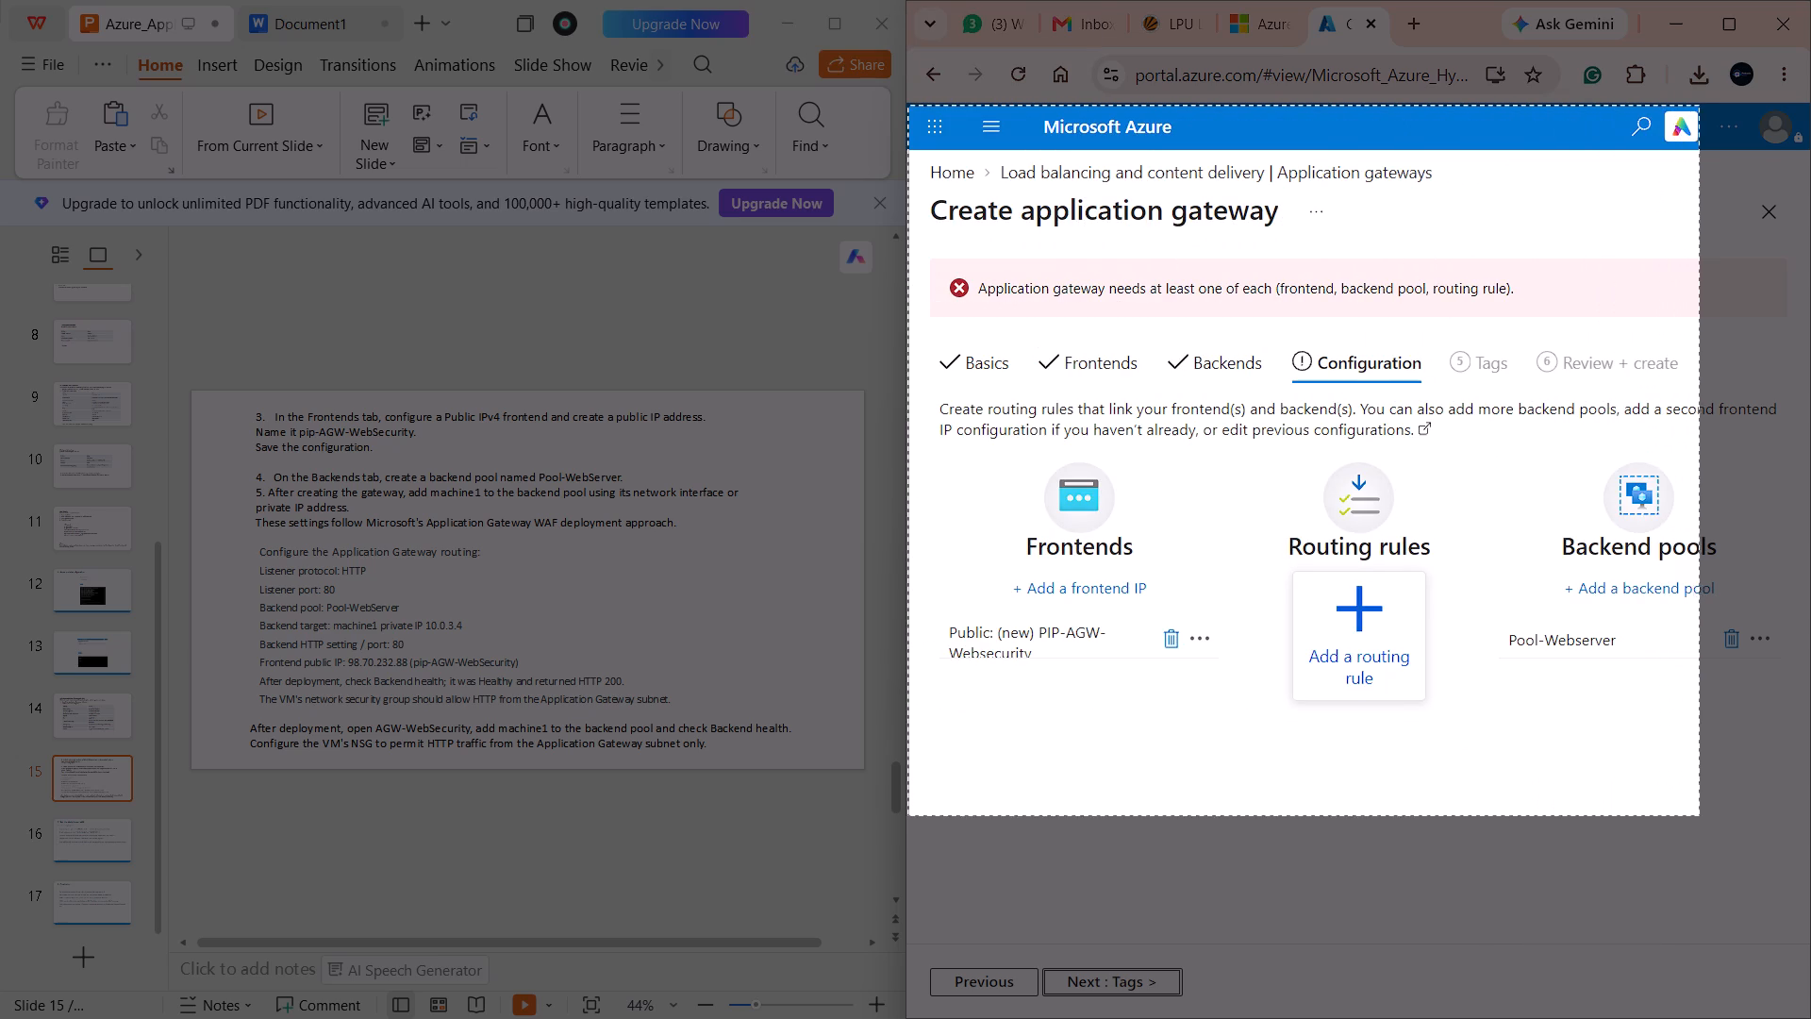
pyautogui.moveTo(1700, 817); pyautogui.dragTo(1810, 716)
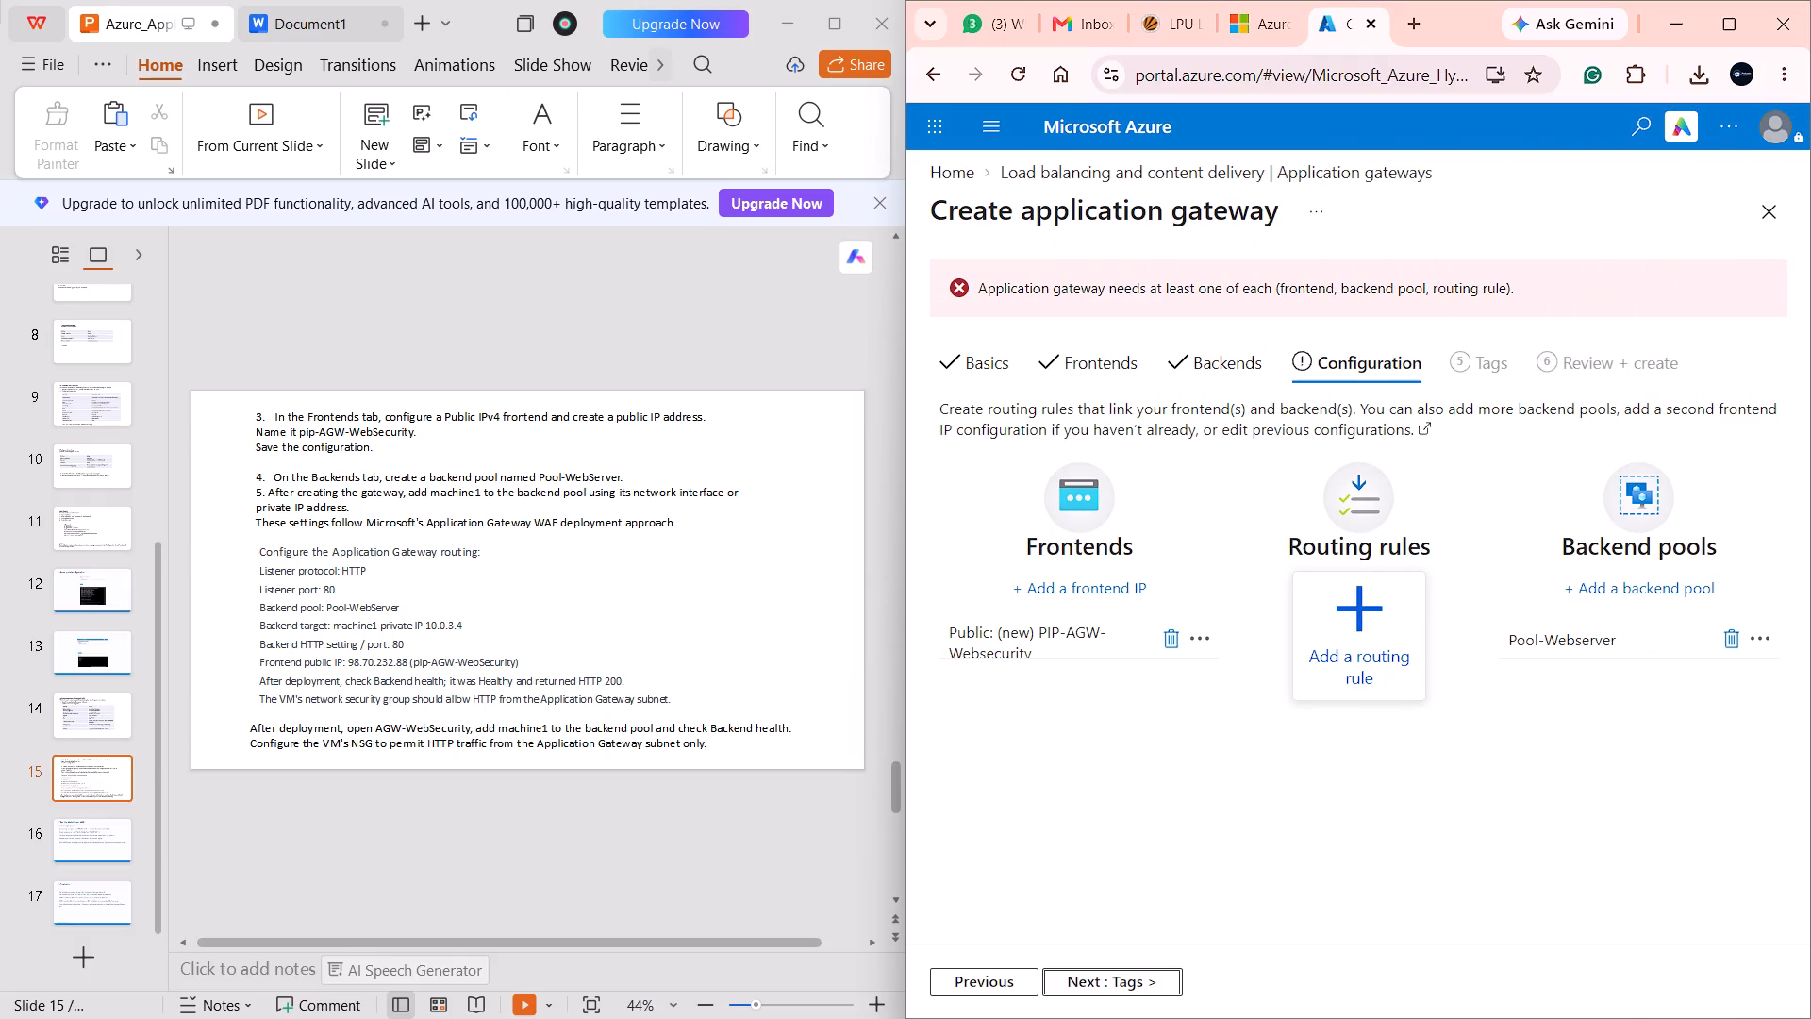
pyautogui.click(730, 1006)
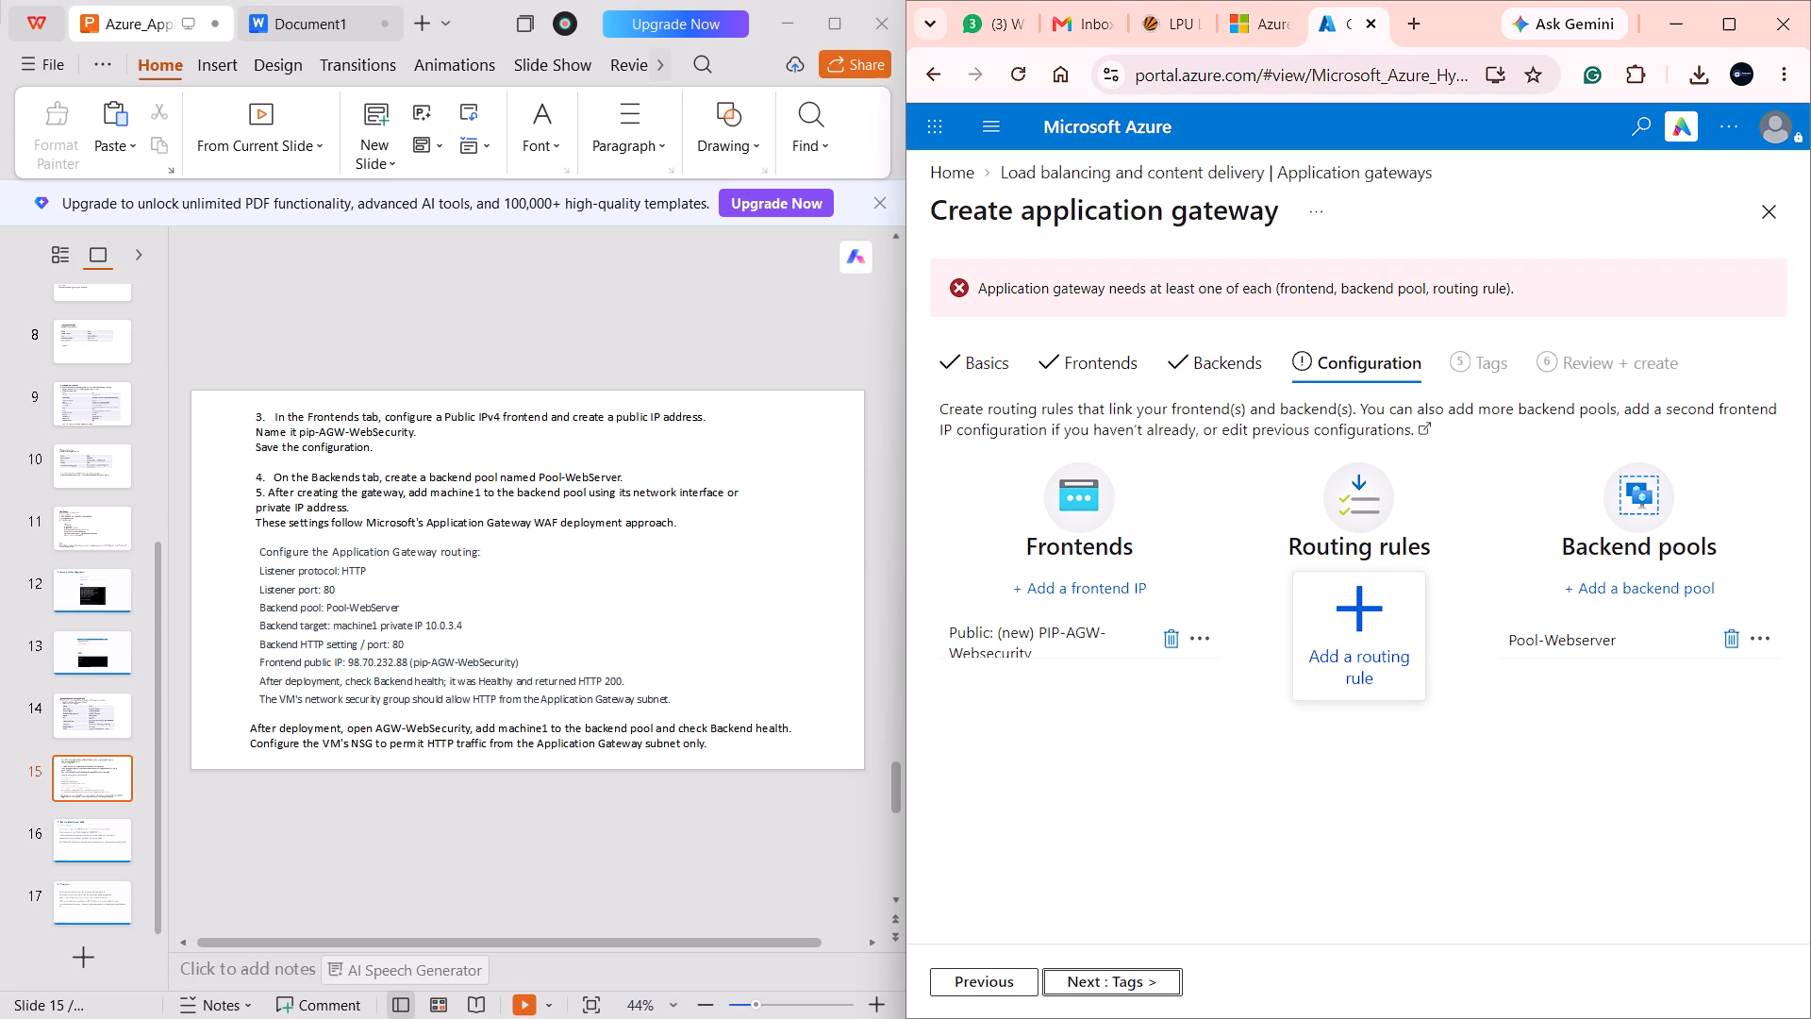
# Return to the Backends stage of the application gateway setup in the Azure portal.
pyautogui.click(1229, 362)
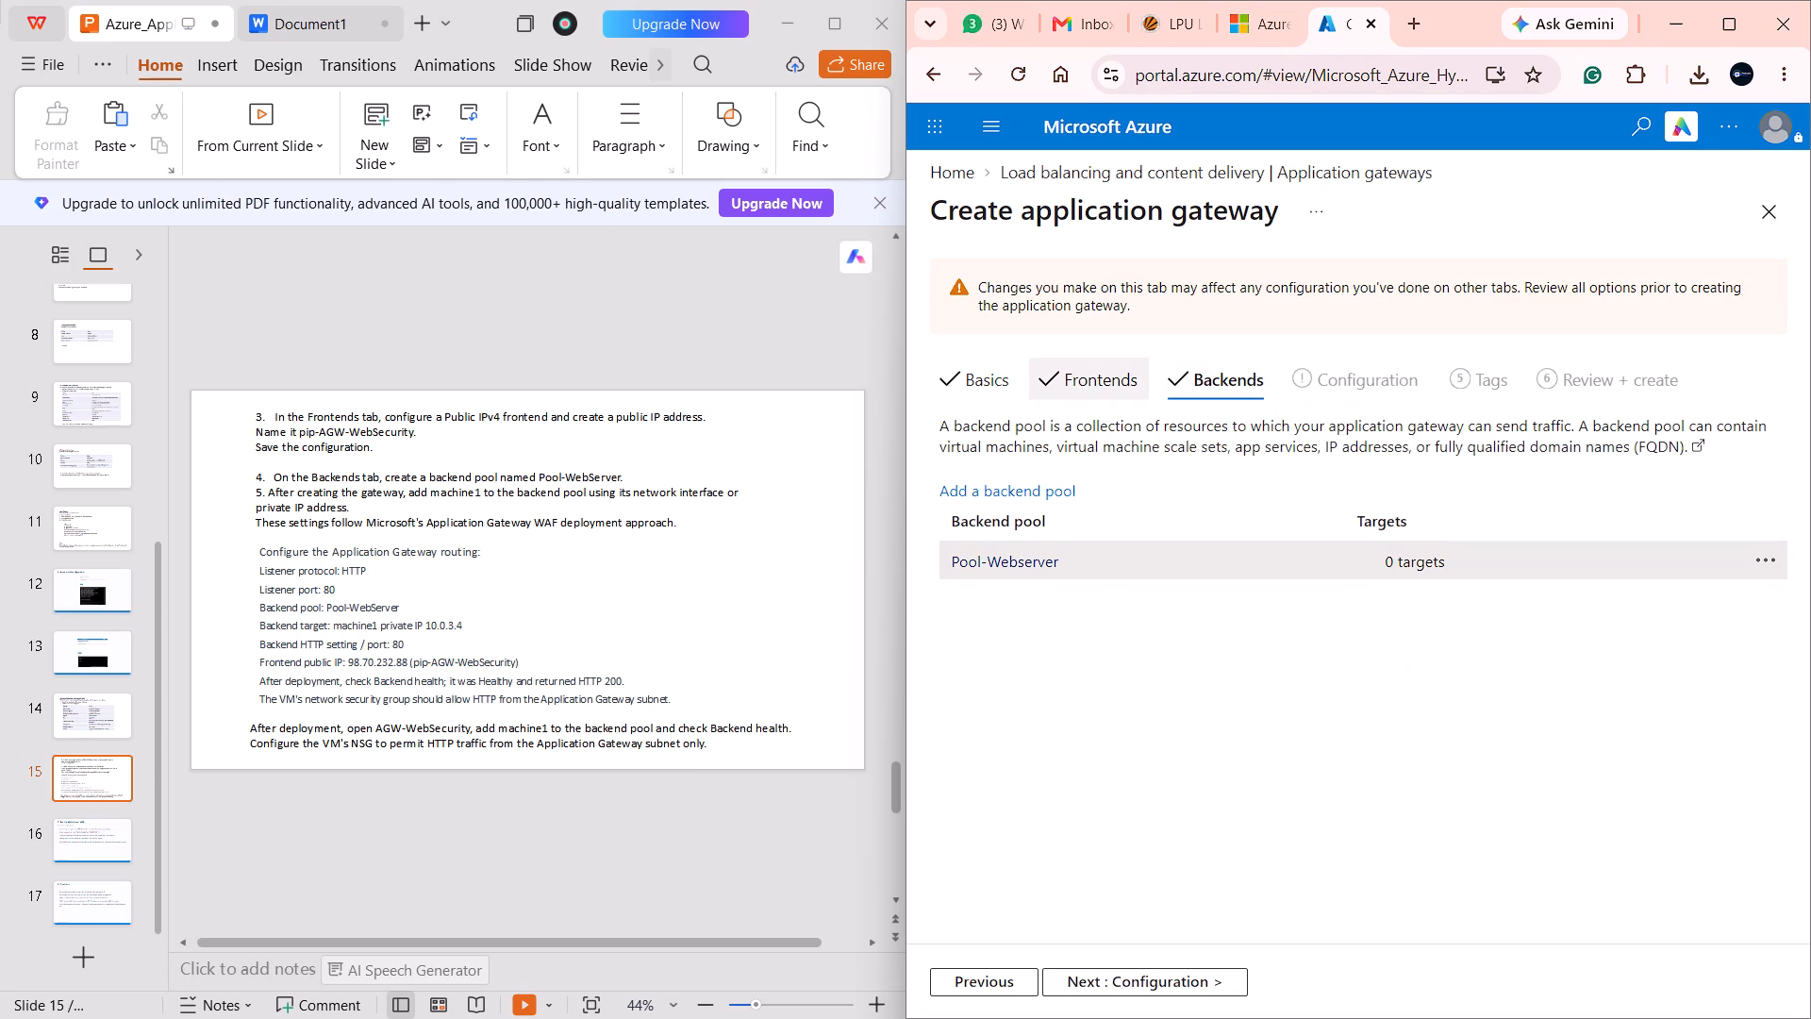
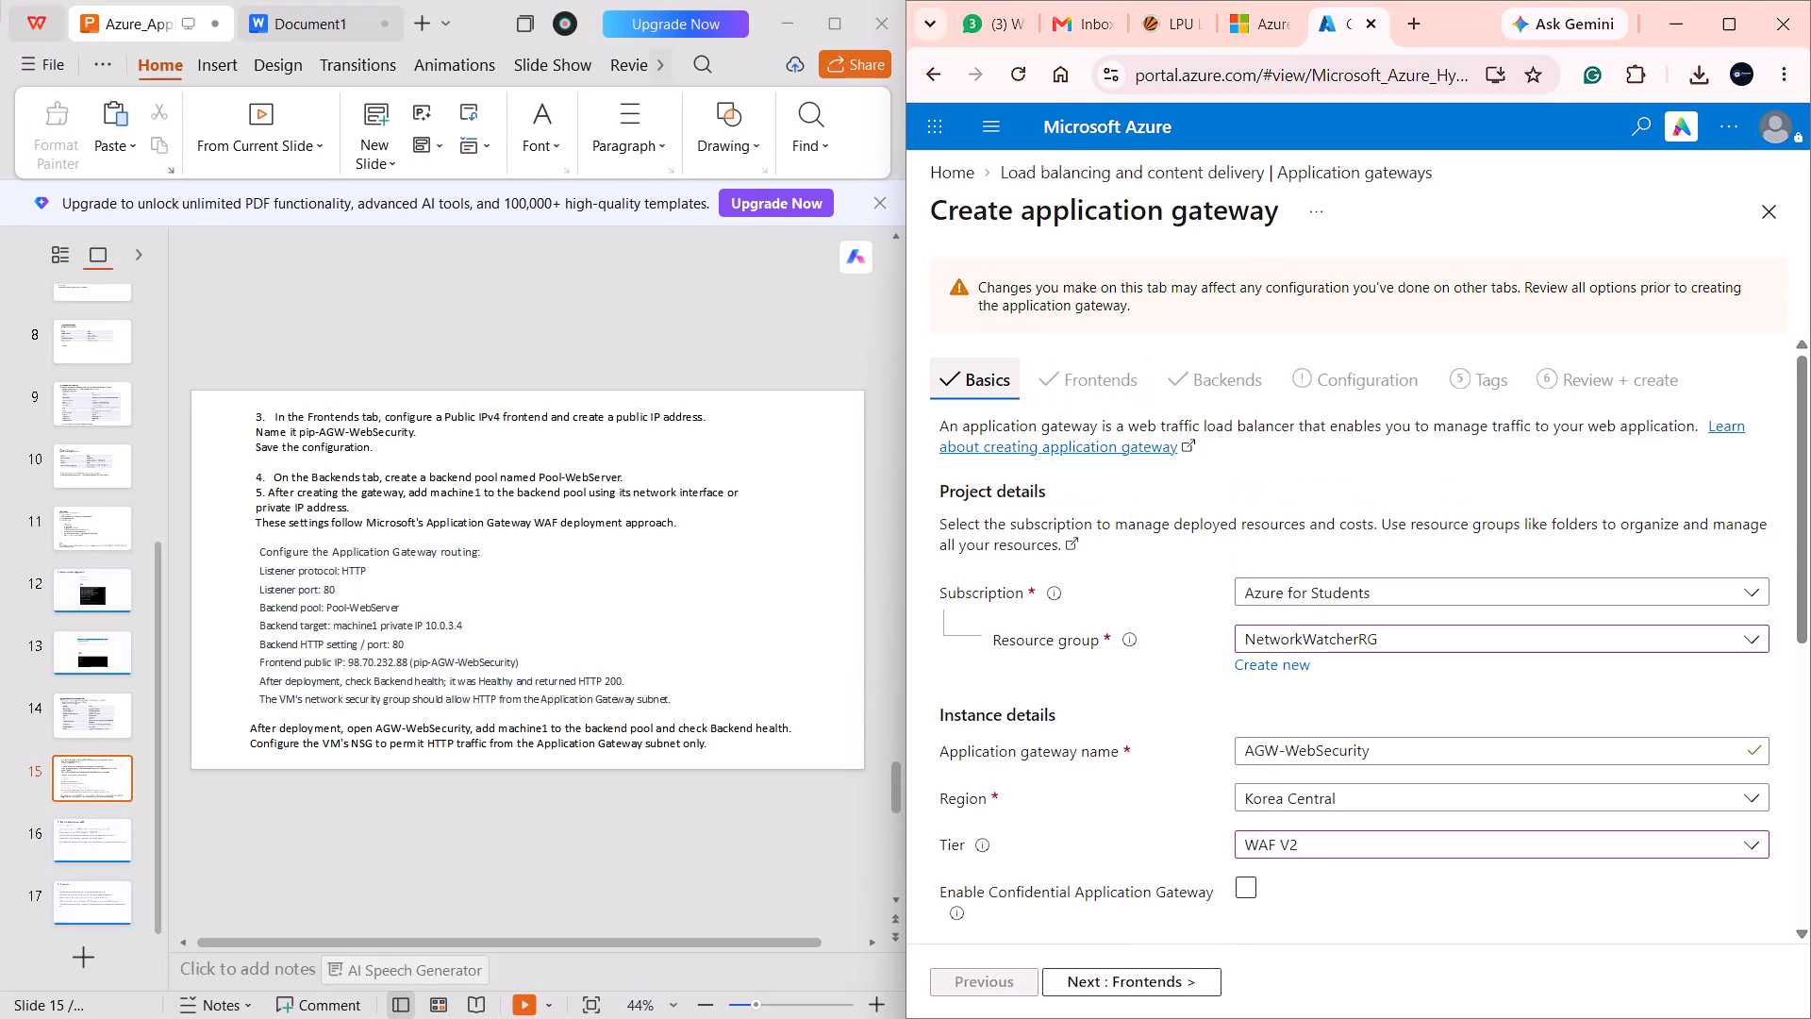
# Review the gateway's settings in the Basics, Frontends and Backends stages, proceeding through to the Configuration stage.
pyautogui.scroll(-6, 1229, 654)
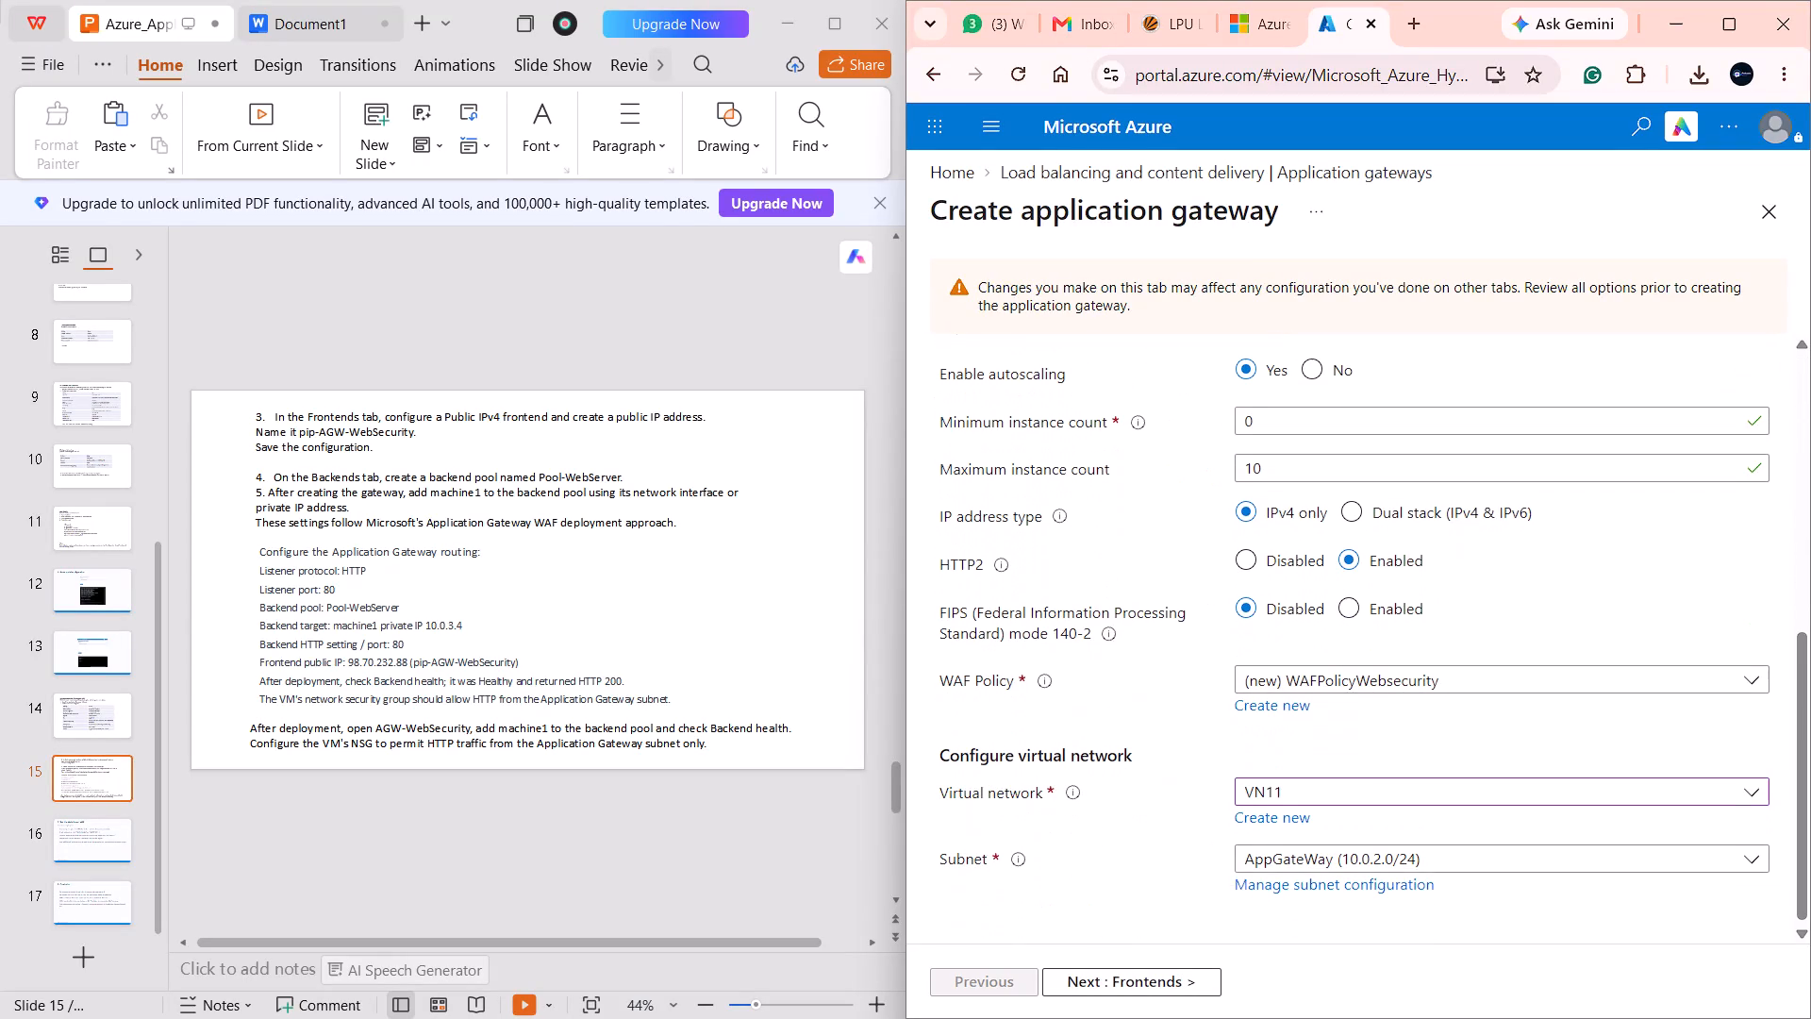
pyautogui.scroll(3, 1229, 654)
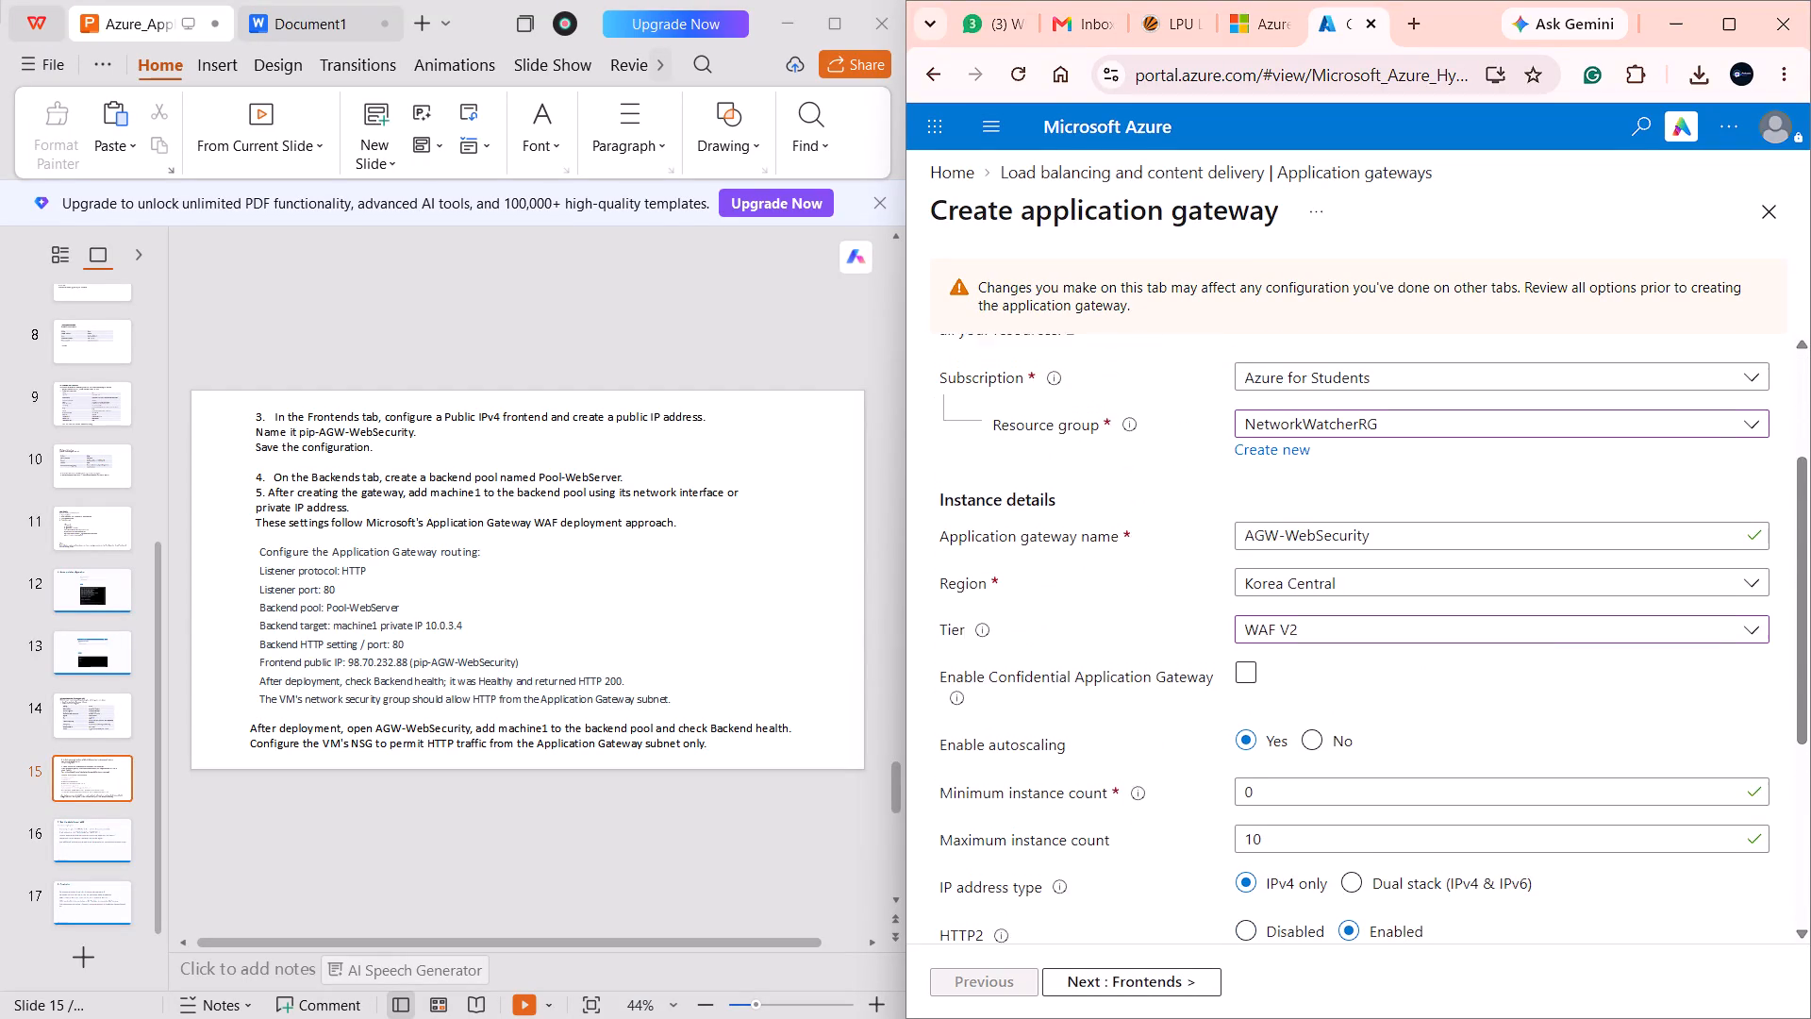
pyautogui.scroll(2, 1229, 654)
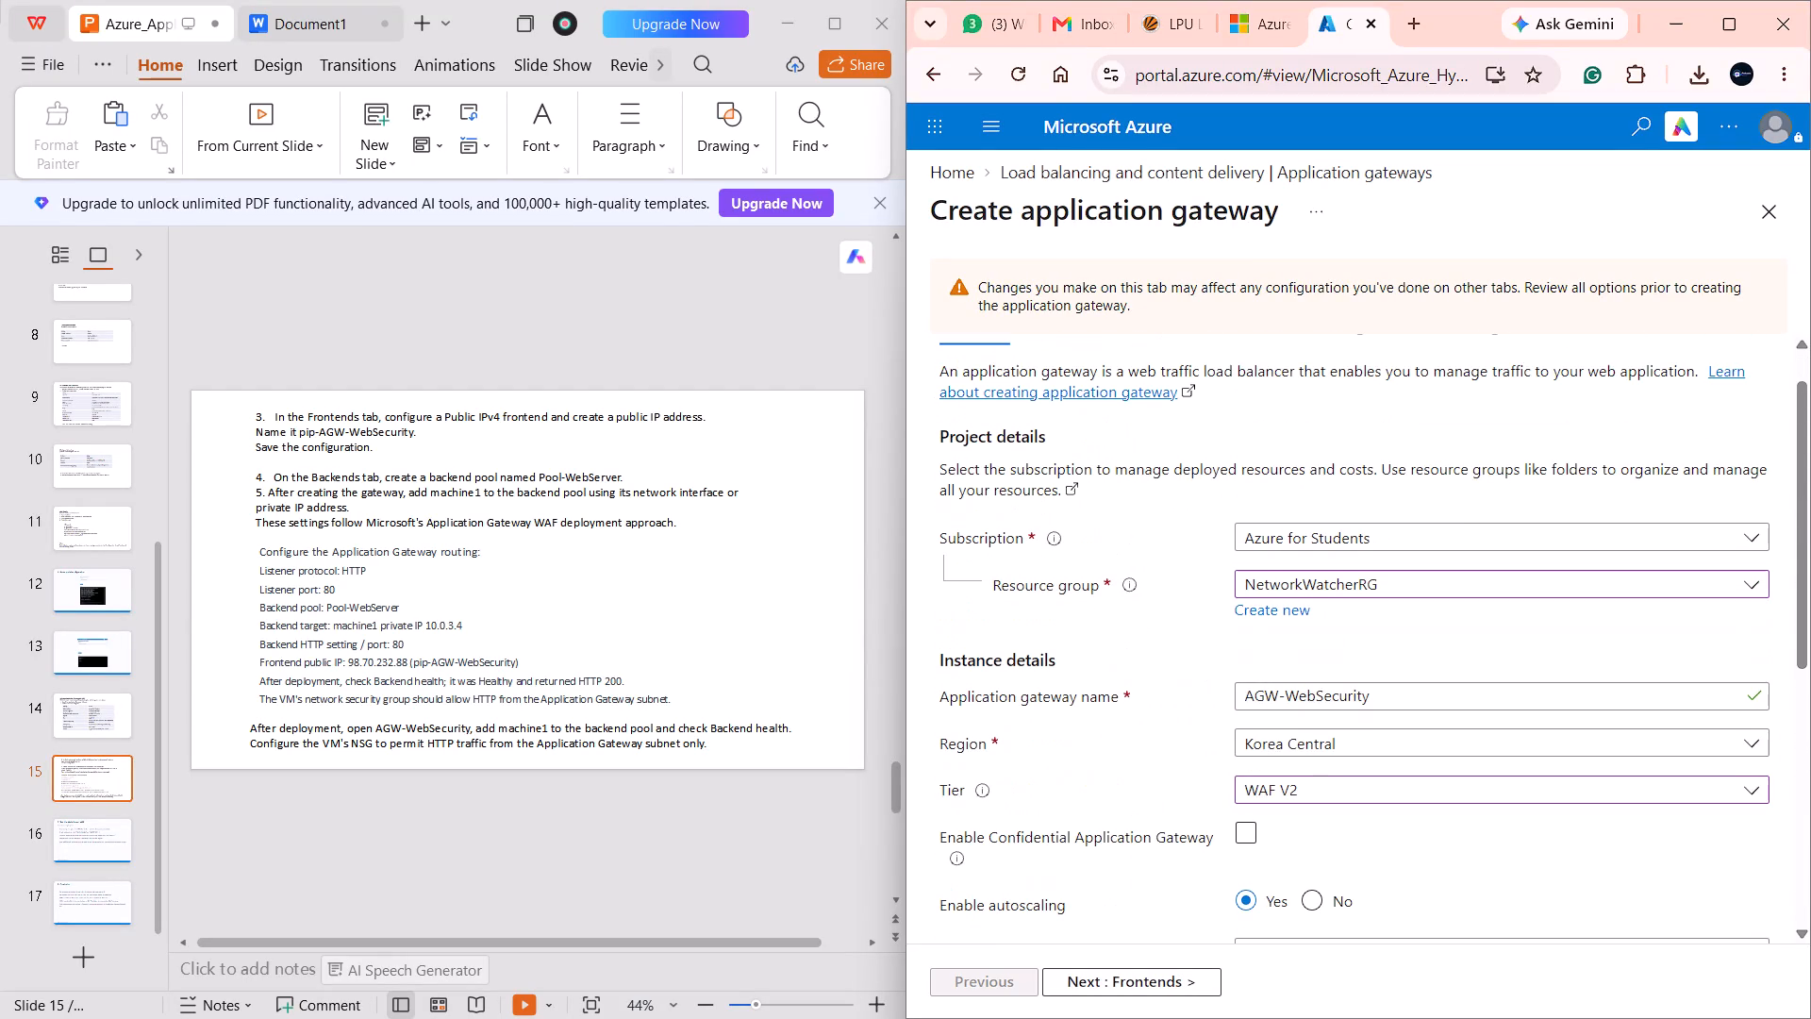
pyautogui.click(1138, 974)
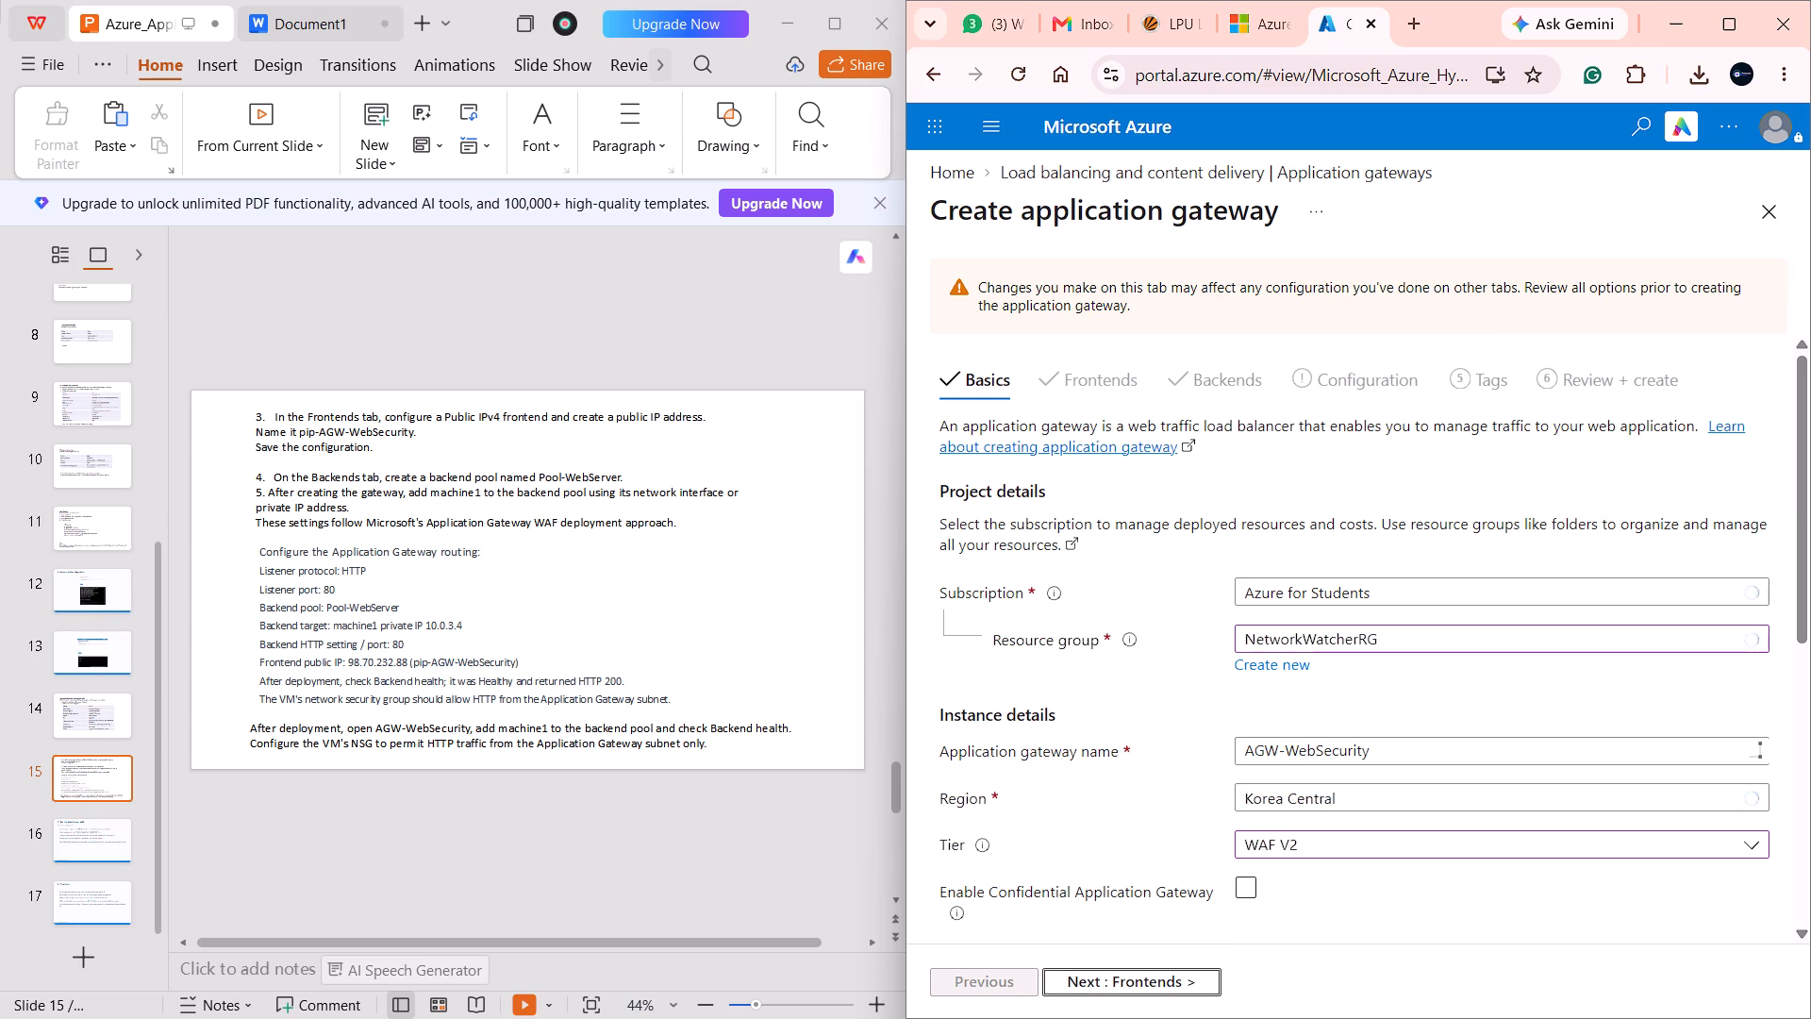
pyautogui.click(1162, 987)
pyautogui.moveTo(1185, 314); pyautogui.dragTo(1080, 402)
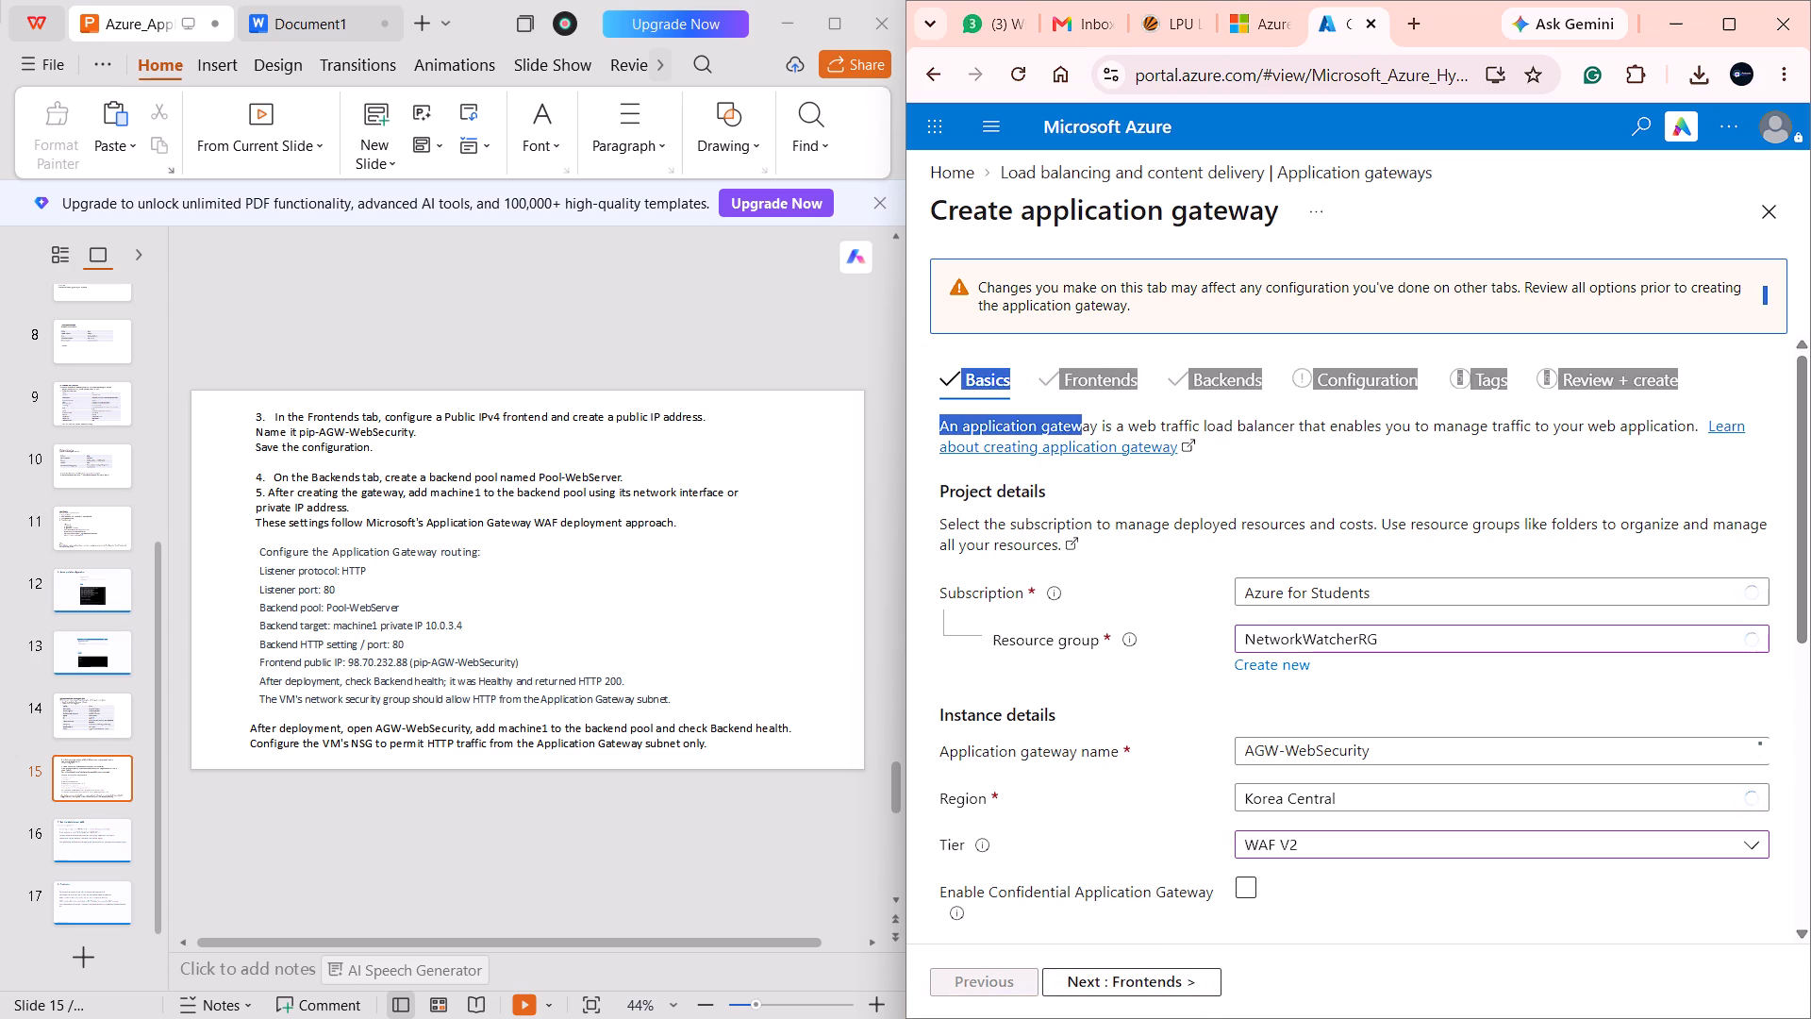
pyautogui.click(1087, 392)
pyautogui.click(1096, 380)
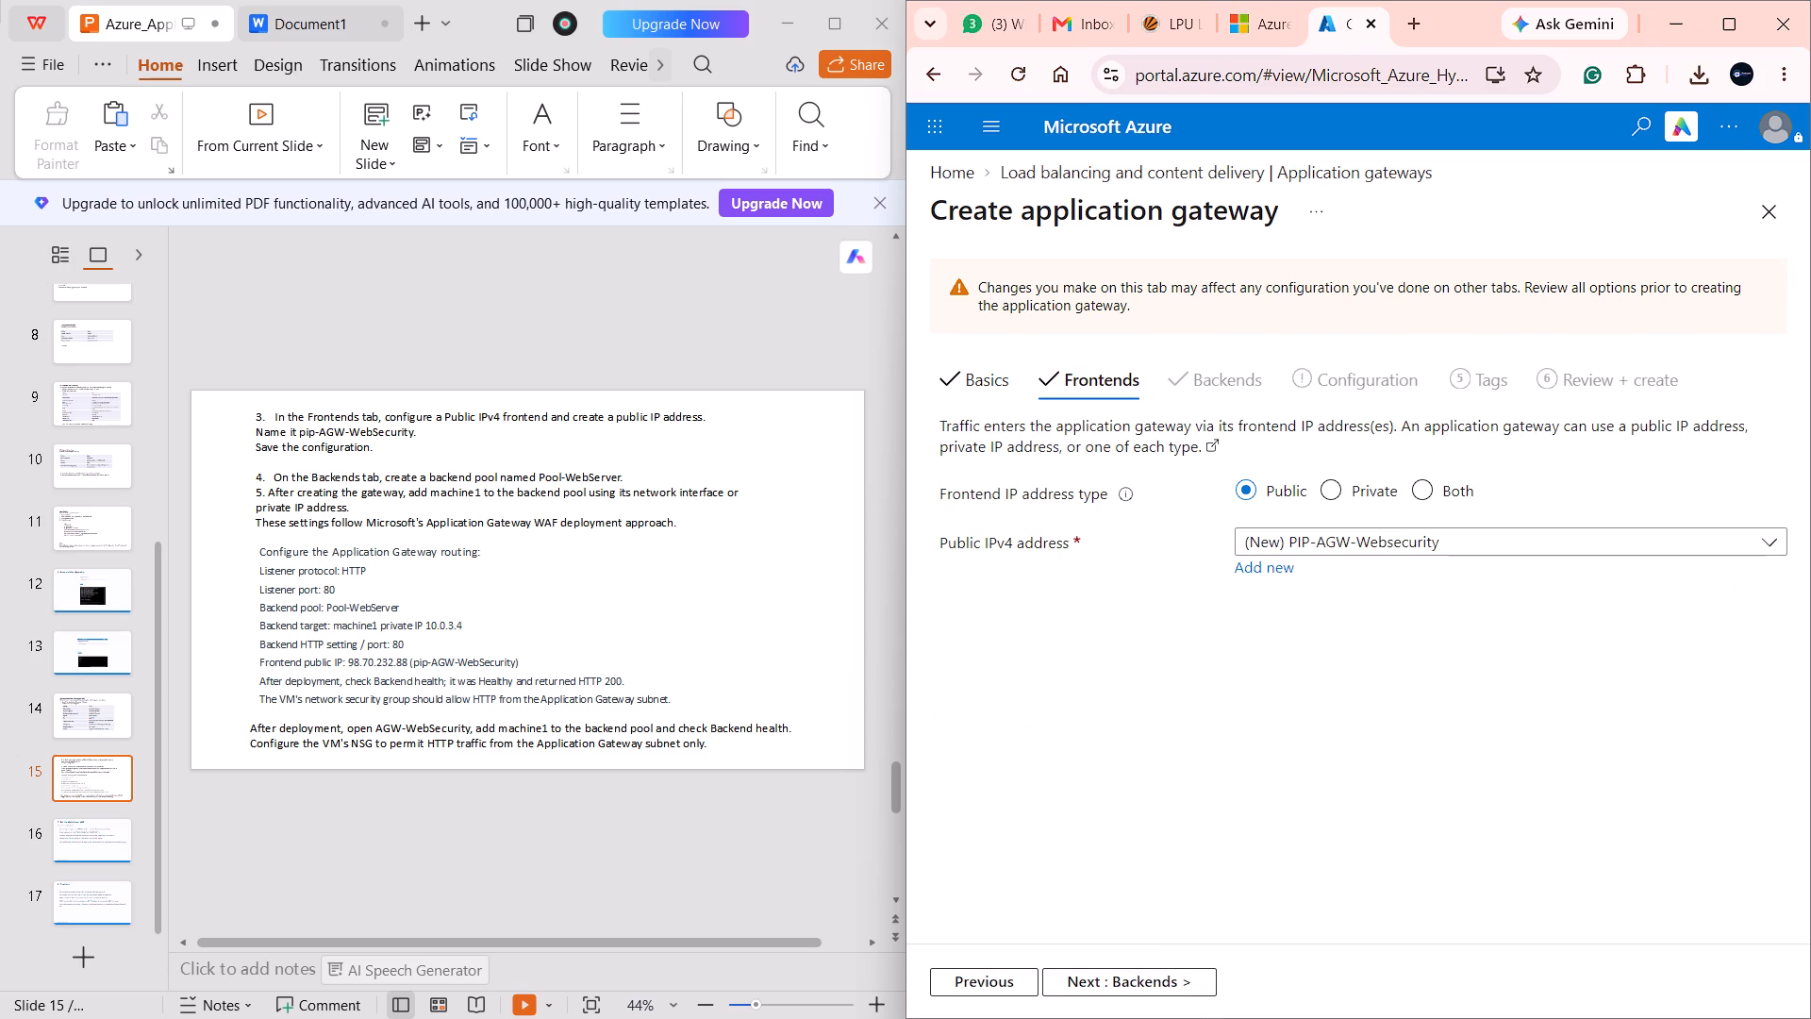
pyautogui.moveTo(1219, 371); pyautogui.dragTo(1219, 388)
pyautogui.click(1219, 388)
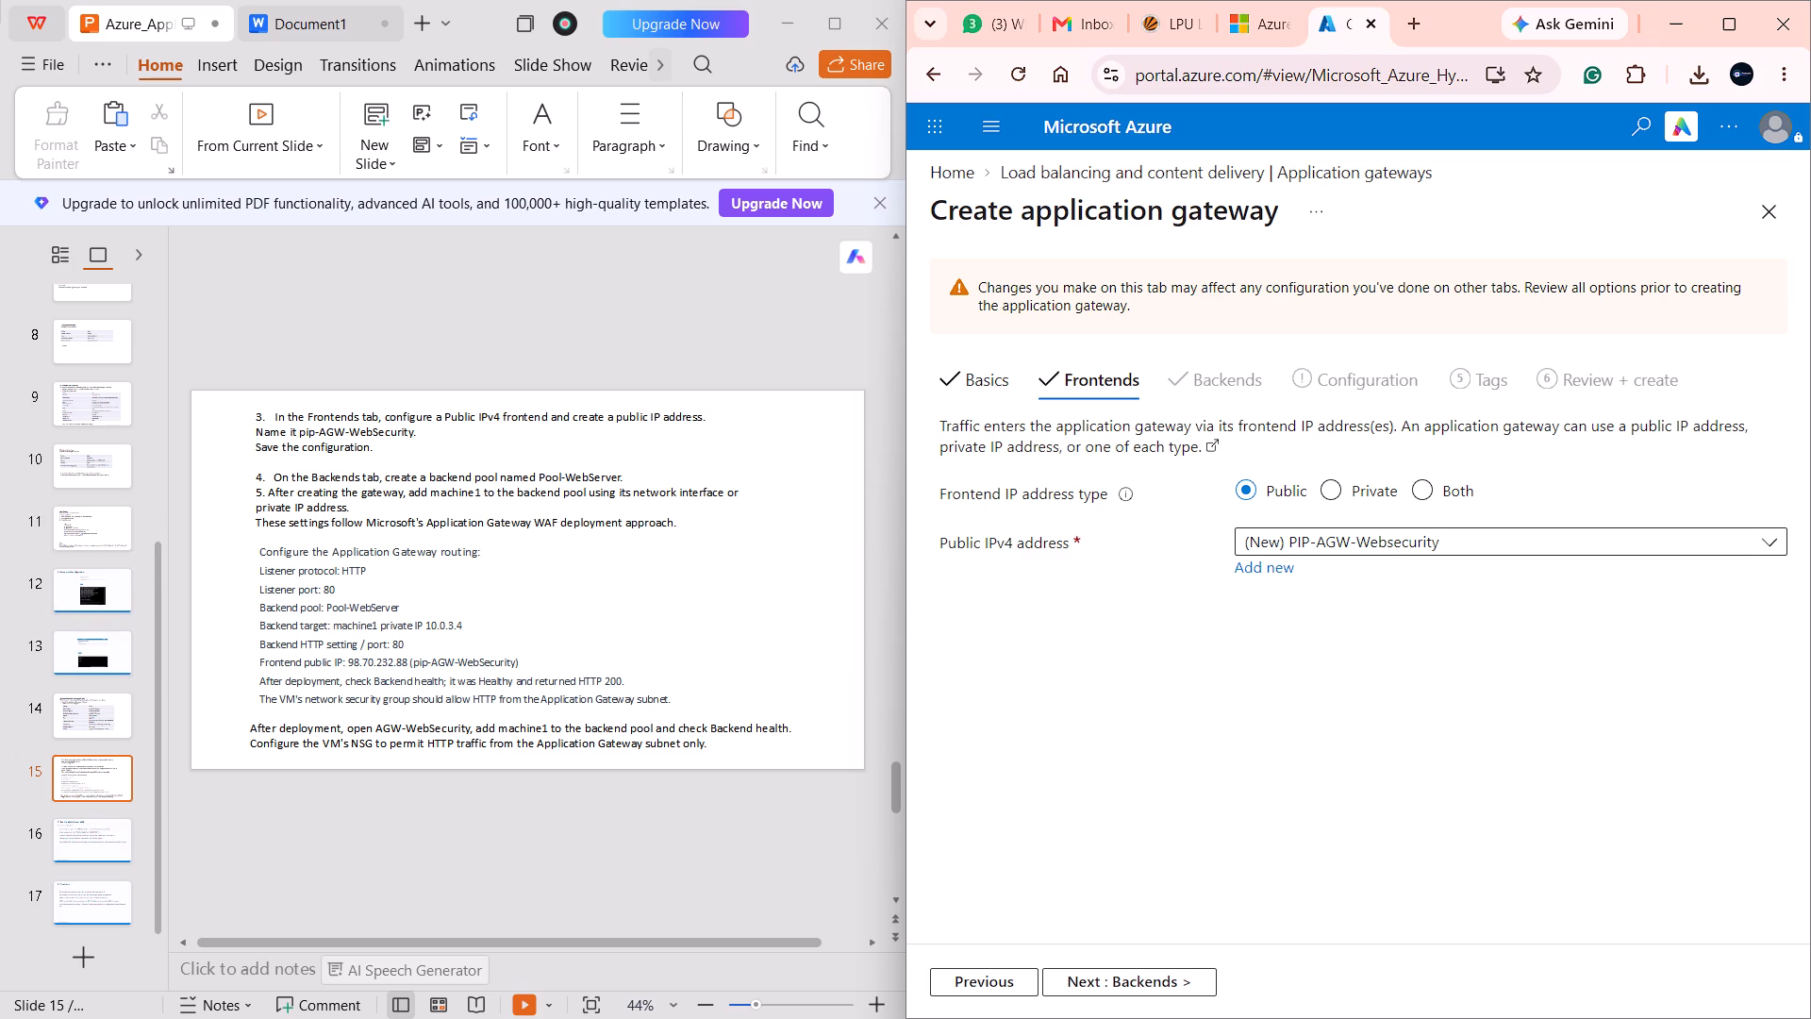
pyautogui.click(1155, 978)
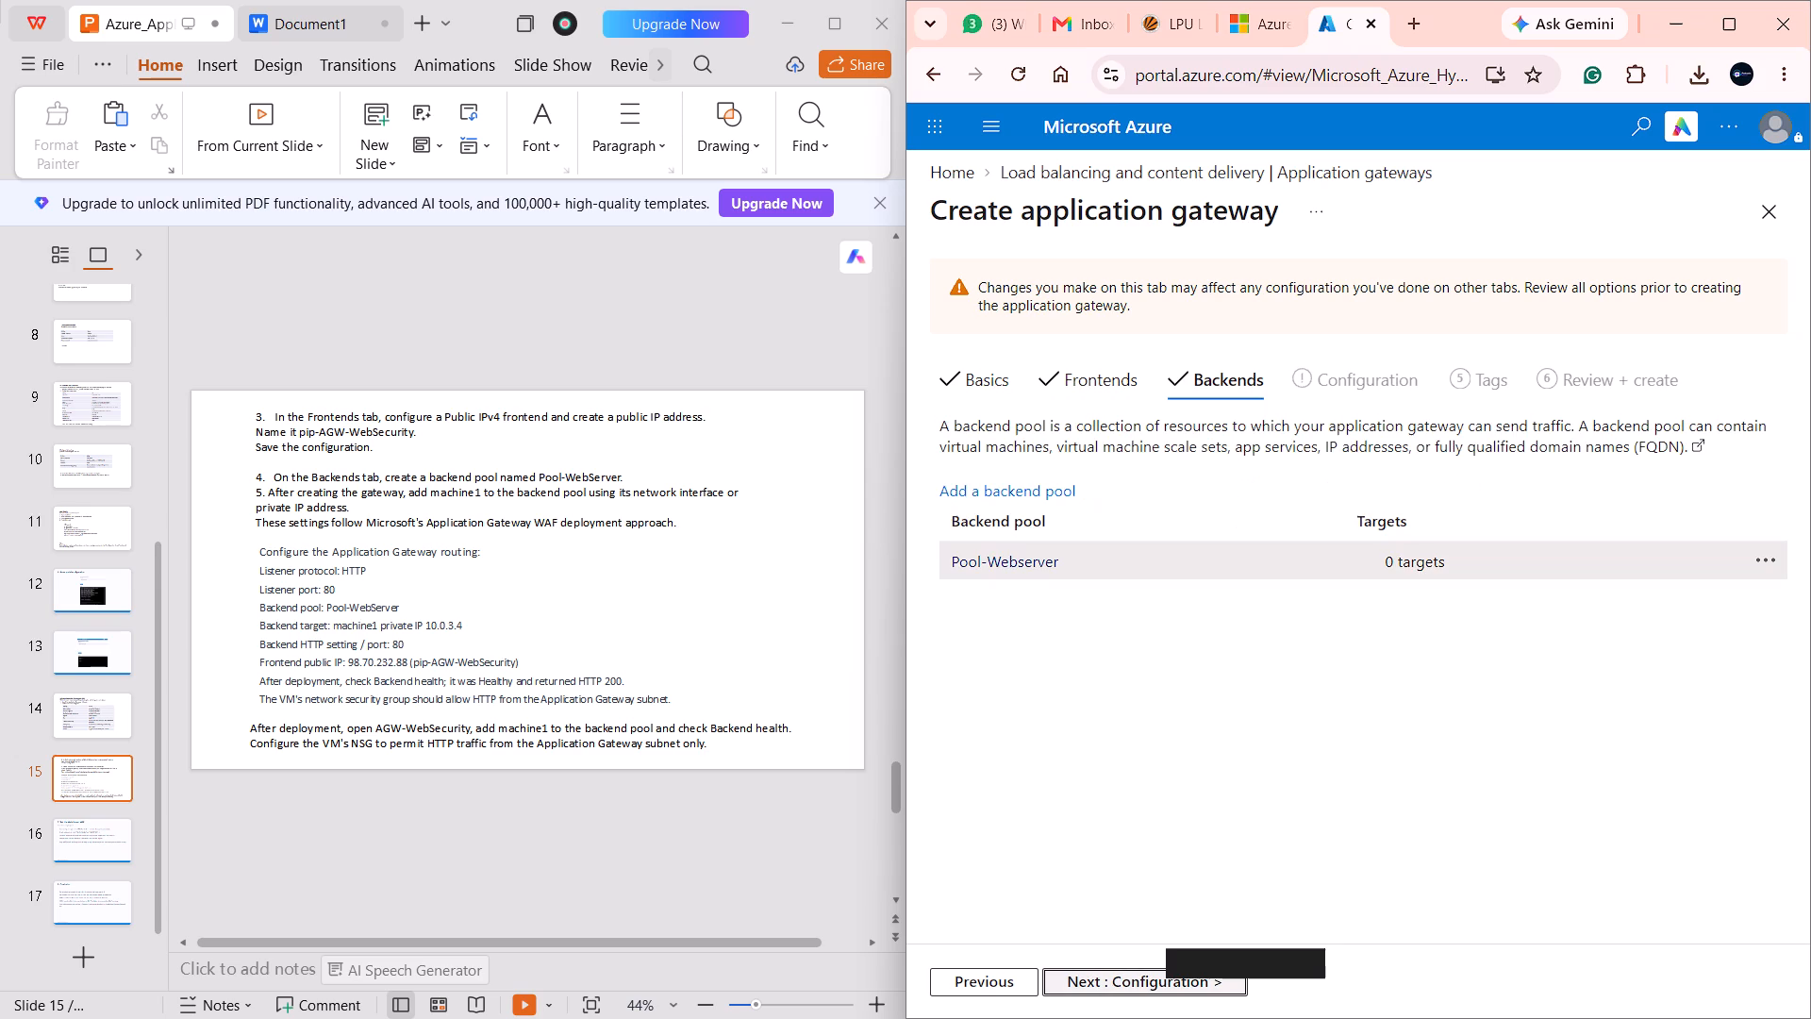
pyautogui.click(1155, 978)
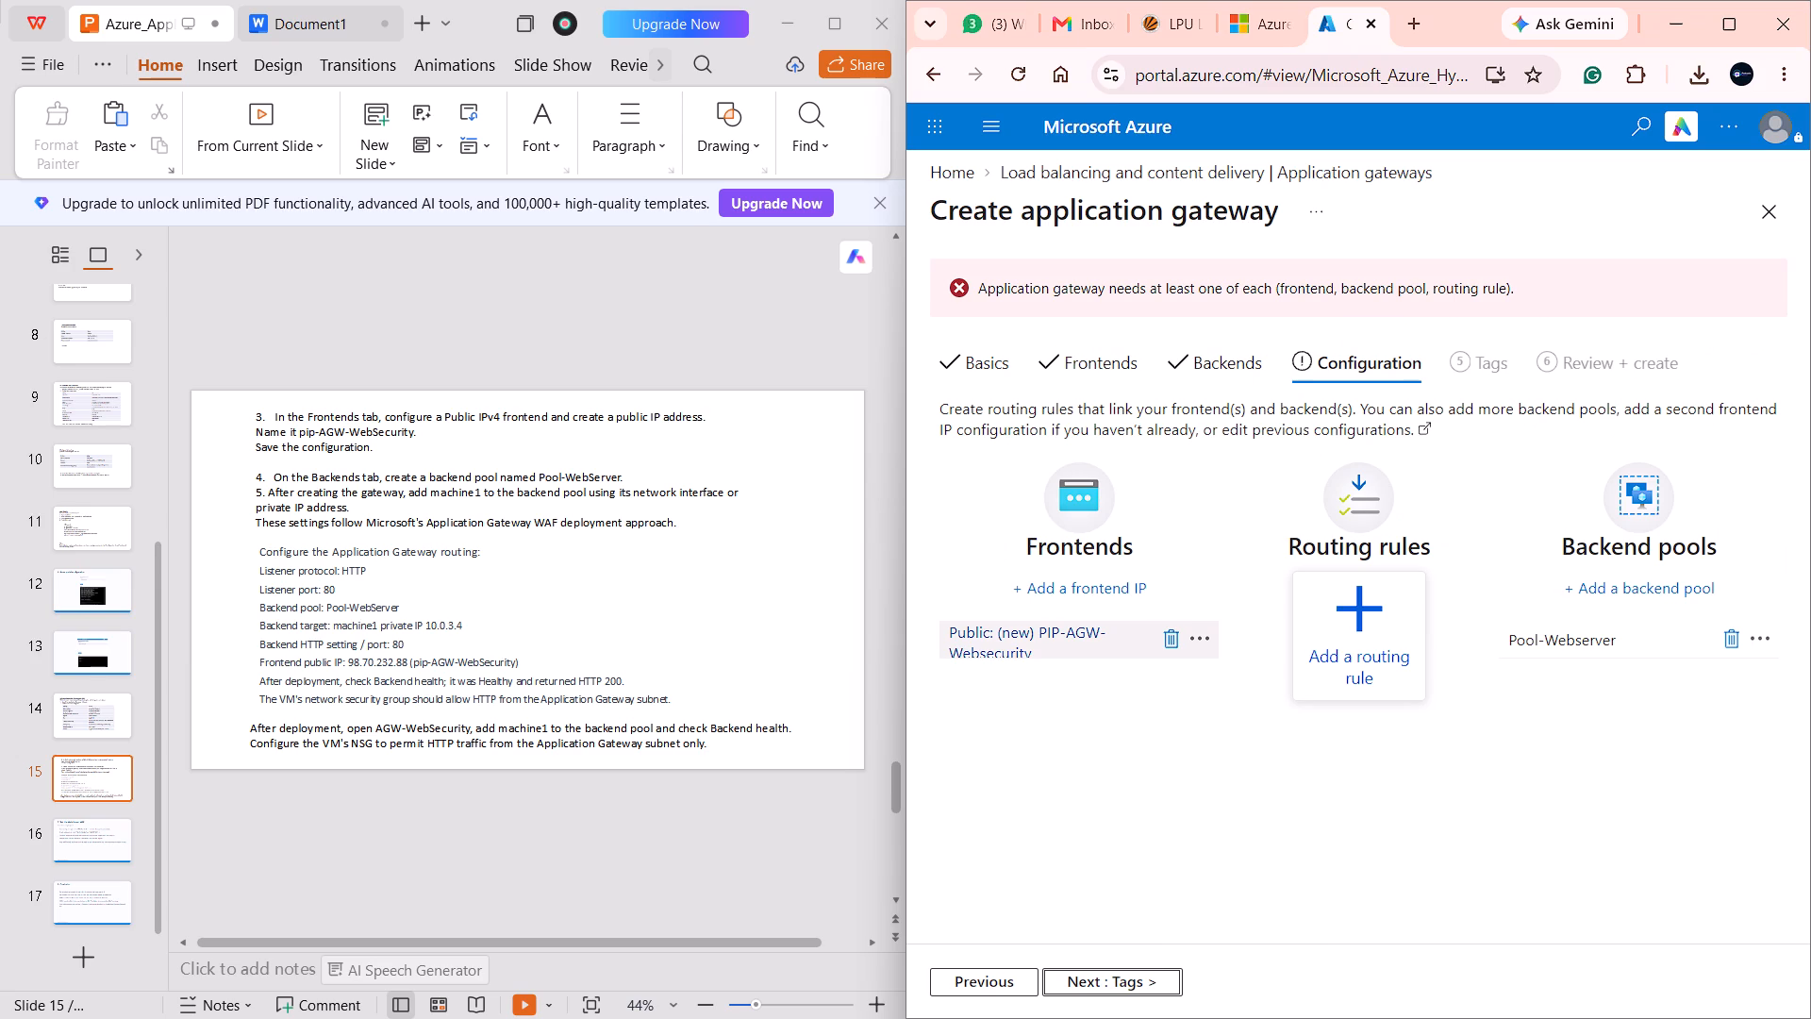
# Return to the Frontends stage and select (New) PIP-AGW-Websecurity as the public IPv4 address.
pyautogui.click(1078, 352)
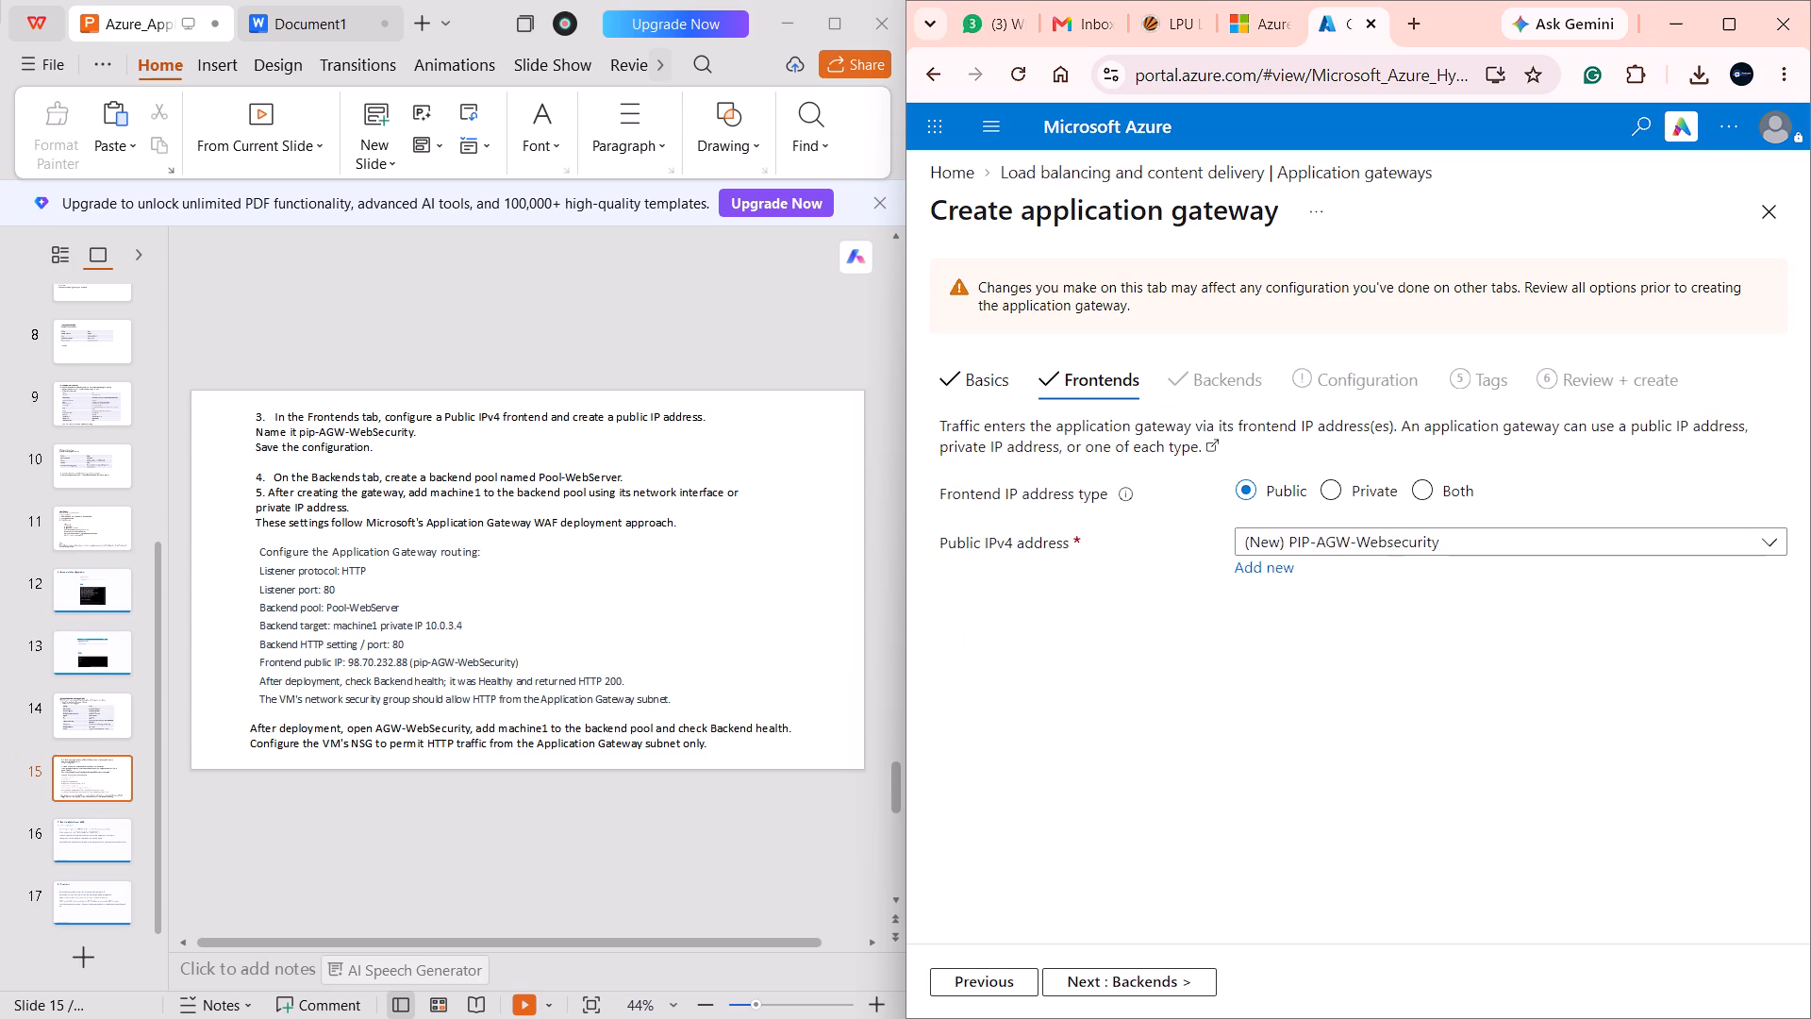
pyautogui.click(1484, 545)
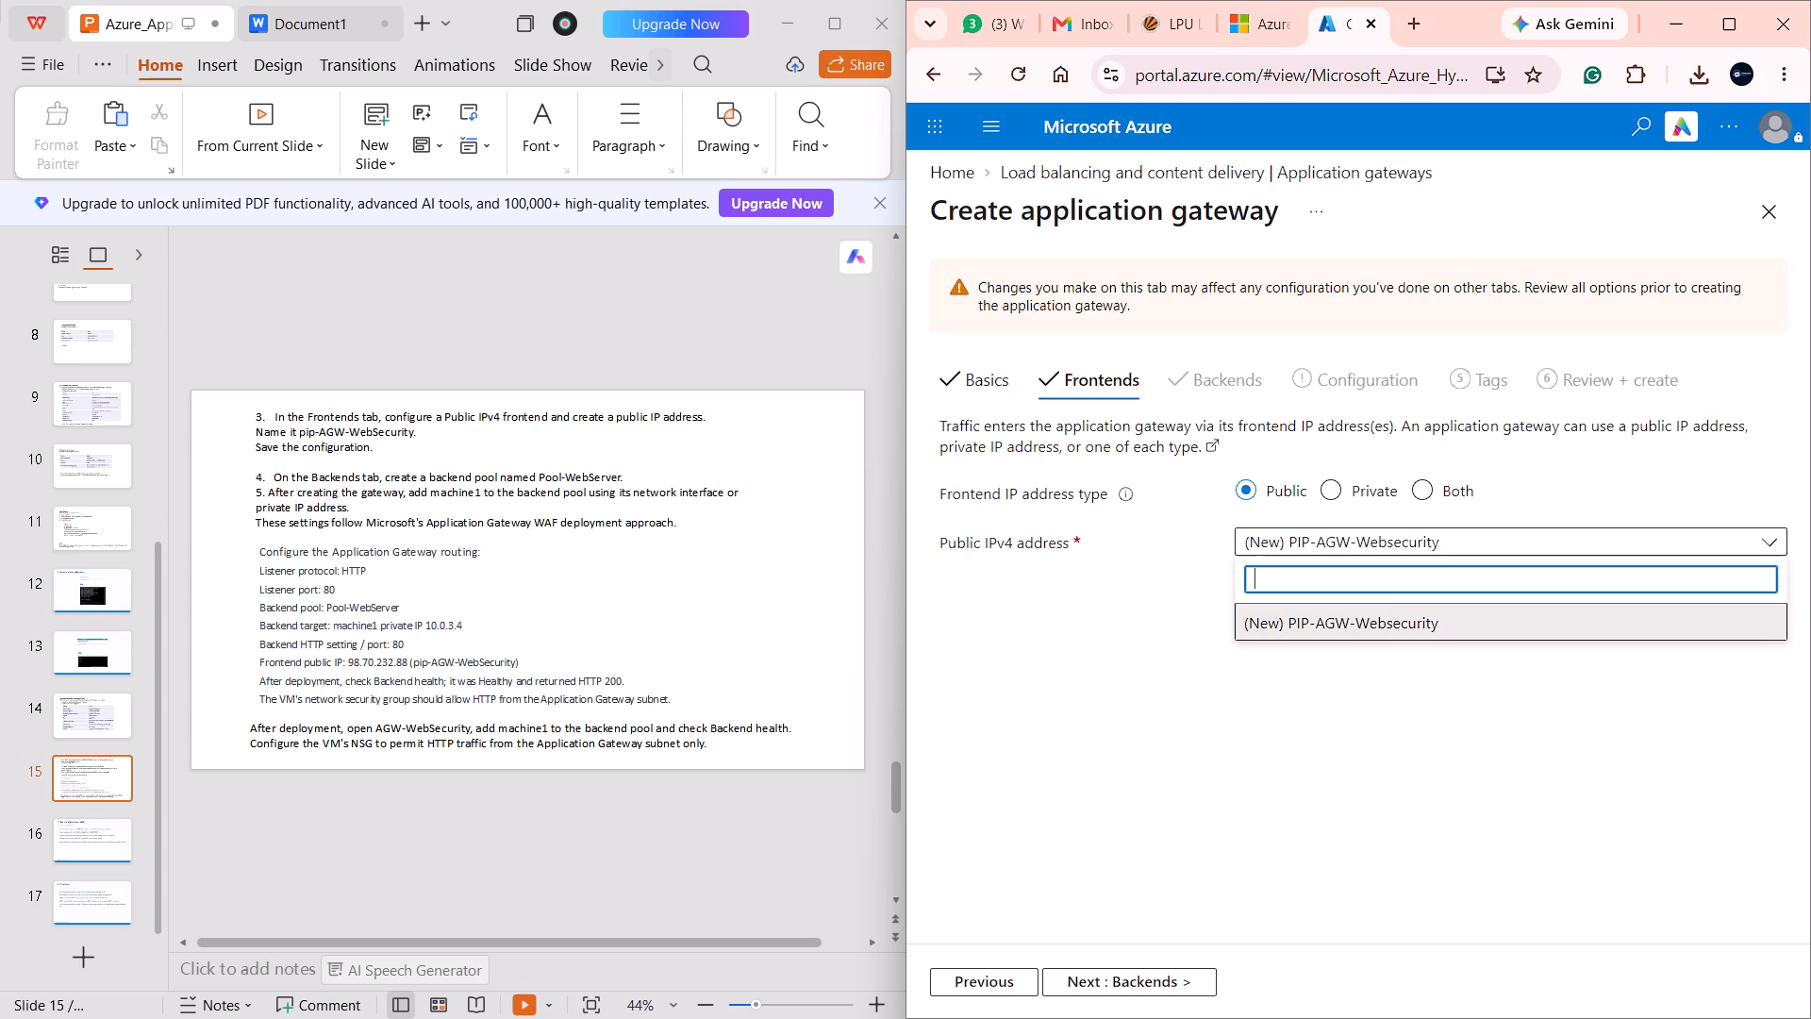
pyautogui.click(1353, 623)
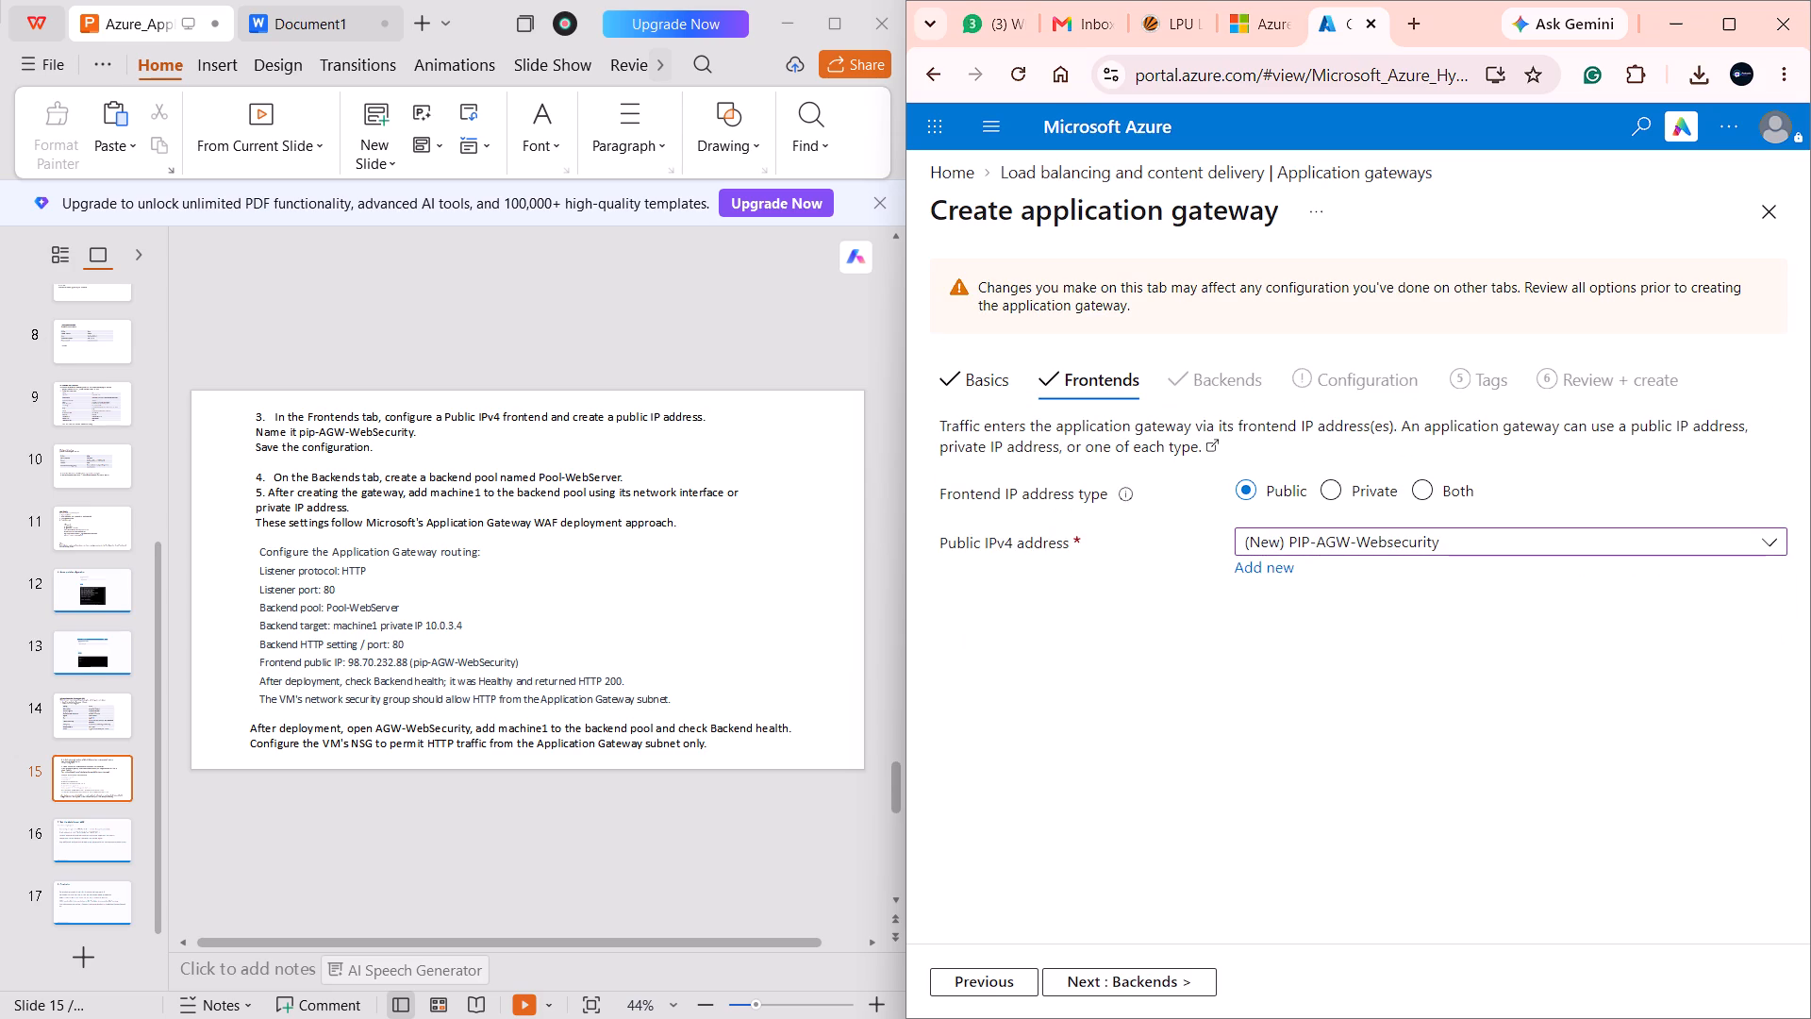
pyautogui.click(1434, 670)
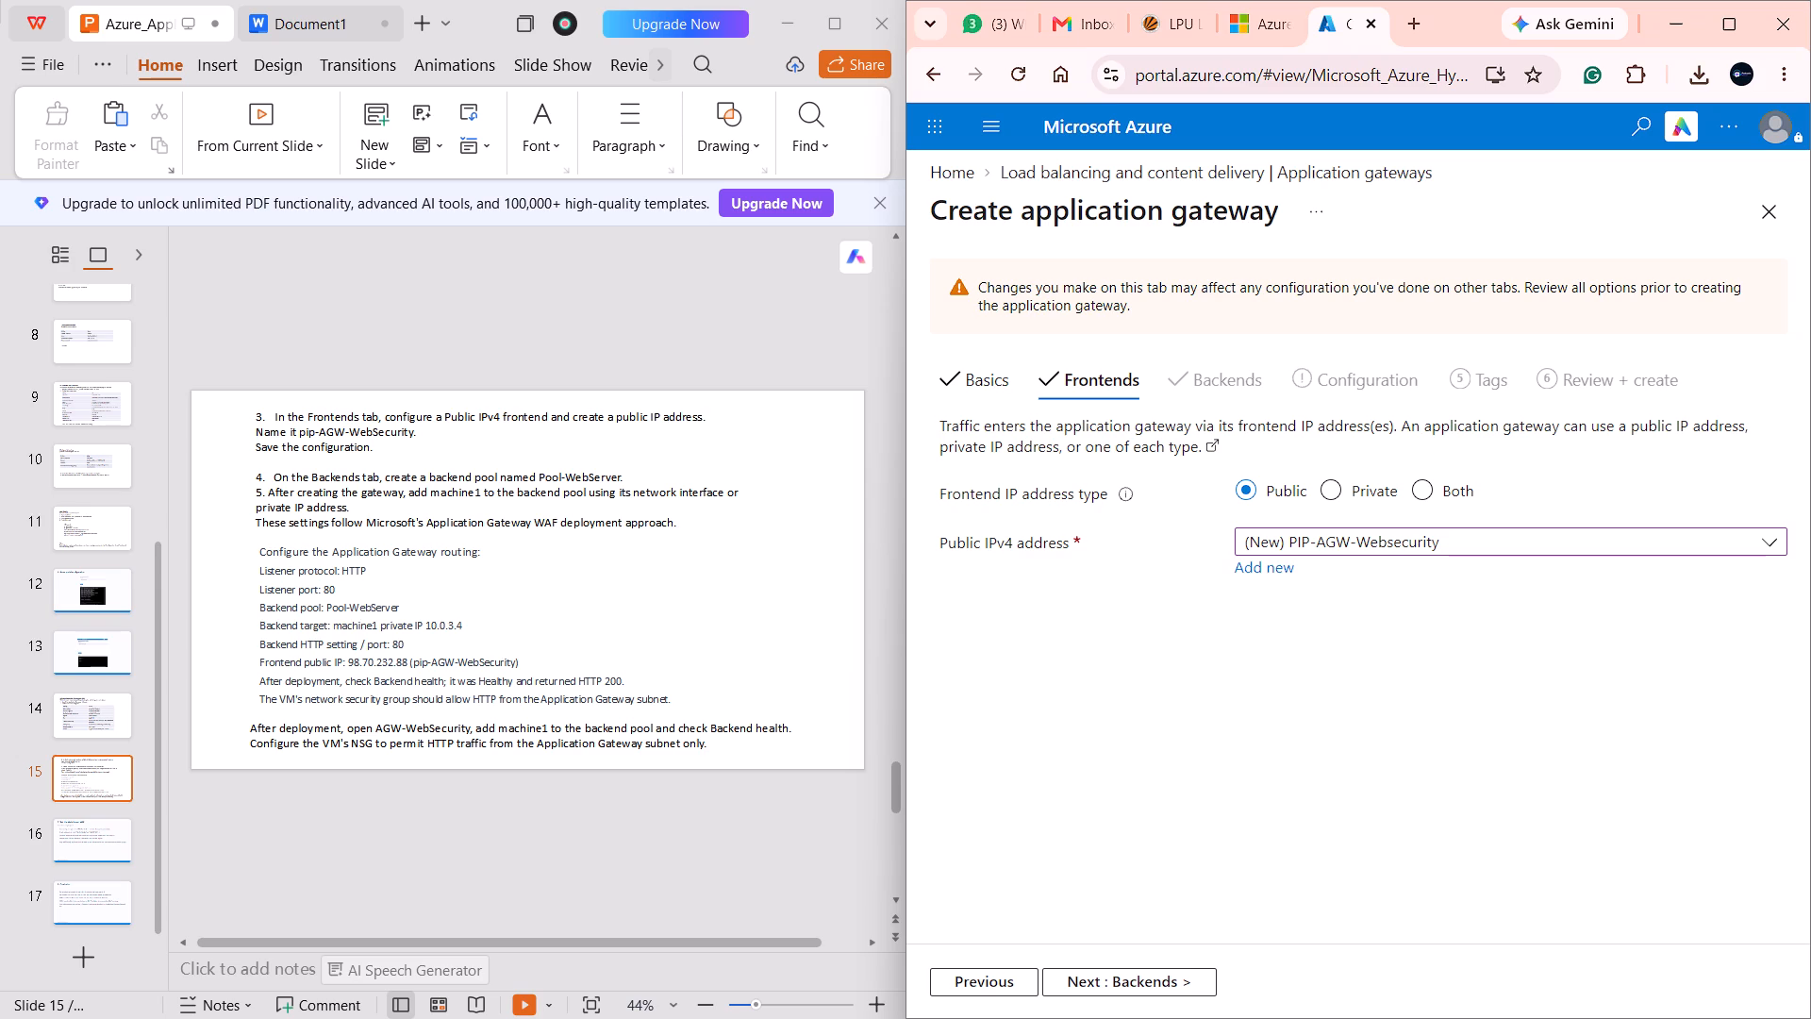
pyautogui.click(1434, 670)
pyautogui.hscroll(-1, 1434, 670)
pyautogui.click(1321, 574)
# Open the Pool-Webserver backend pool for editing from the Backends stage and check its server selection algorithm options.
pyautogui.moveTo(1213, 392); pyautogui.dragTo(1228, 377)
pyautogui.click(1228, 377)
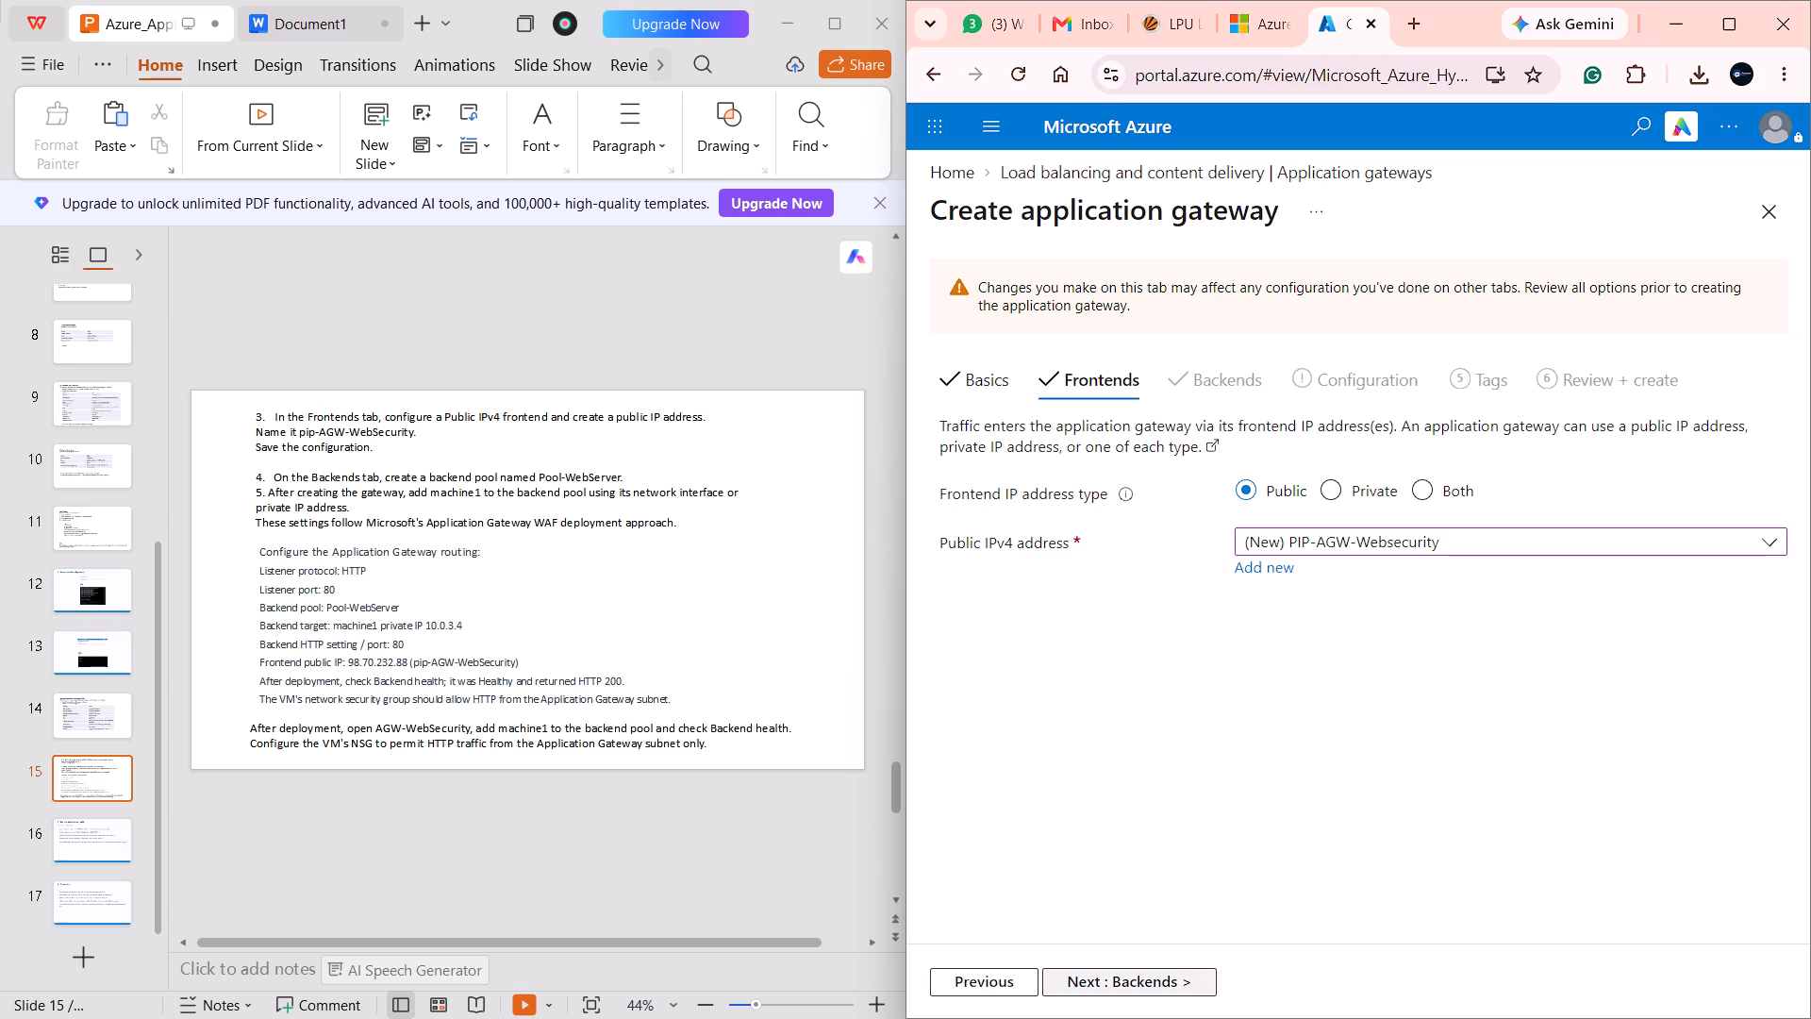
pyautogui.click(1102, 988)
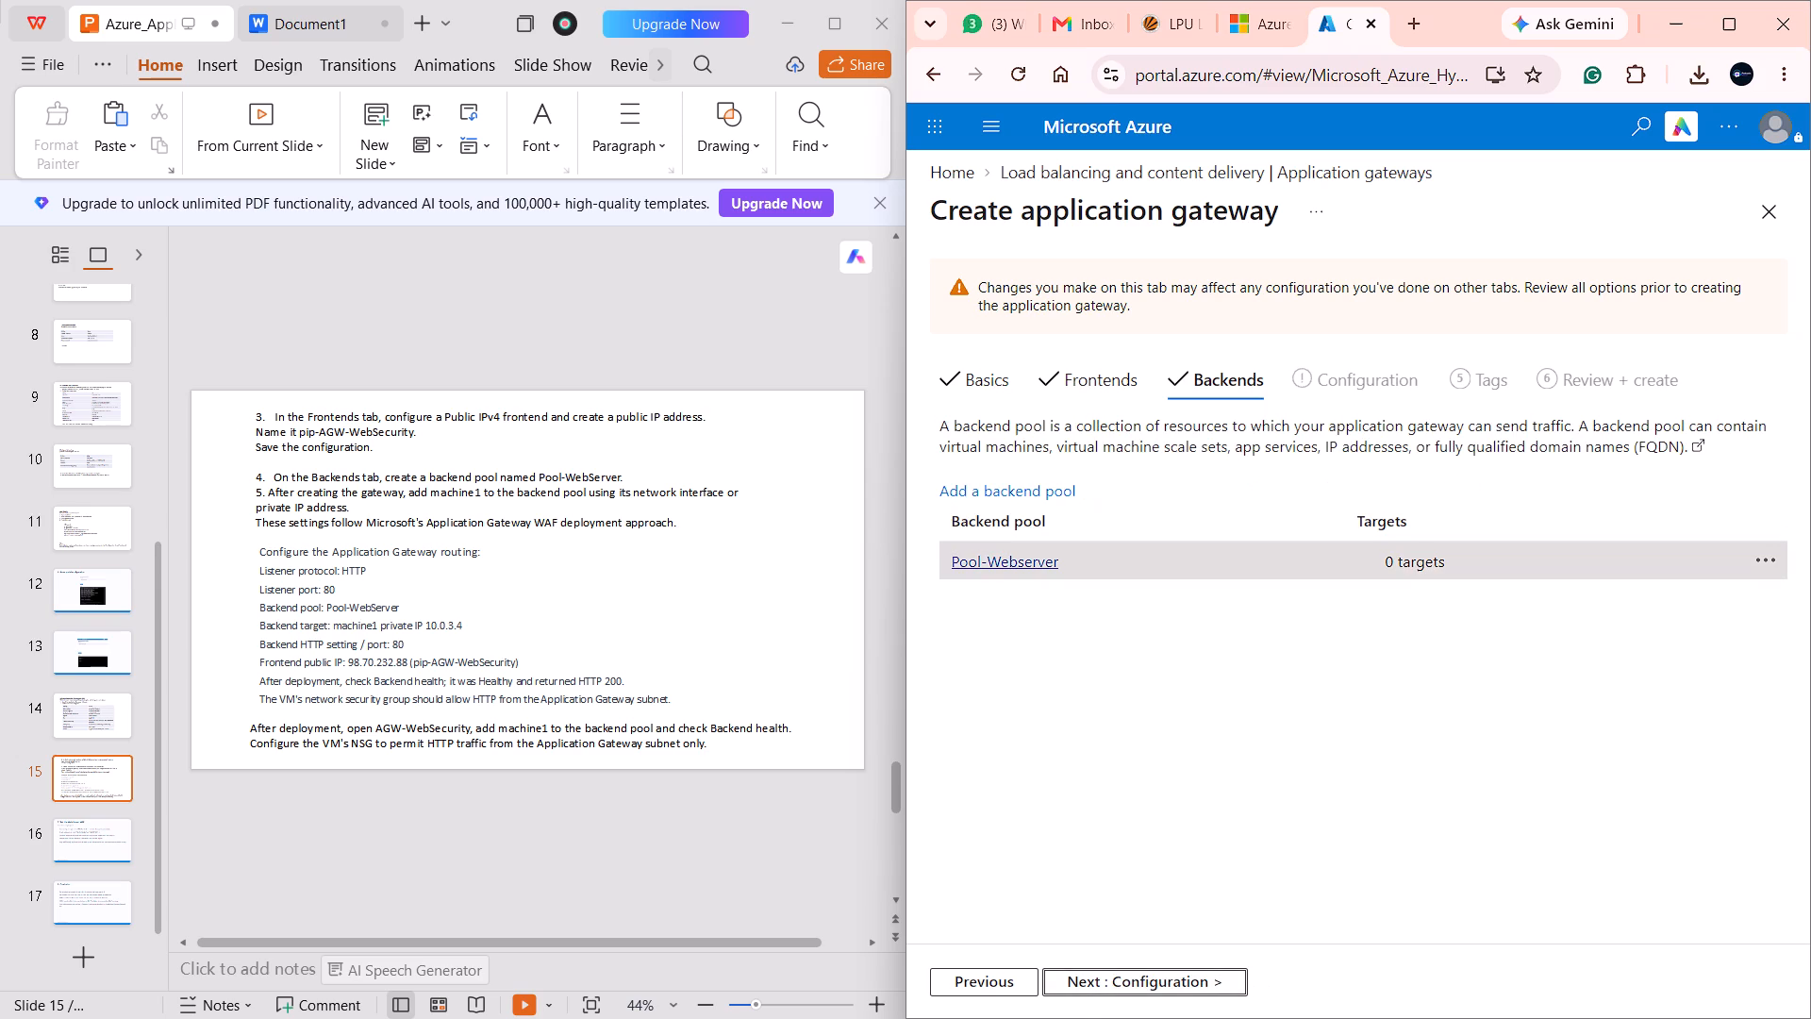
pyautogui.click(1022, 561)
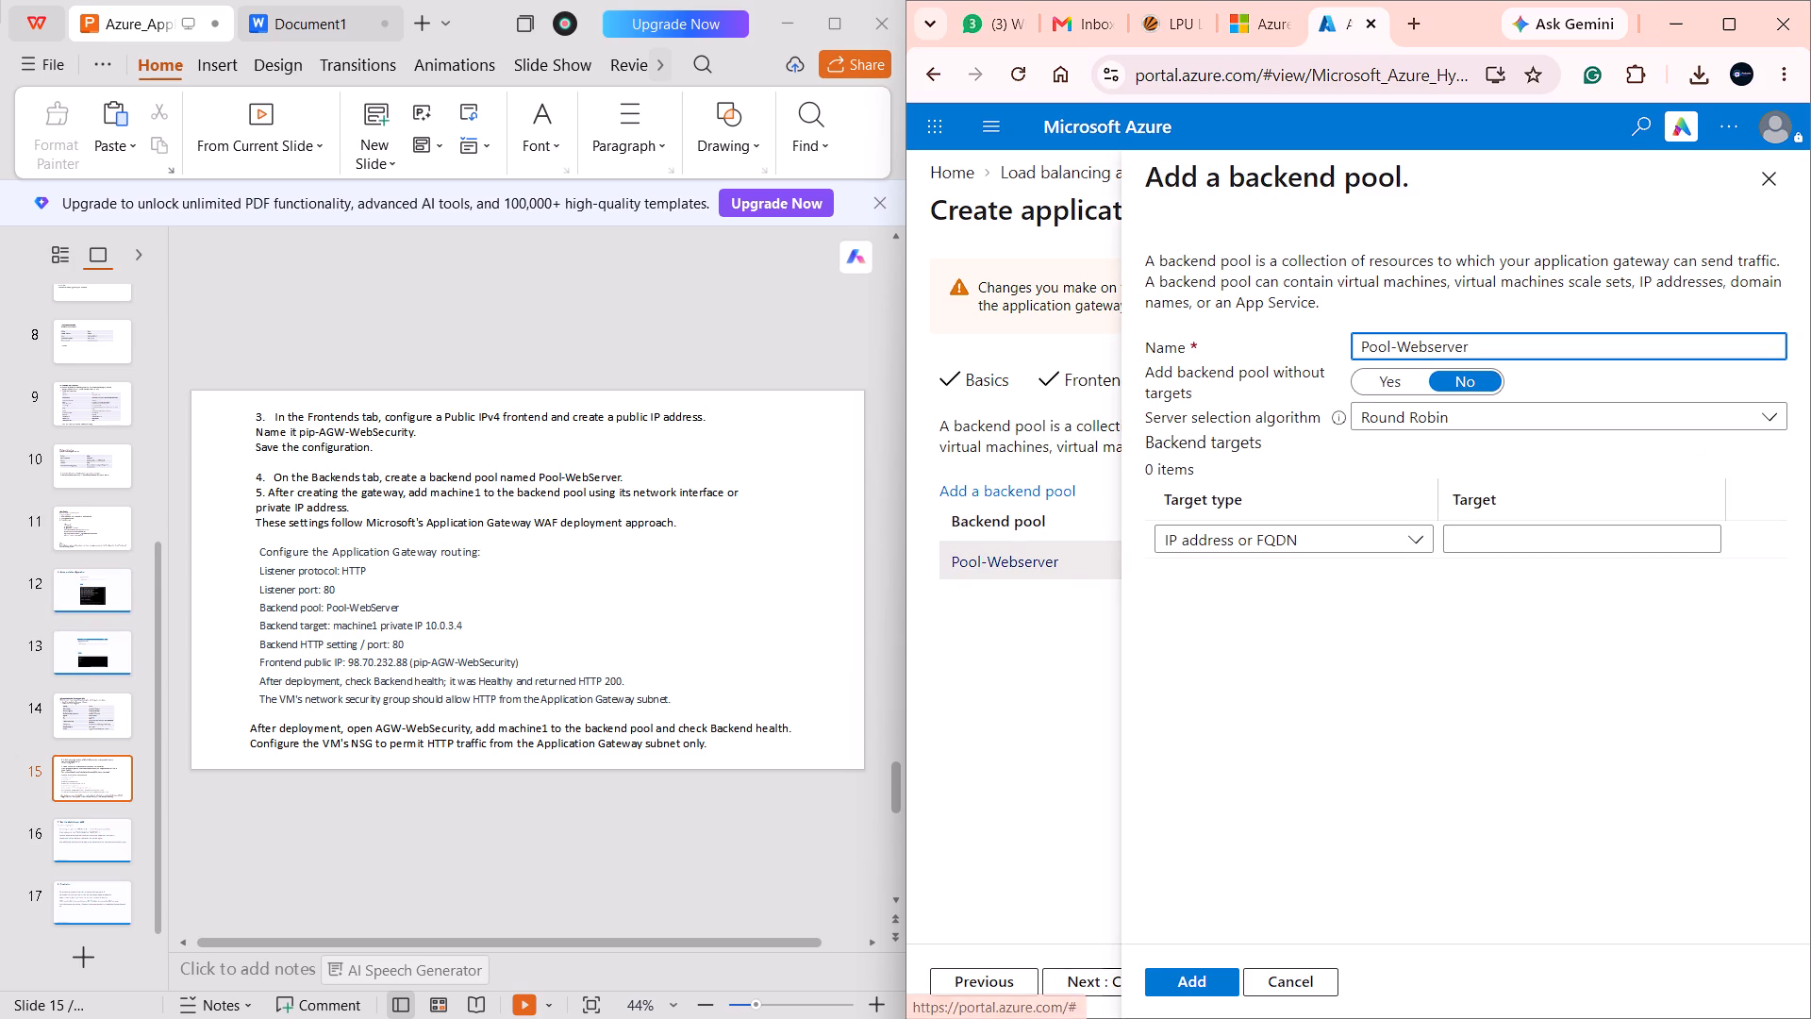
pyautogui.click(1477, 419)
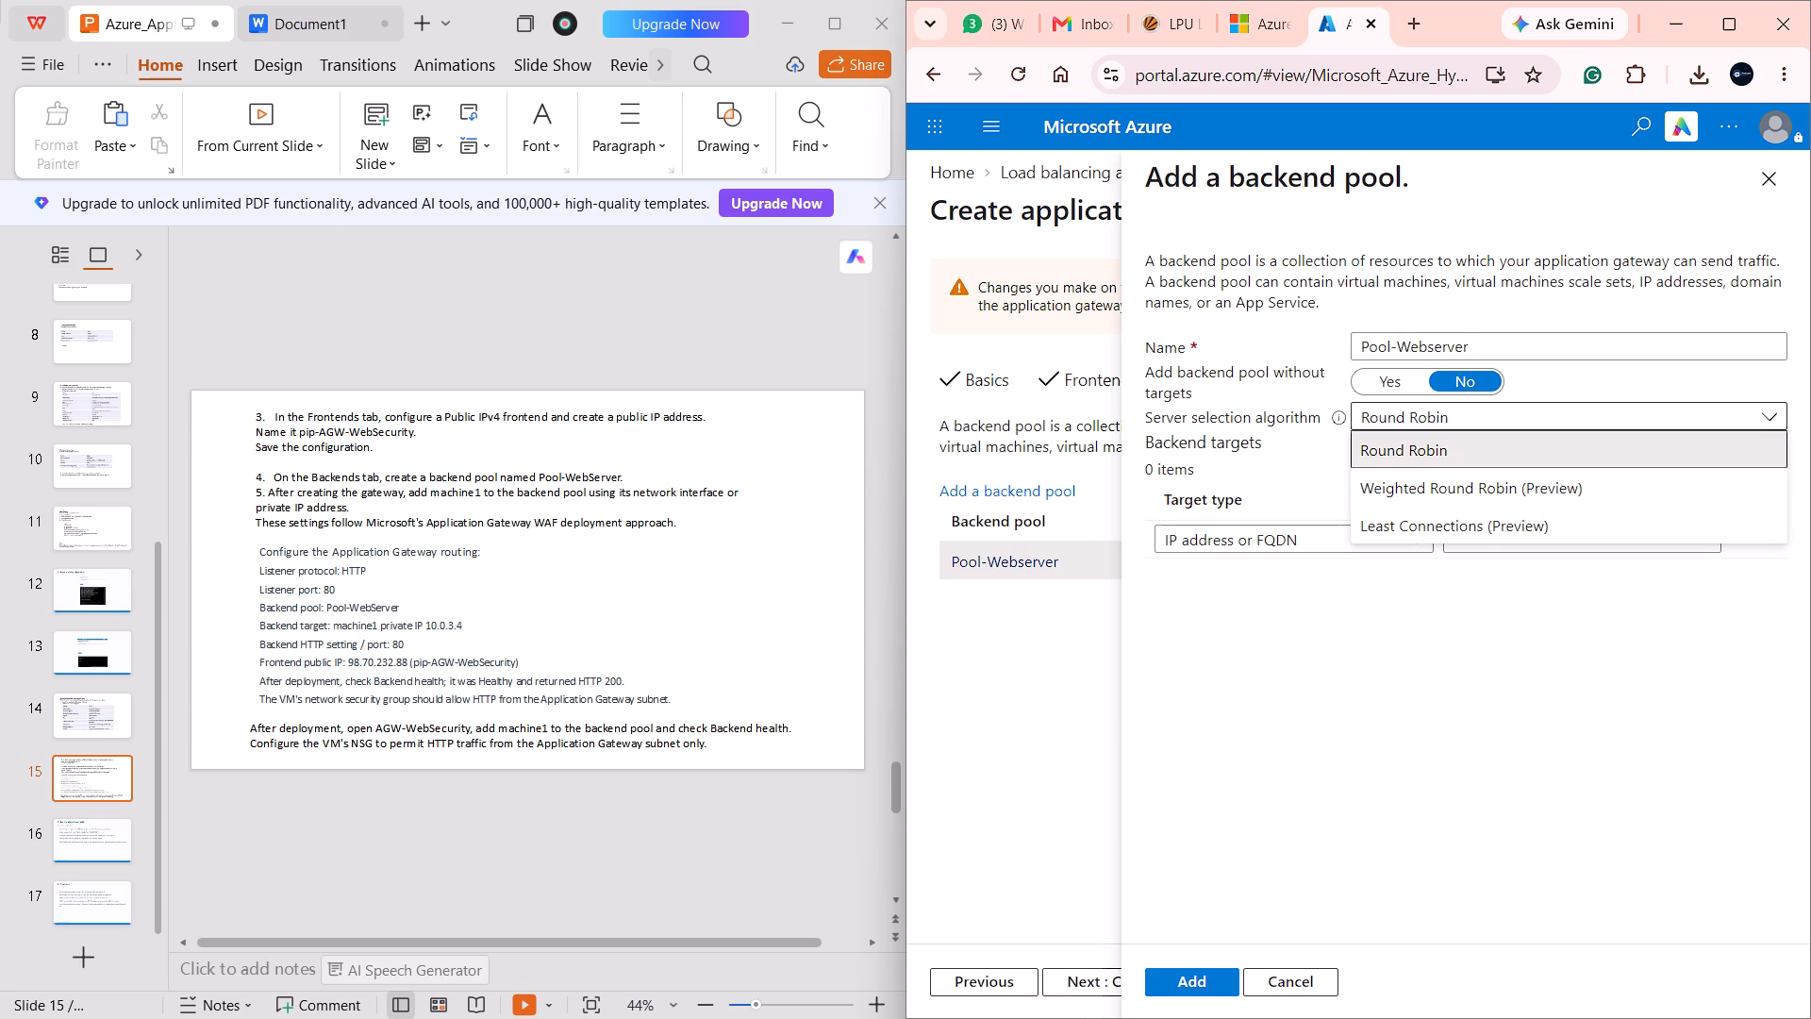
pyautogui.click(1477, 419)
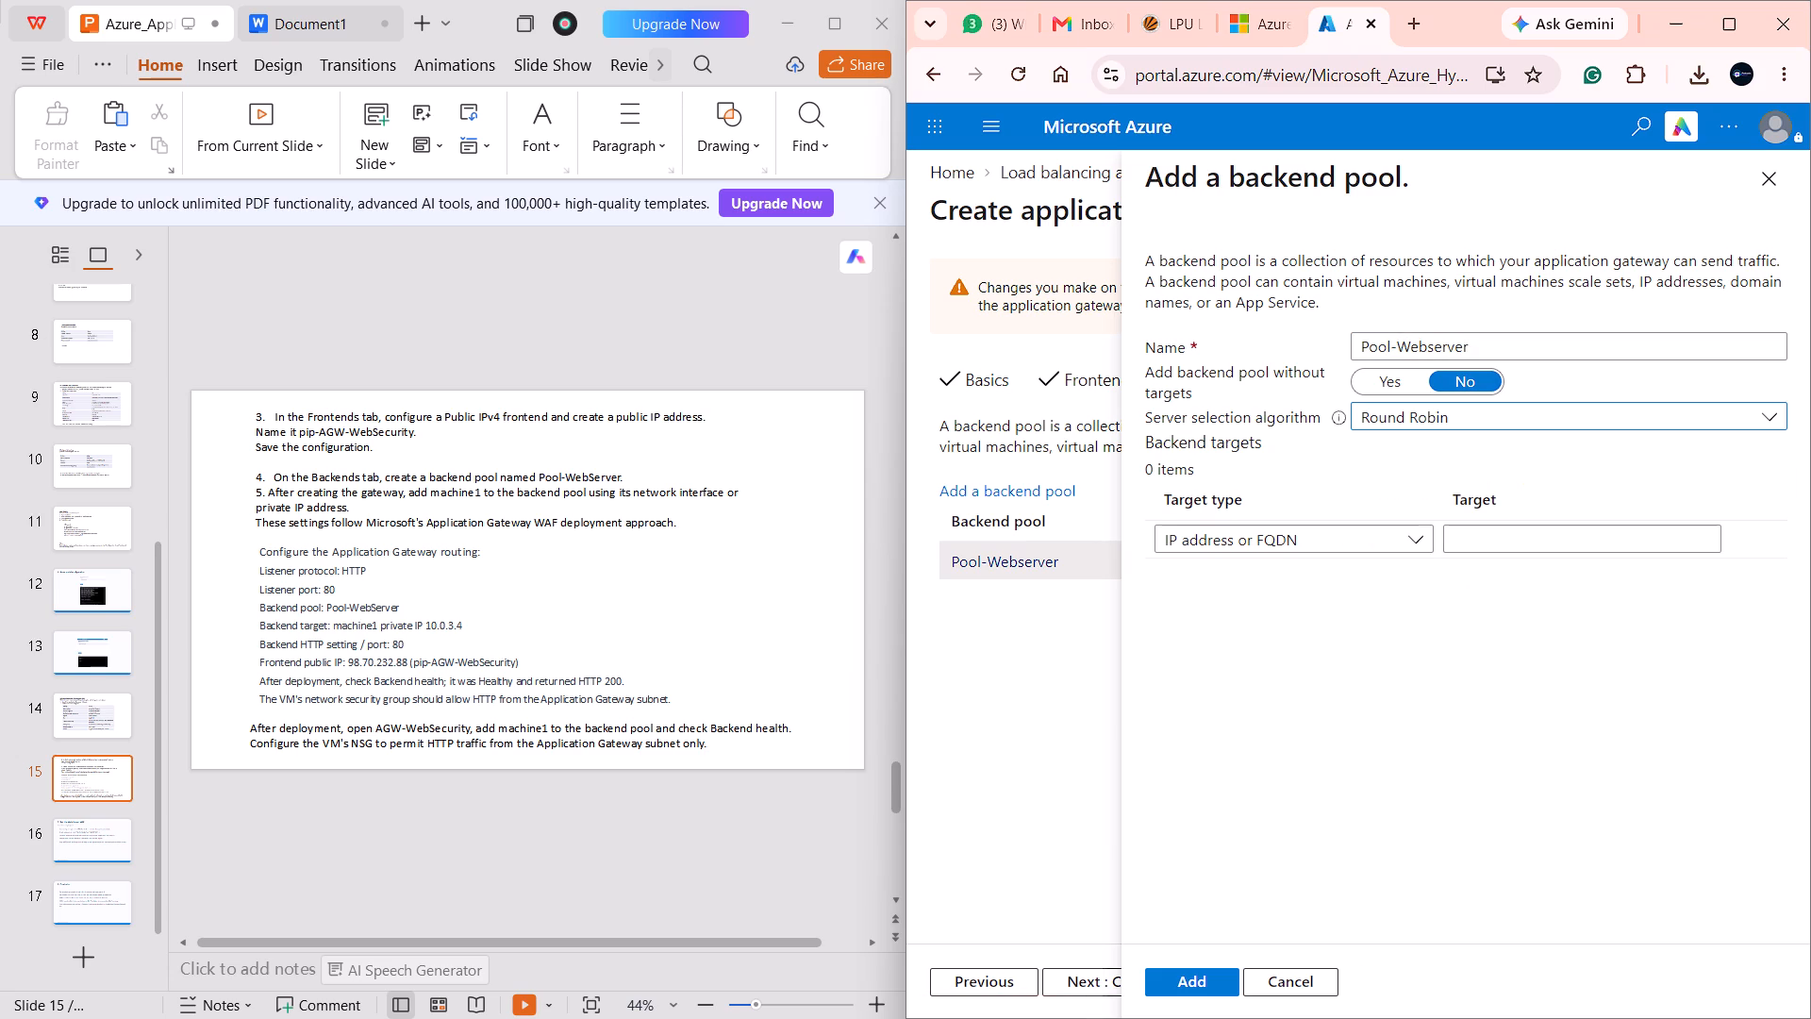
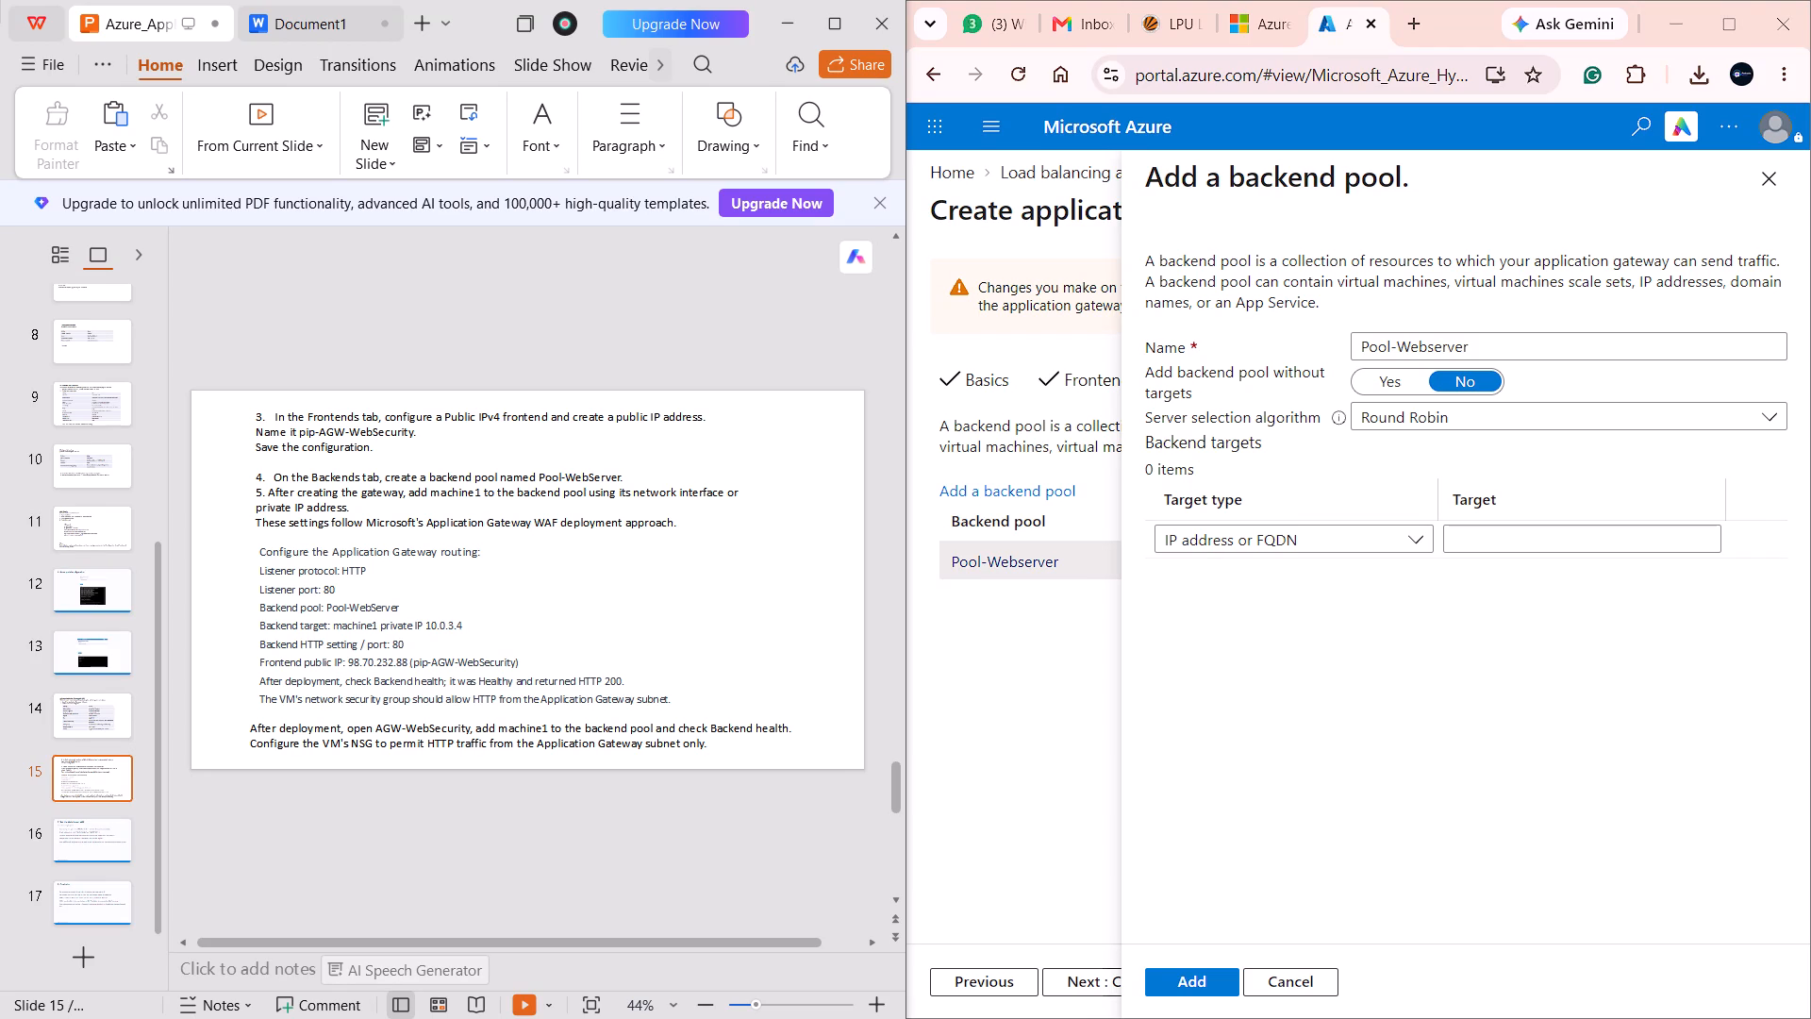
# Close the Pool-Webserver editor without changes and try to proceed from Backends through Configuration to the Tags stage.
pyautogui.click(1754, 179)
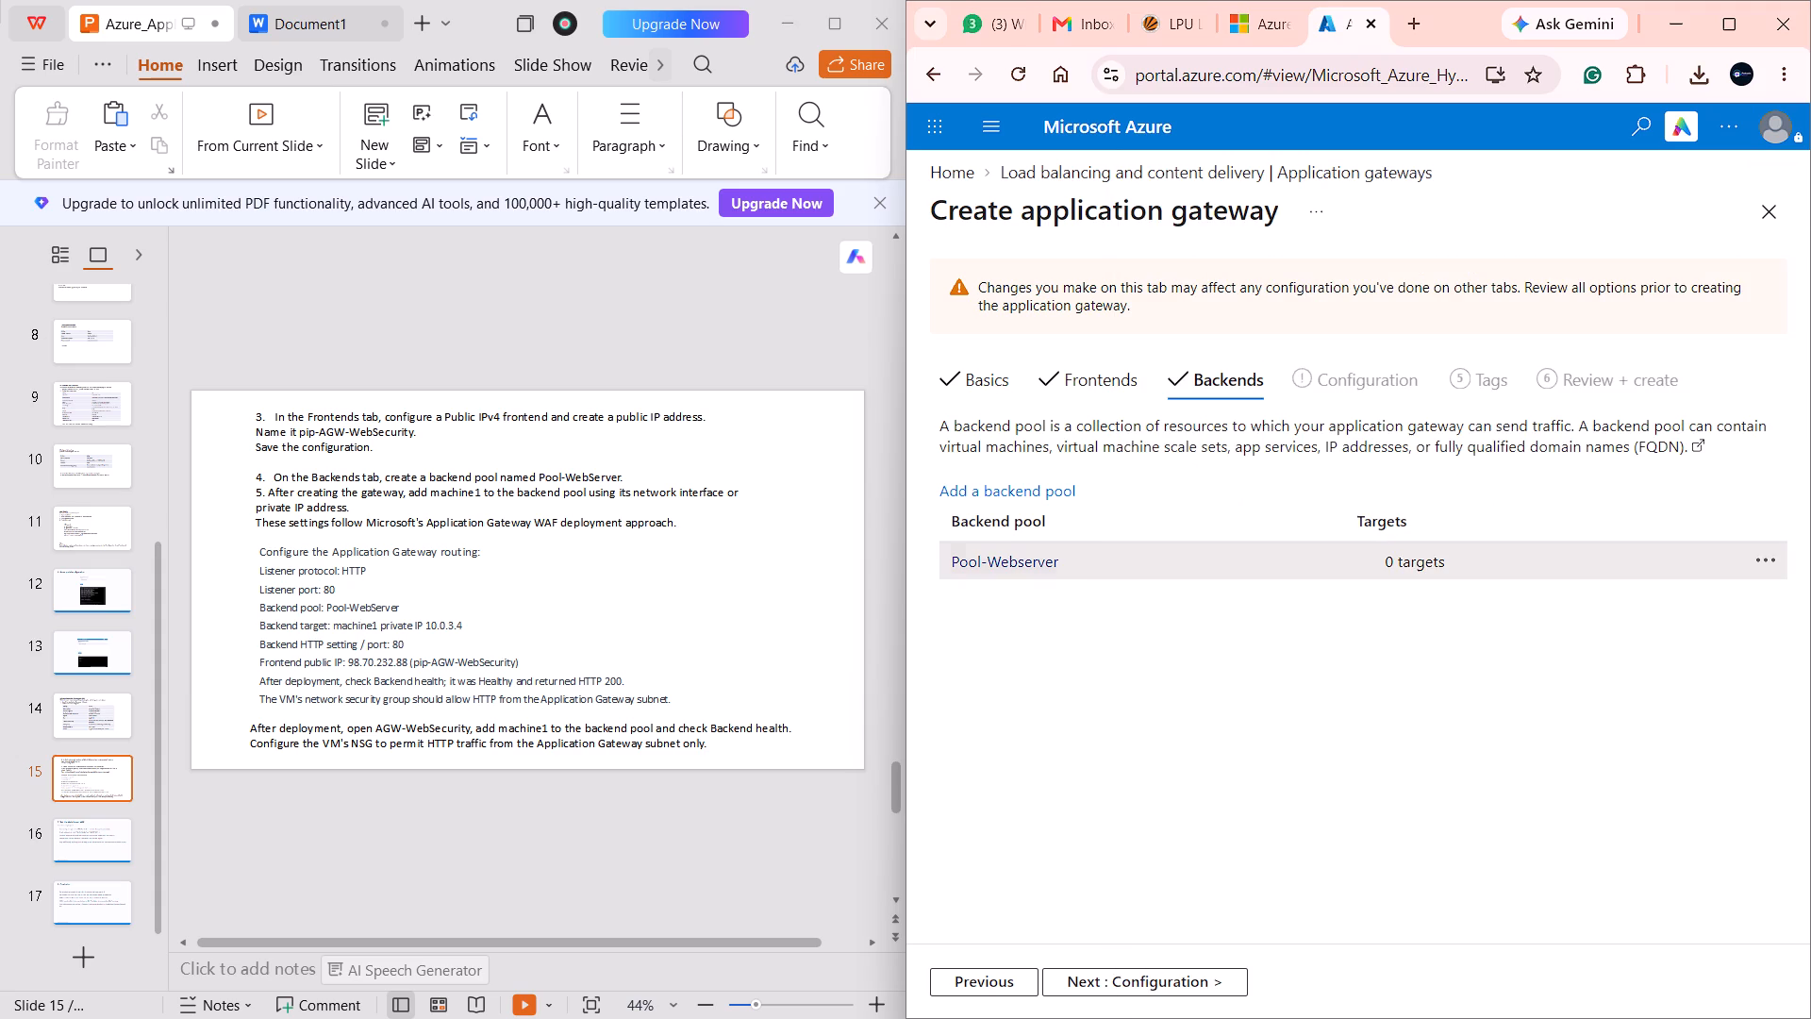
pyautogui.click(1206, 971)
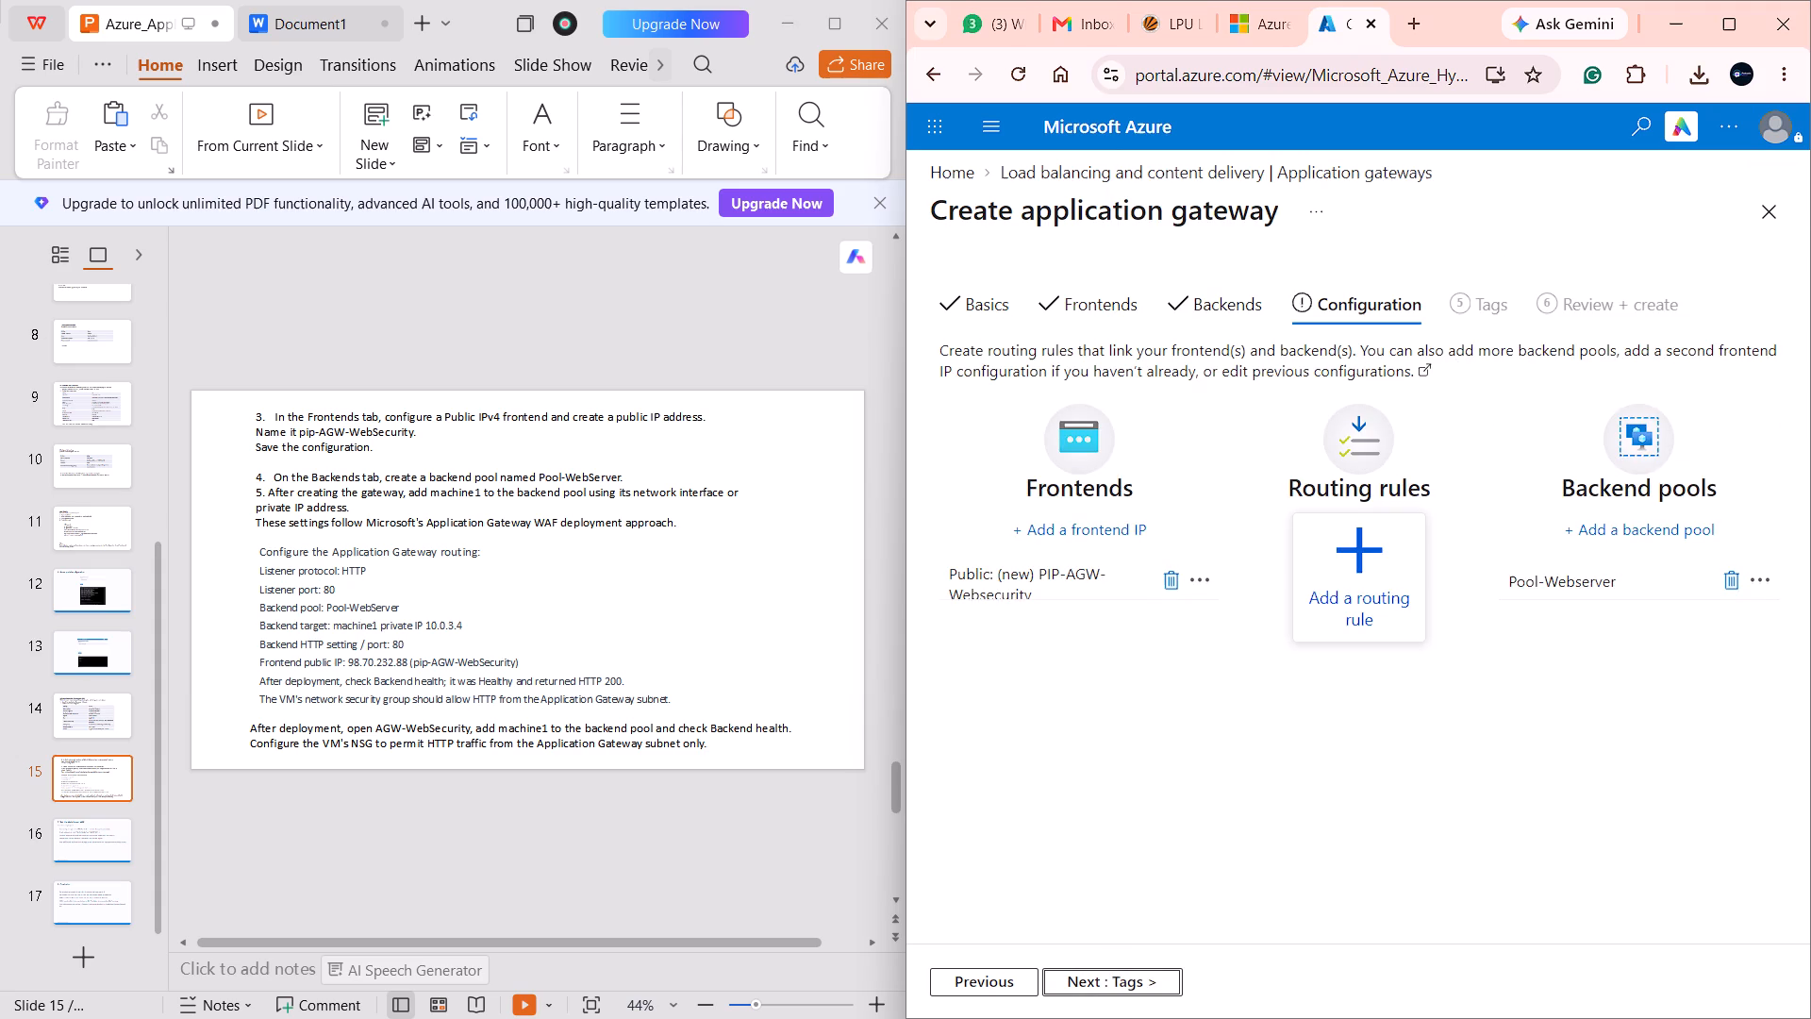
pyautogui.click(1219, 863)
pyautogui.scroll(3, 1205, 509)
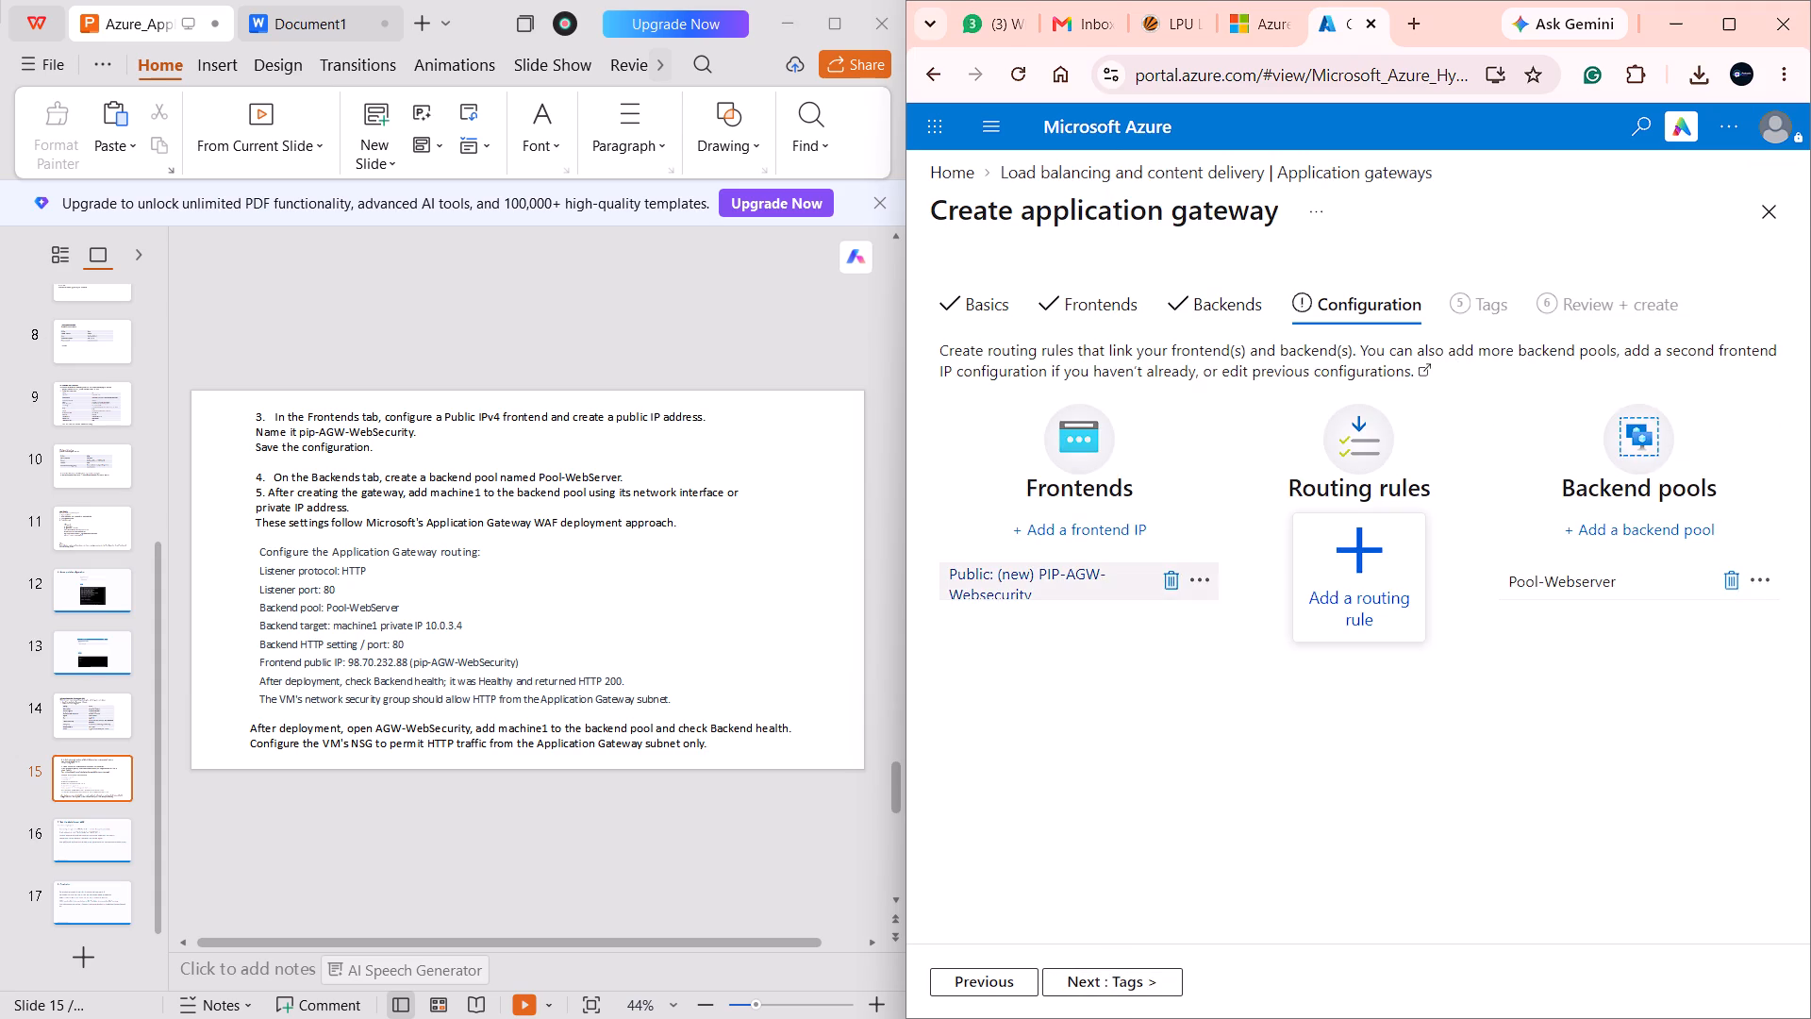
pyautogui.click(1229, 292)
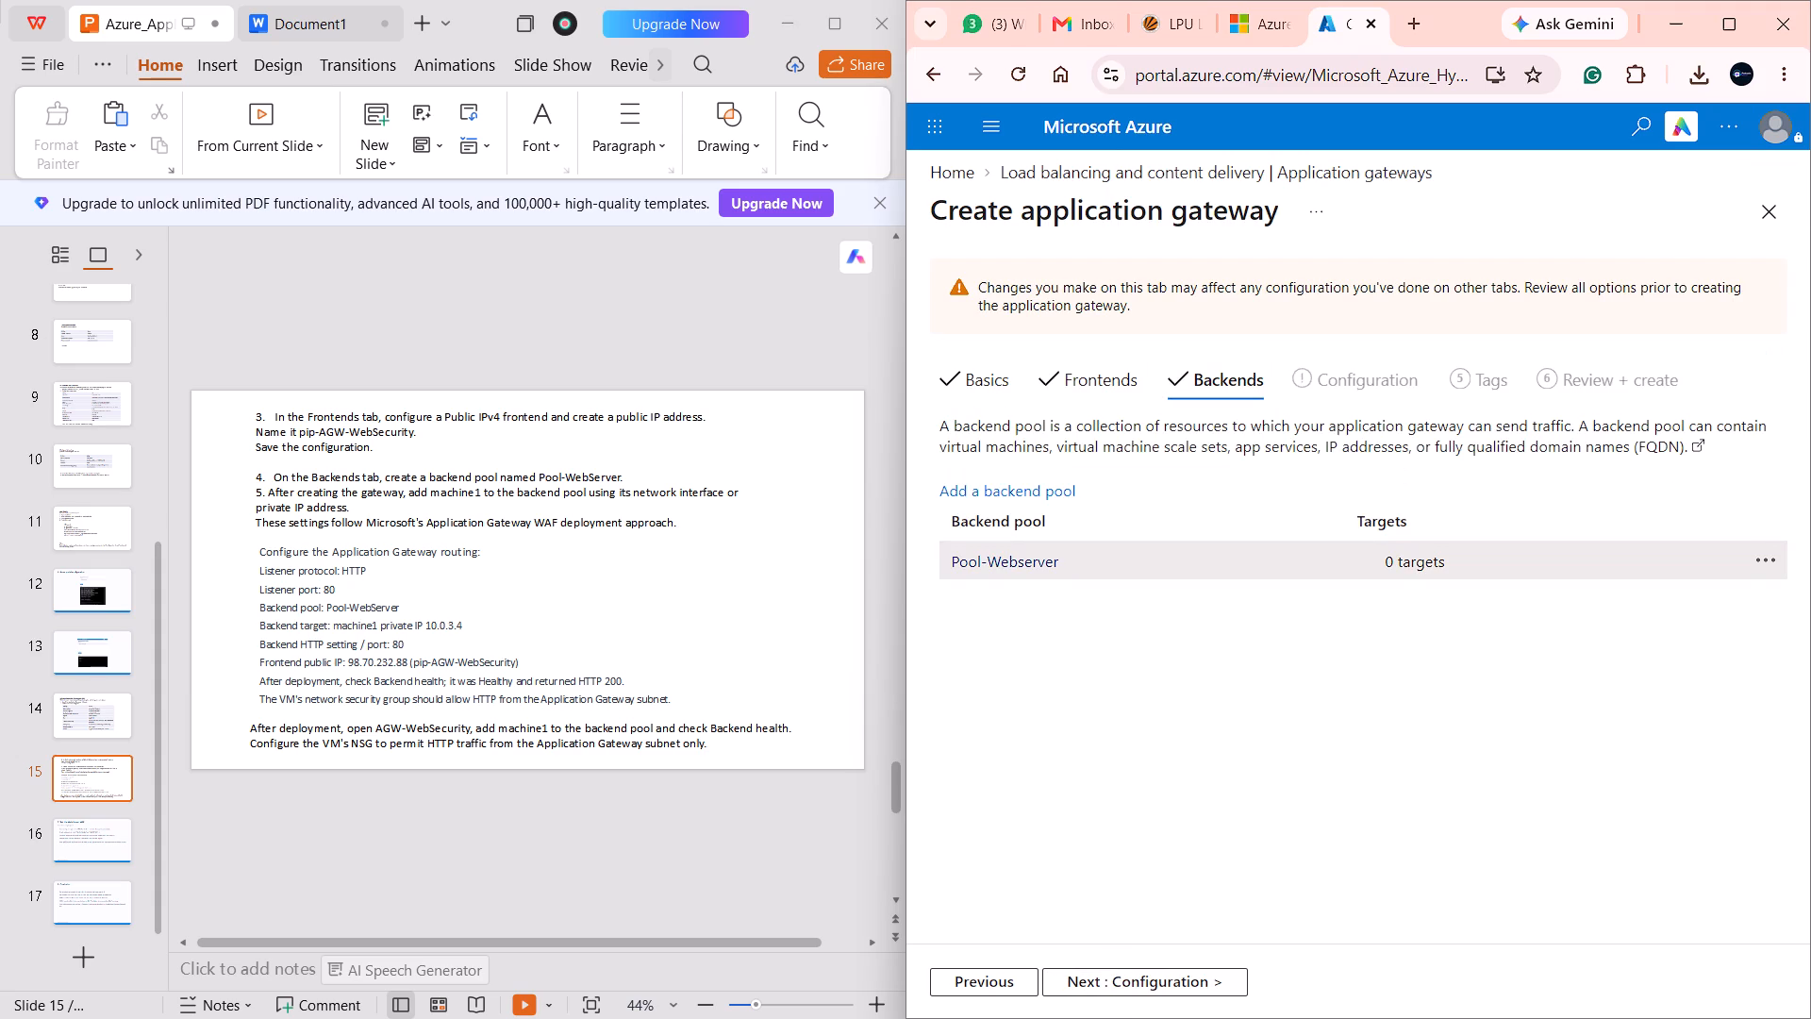
pyautogui.click(1151, 966)
pyautogui.click(1151, 972)
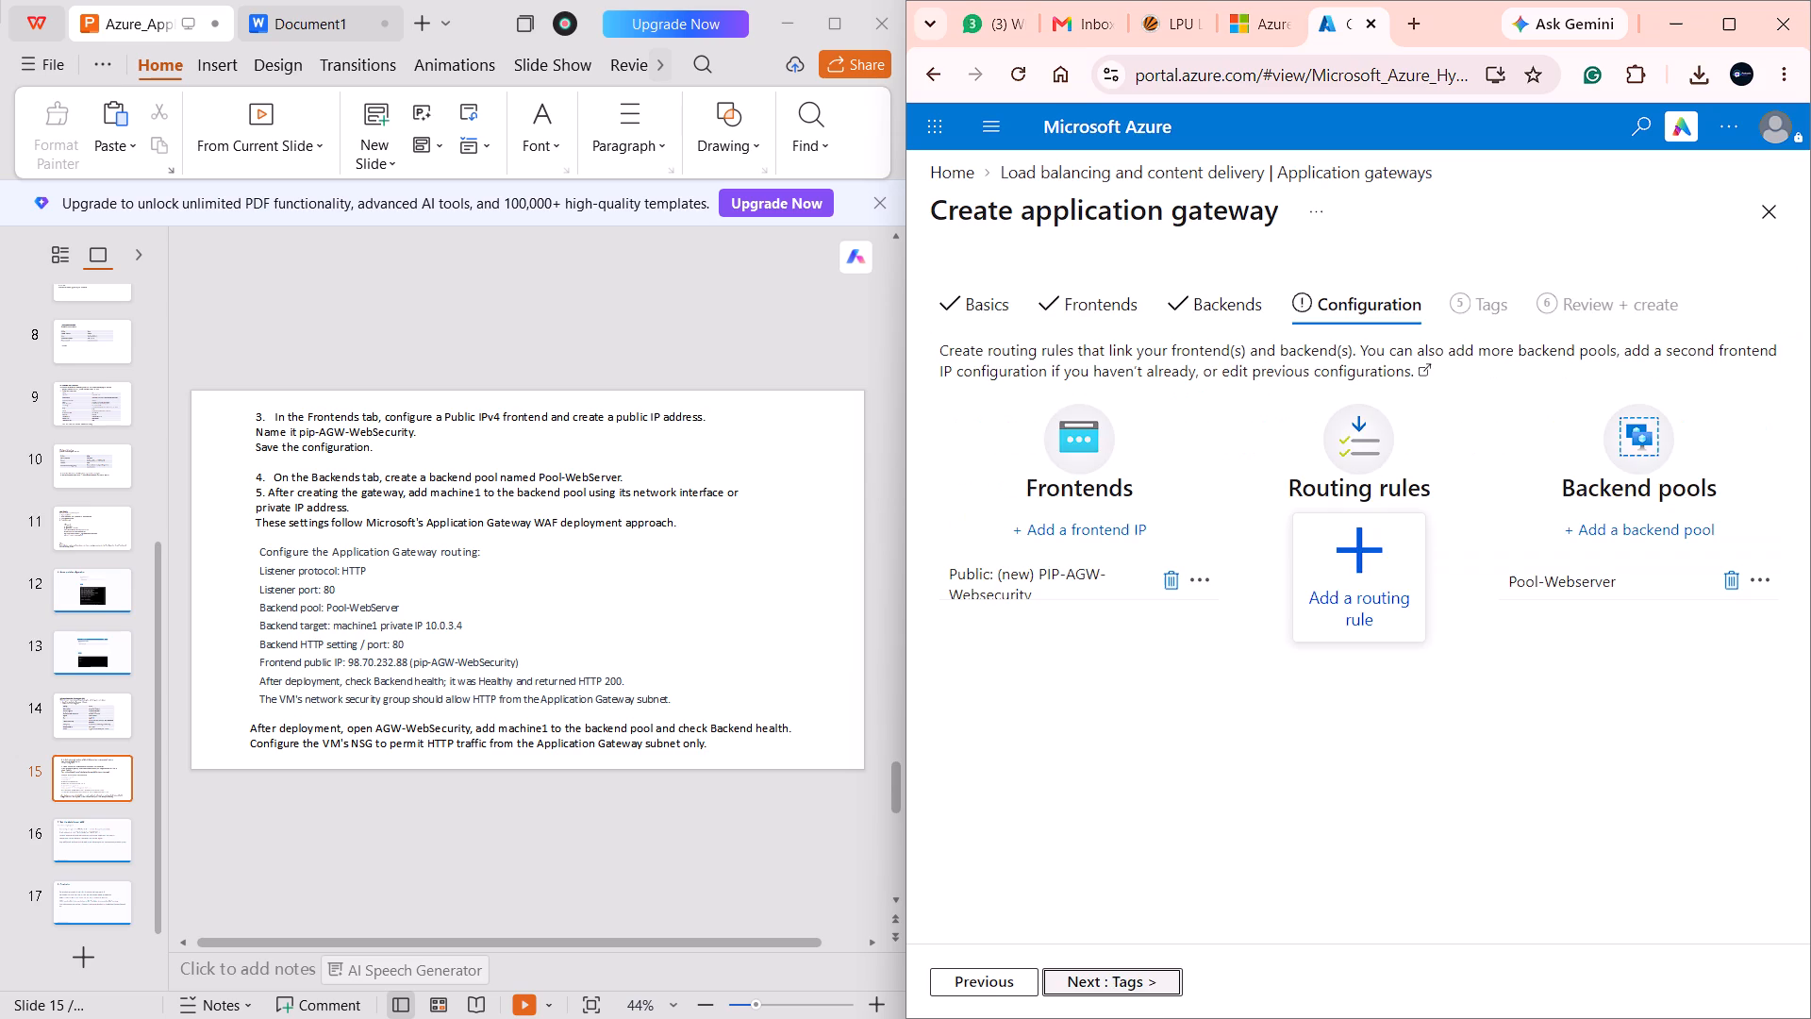
pyautogui.click(1151, 972)
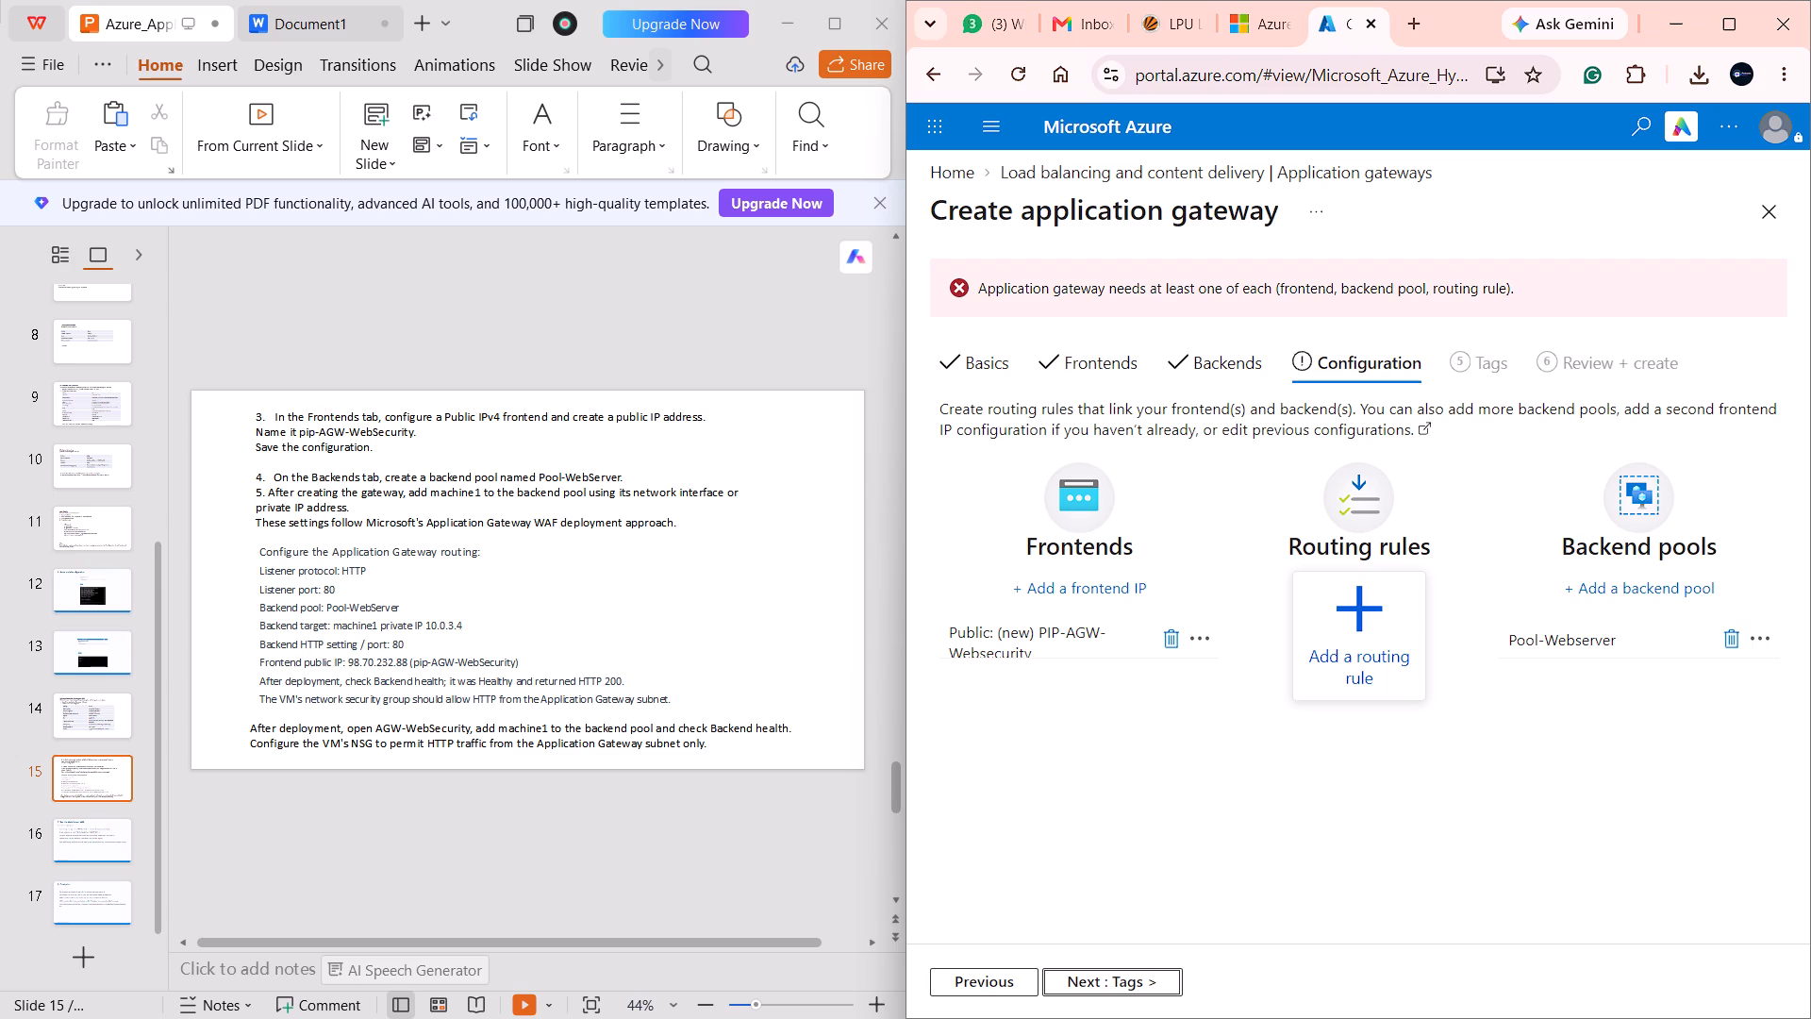
# Start another backend pool in the Backends stage, with virtual machine machine1591 (10.0.3.4) as its first target.
pyautogui.click(1079, 364)
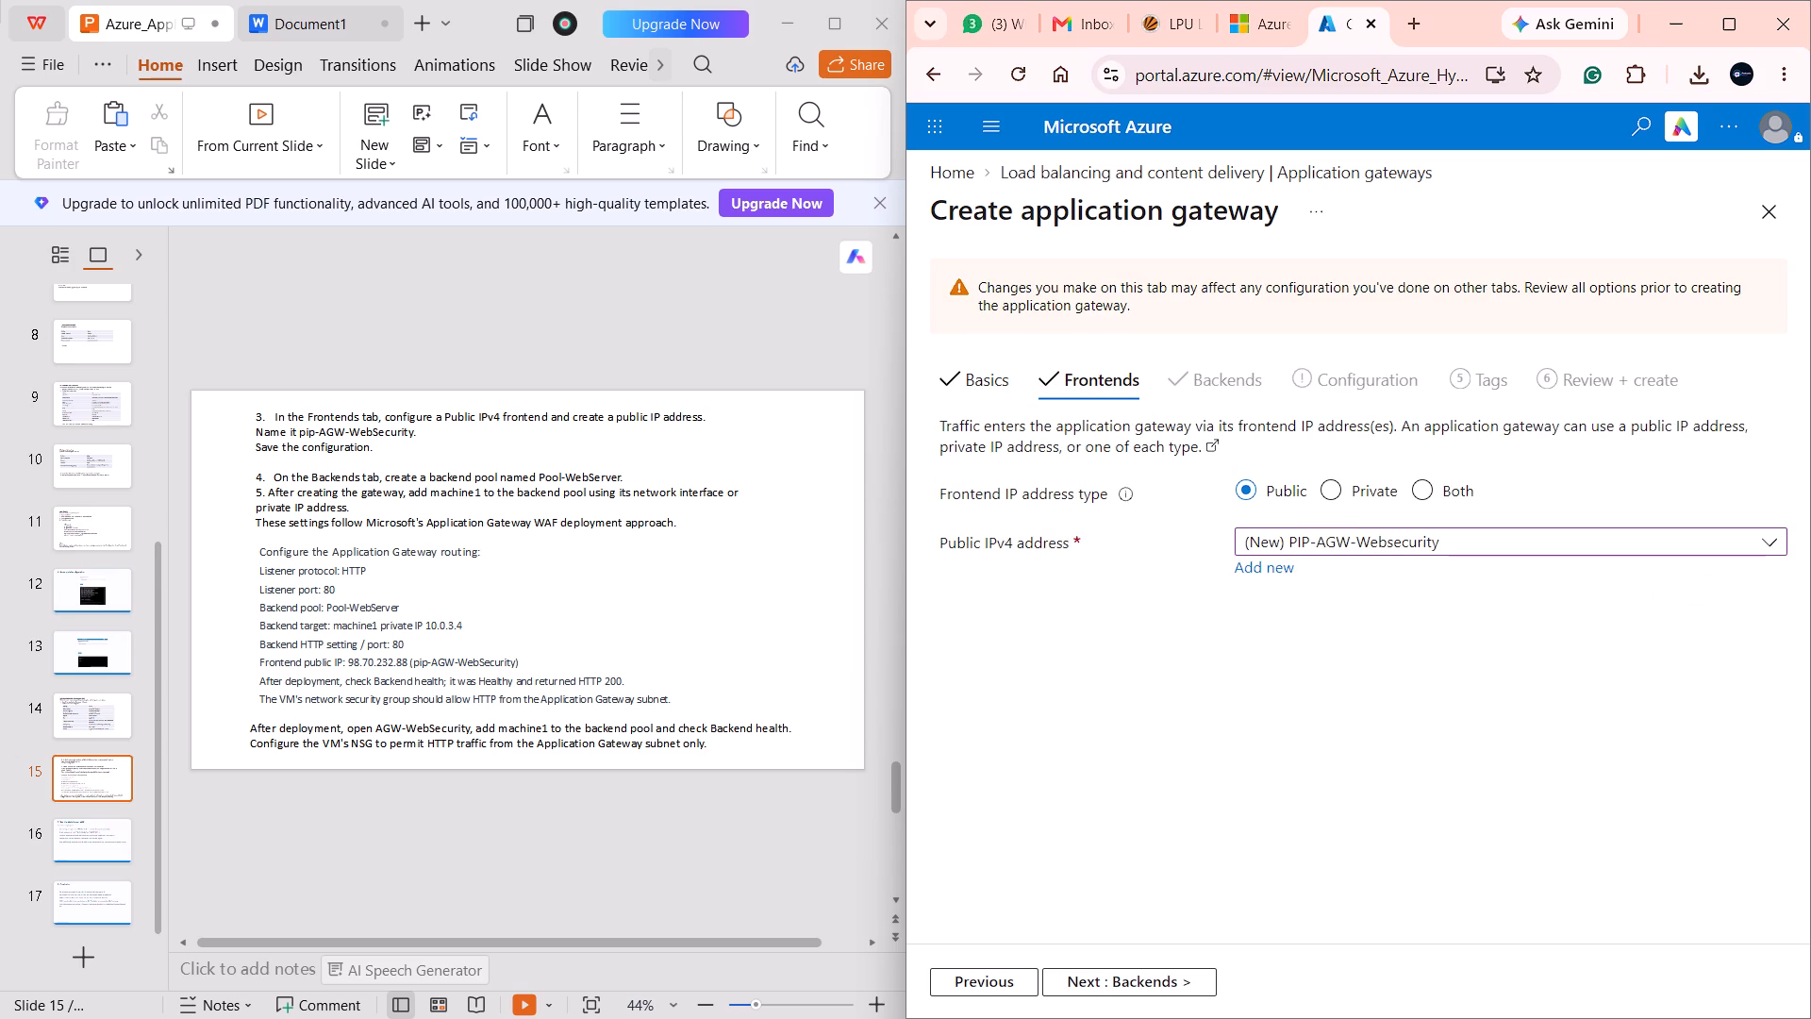
pyautogui.click(1135, 969)
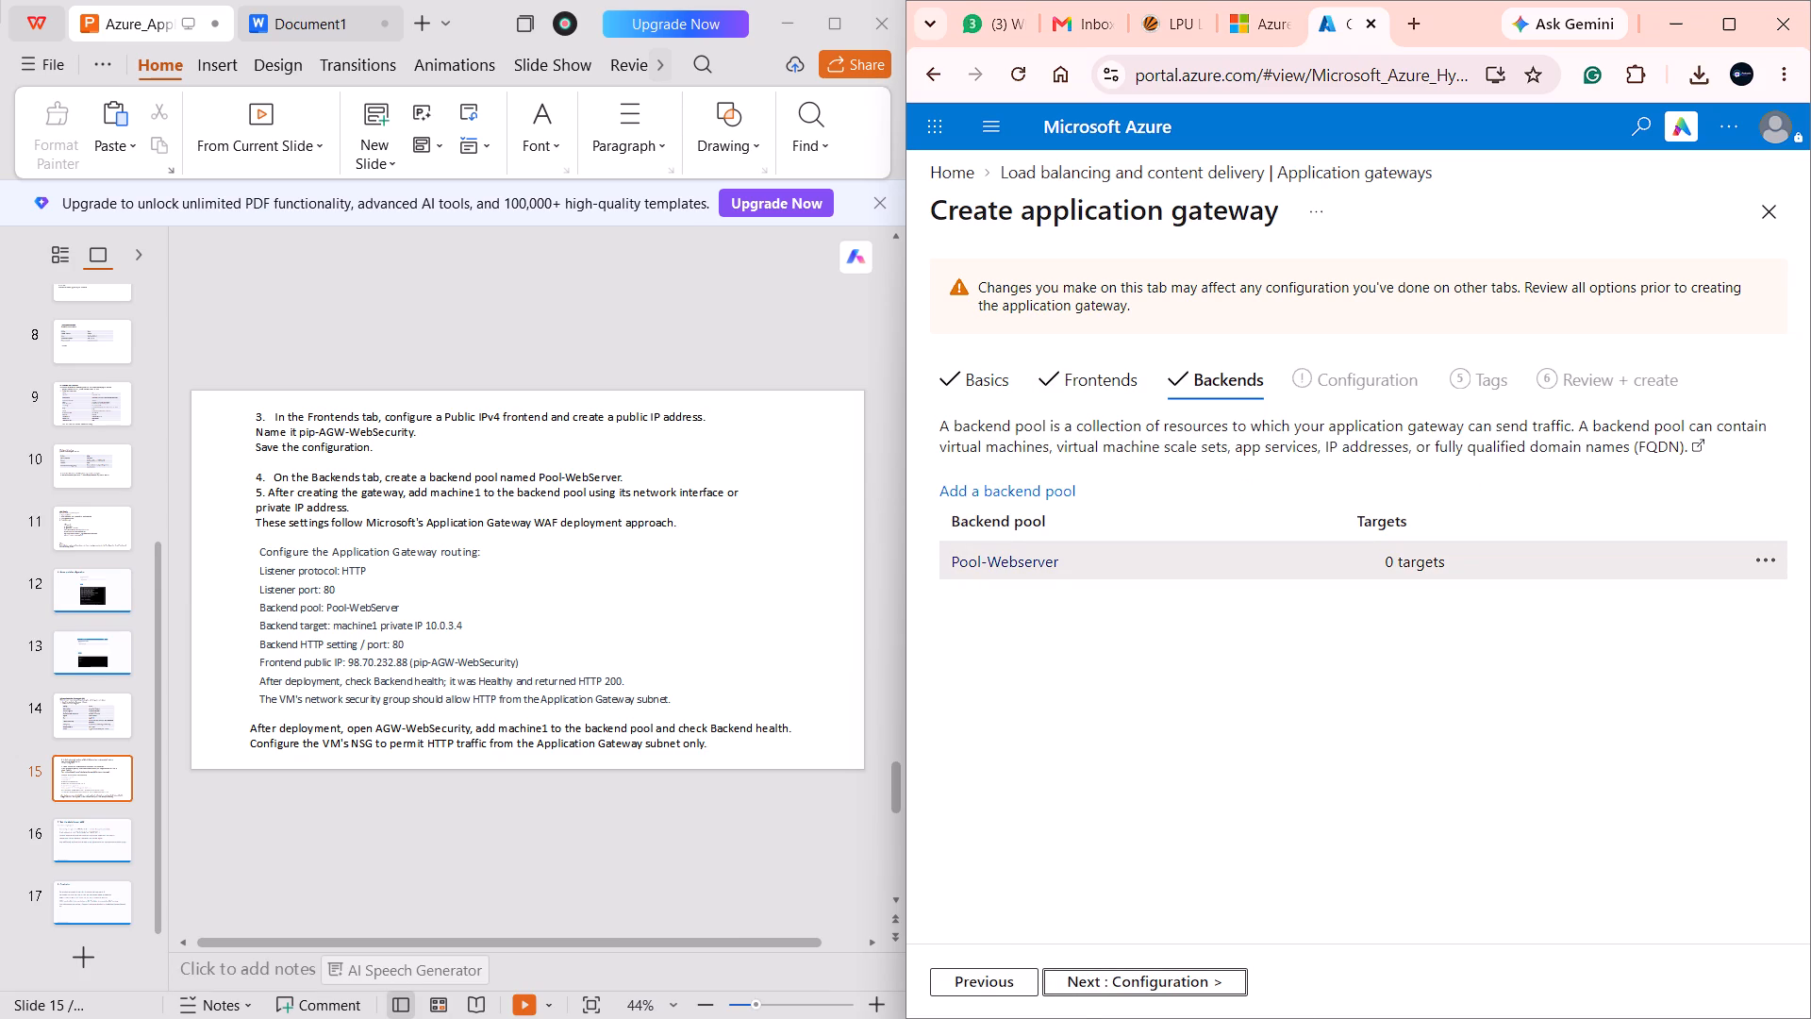
pyautogui.click(1038, 480)
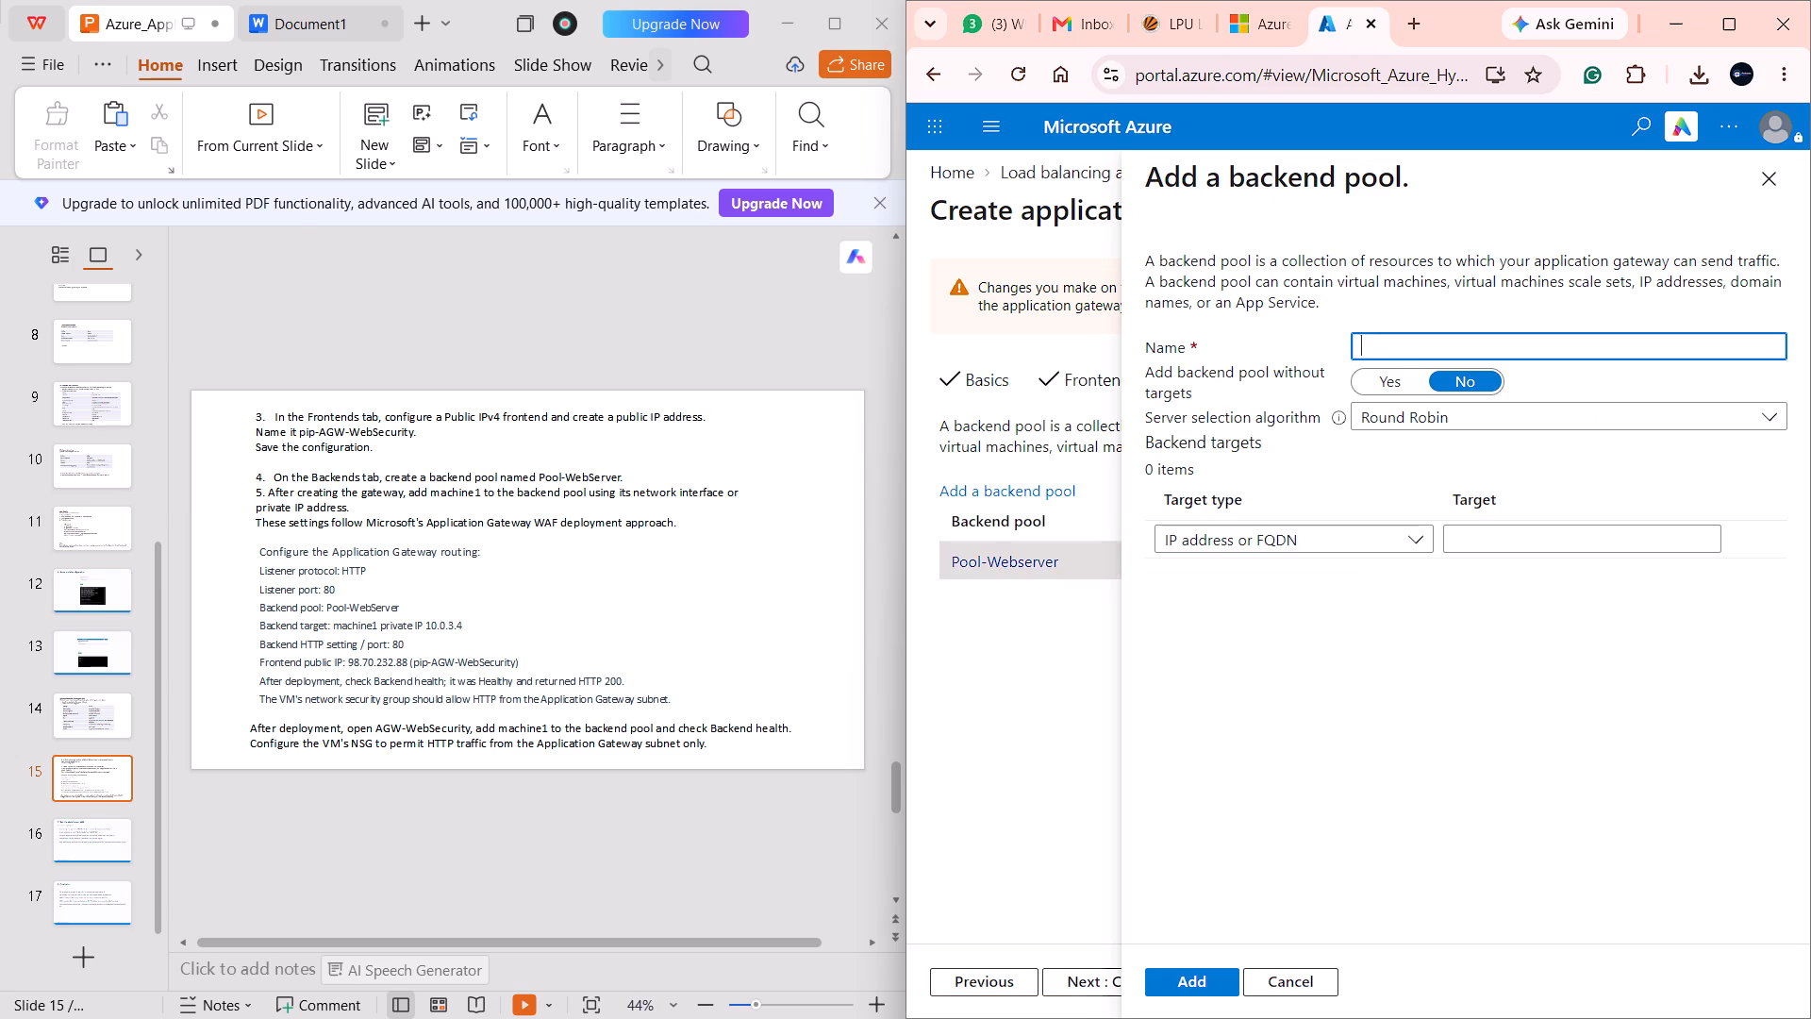
pyautogui.click(1396, 526)
pyautogui.click(1318, 604)
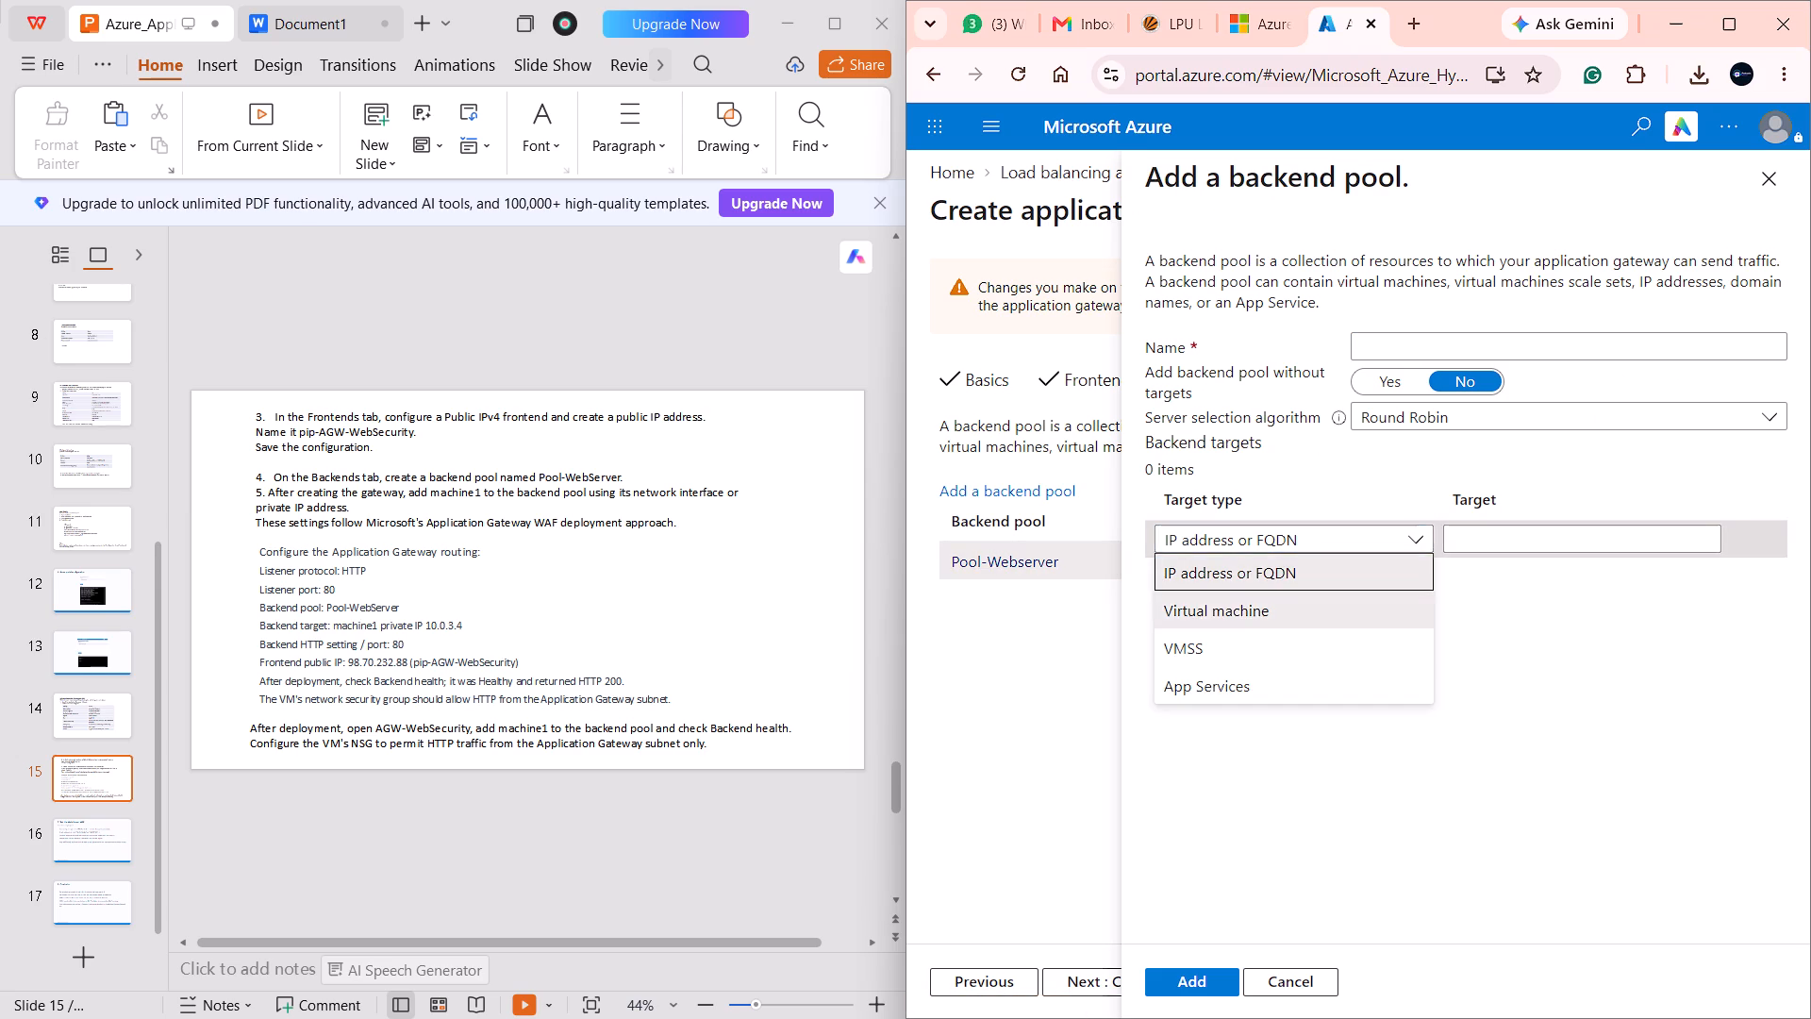
pyautogui.click(1610, 551)
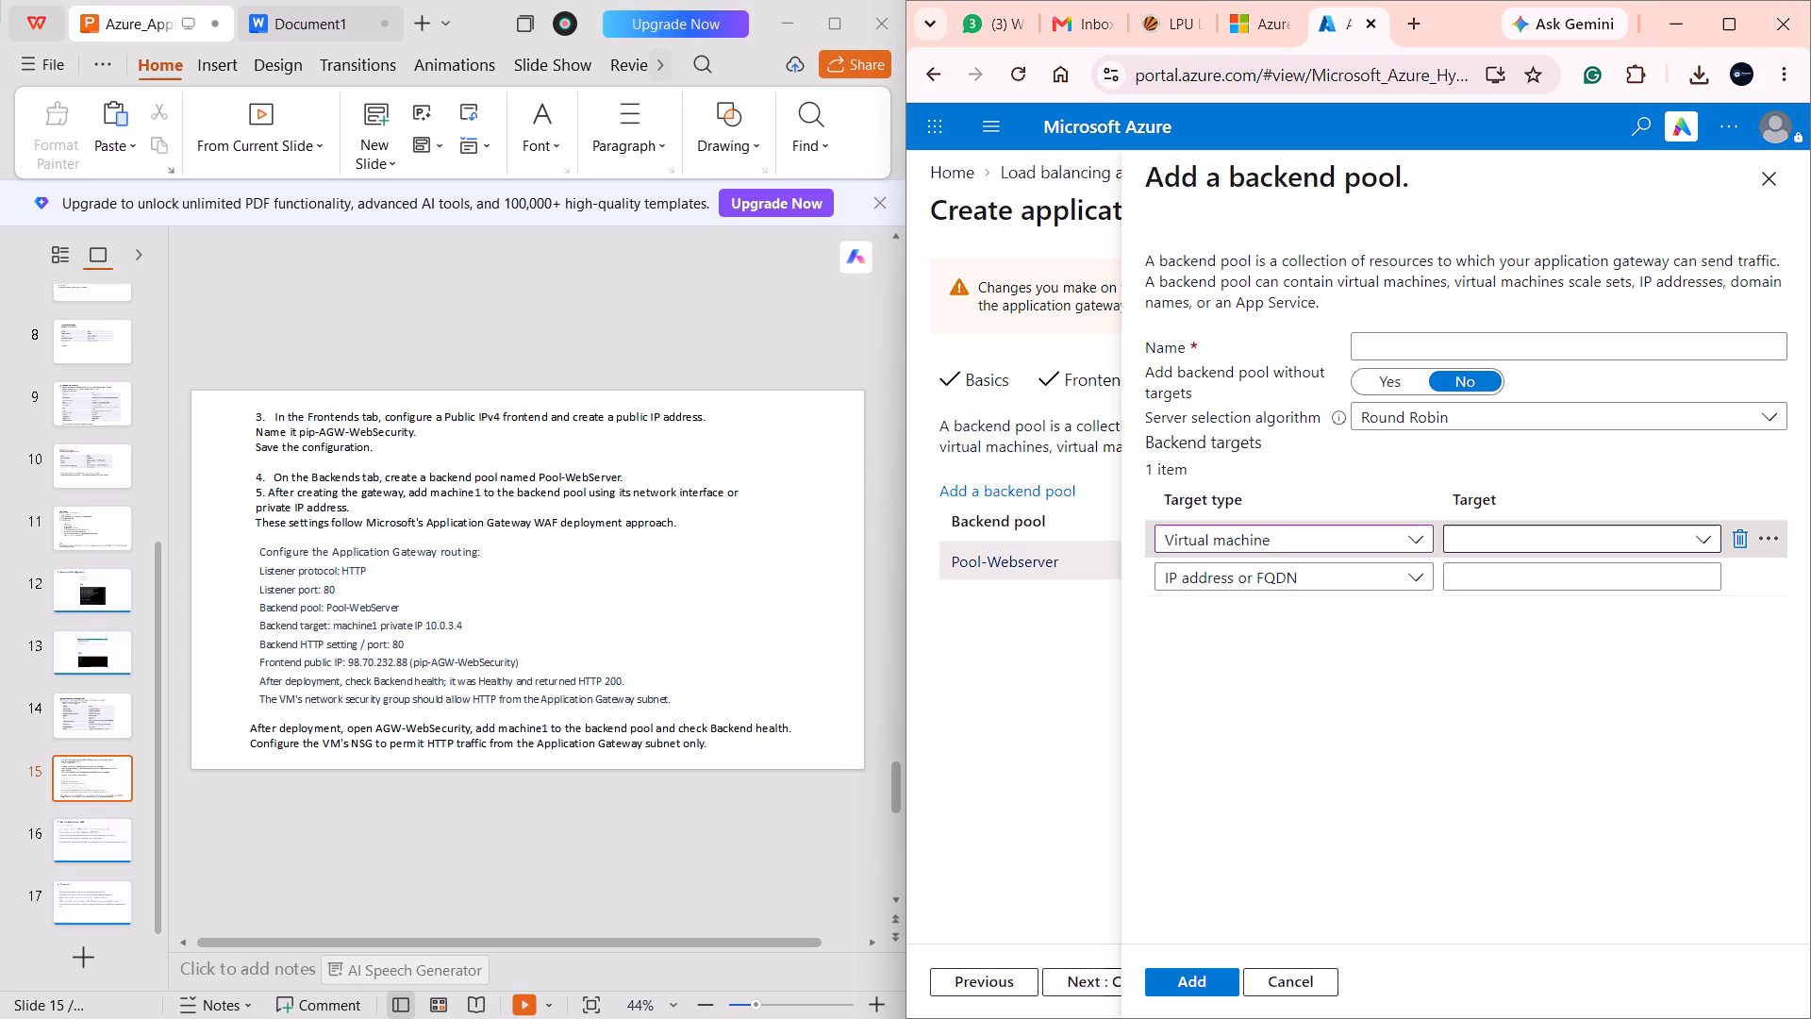
pyautogui.click(1498, 661)
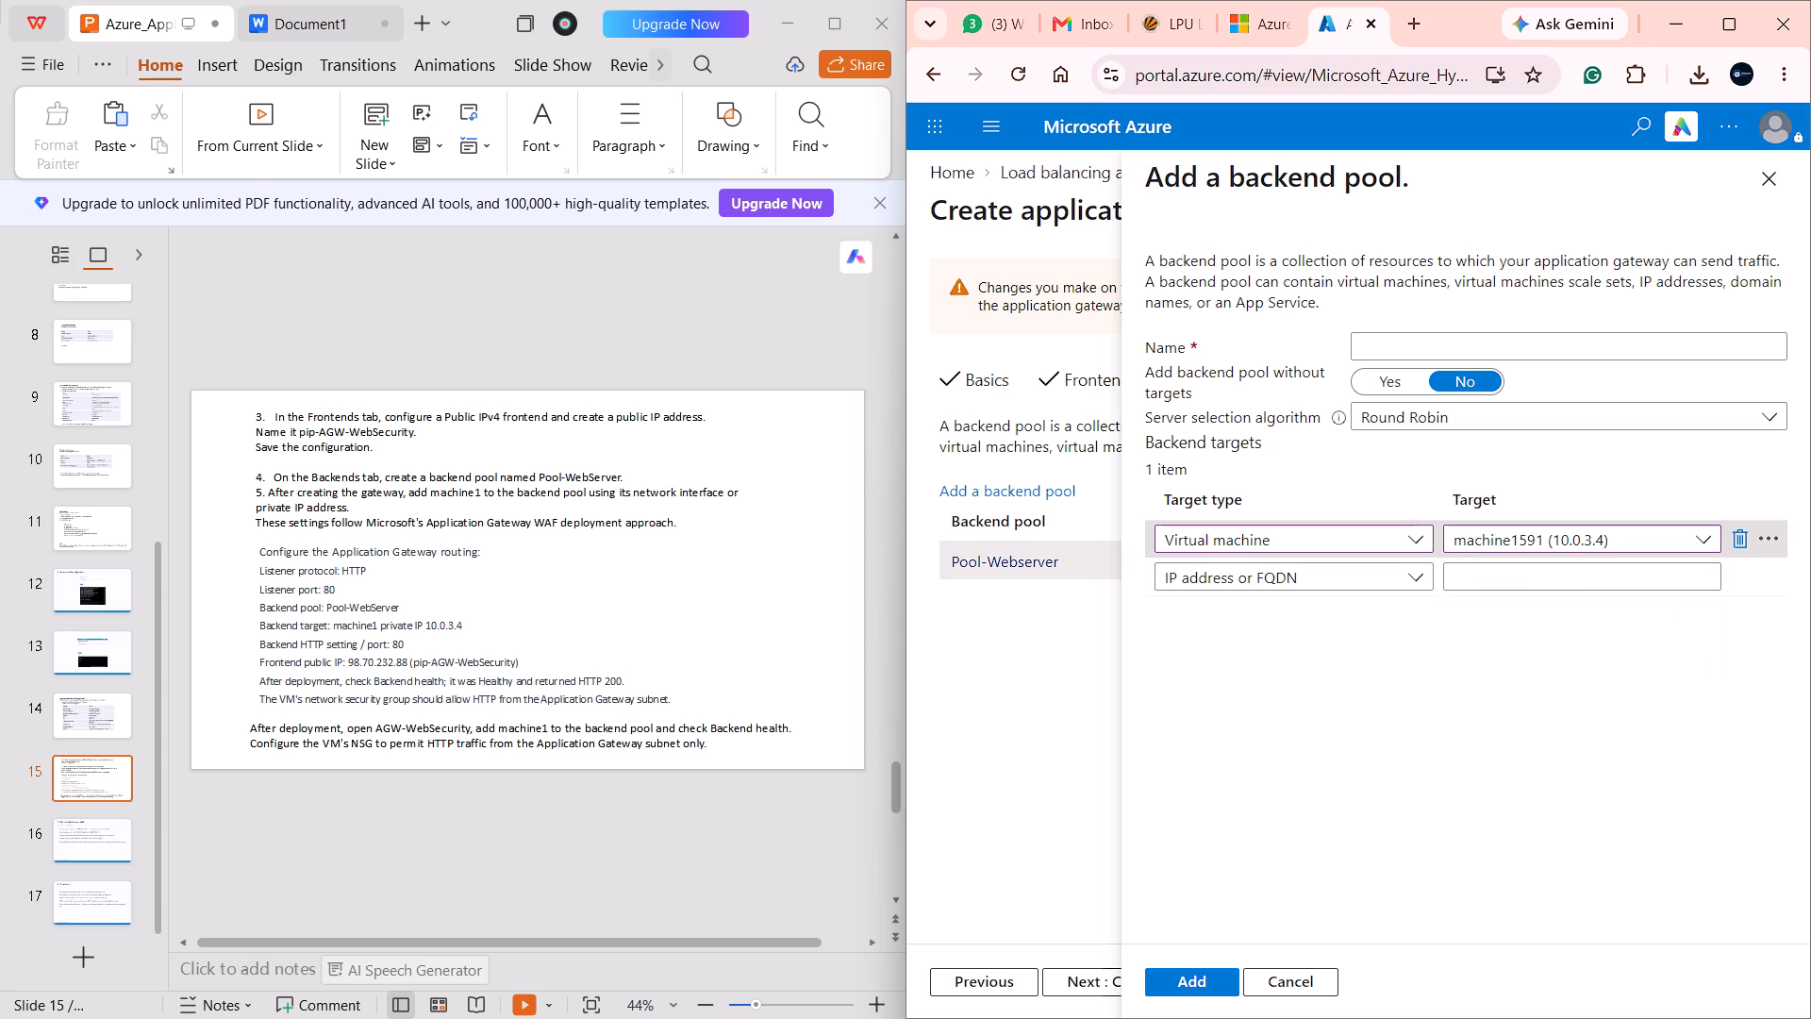
pyautogui.click(1603, 545)
pyautogui.click(1534, 616)
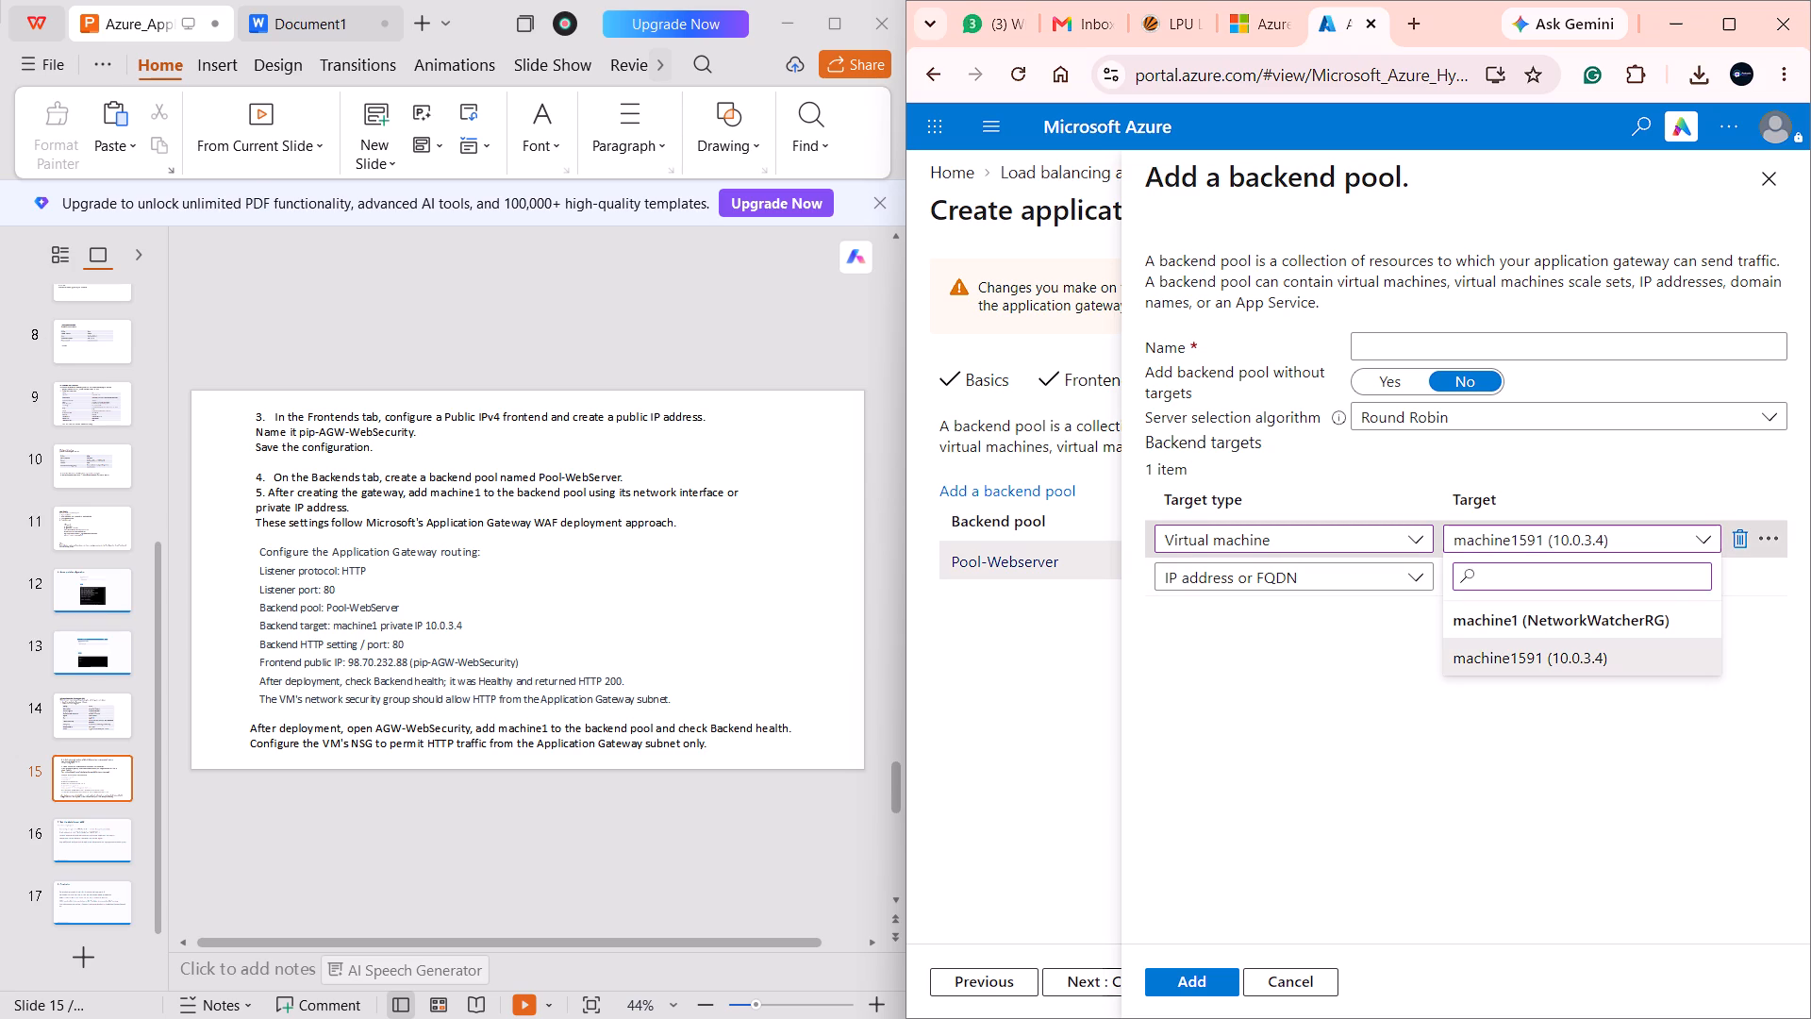
pyautogui.click(1570, 663)
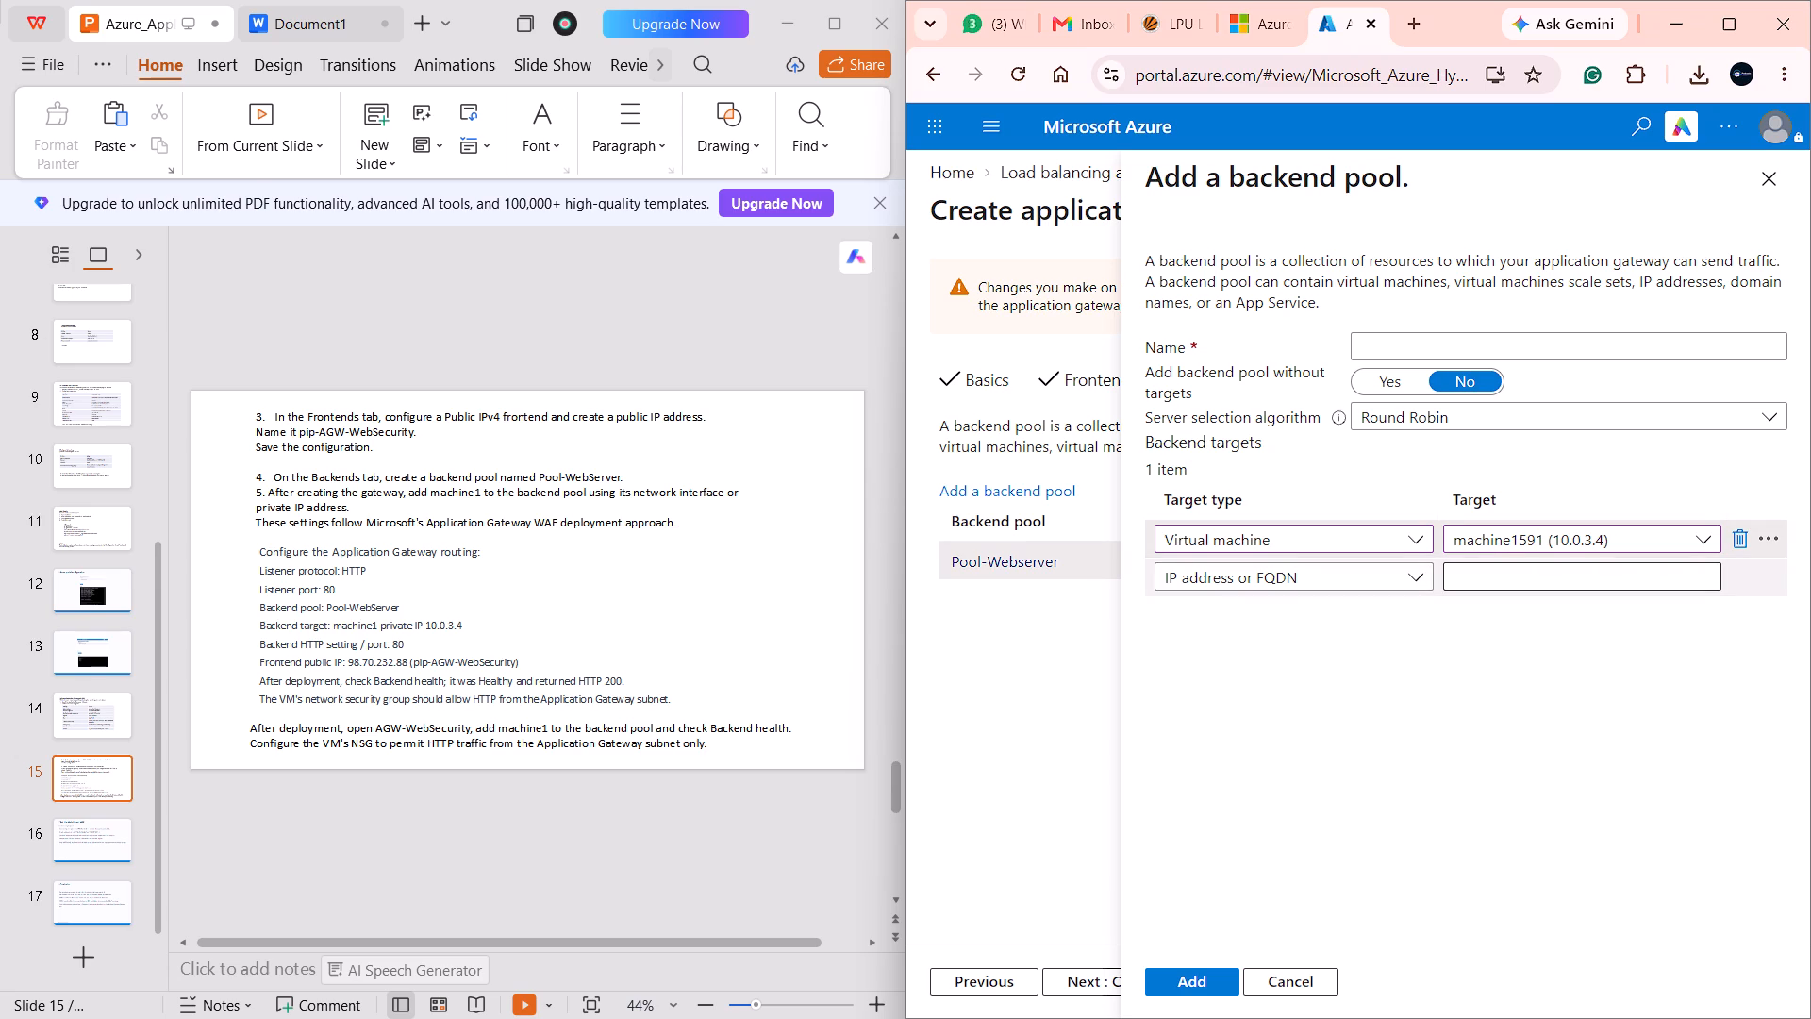
pyautogui.click(1610, 587)
pyautogui.click(1655, 575)
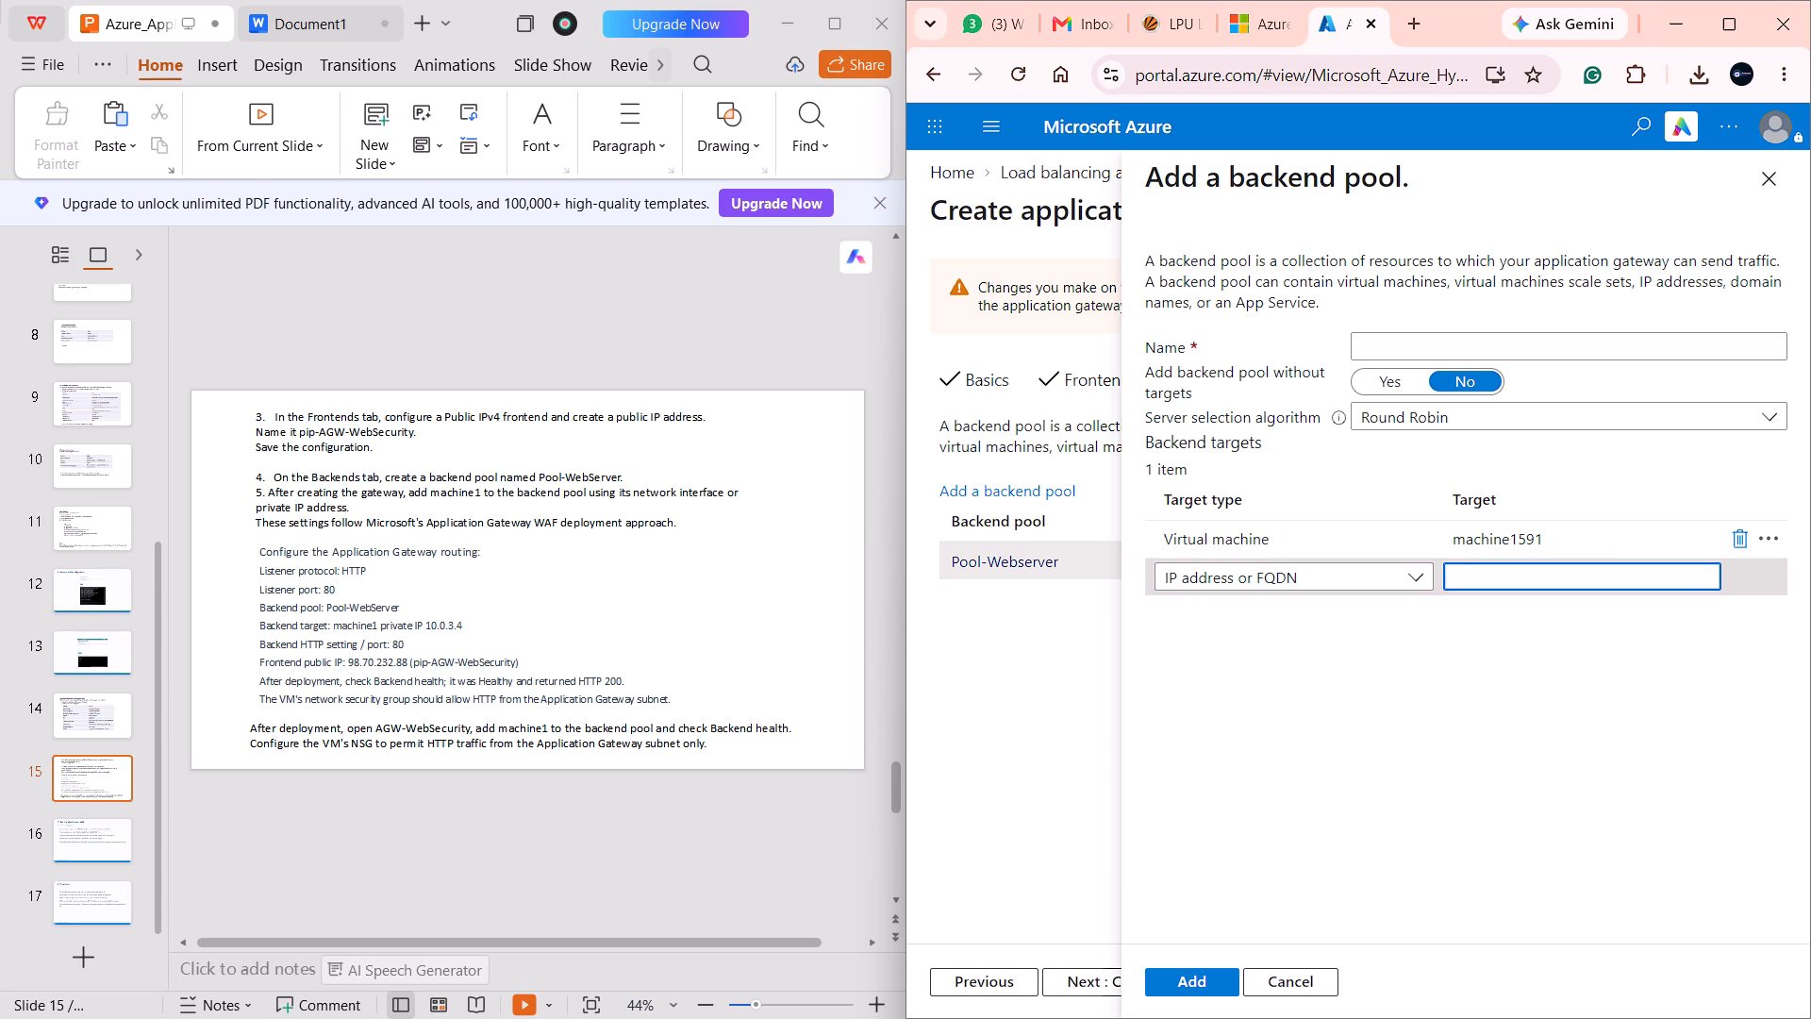
pyautogui.click(1689, 683)
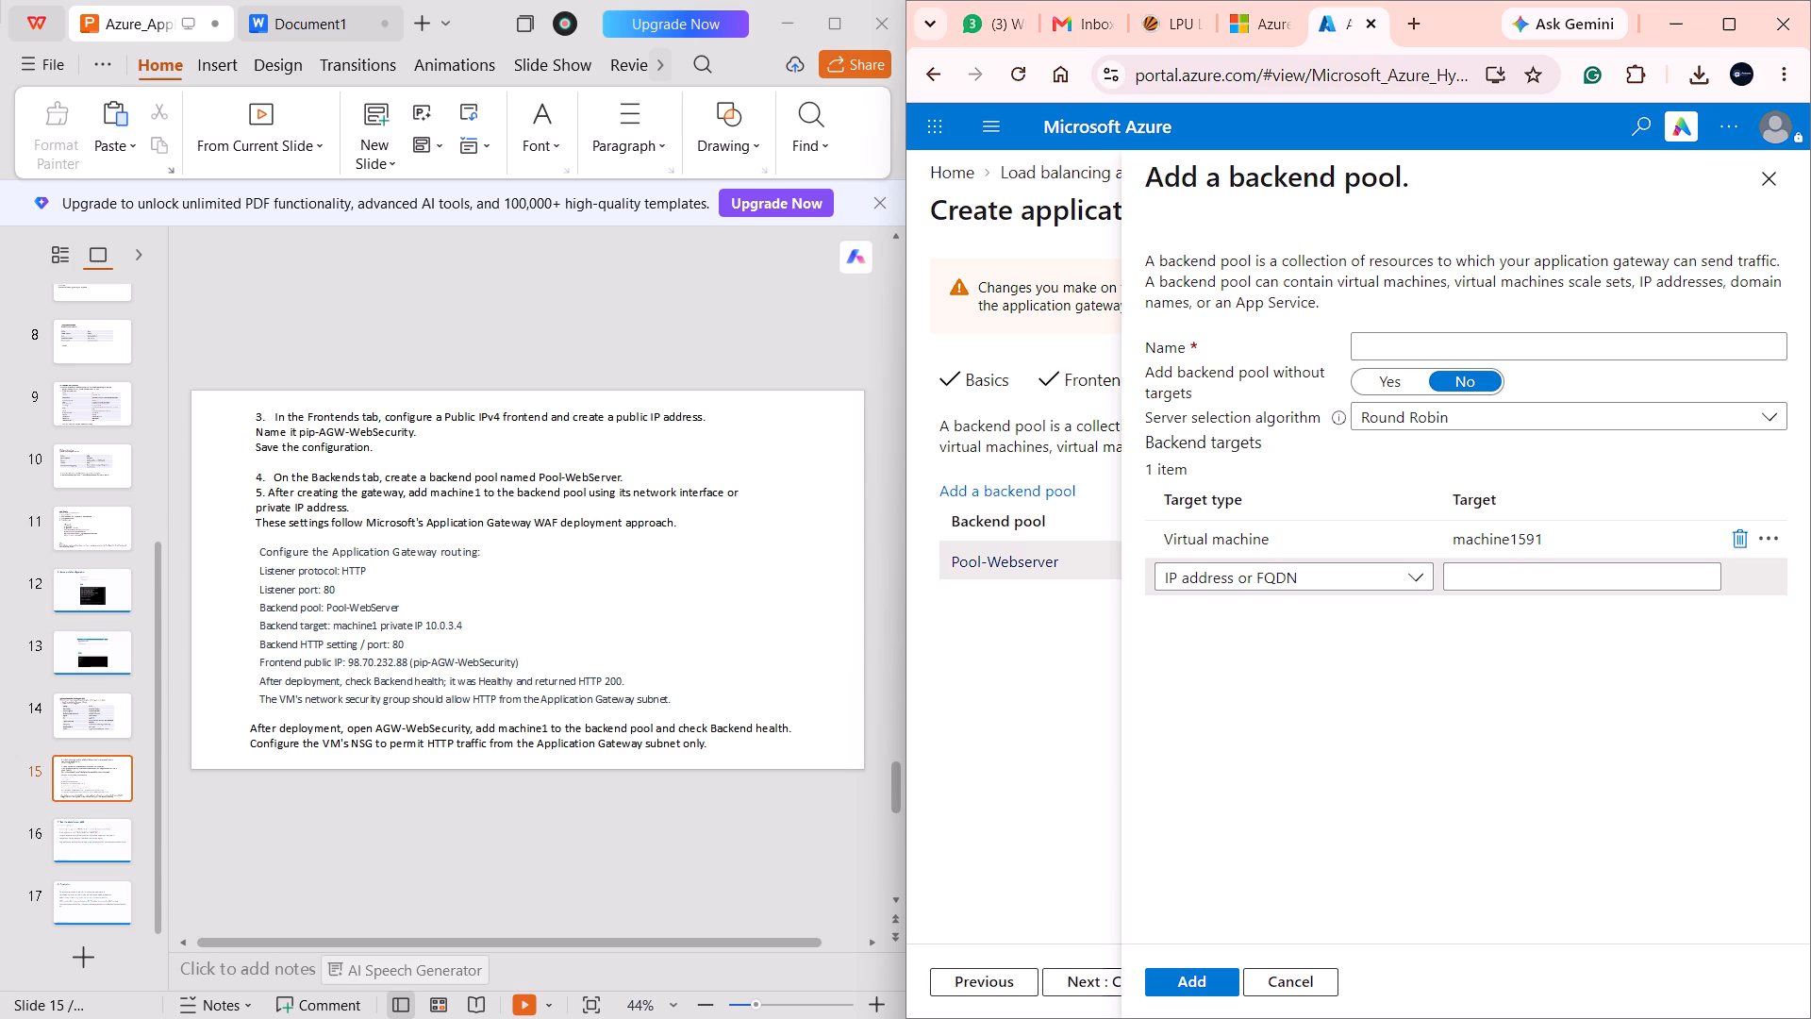
# Name the new backend pool POOLWEBSERVER and keep adding the pool without targets set to No.
pyautogui.click(1487, 342)
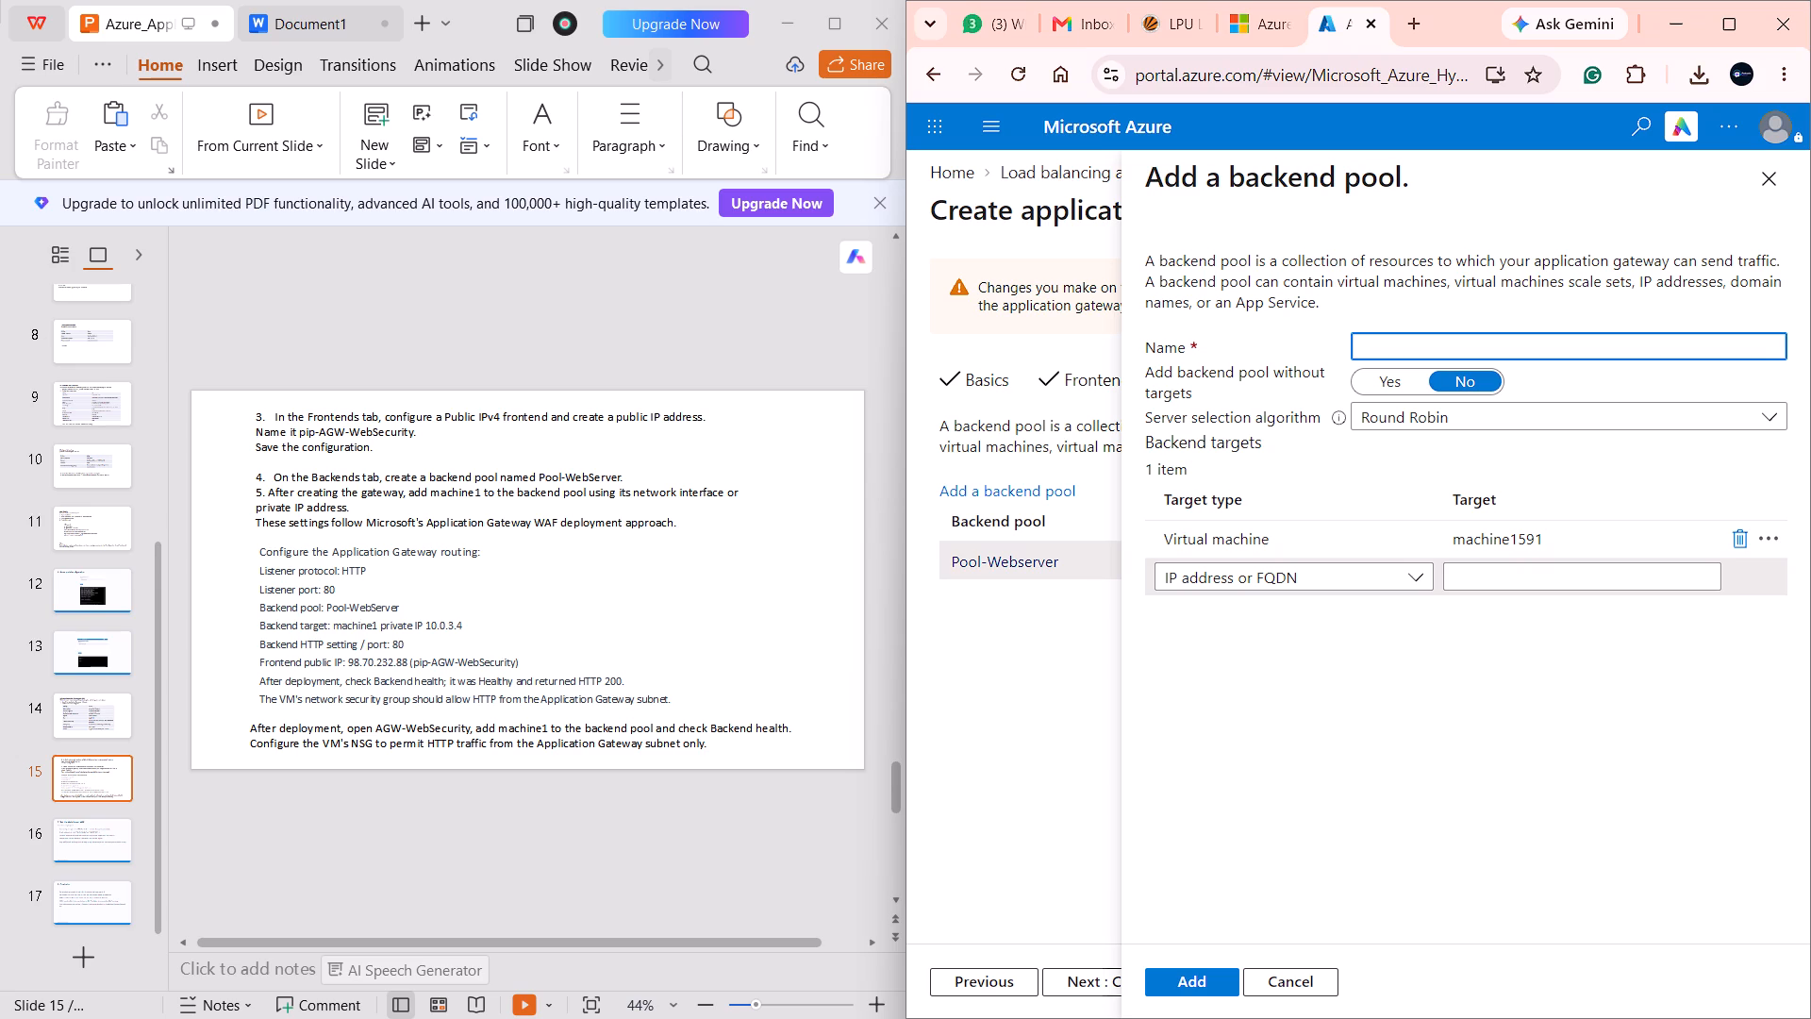
pyautogui.write('Pool')
pyautogui.write('-we')
pyautogui.press('BackSpace')
pyautogui.press('BackSpace')
pyautogui.press('BackSpace')
pyautogui.press('BackSpace')
pyautogui.press('BackSpace')
pyautogui.press('BackSpace')
pyautogui.press('BackSpace')
pyautogui.press('BackSpace')
pyautogui.press('BackSpace')
pyautogui.press('BackSpace')
pyautogui.press('BackSpace')
pyautogui.press('BackSpace')
pyautogui.press('BackSpace')
pyautogui.write('POOL')
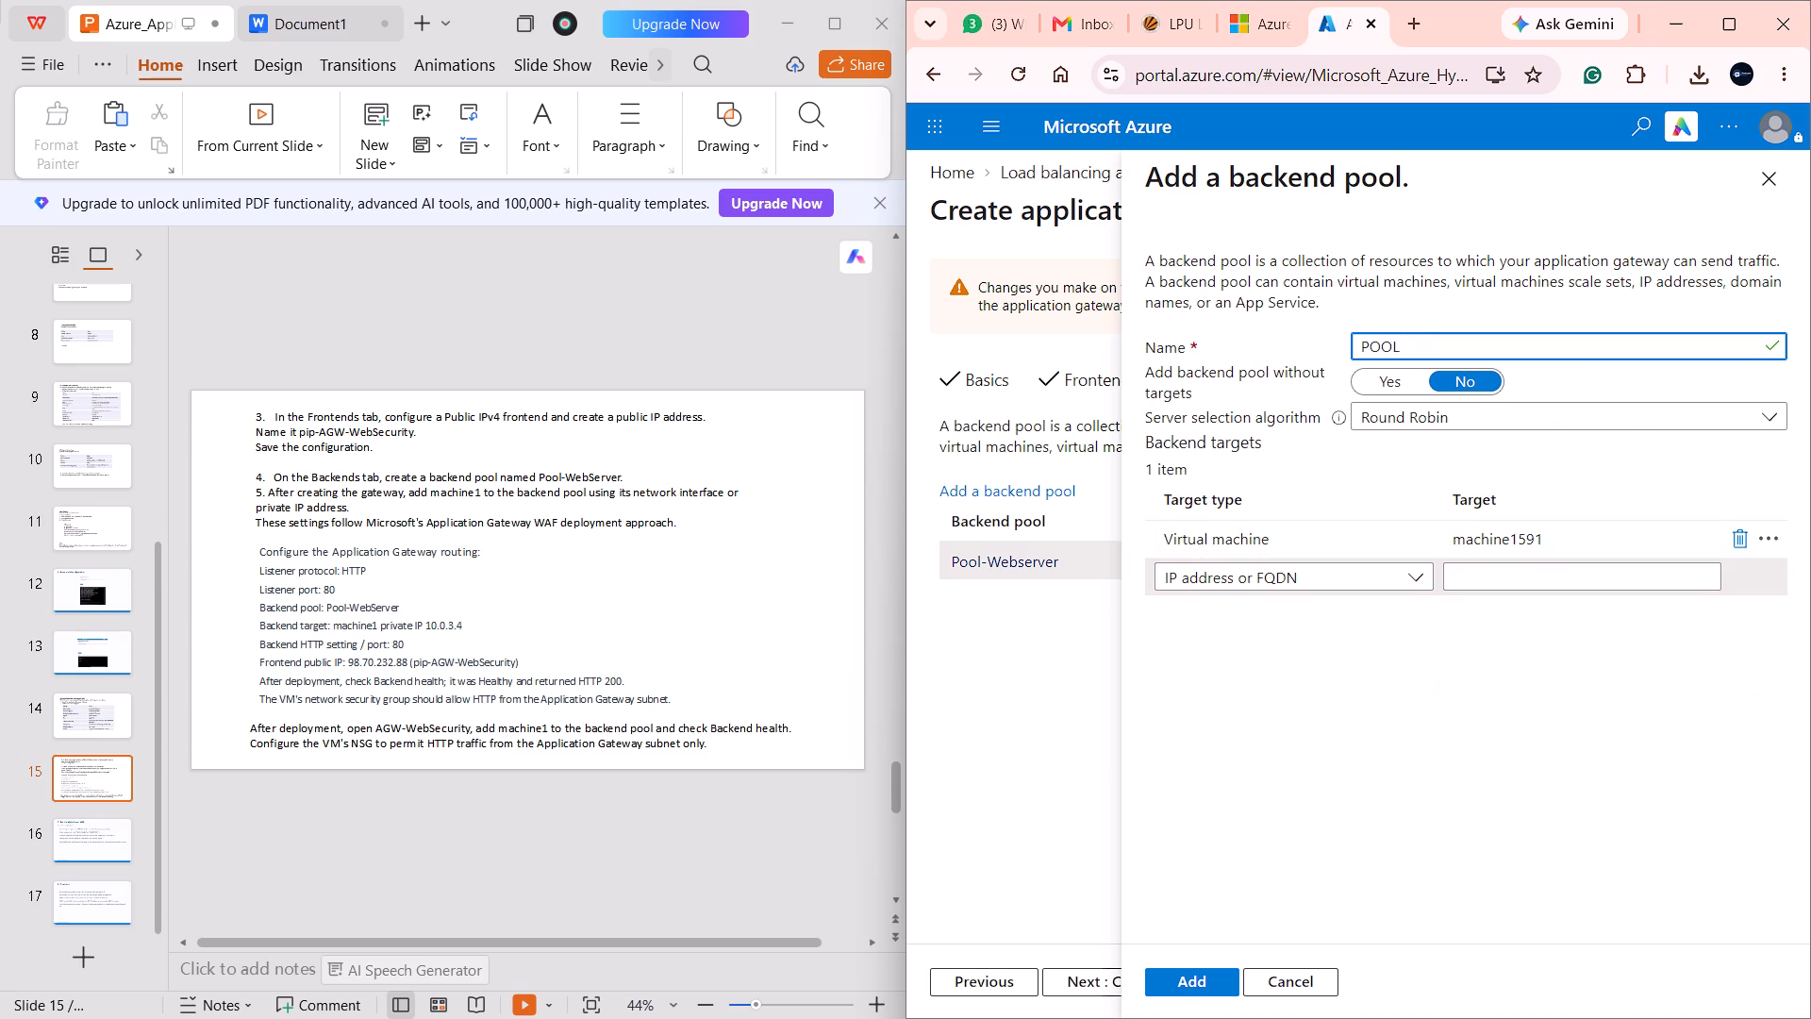
pyautogui.write('WEBSERVER')
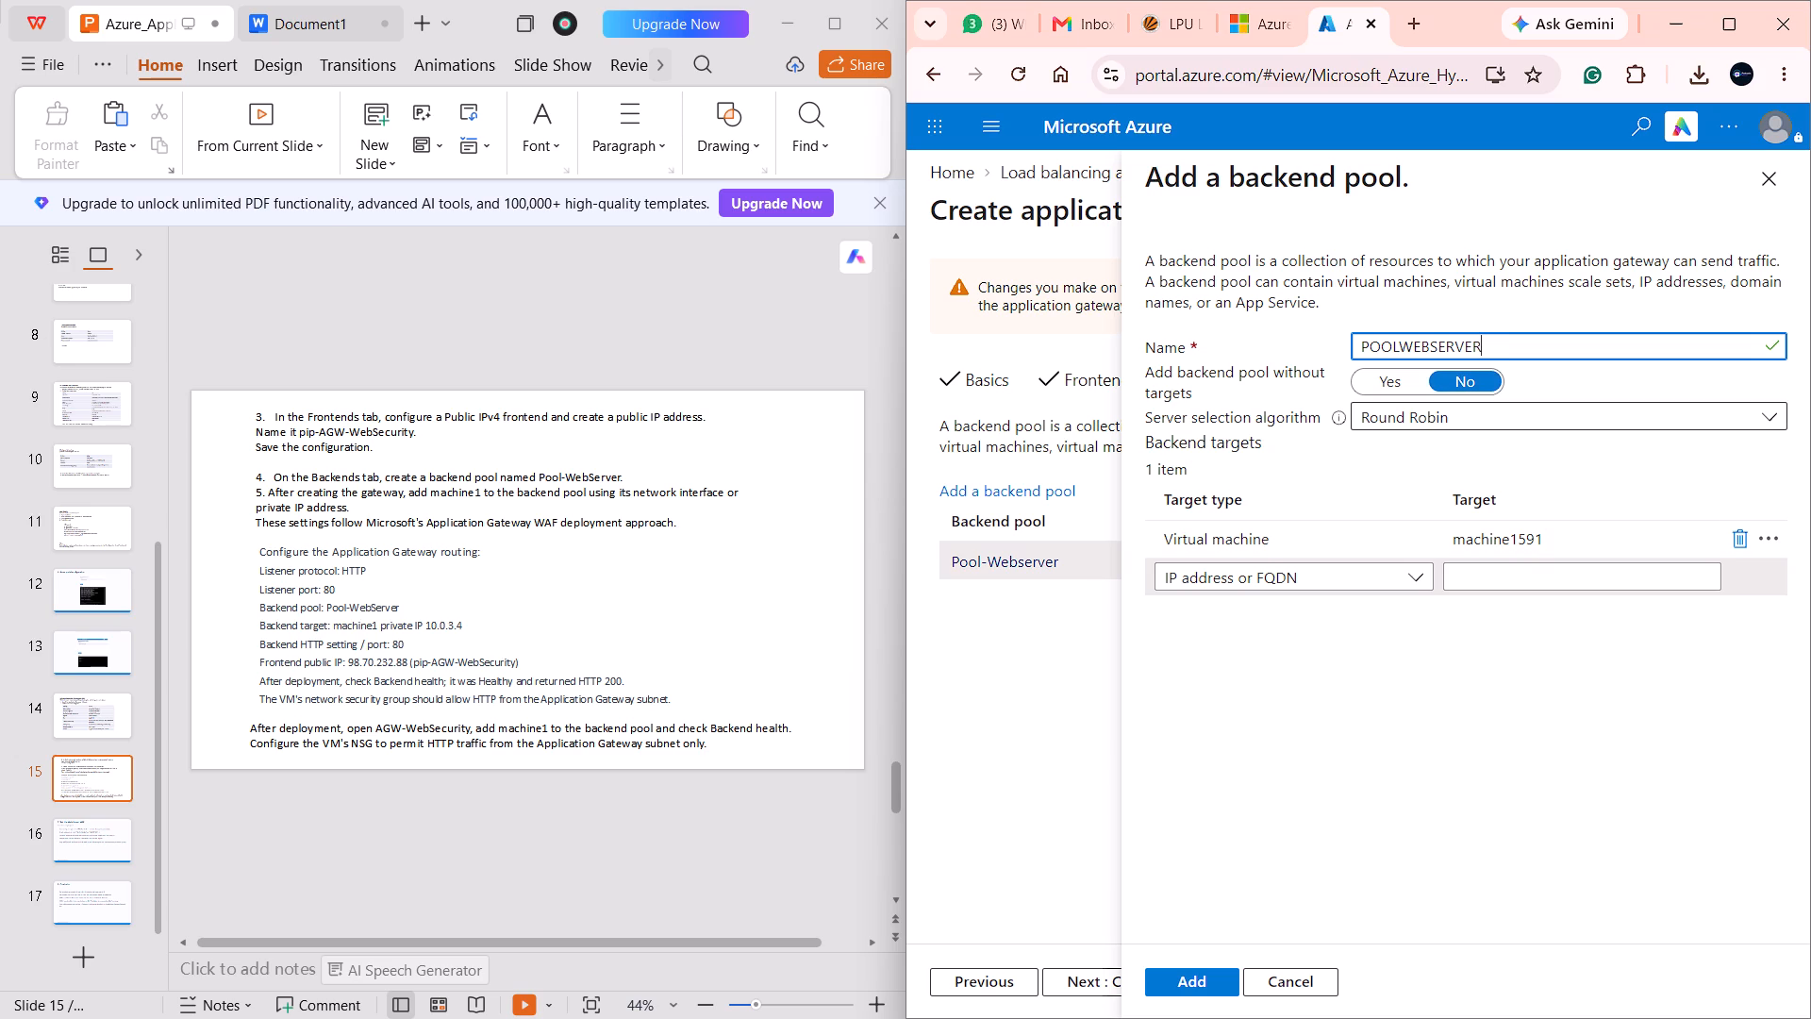
pyautogui.click(1402, 374)
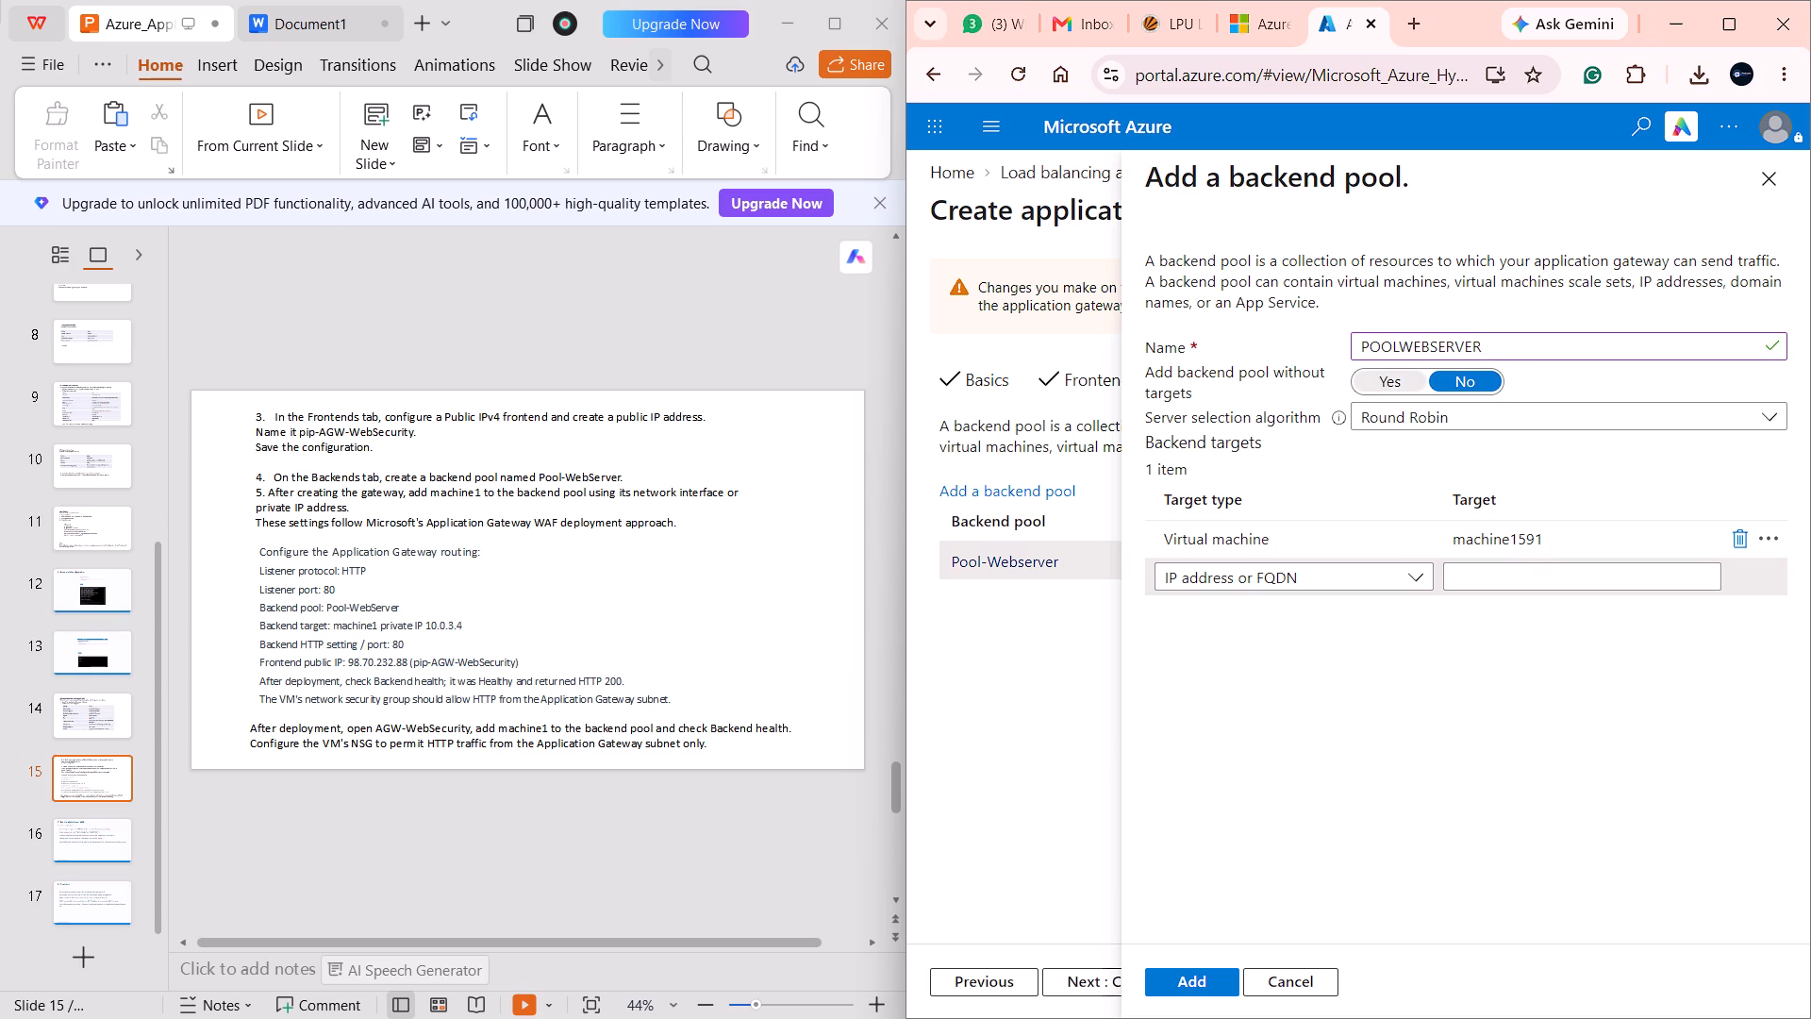
pyautogui.click(1480, 391)
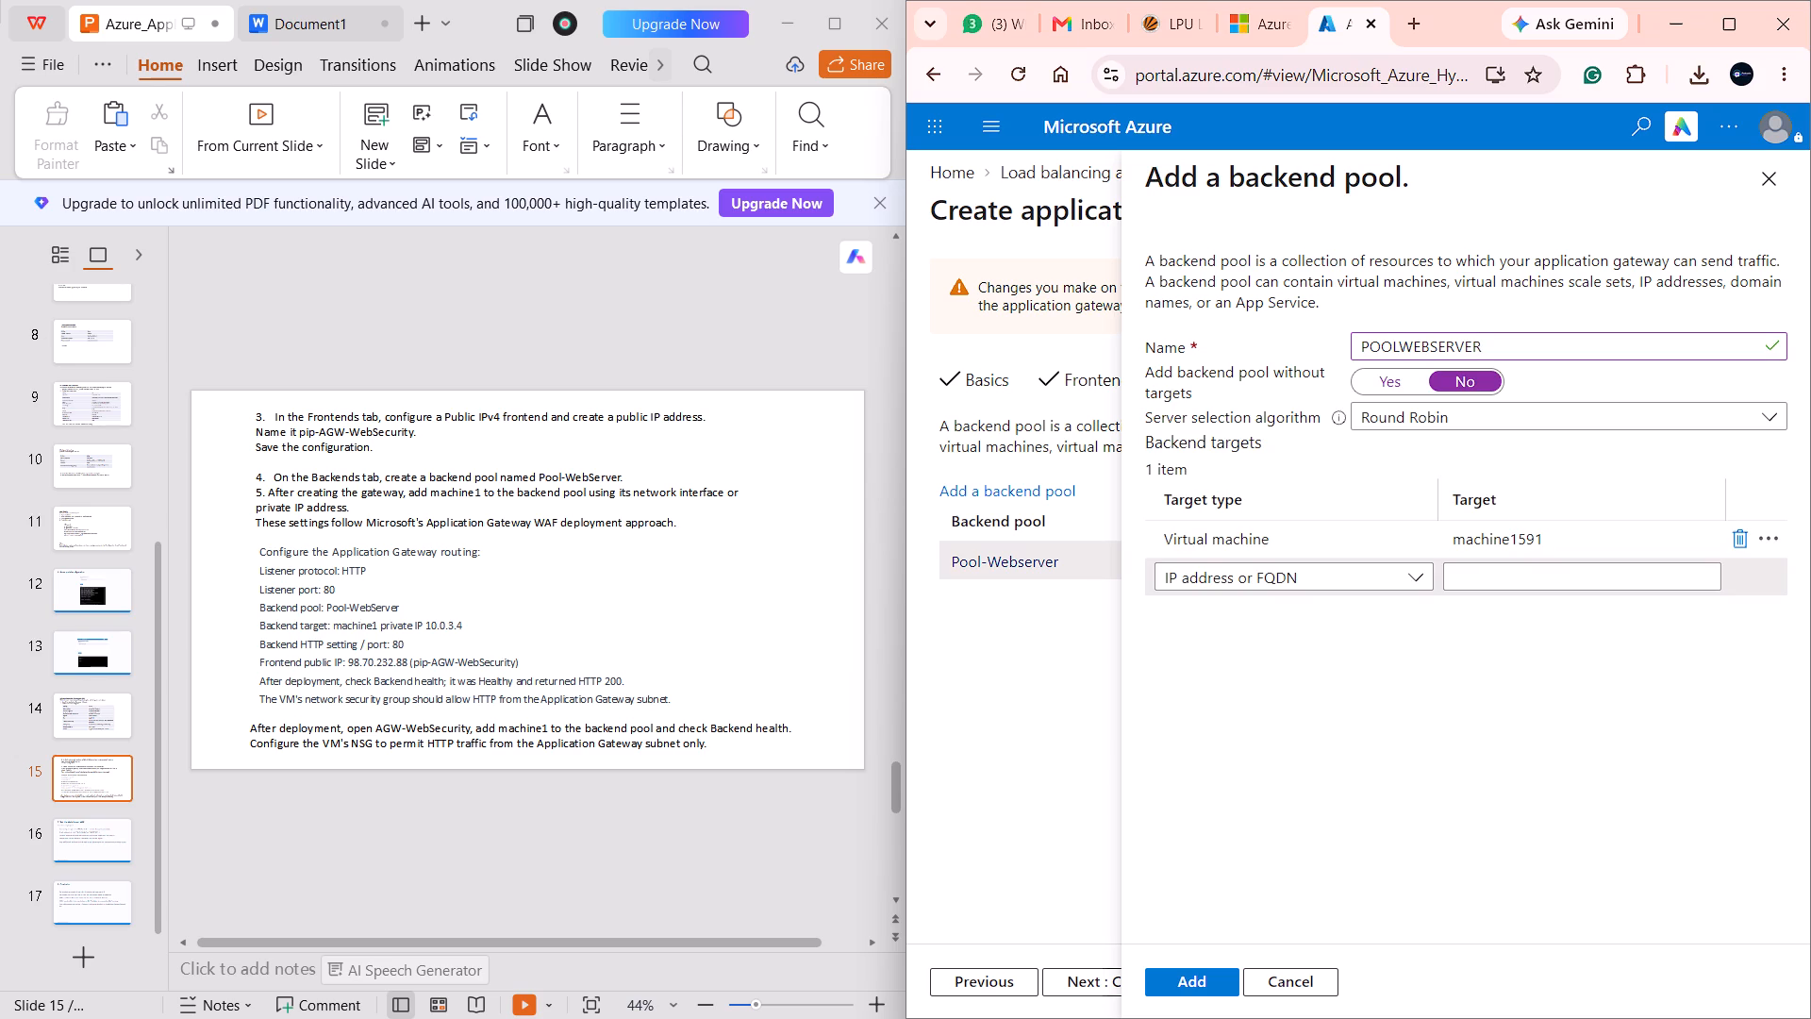
# Enter virtual machine machine1591 (10.0.3.4) as a second target and try to add the backend pool.
pyautogui.click(1416, 576)
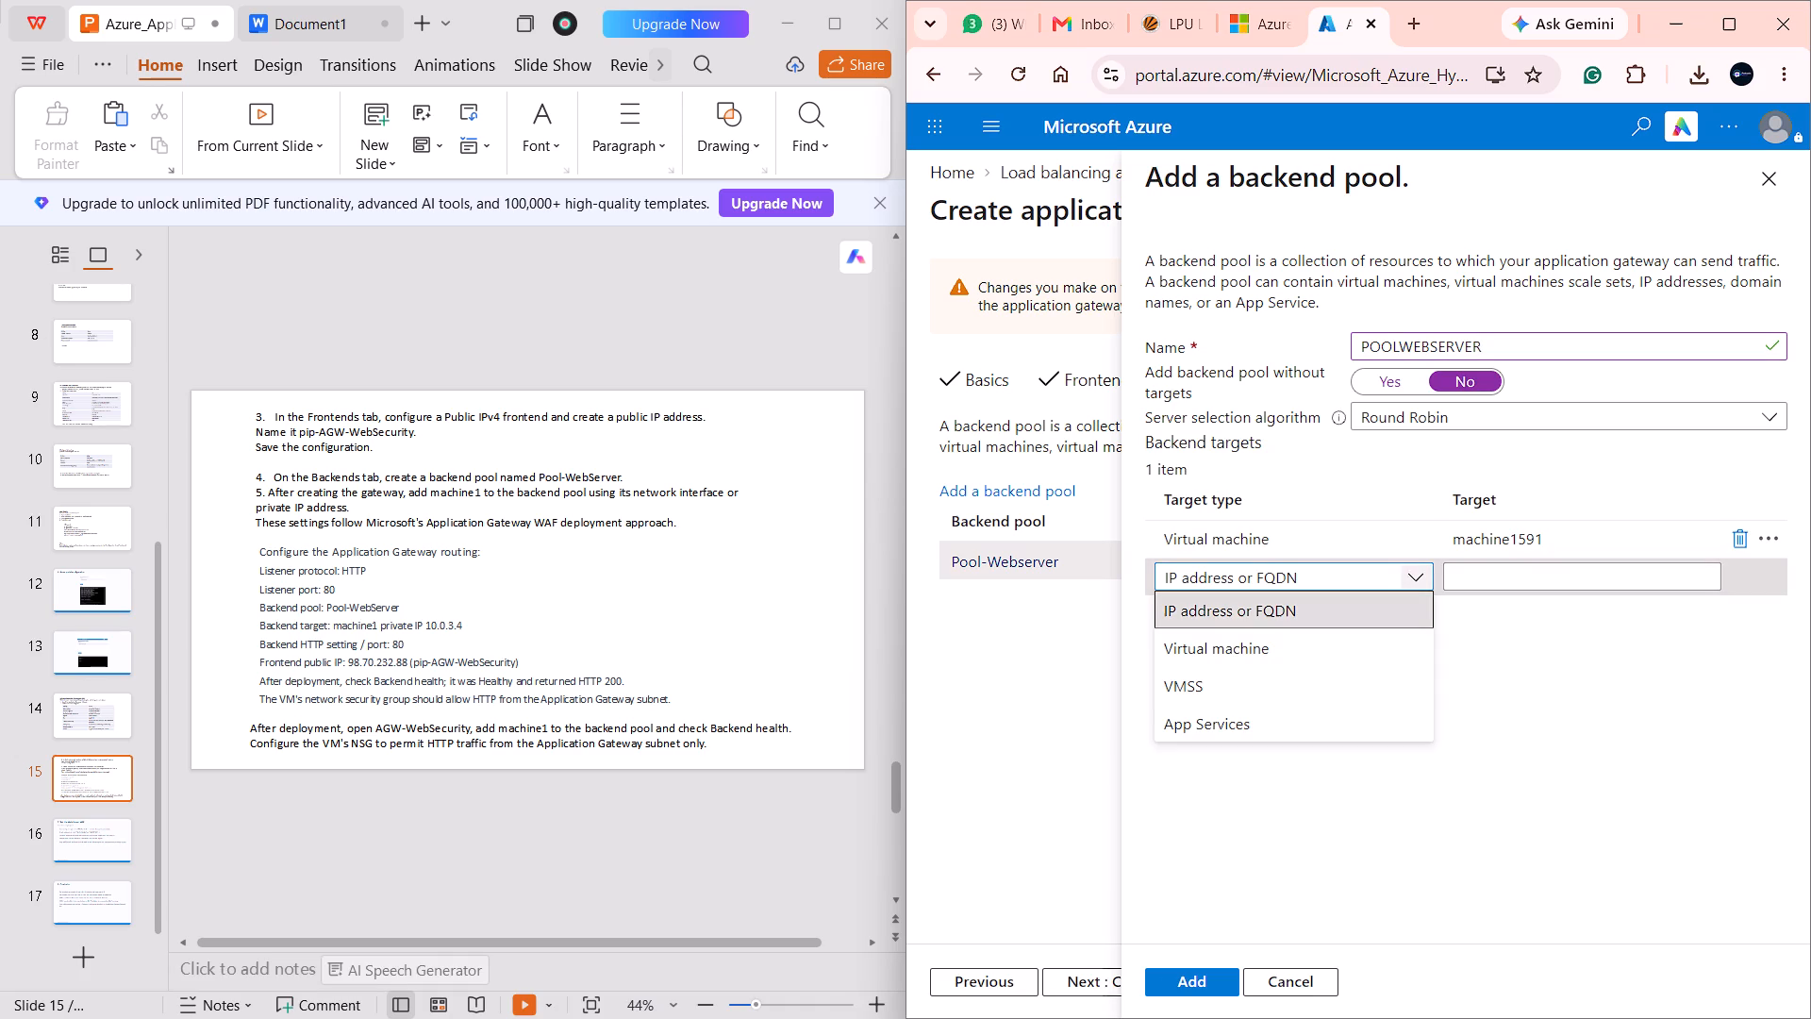
pyautogui.click(1285, 653)
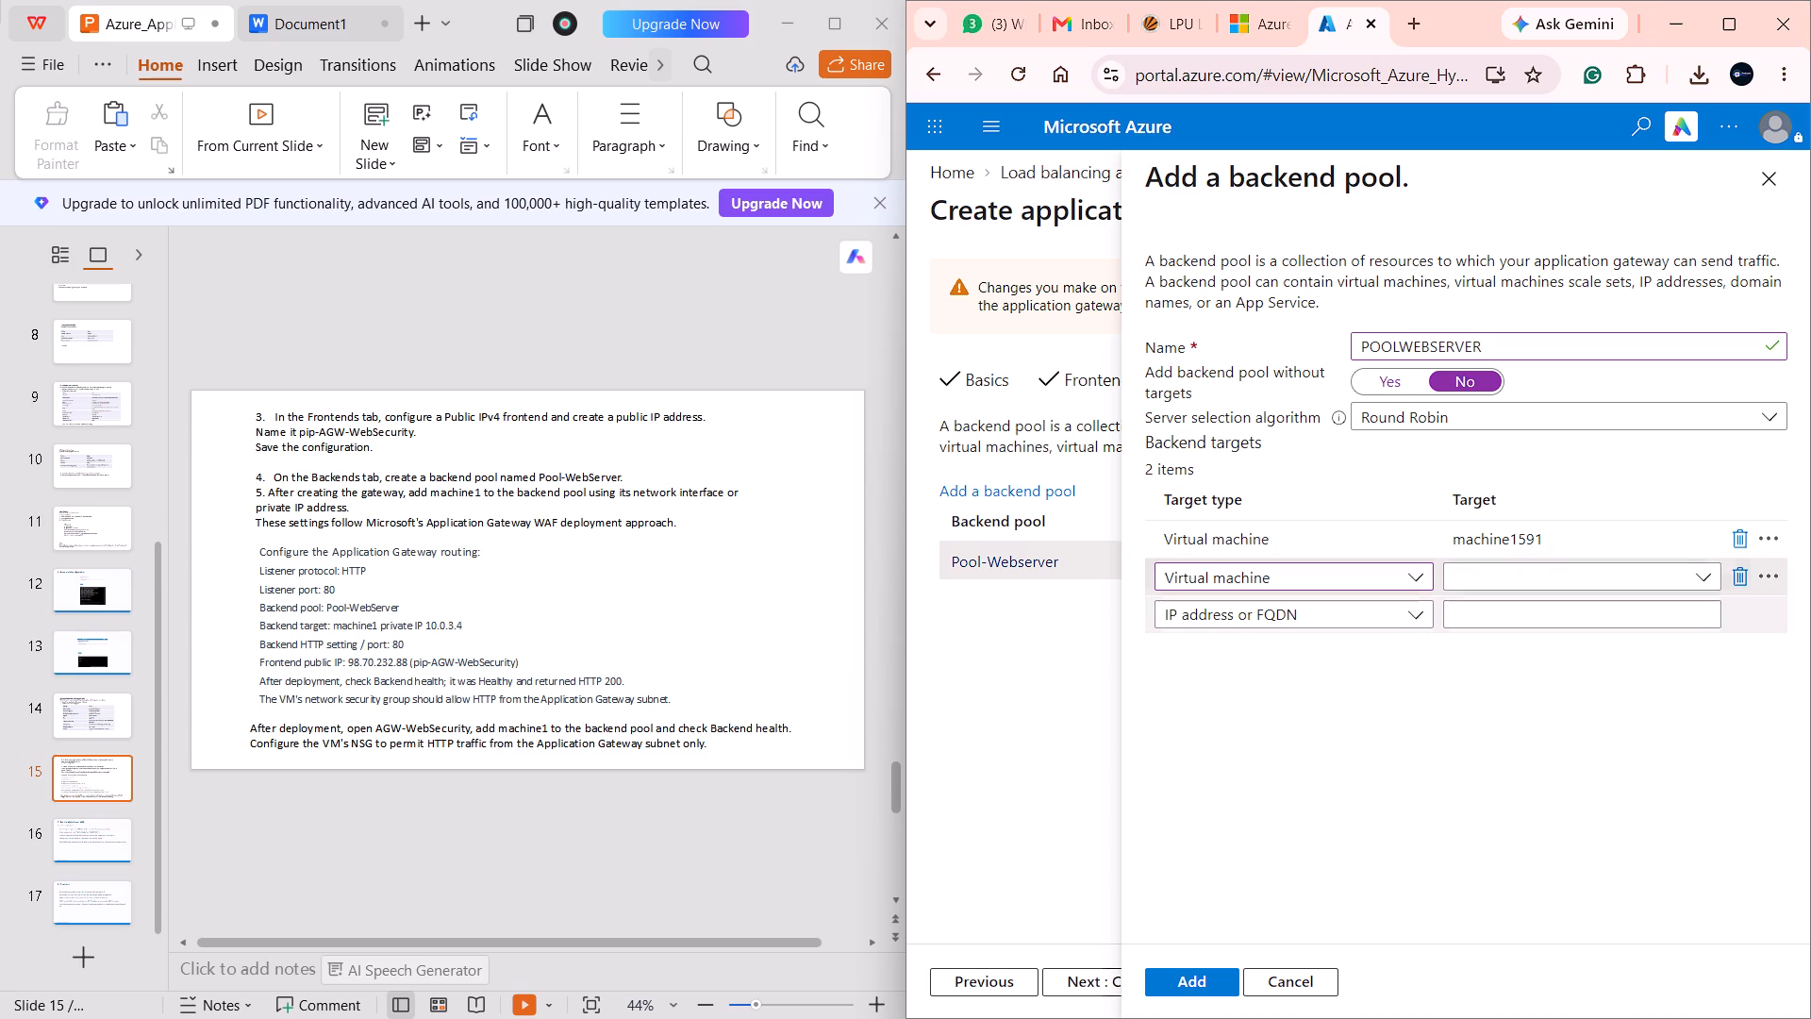
pyautogui.click(1704, 571)
pyautogui.click(1511, 658)
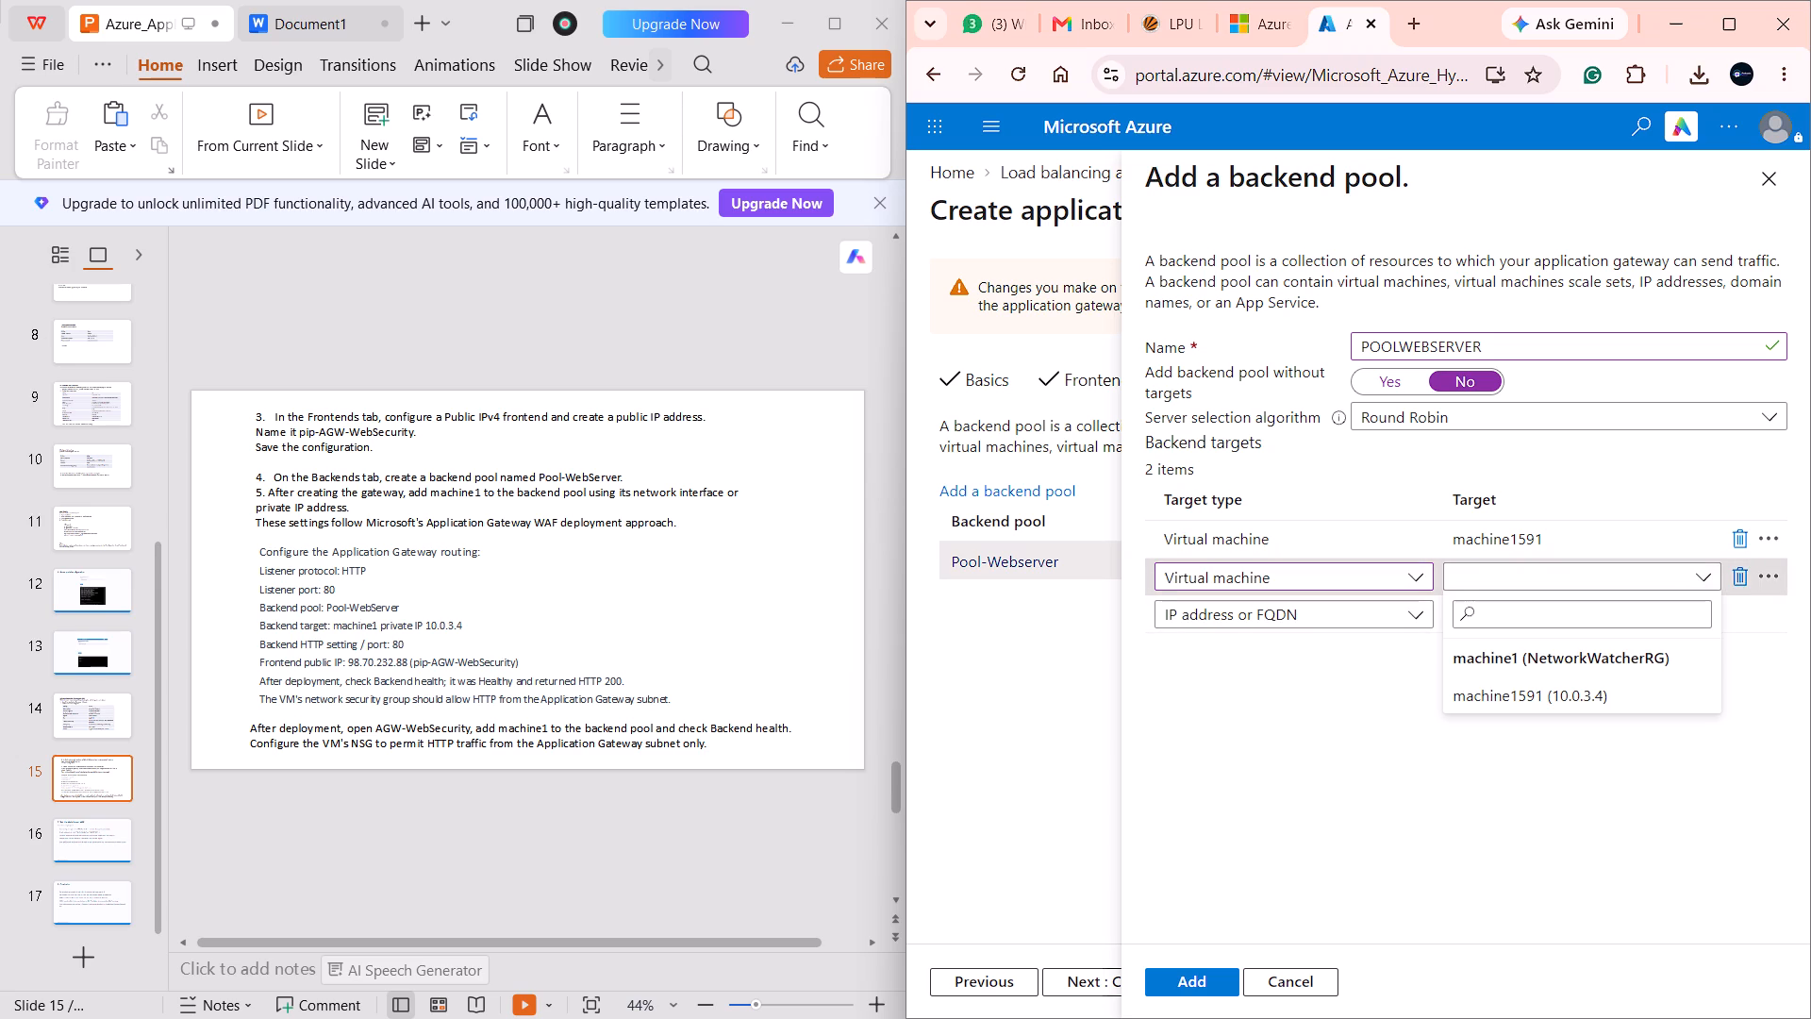
pyautogui.click(1522, 686)
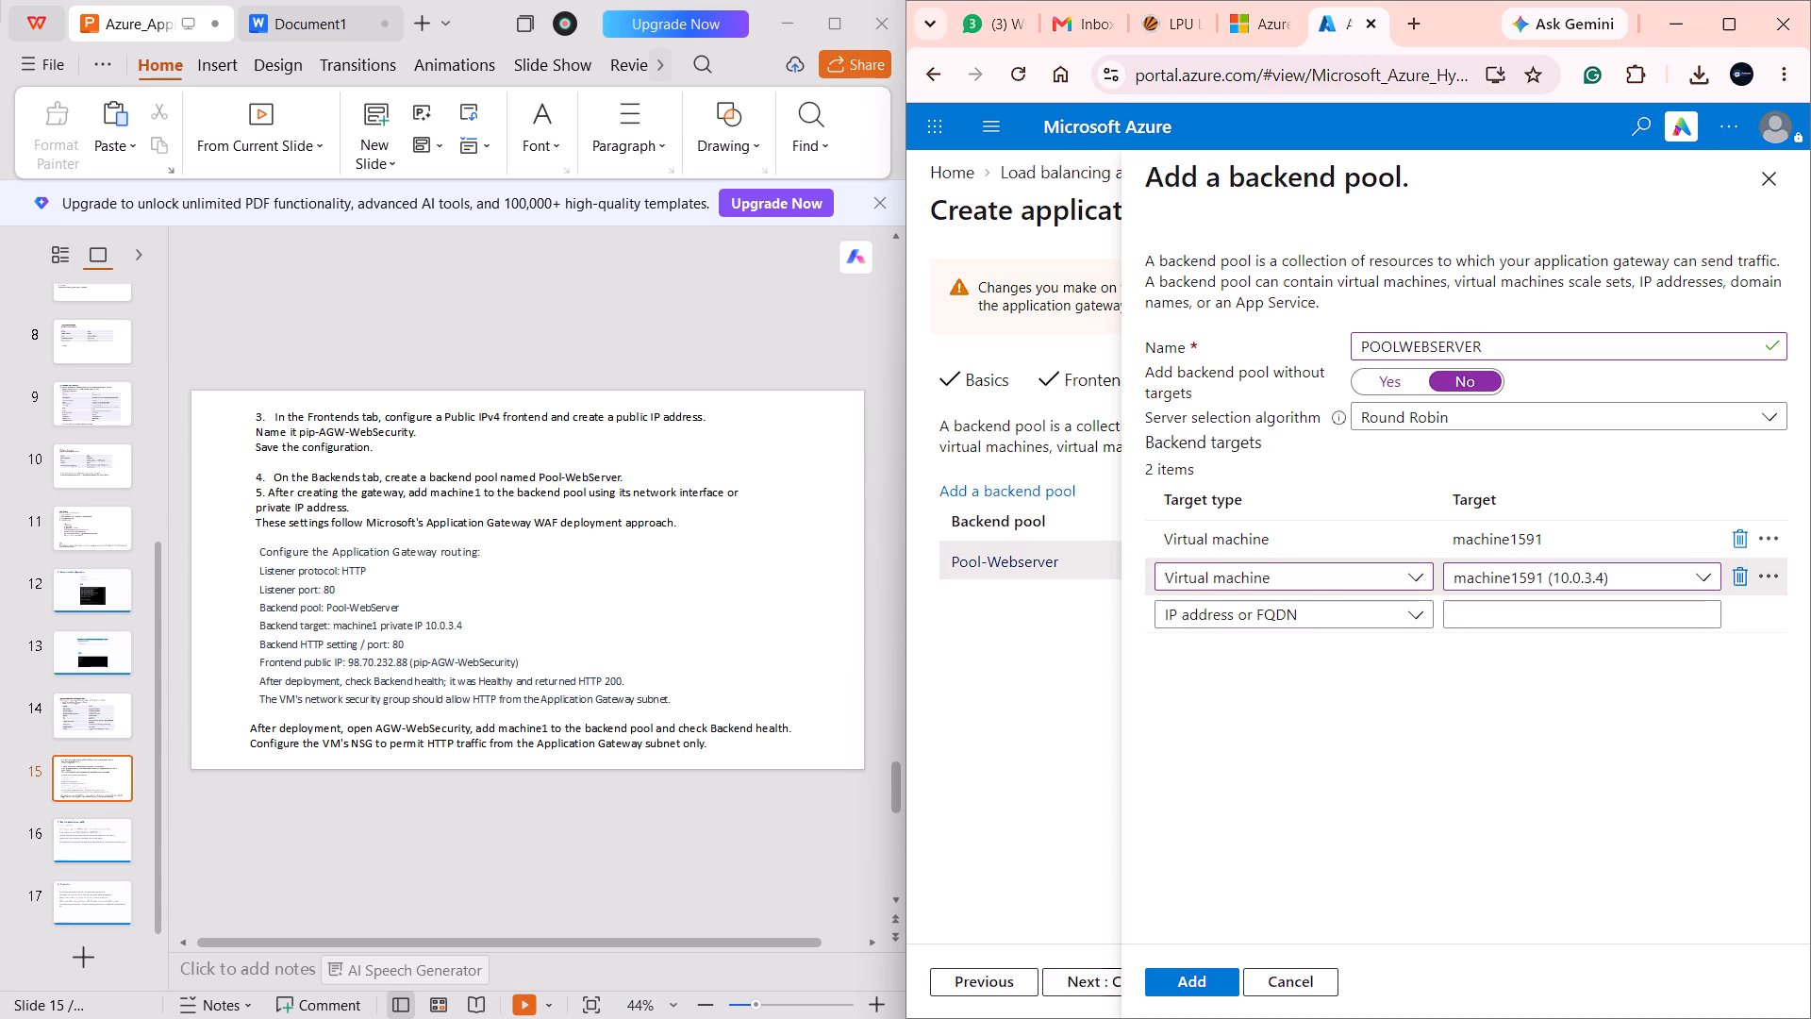
pyautogui.click(1188, 976)
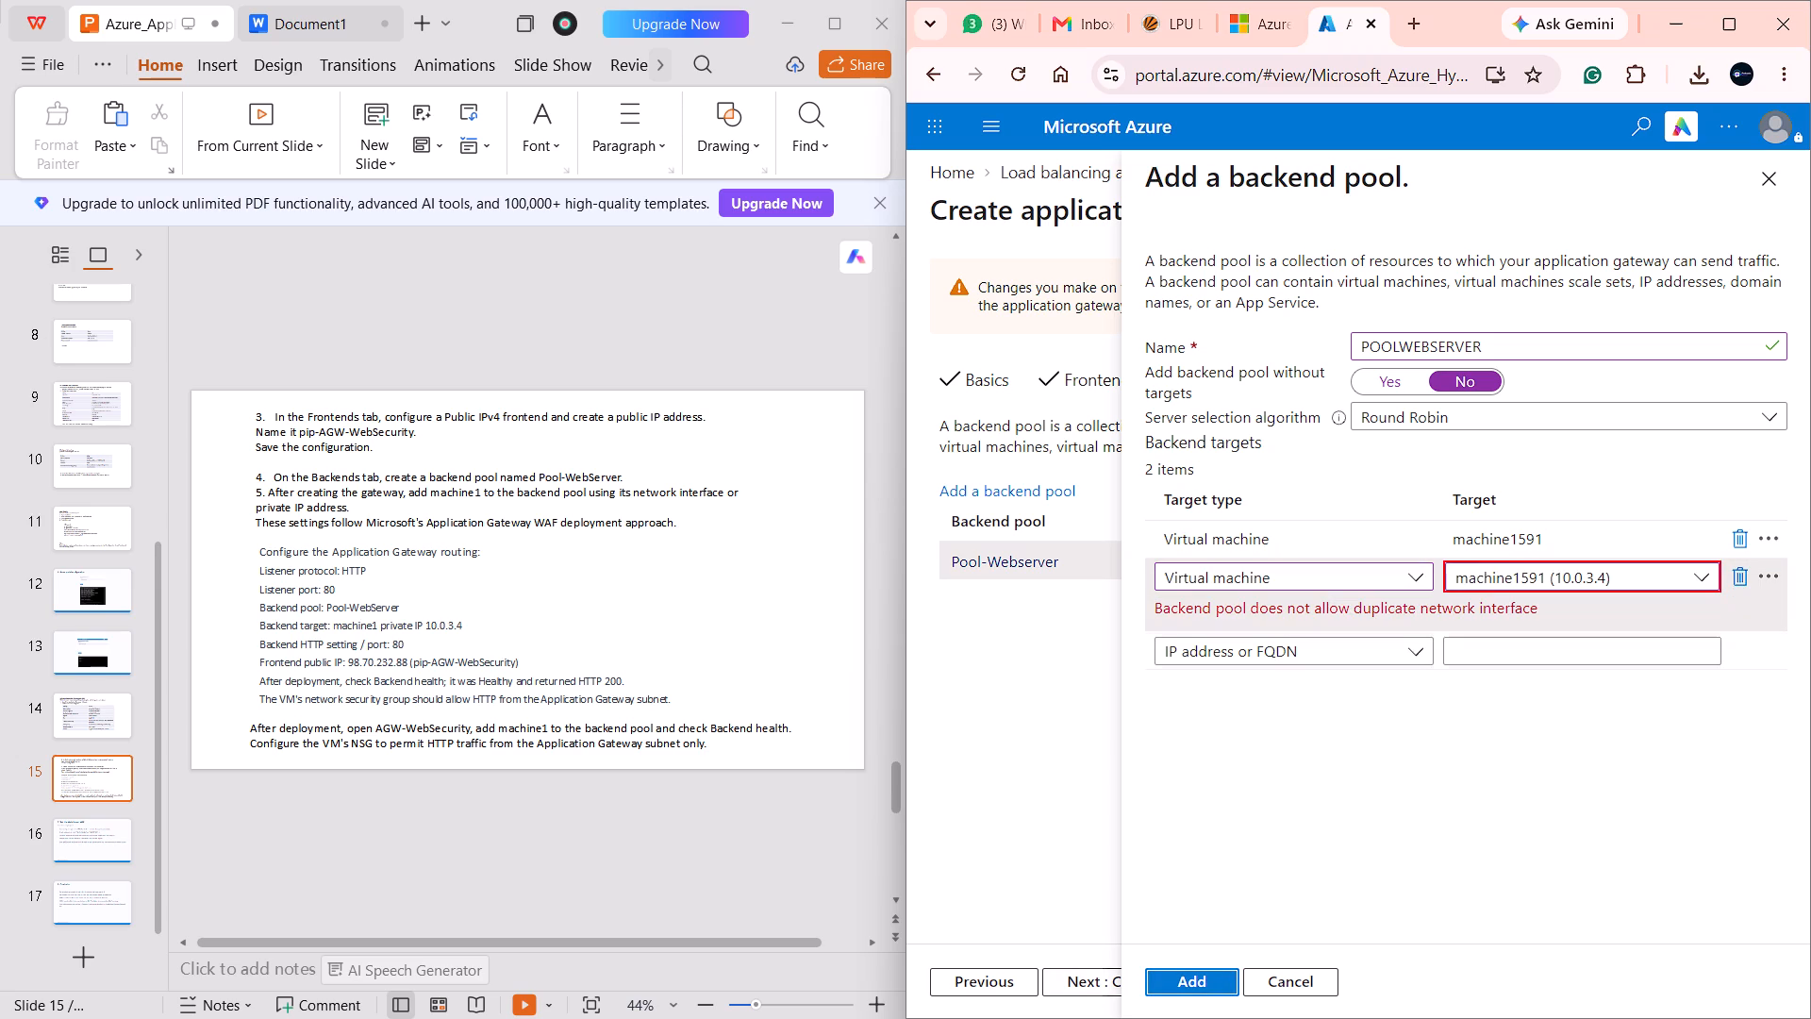
# Search the second target's available virtual machines for "machine" to look for an alternative selection.
pyautogui.click(1653, 570)
pyautogui.click(1526, 653)
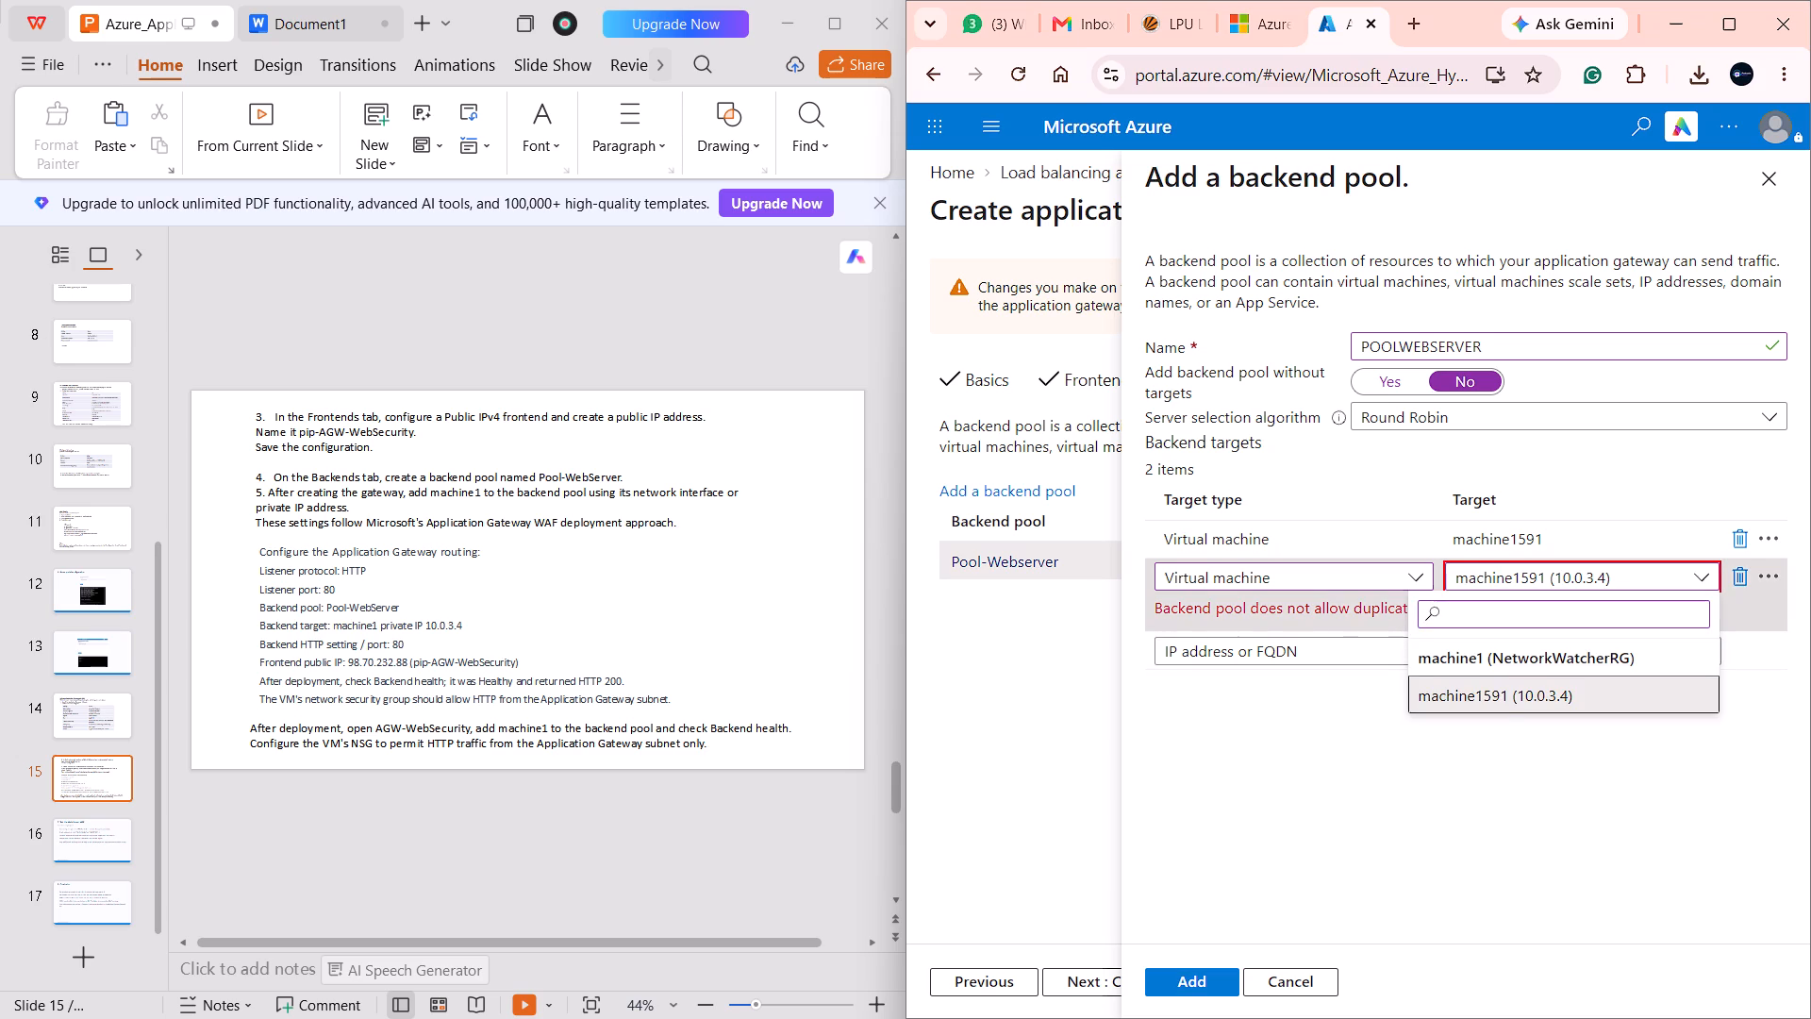
pyautogui.click(1454, 610)
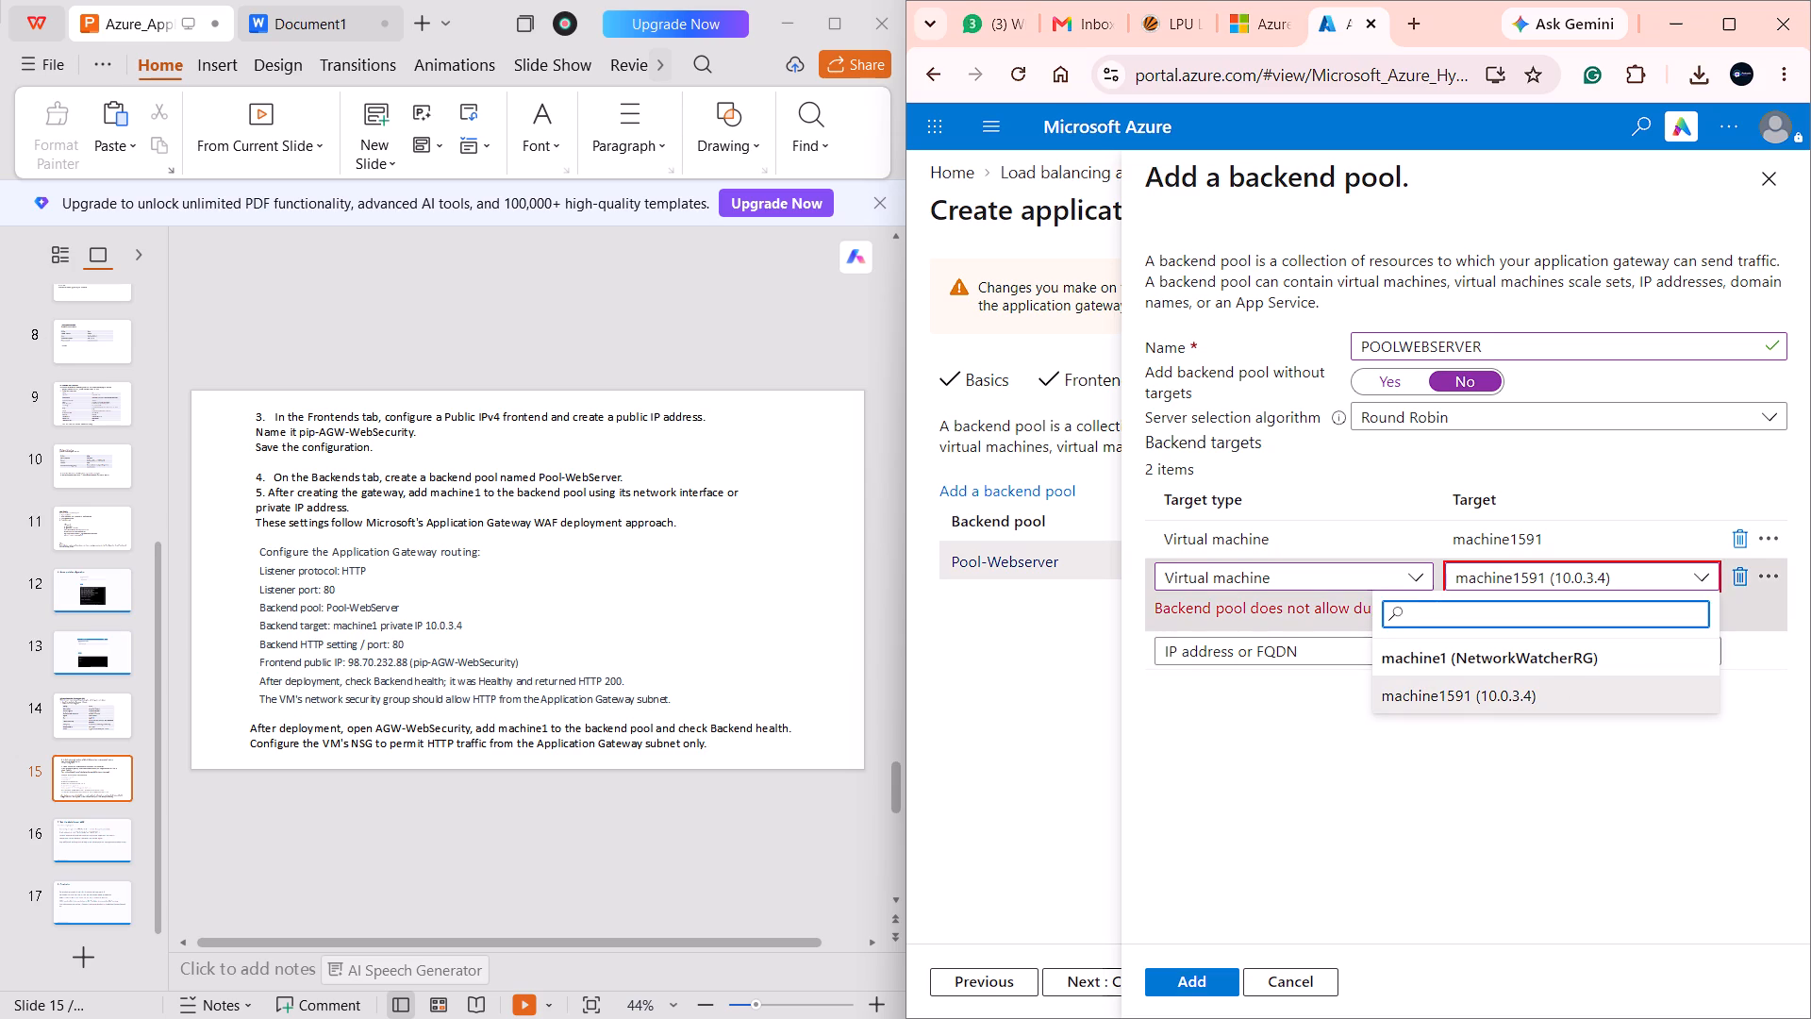
pyautogui.write('machine')
pyautogui.click(1478, 657)
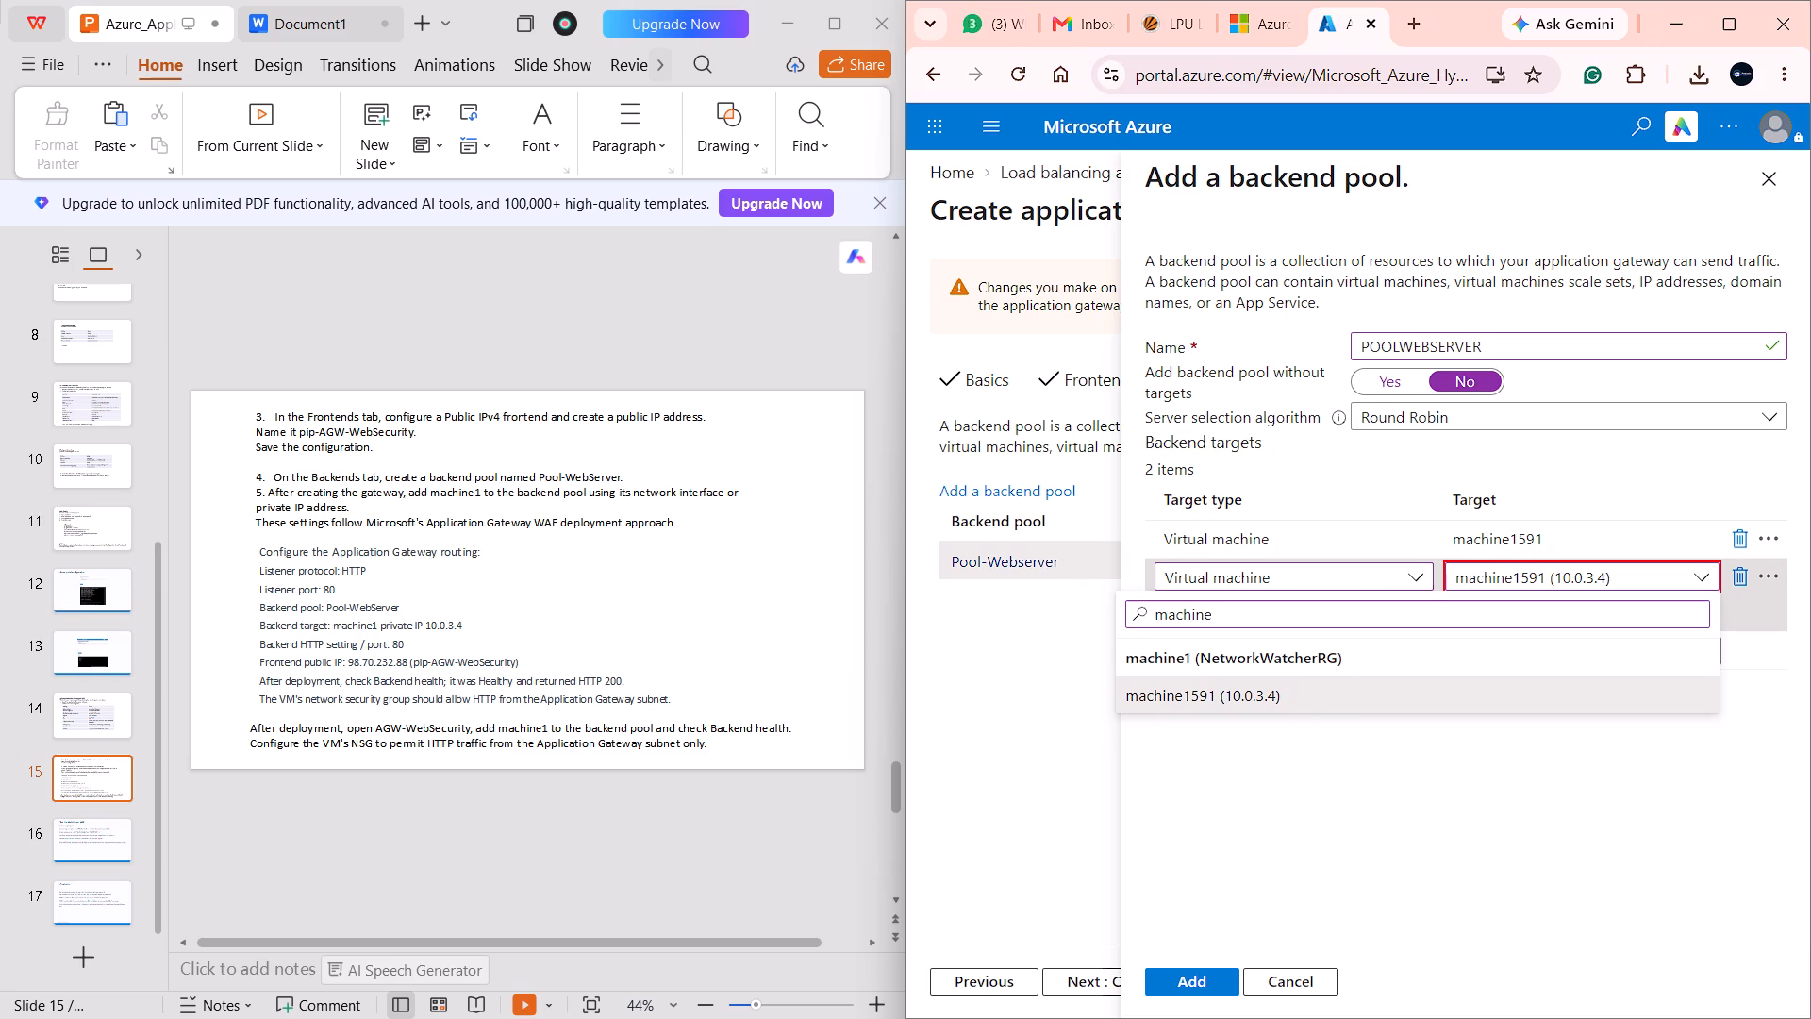
pyautogui.click(1349, 853)
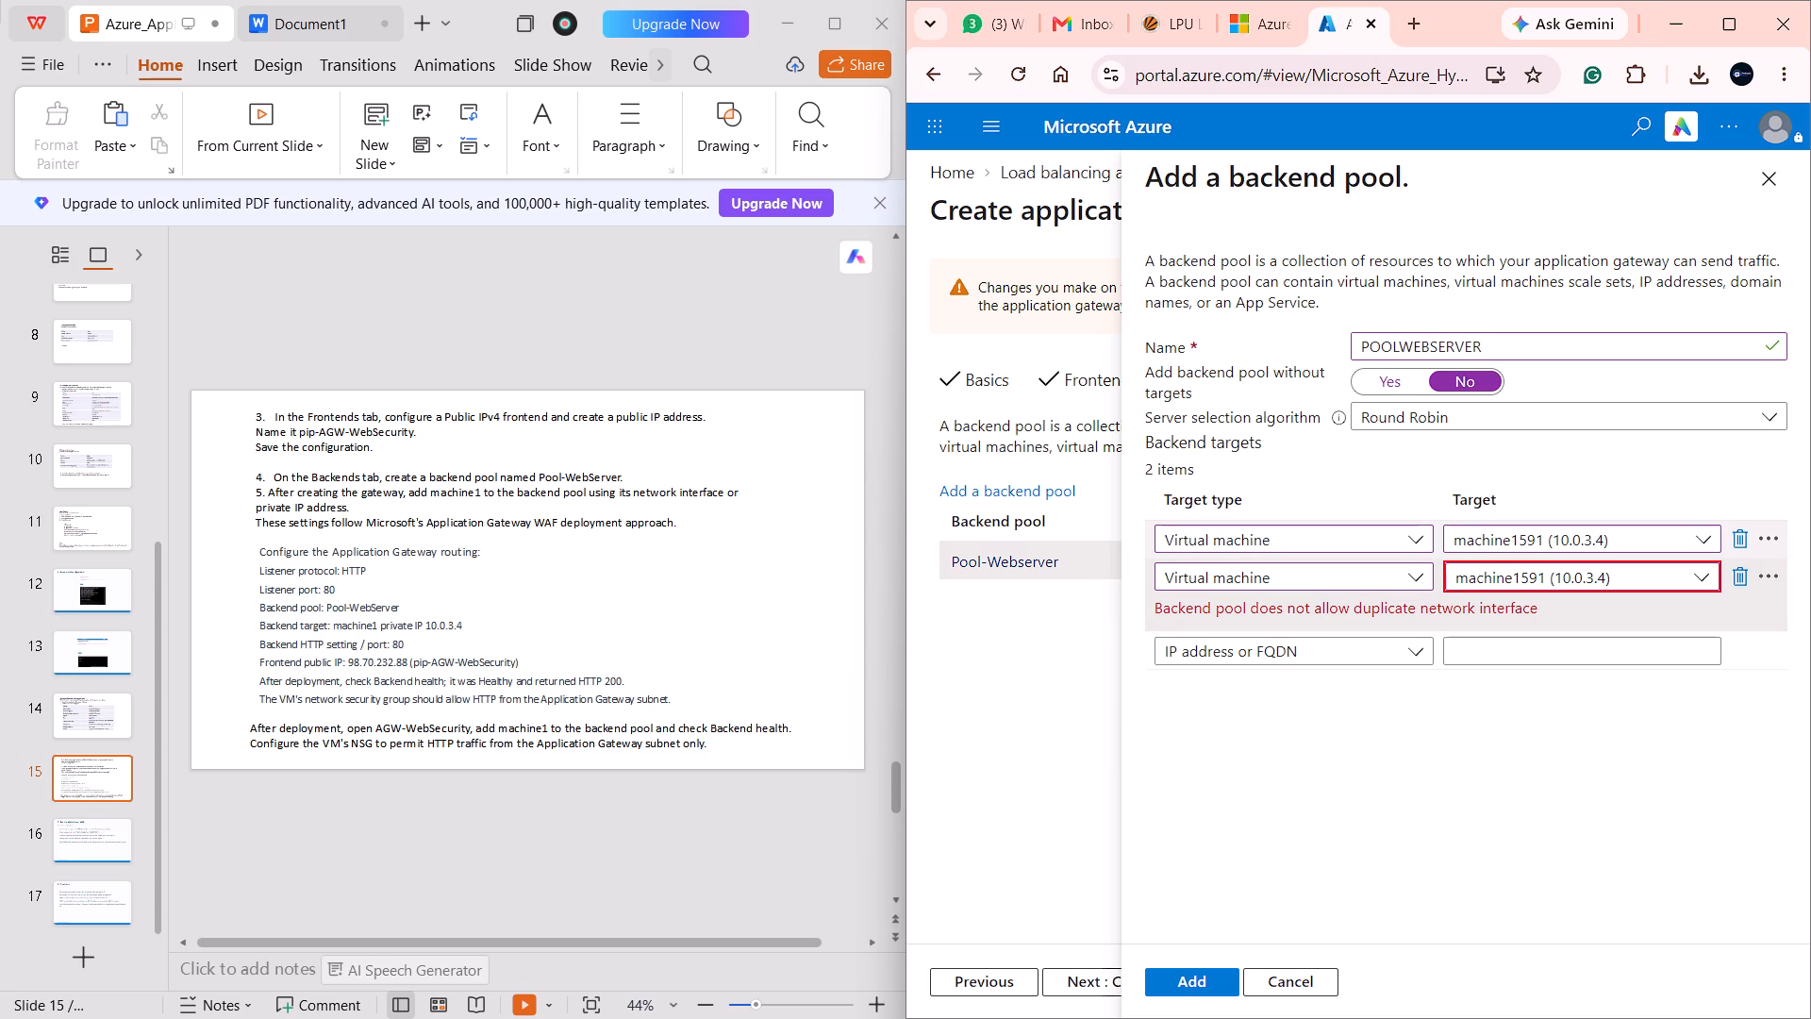
# Check the new pool's server selection algorithm options, leaving Round Robin selected.
pyautogui.click(1621, 427)
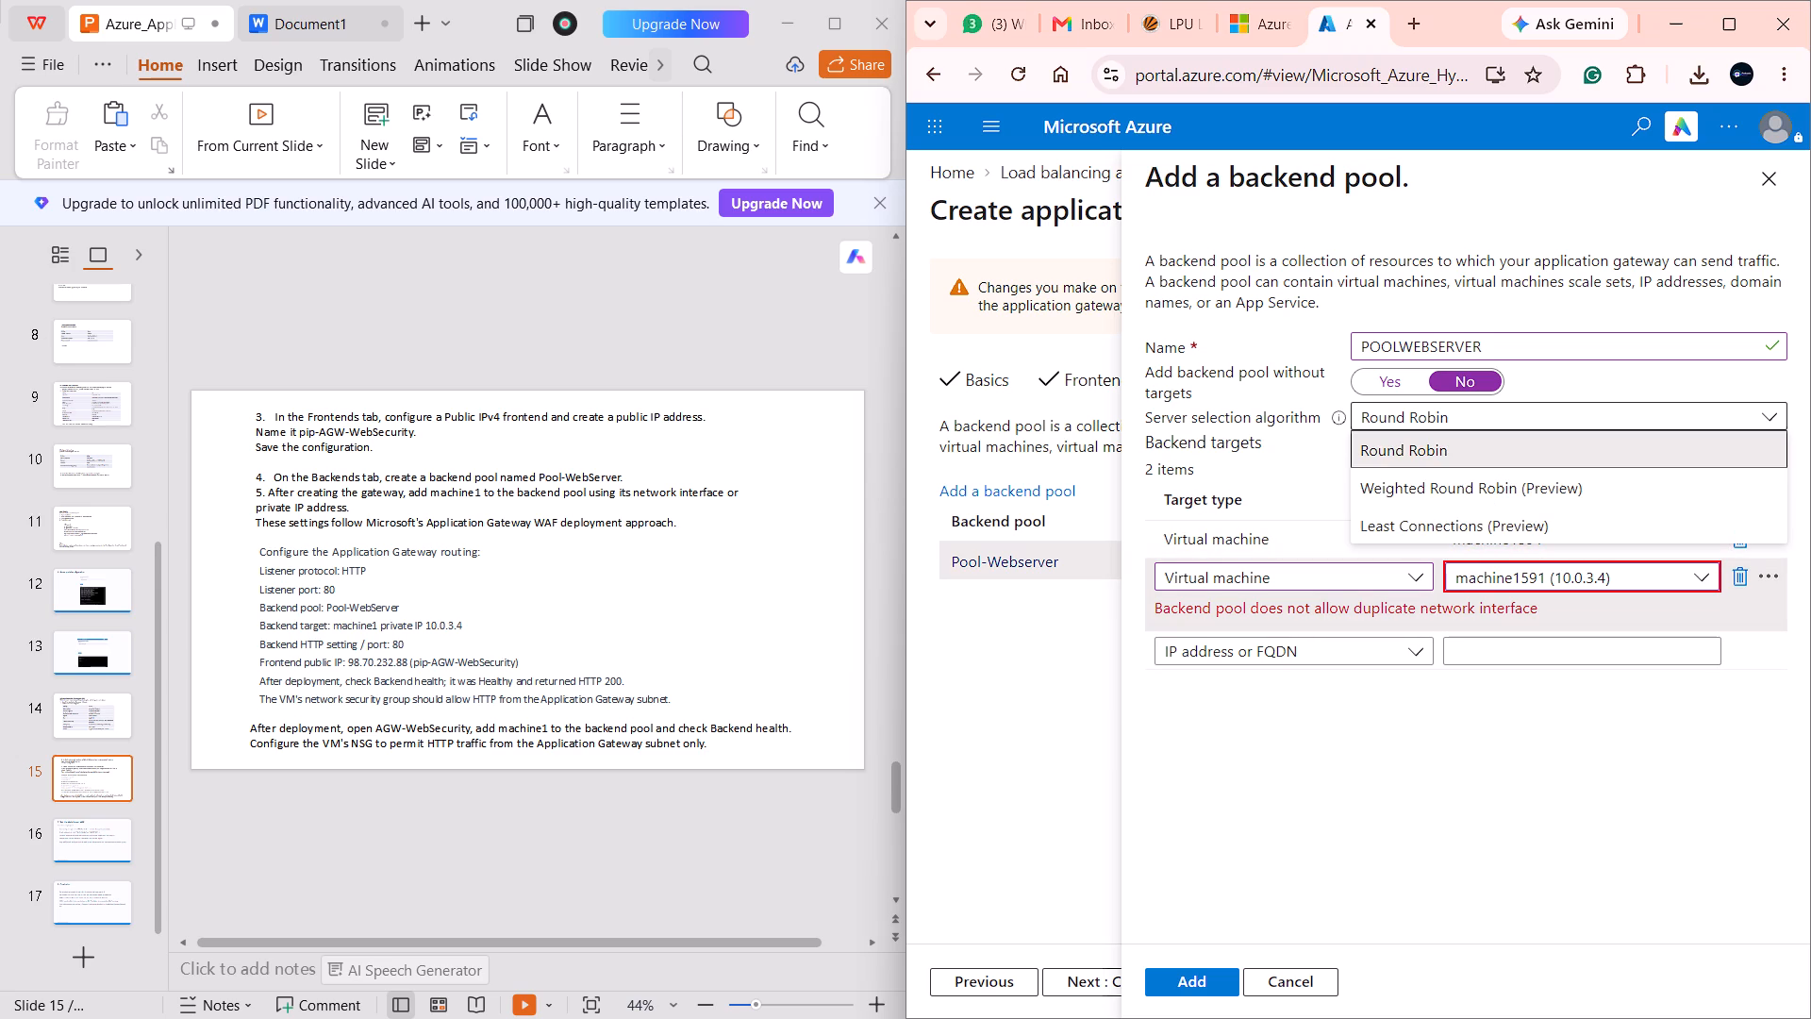
pyautogui.click(1536, 844)
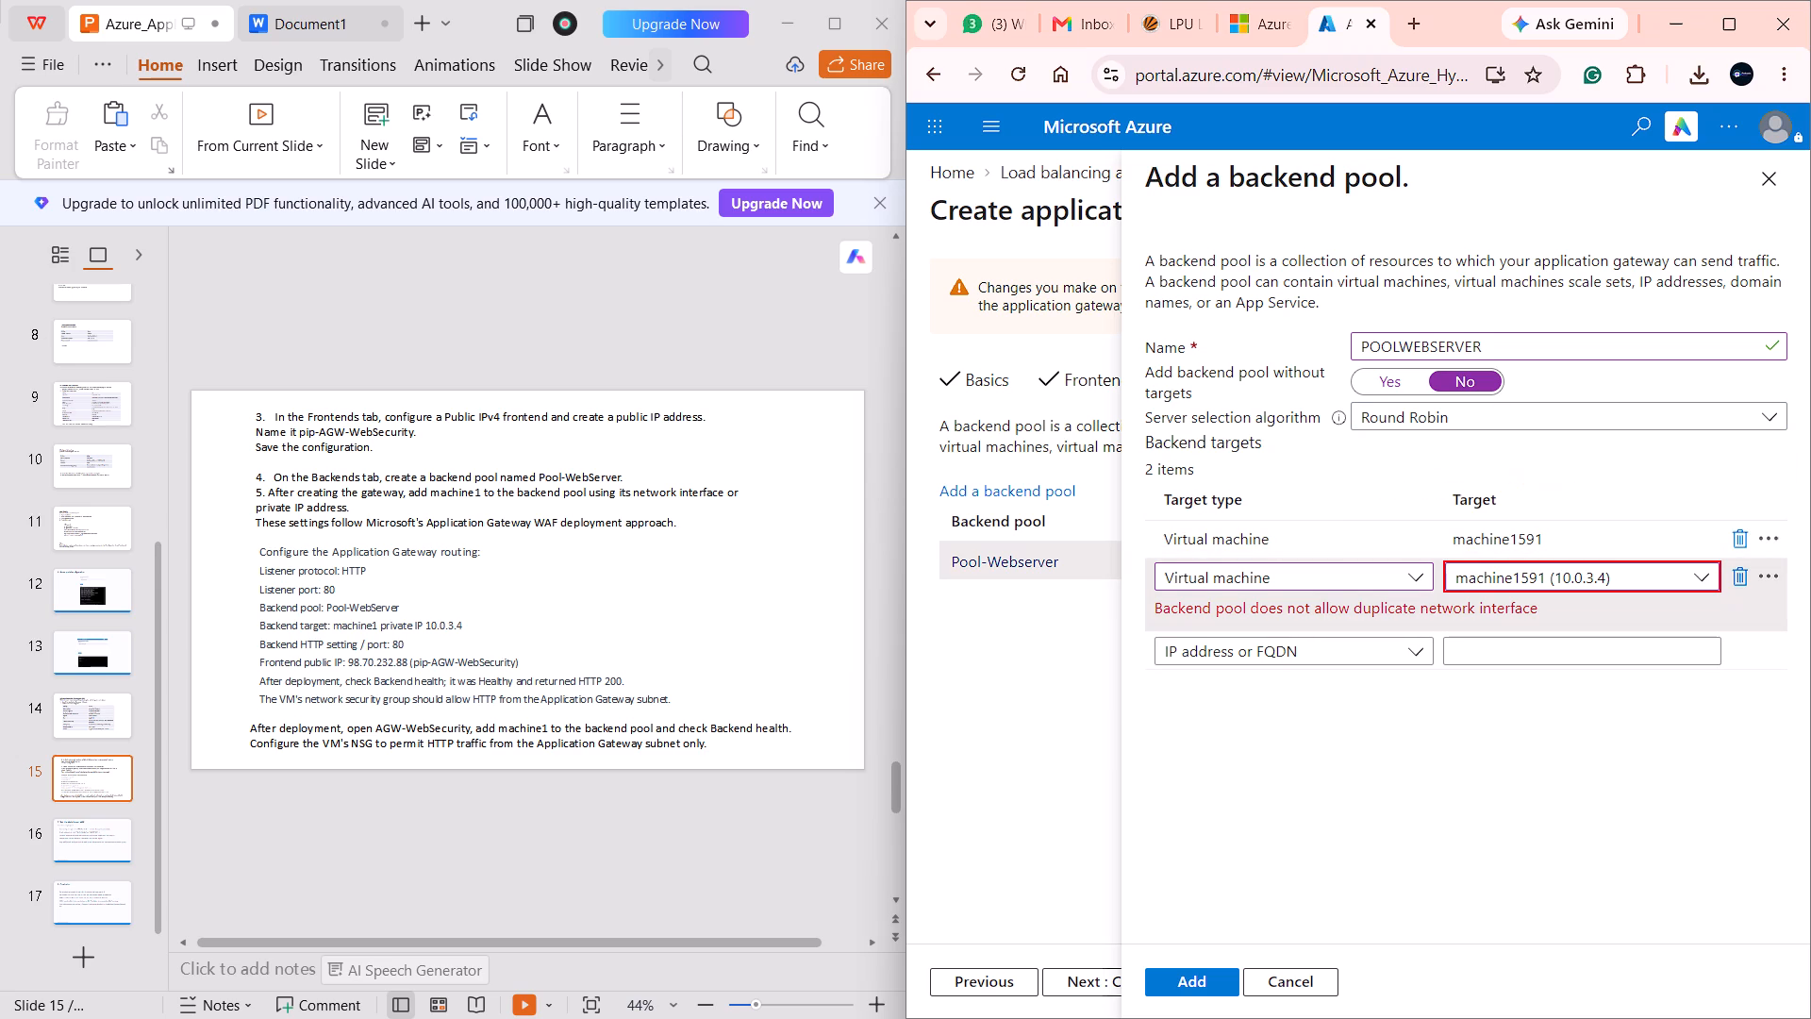
# Remove the duplicate second target and add the POOLWEBSERVER backend pool with virtual machine machine1591 as its only target.
pyautogui.click(1478, 793)
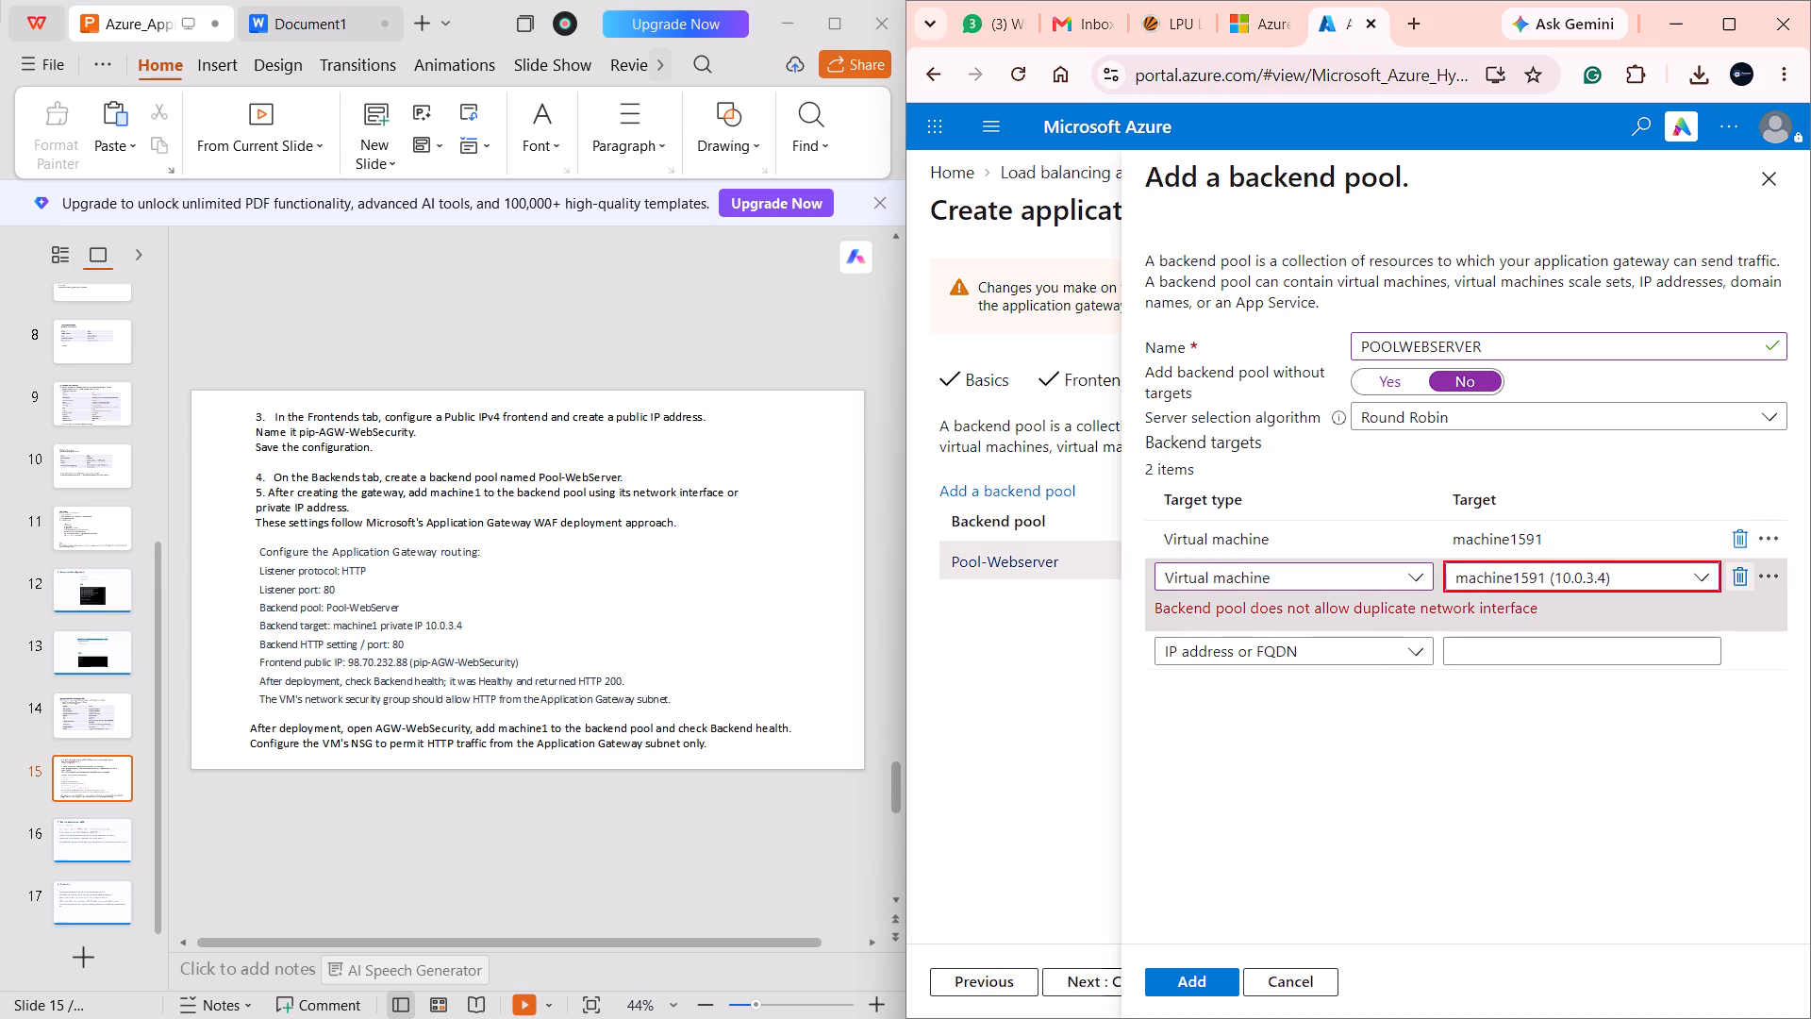
pyautogui.click(1727, 583)
pyautogui.click(1488, 599)
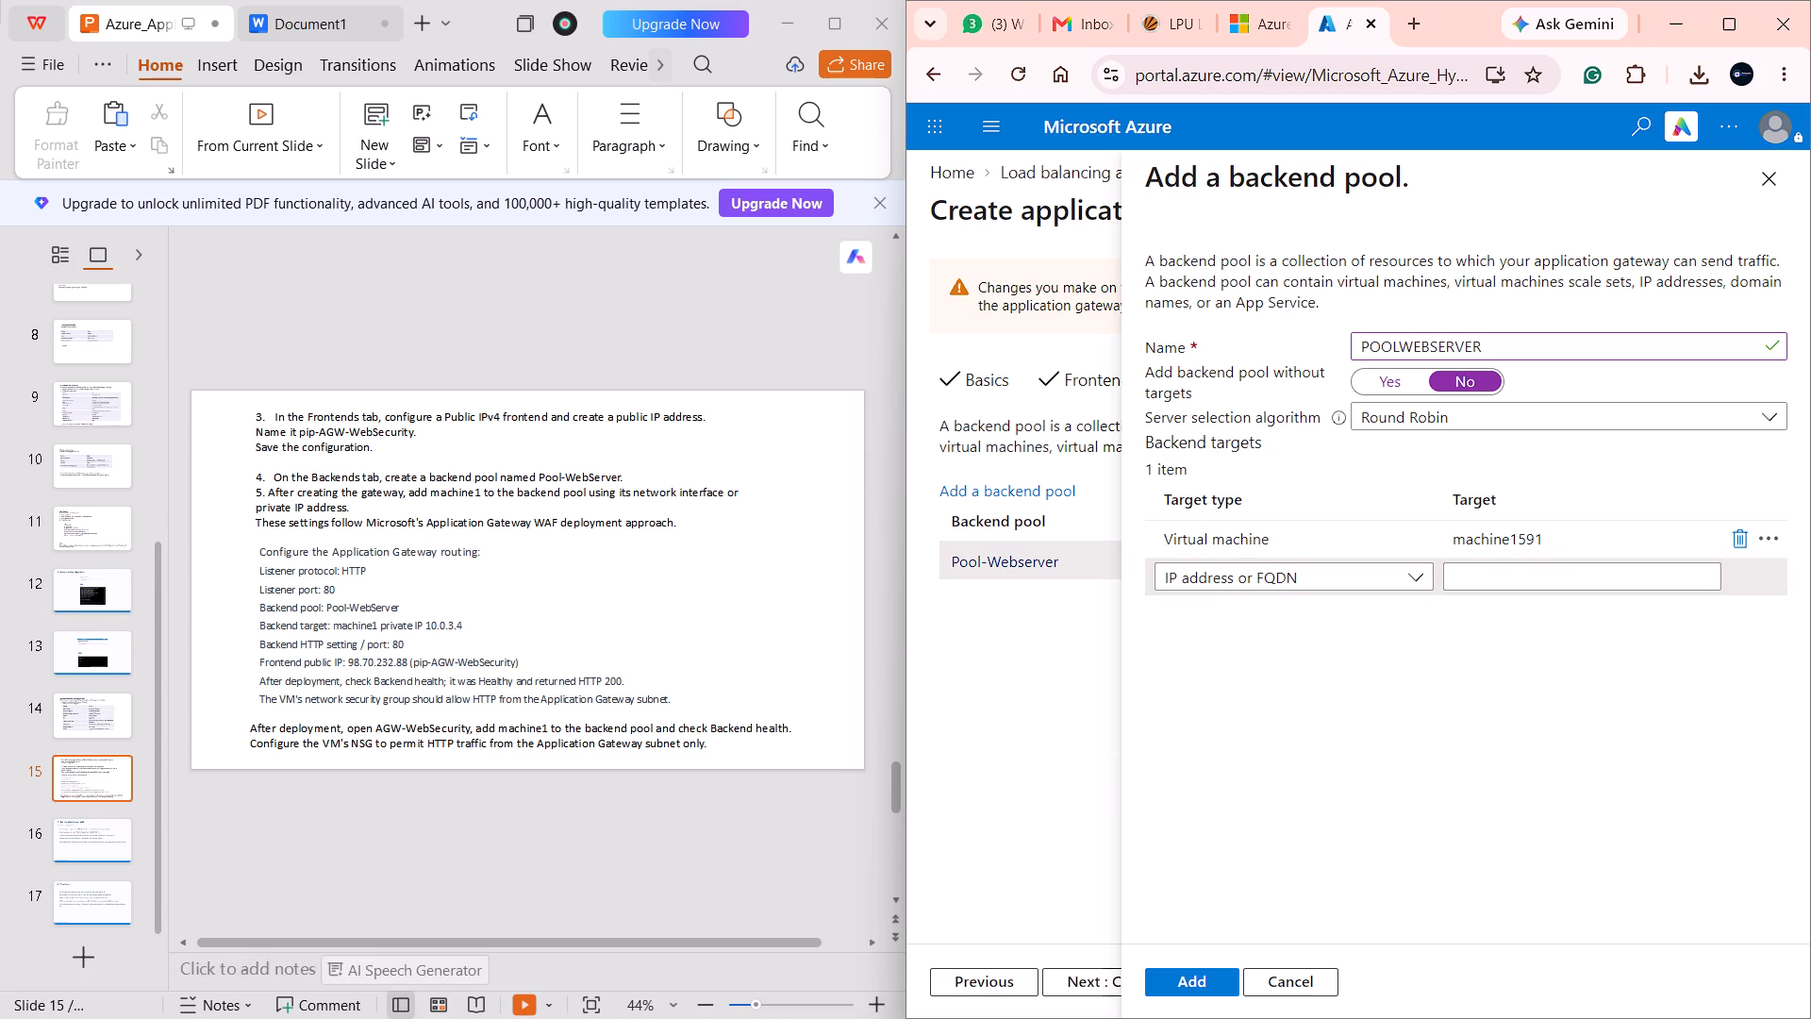
pyautogui.click(1166, 968)
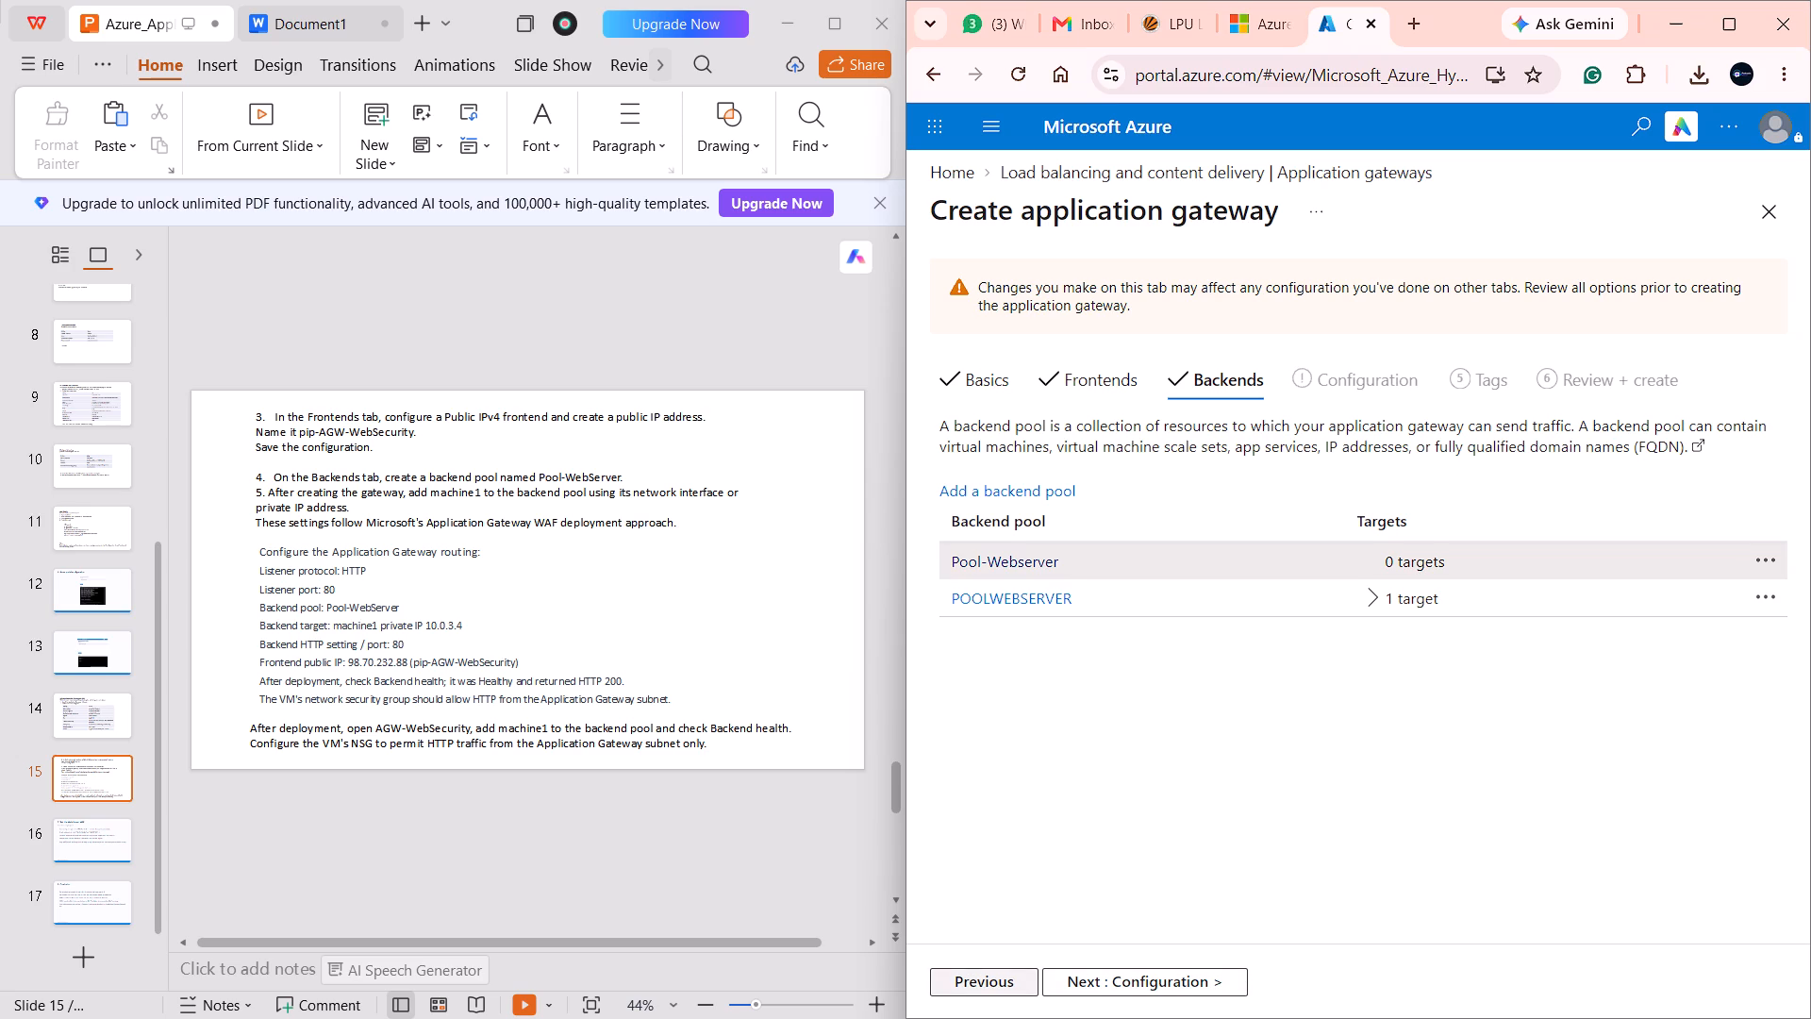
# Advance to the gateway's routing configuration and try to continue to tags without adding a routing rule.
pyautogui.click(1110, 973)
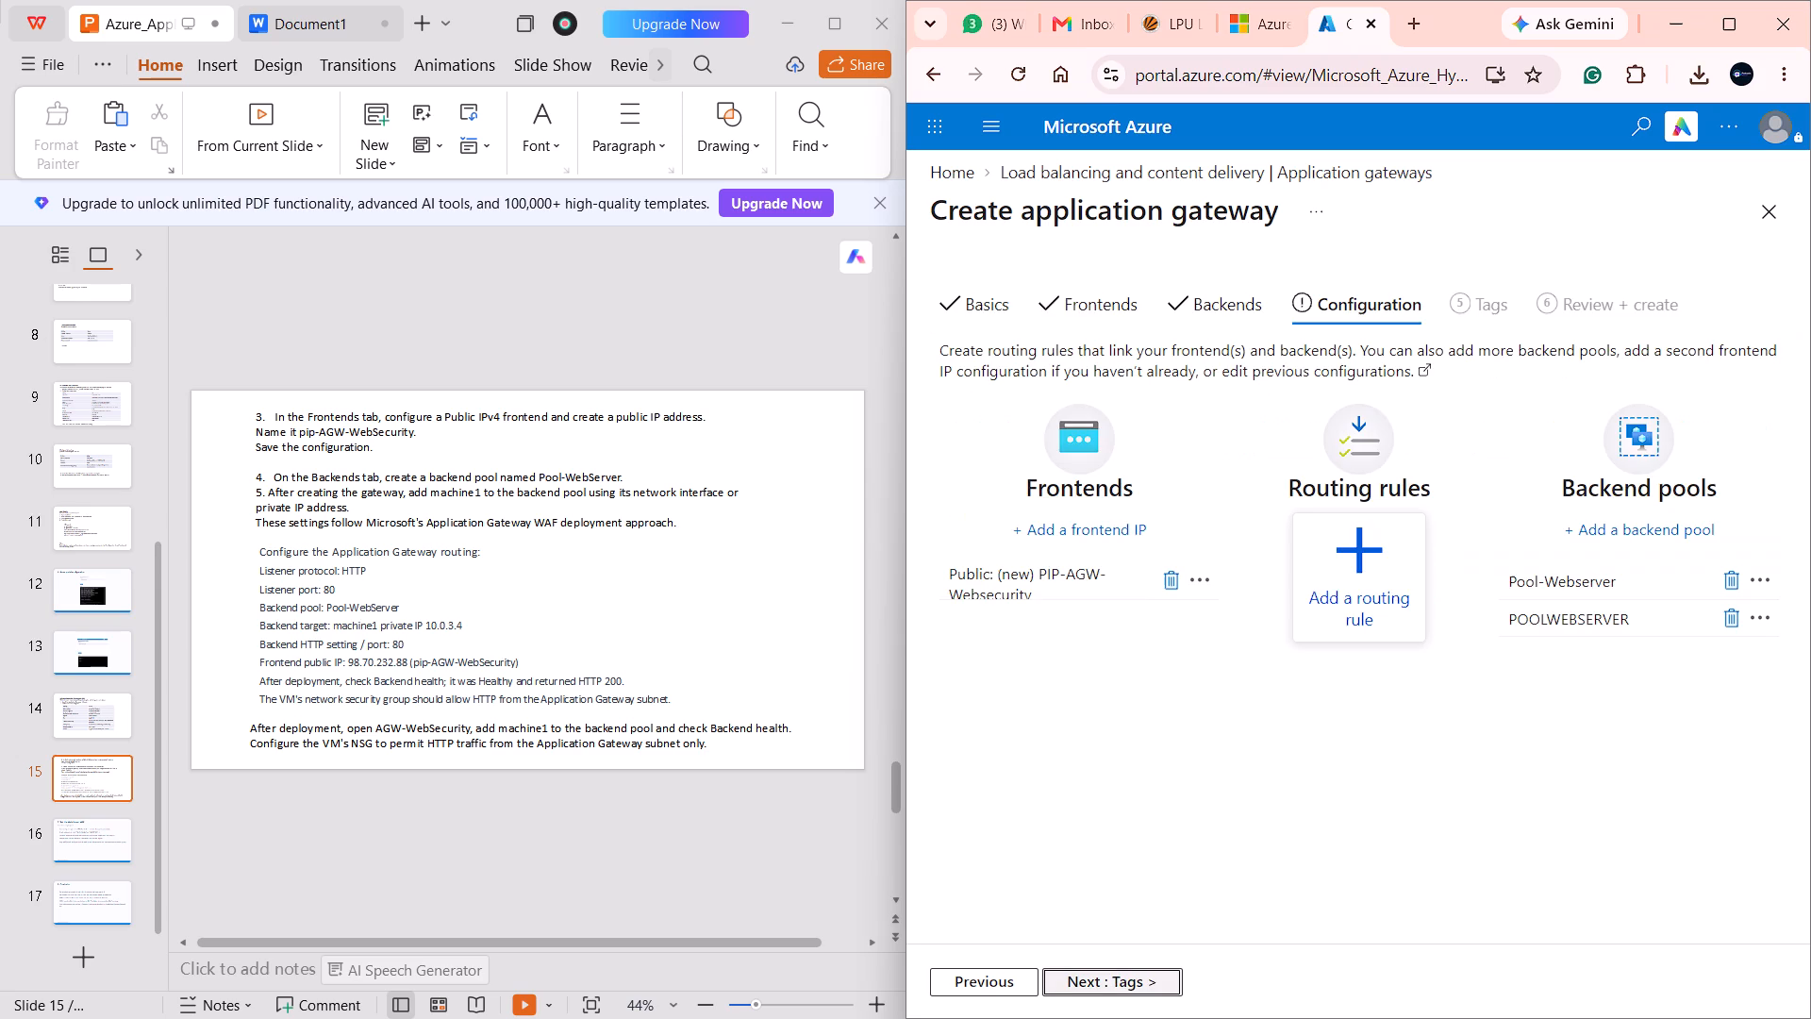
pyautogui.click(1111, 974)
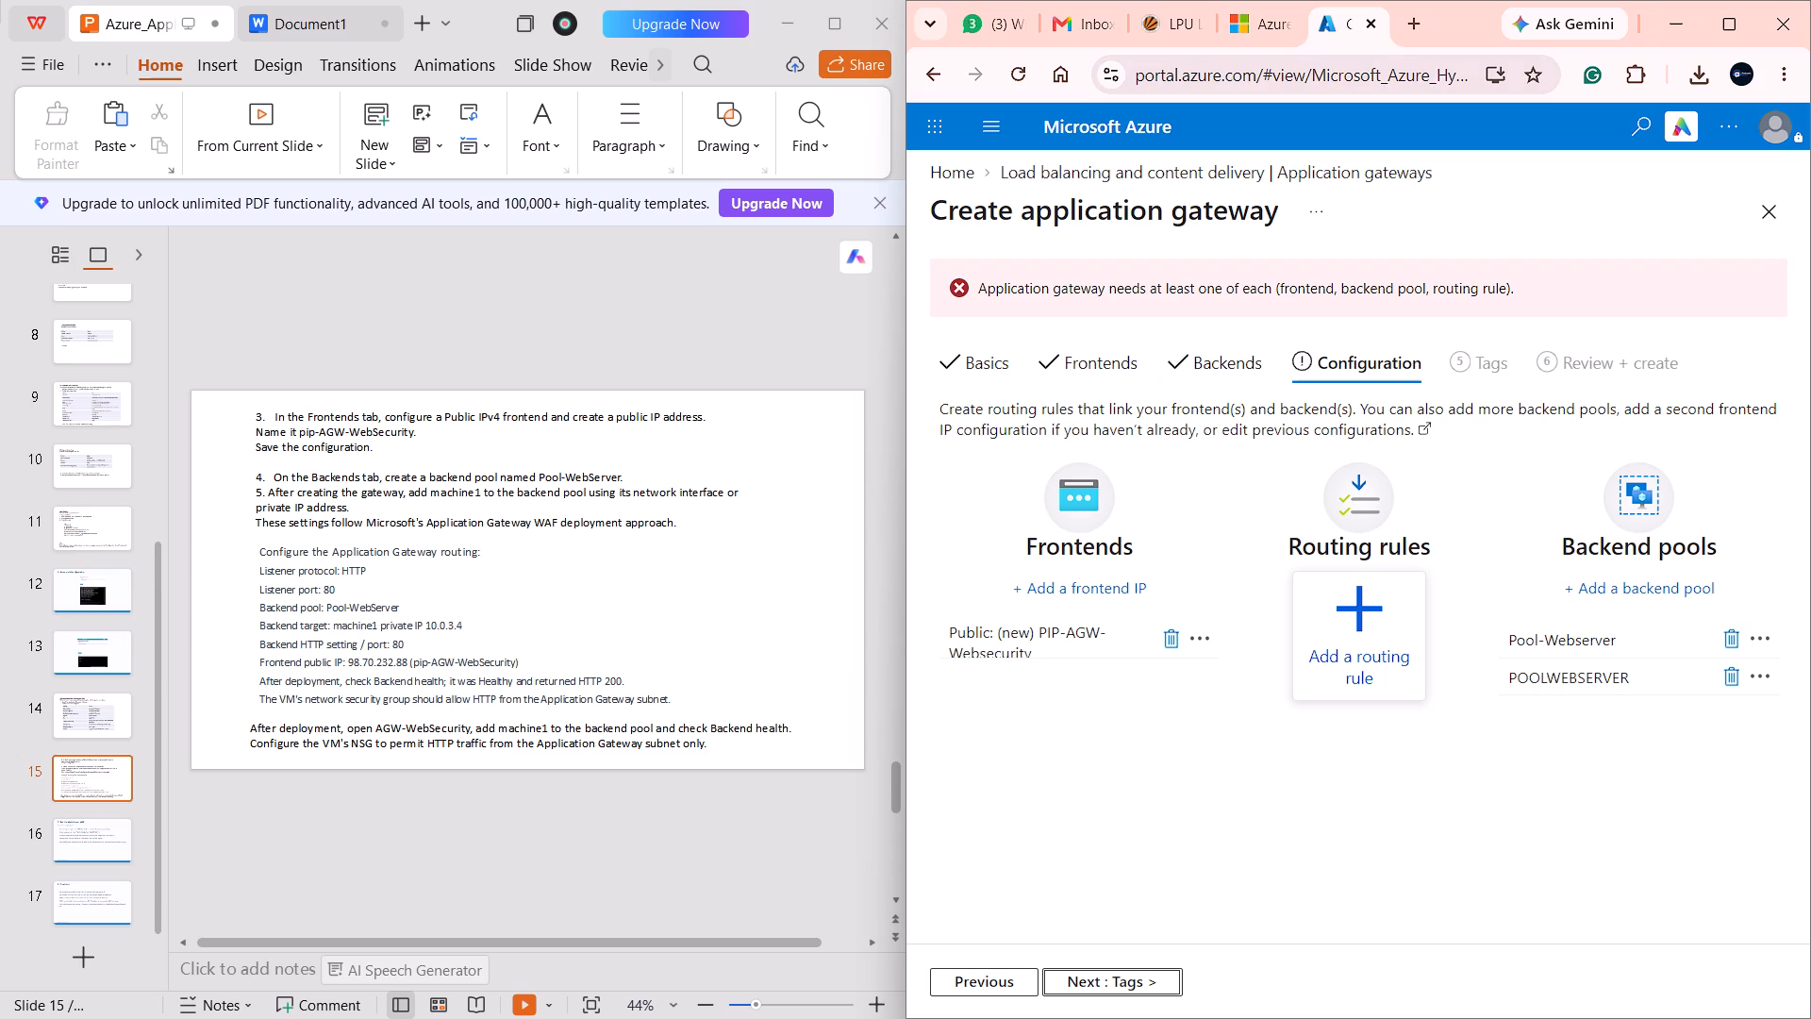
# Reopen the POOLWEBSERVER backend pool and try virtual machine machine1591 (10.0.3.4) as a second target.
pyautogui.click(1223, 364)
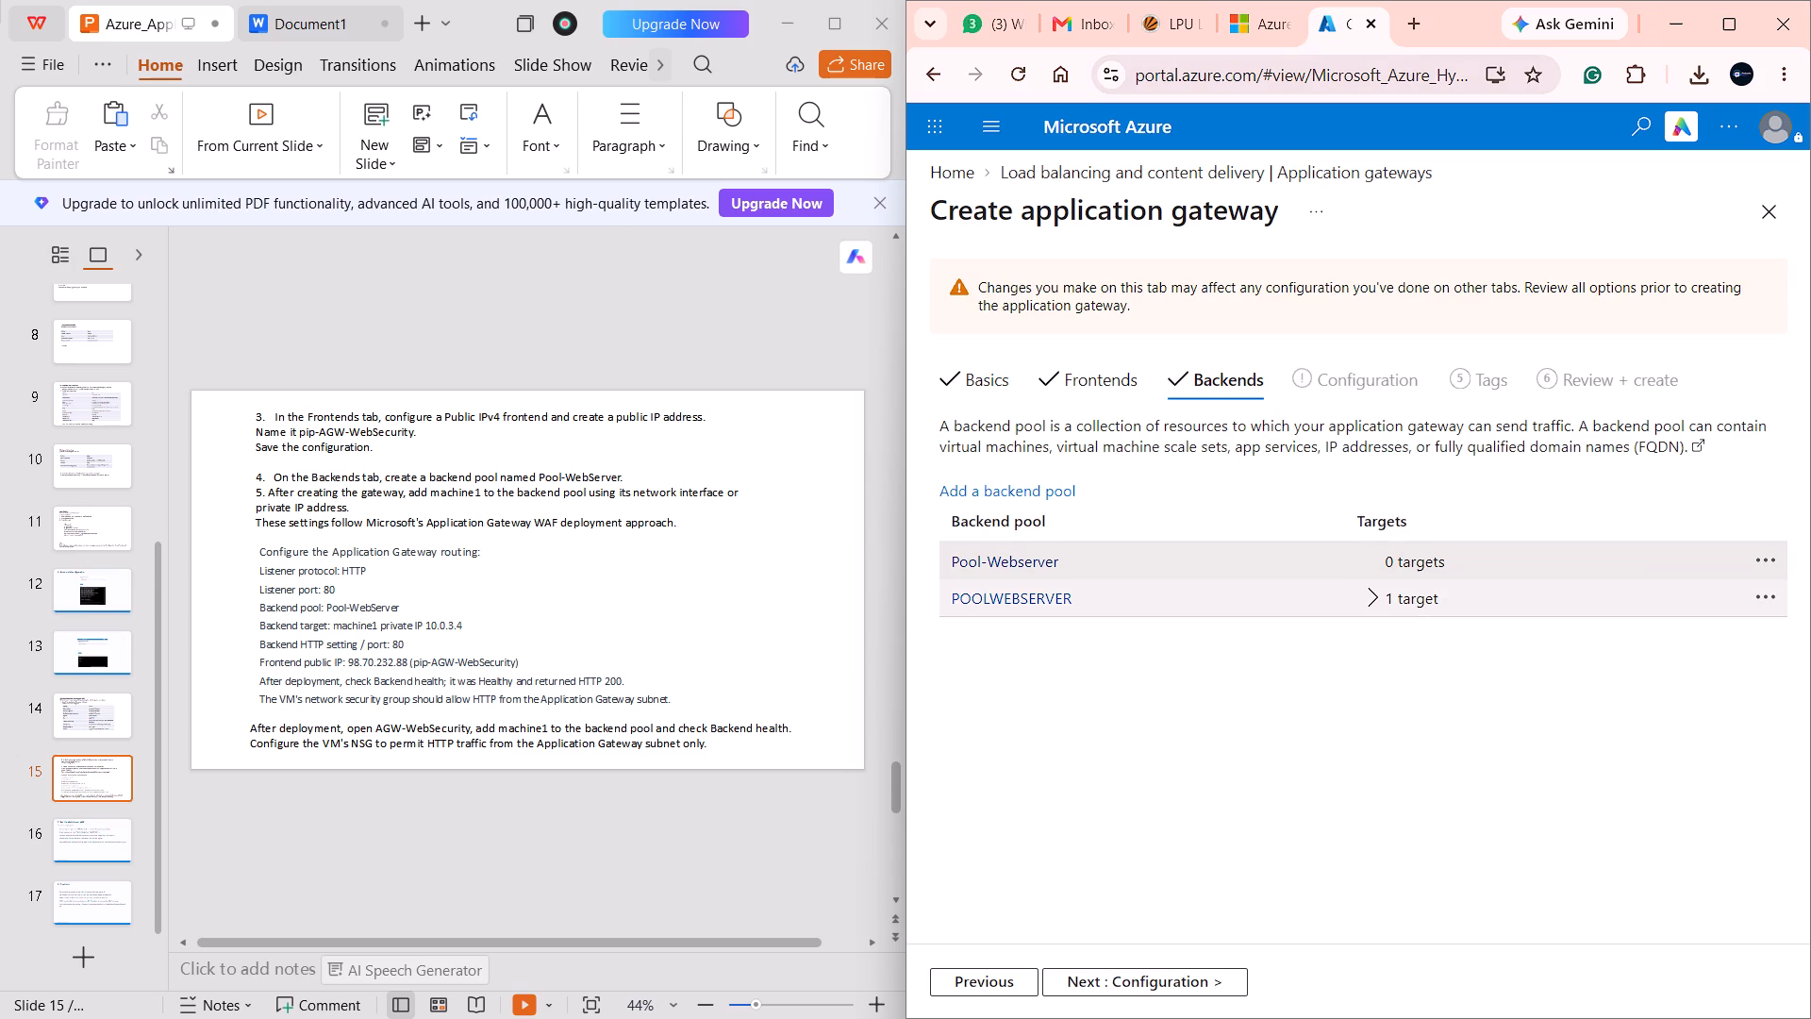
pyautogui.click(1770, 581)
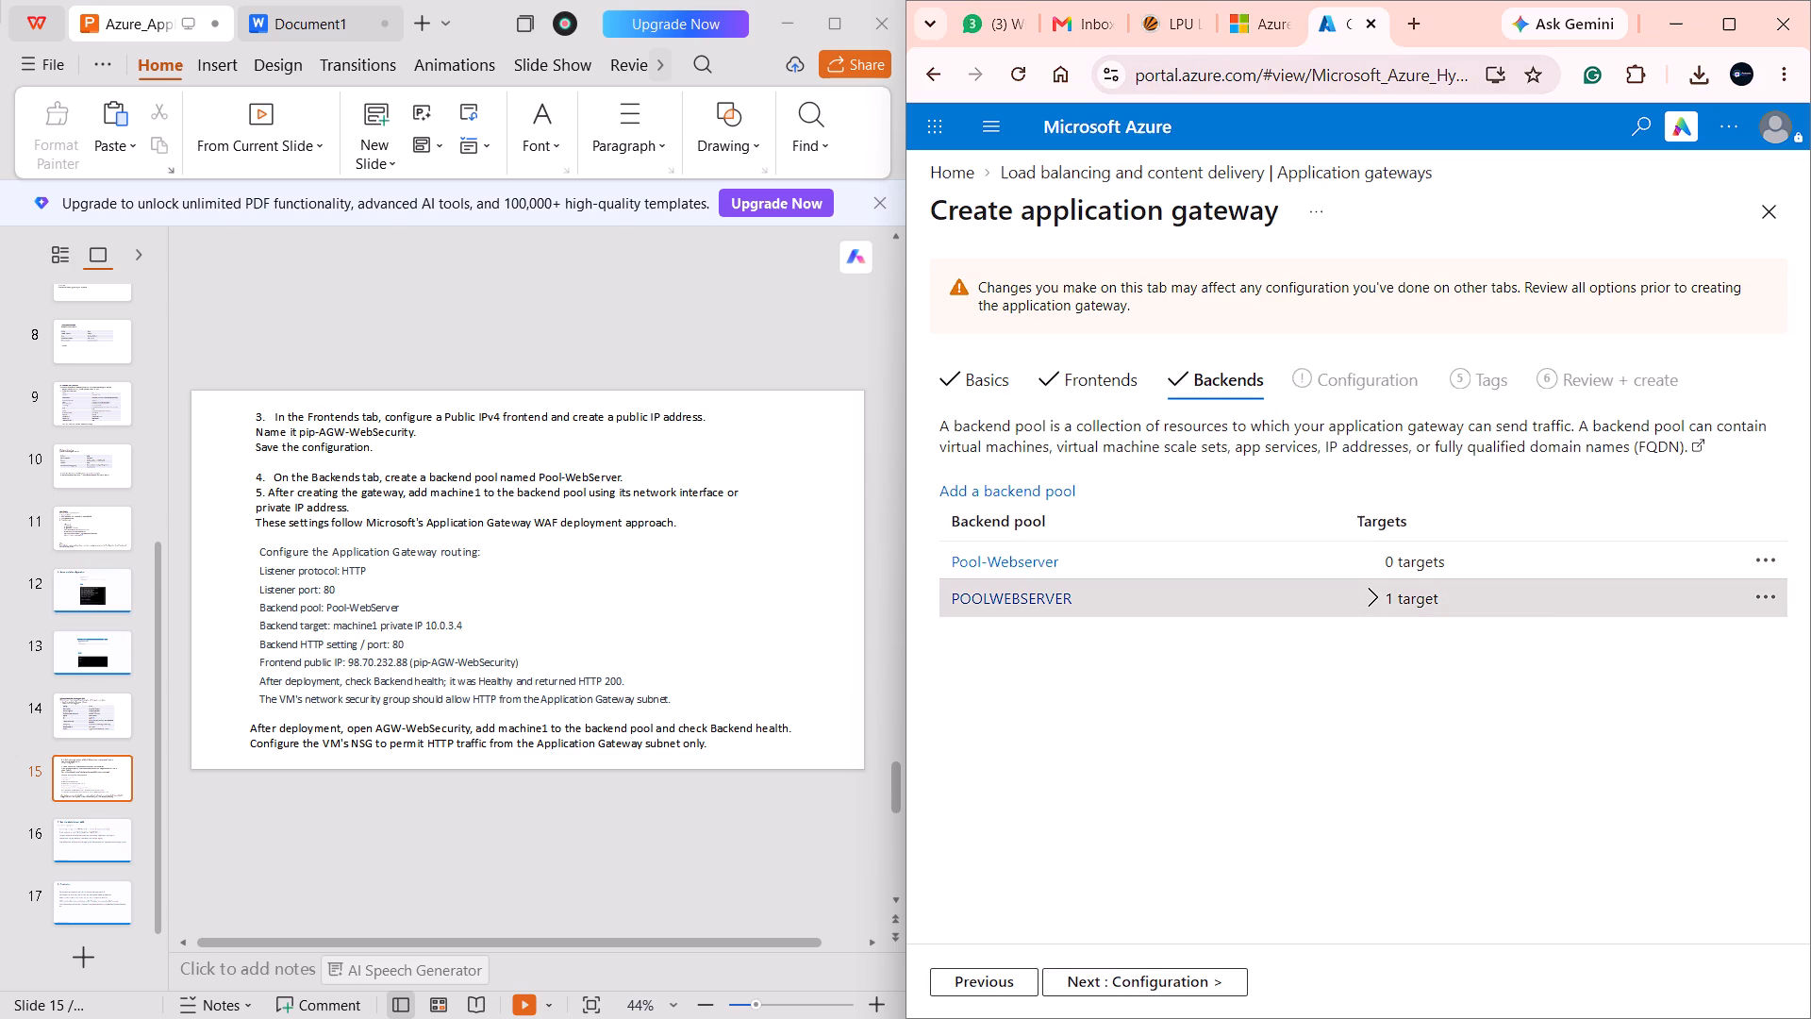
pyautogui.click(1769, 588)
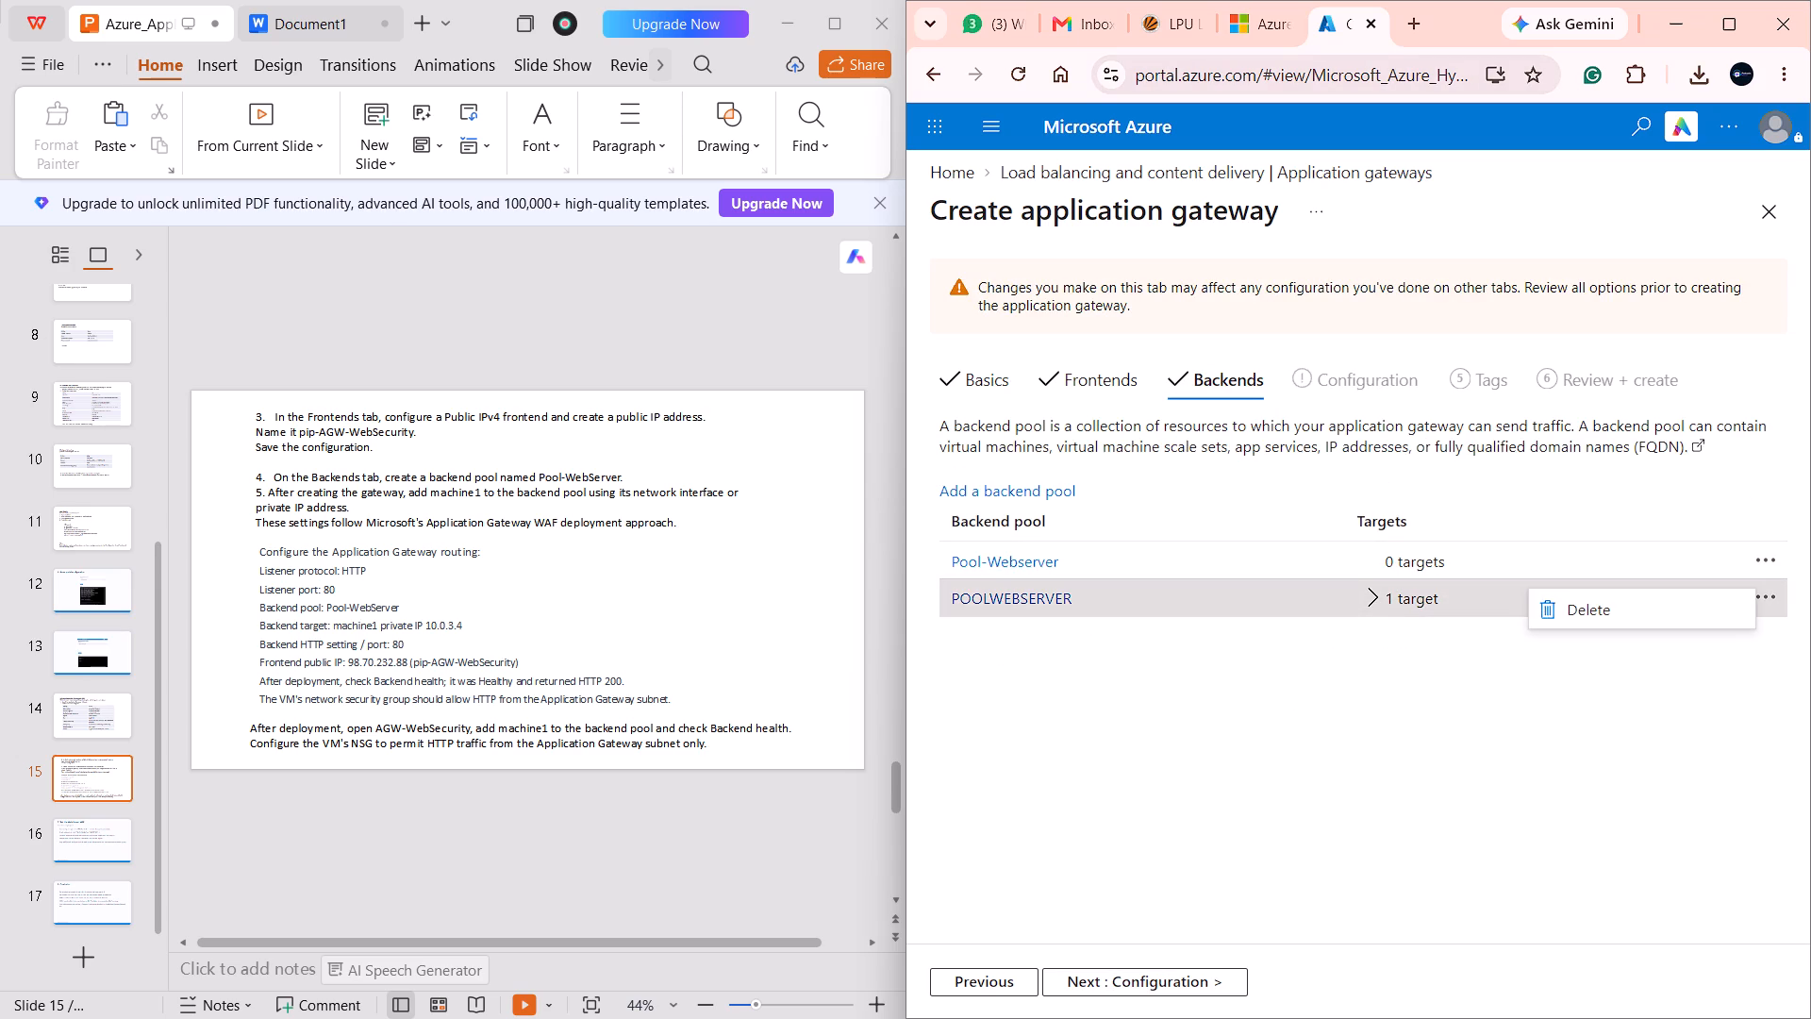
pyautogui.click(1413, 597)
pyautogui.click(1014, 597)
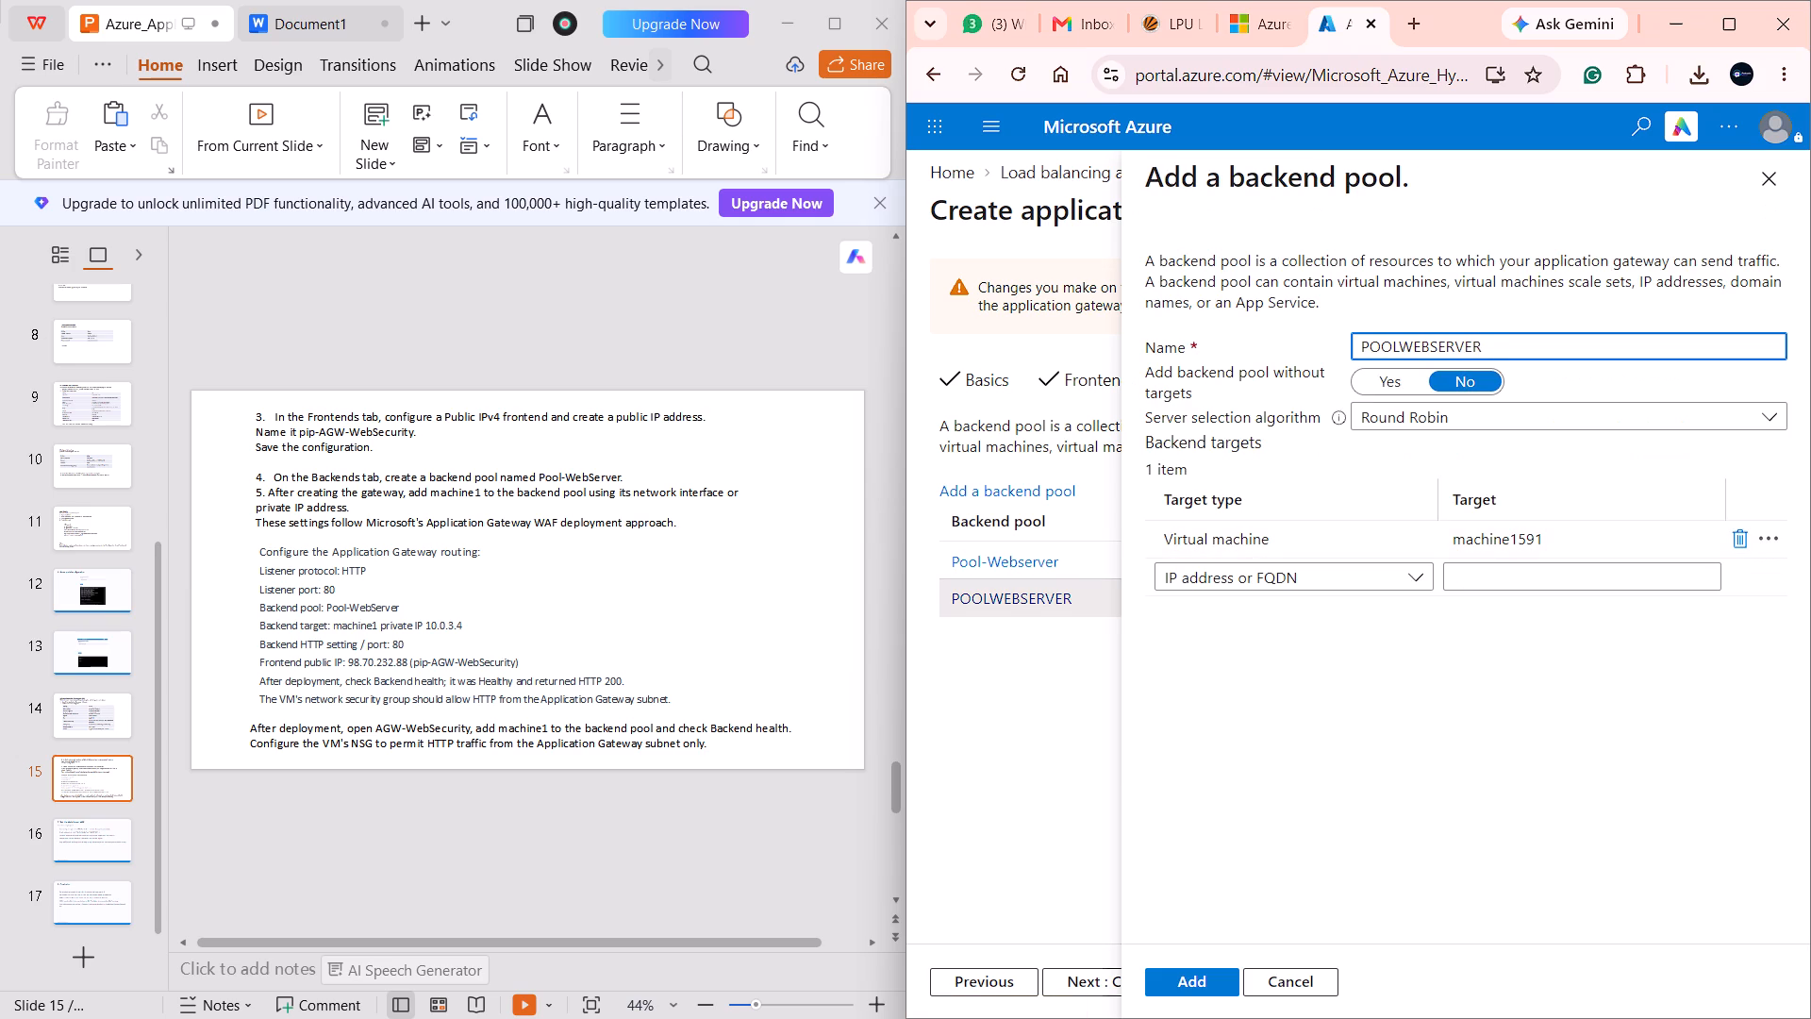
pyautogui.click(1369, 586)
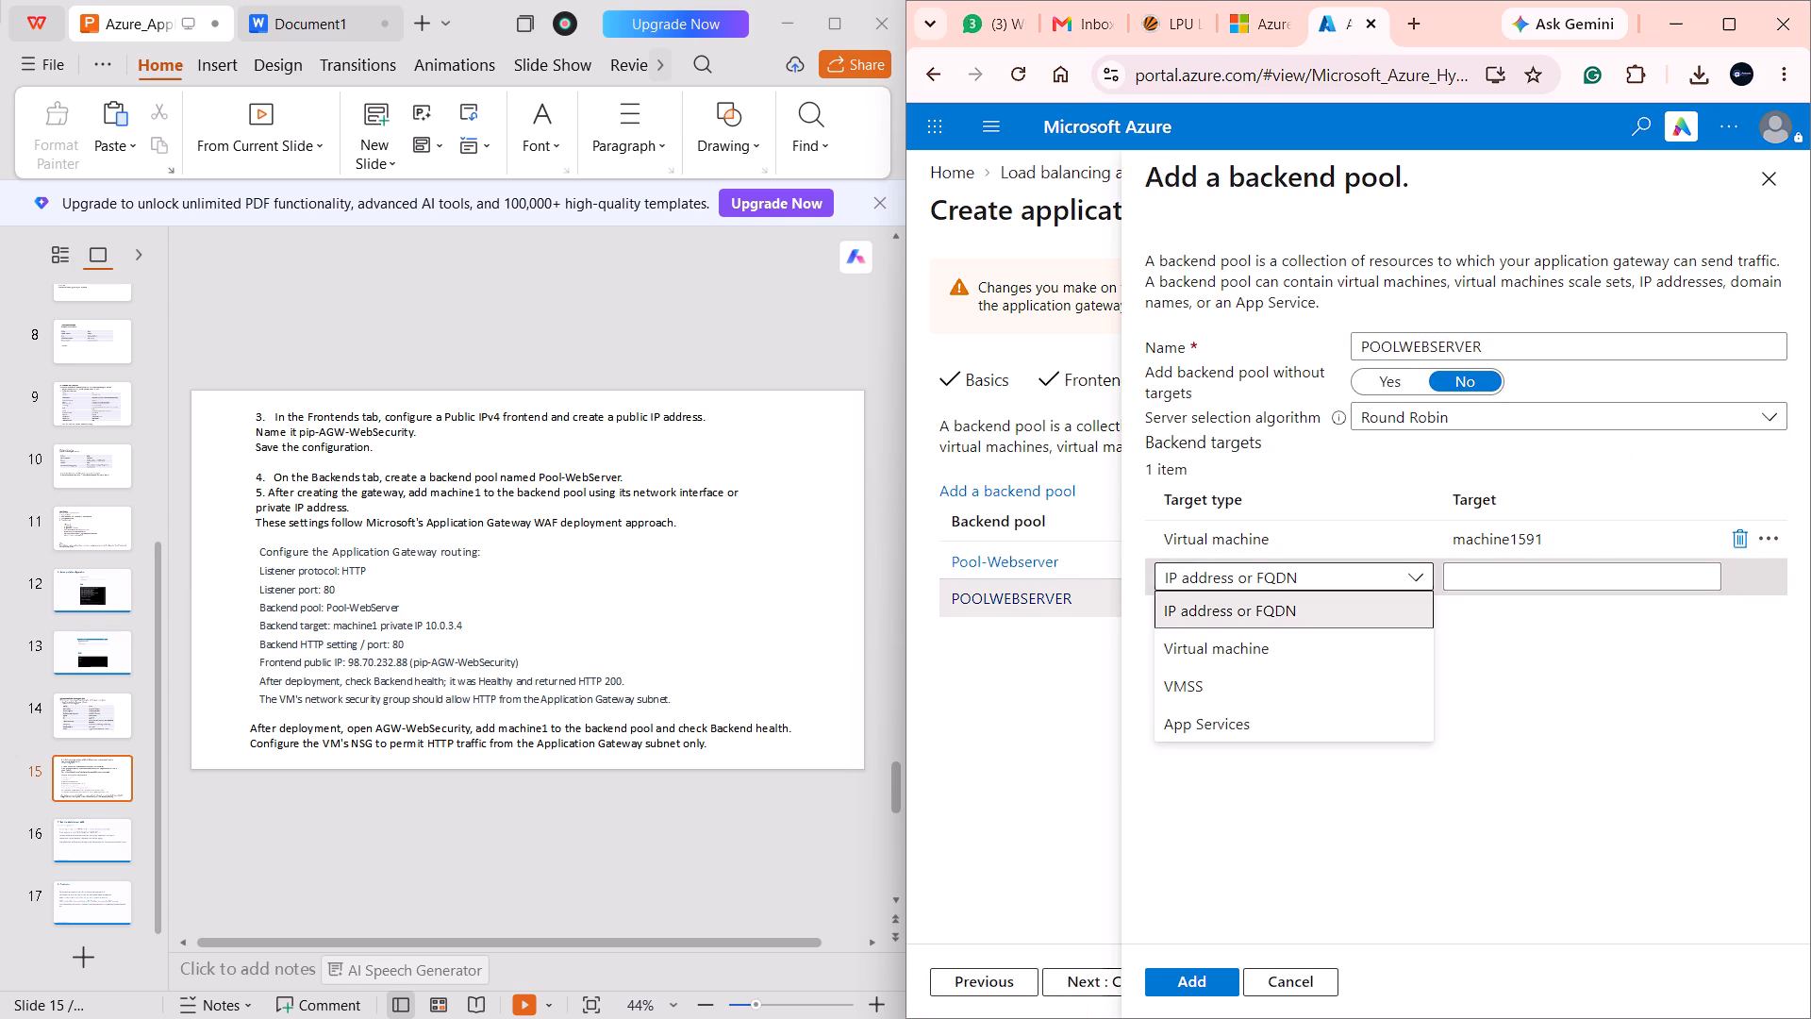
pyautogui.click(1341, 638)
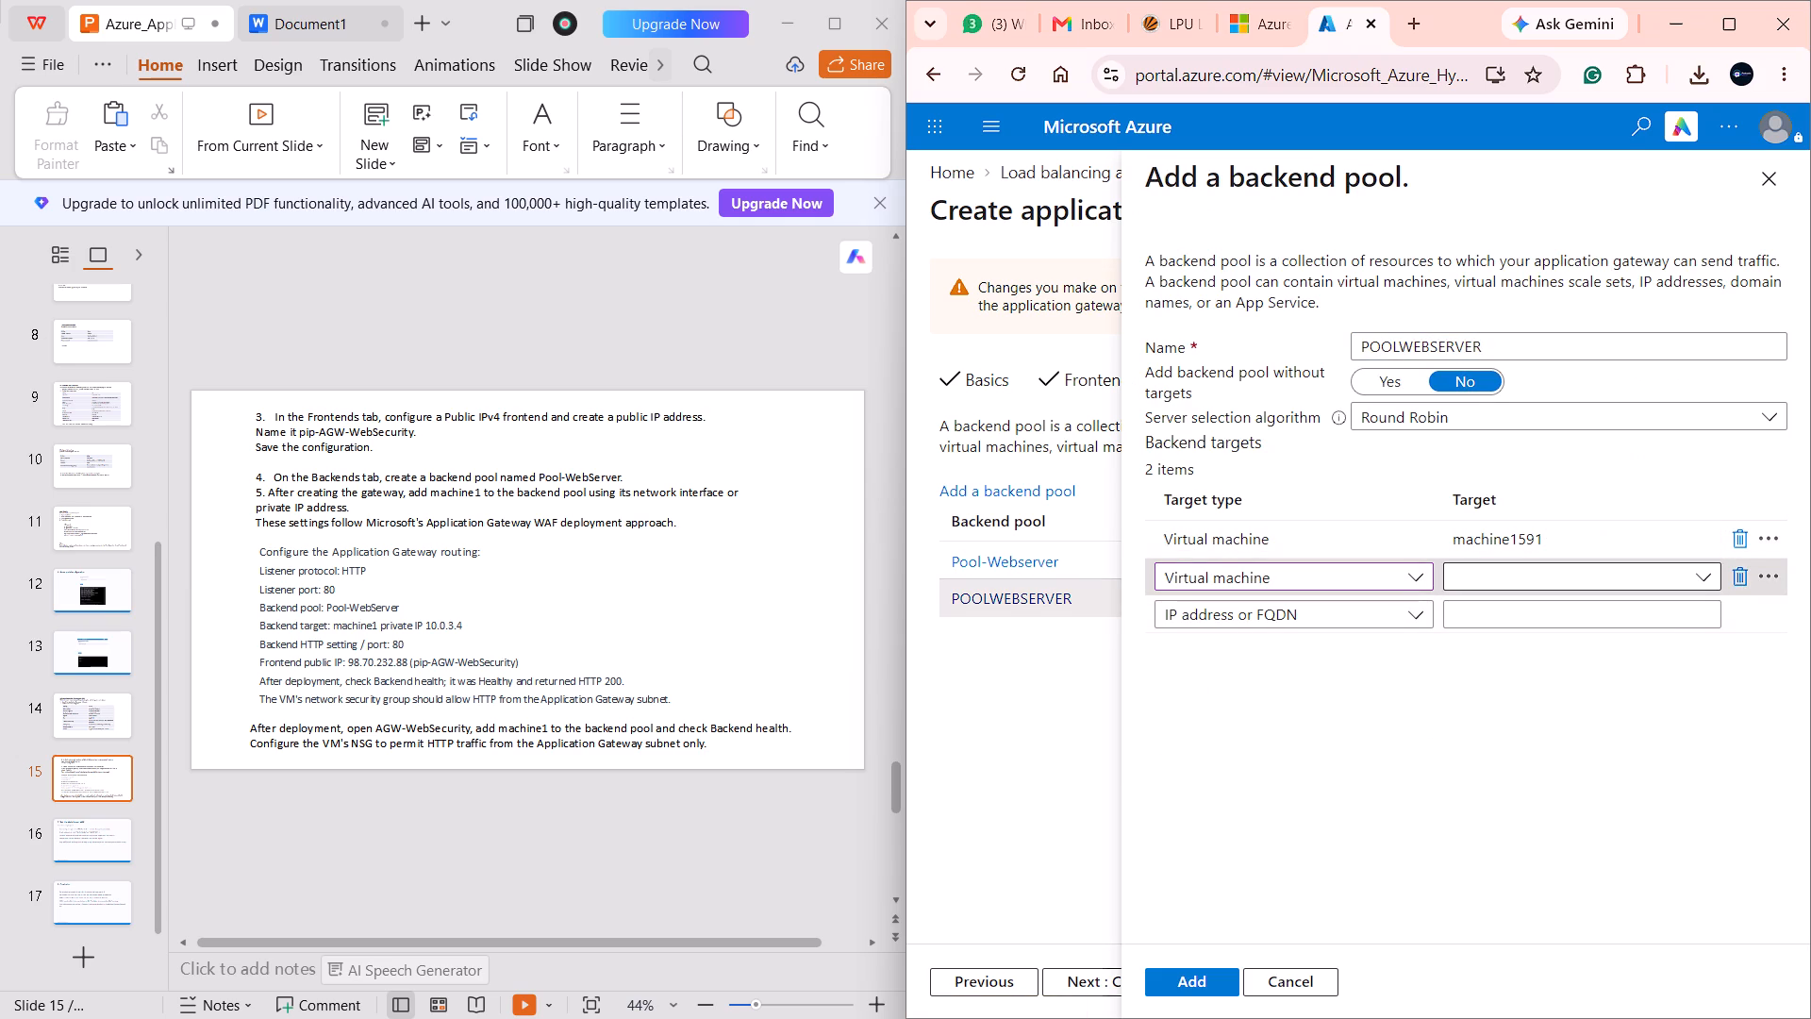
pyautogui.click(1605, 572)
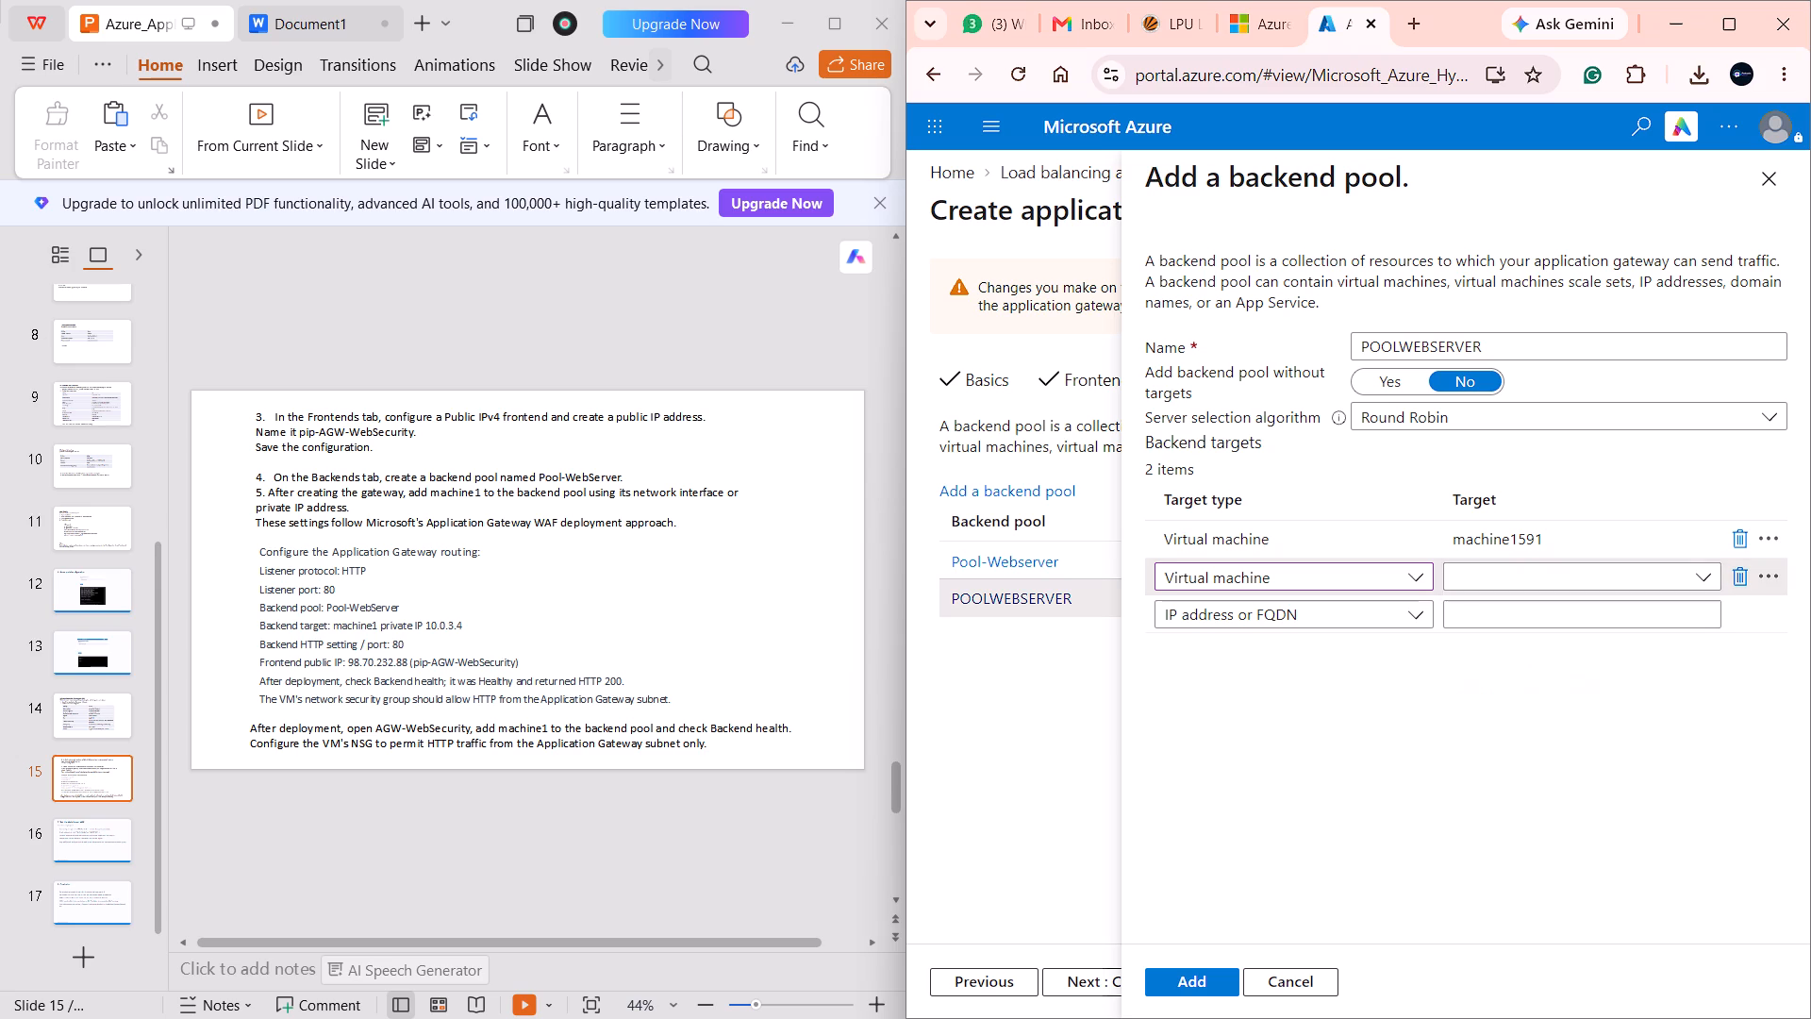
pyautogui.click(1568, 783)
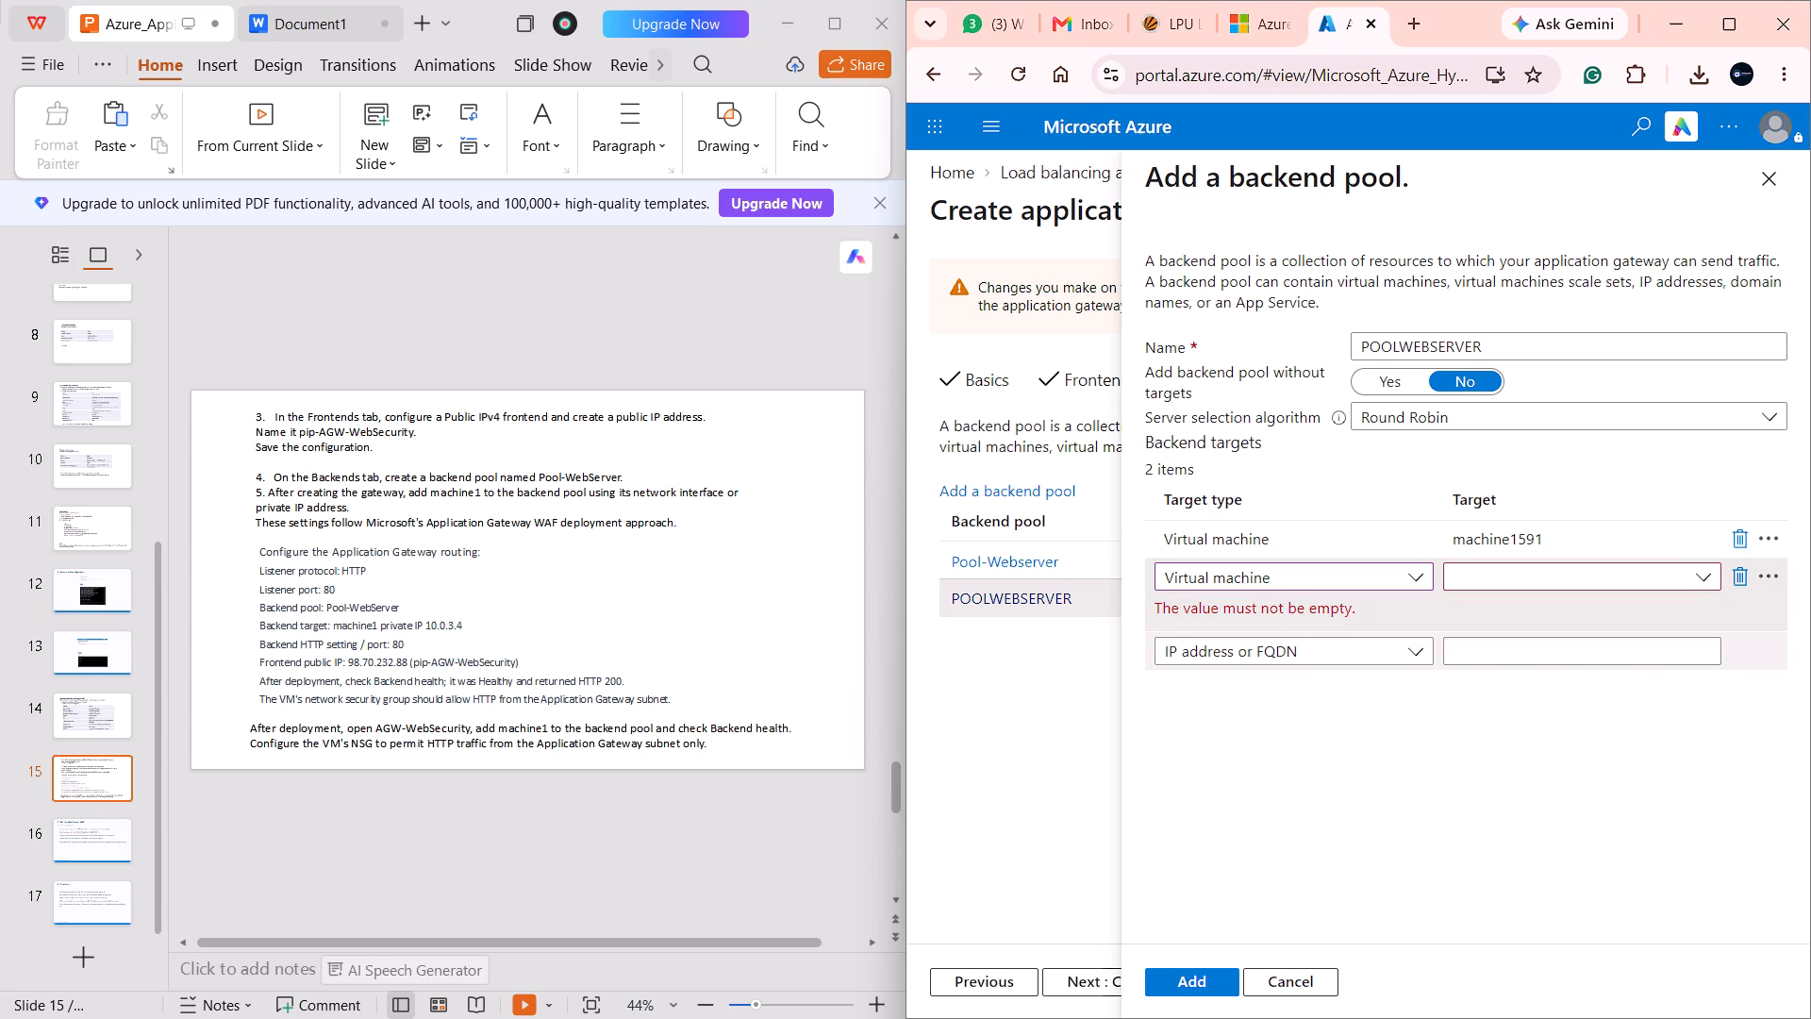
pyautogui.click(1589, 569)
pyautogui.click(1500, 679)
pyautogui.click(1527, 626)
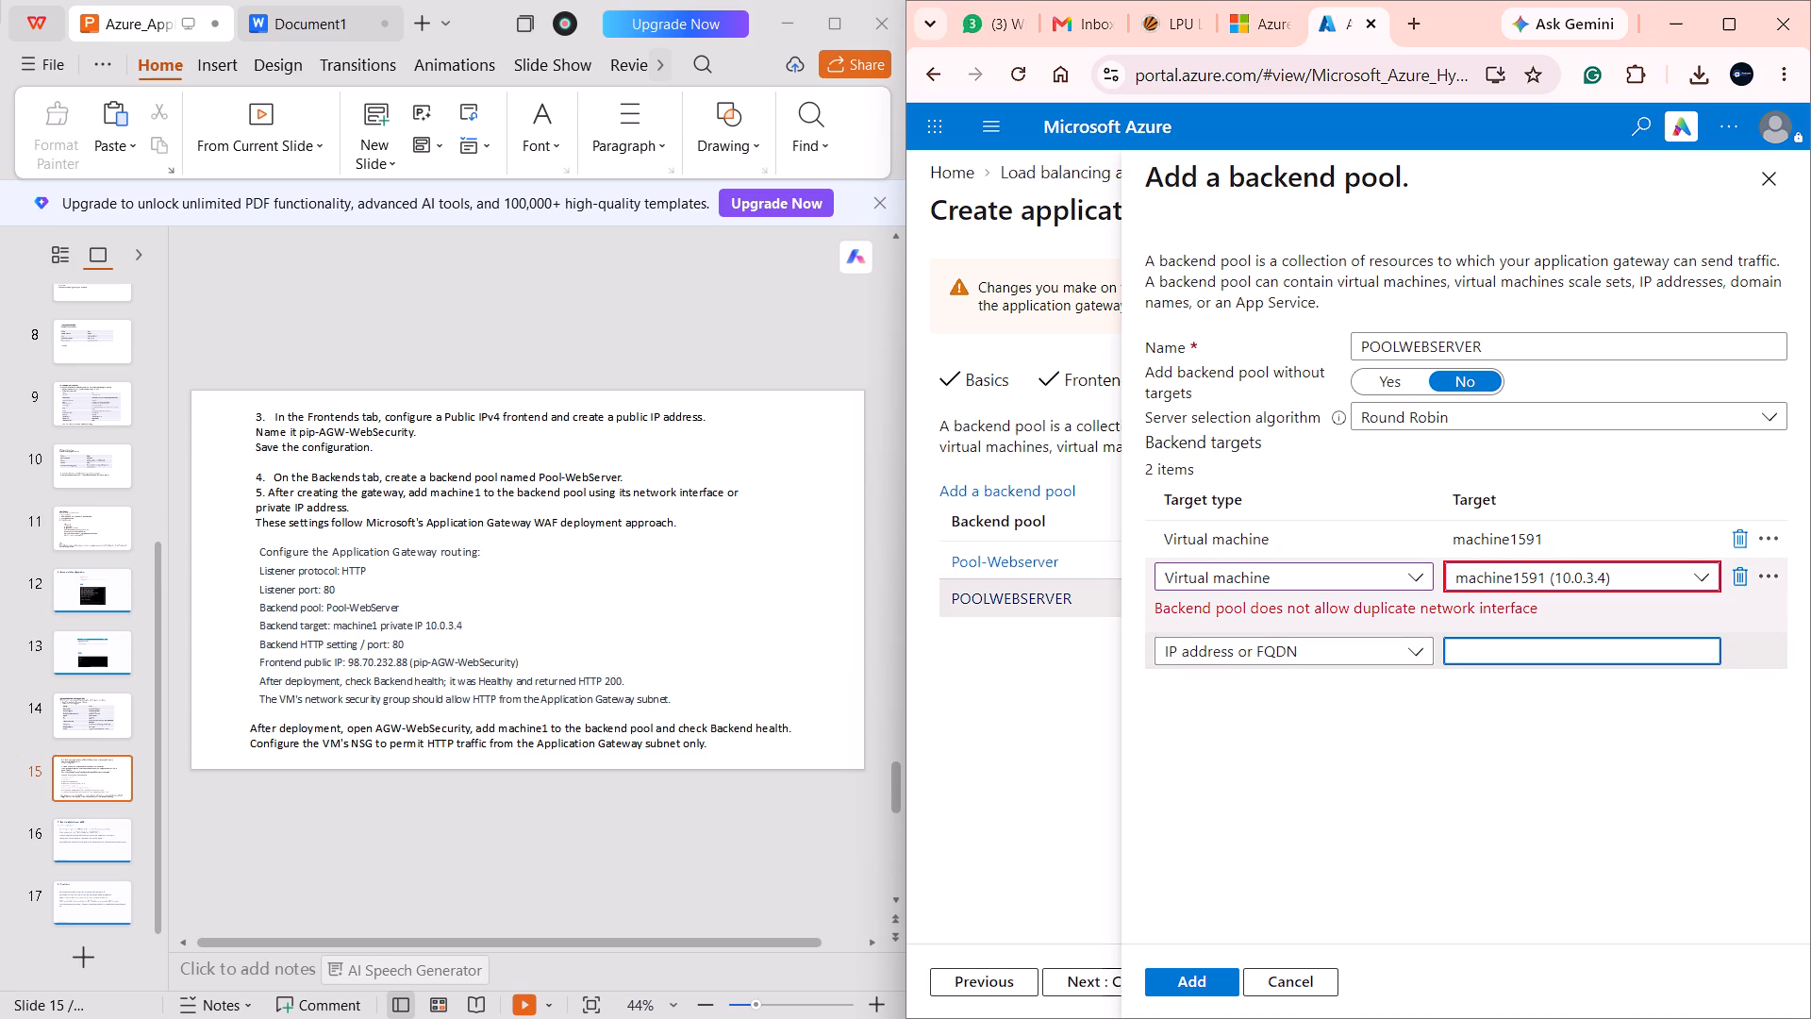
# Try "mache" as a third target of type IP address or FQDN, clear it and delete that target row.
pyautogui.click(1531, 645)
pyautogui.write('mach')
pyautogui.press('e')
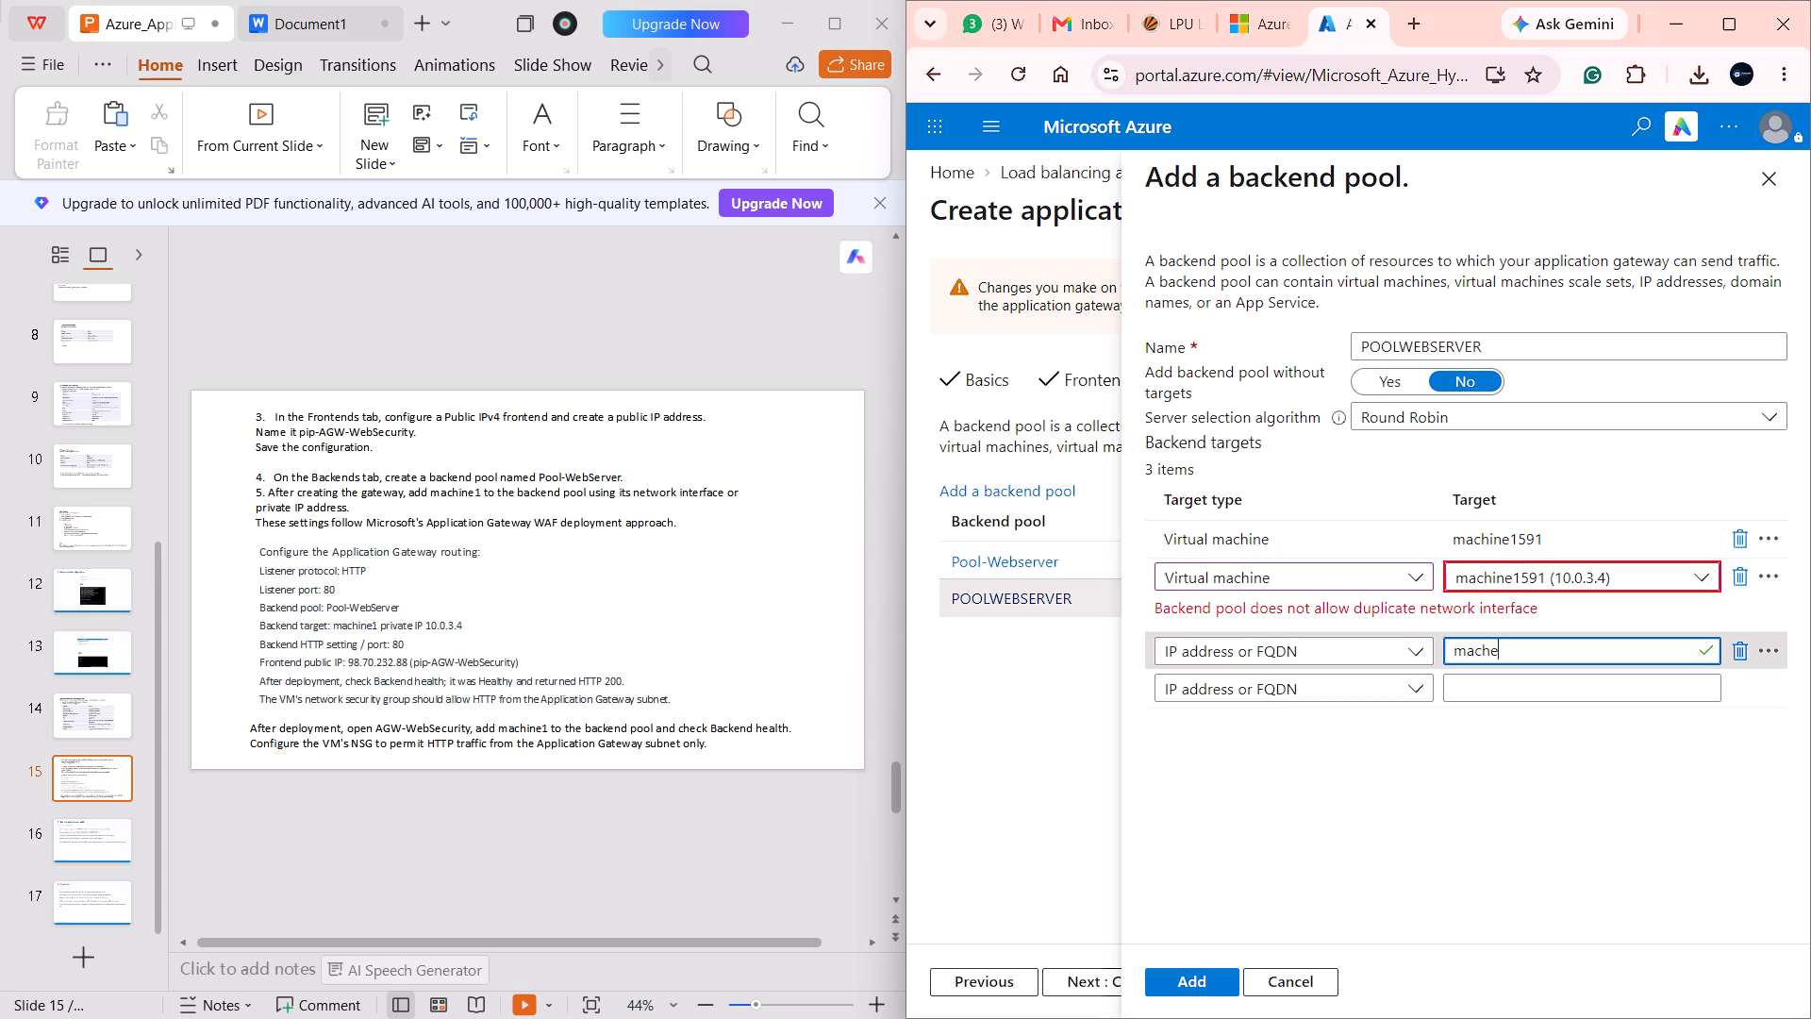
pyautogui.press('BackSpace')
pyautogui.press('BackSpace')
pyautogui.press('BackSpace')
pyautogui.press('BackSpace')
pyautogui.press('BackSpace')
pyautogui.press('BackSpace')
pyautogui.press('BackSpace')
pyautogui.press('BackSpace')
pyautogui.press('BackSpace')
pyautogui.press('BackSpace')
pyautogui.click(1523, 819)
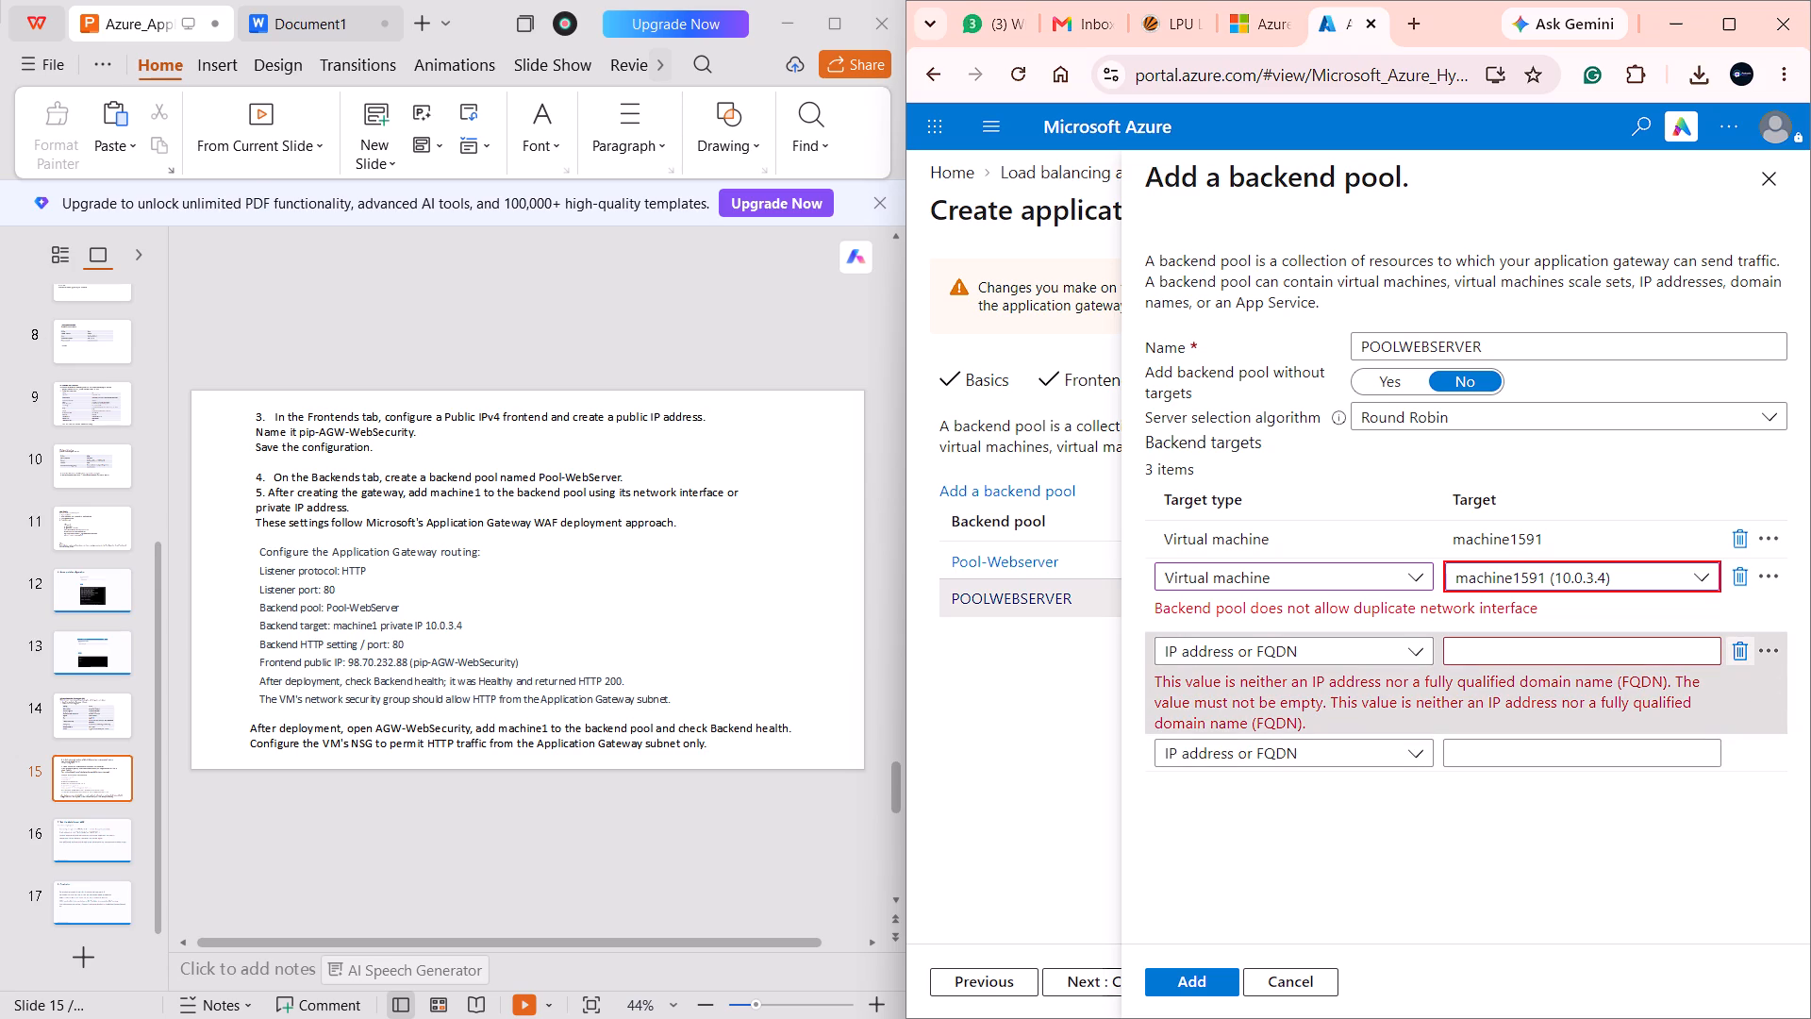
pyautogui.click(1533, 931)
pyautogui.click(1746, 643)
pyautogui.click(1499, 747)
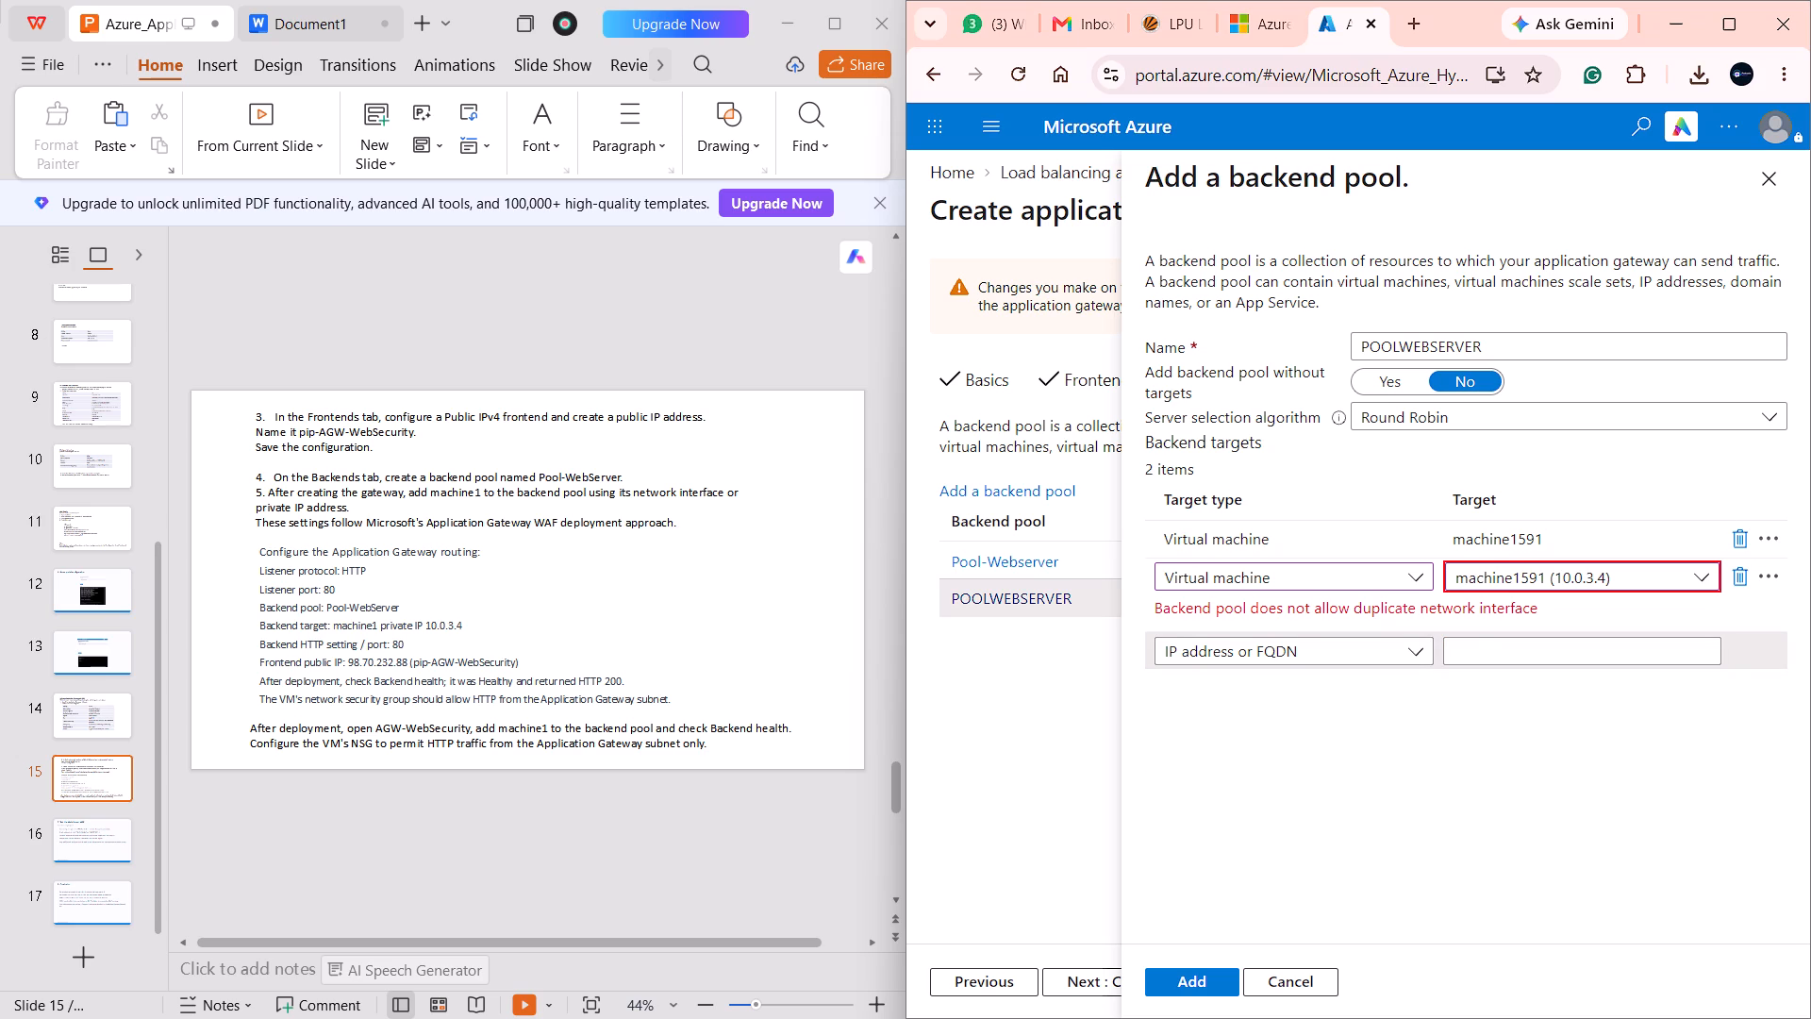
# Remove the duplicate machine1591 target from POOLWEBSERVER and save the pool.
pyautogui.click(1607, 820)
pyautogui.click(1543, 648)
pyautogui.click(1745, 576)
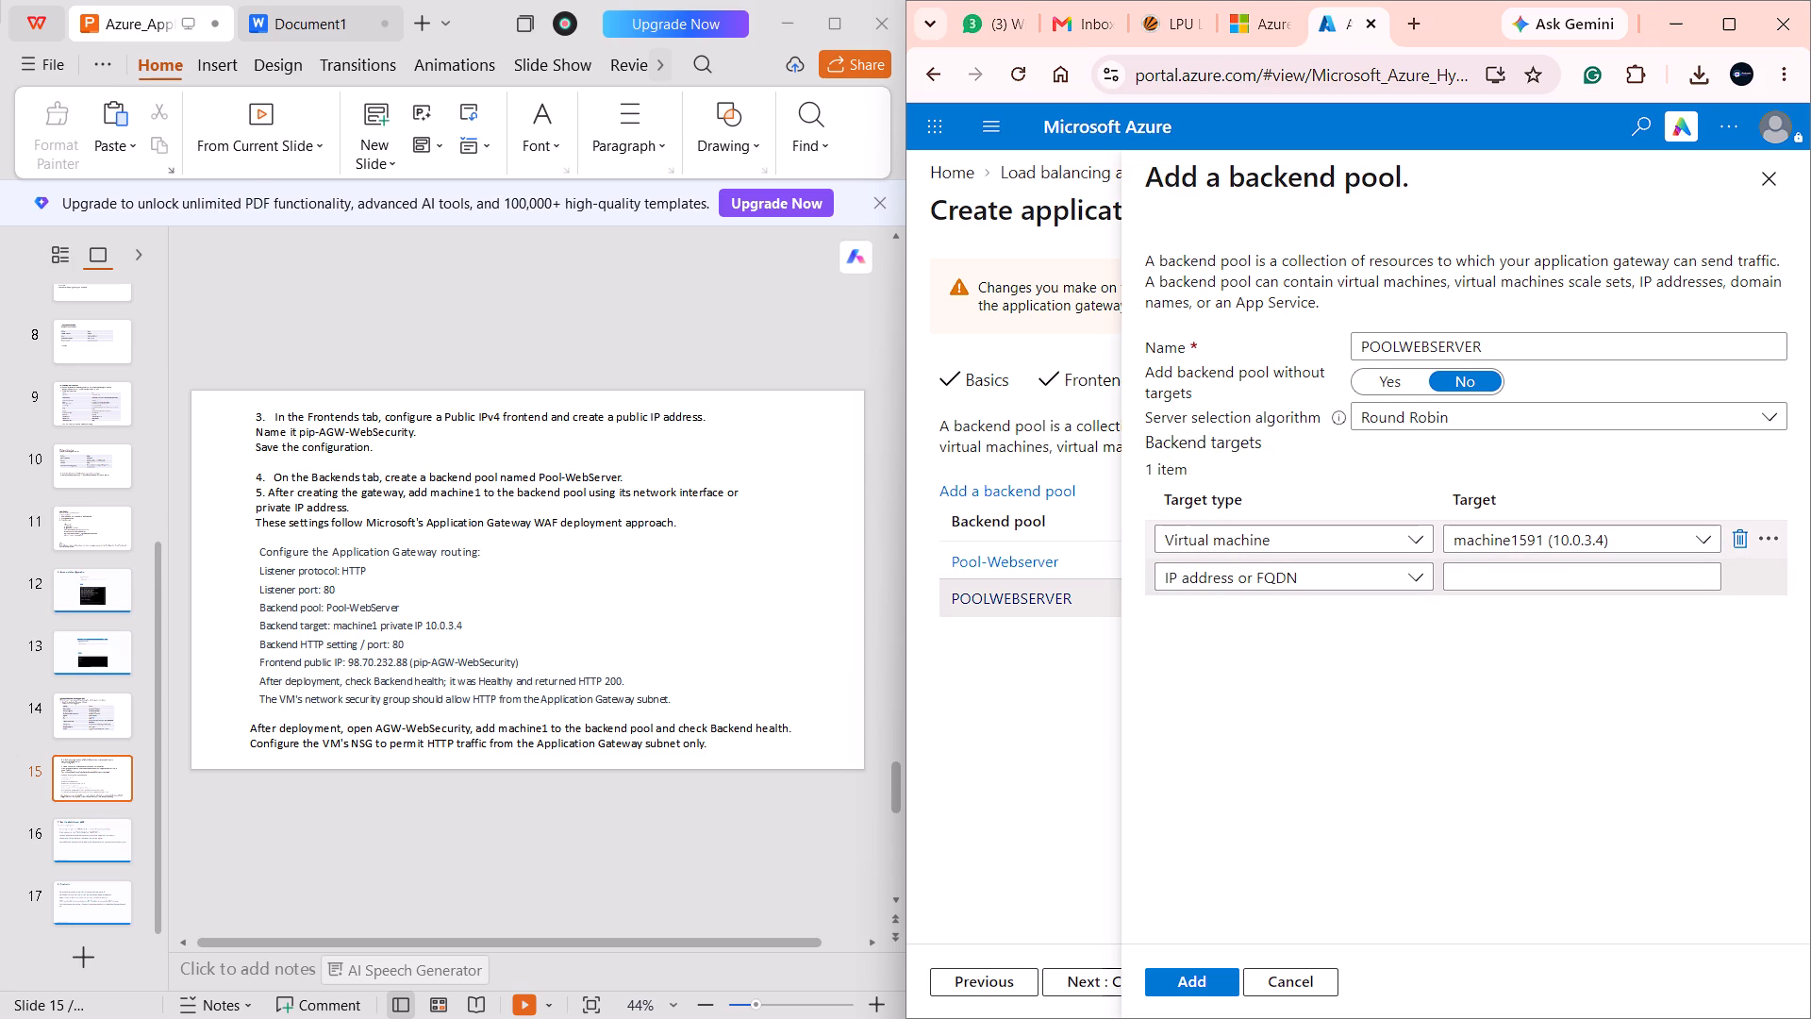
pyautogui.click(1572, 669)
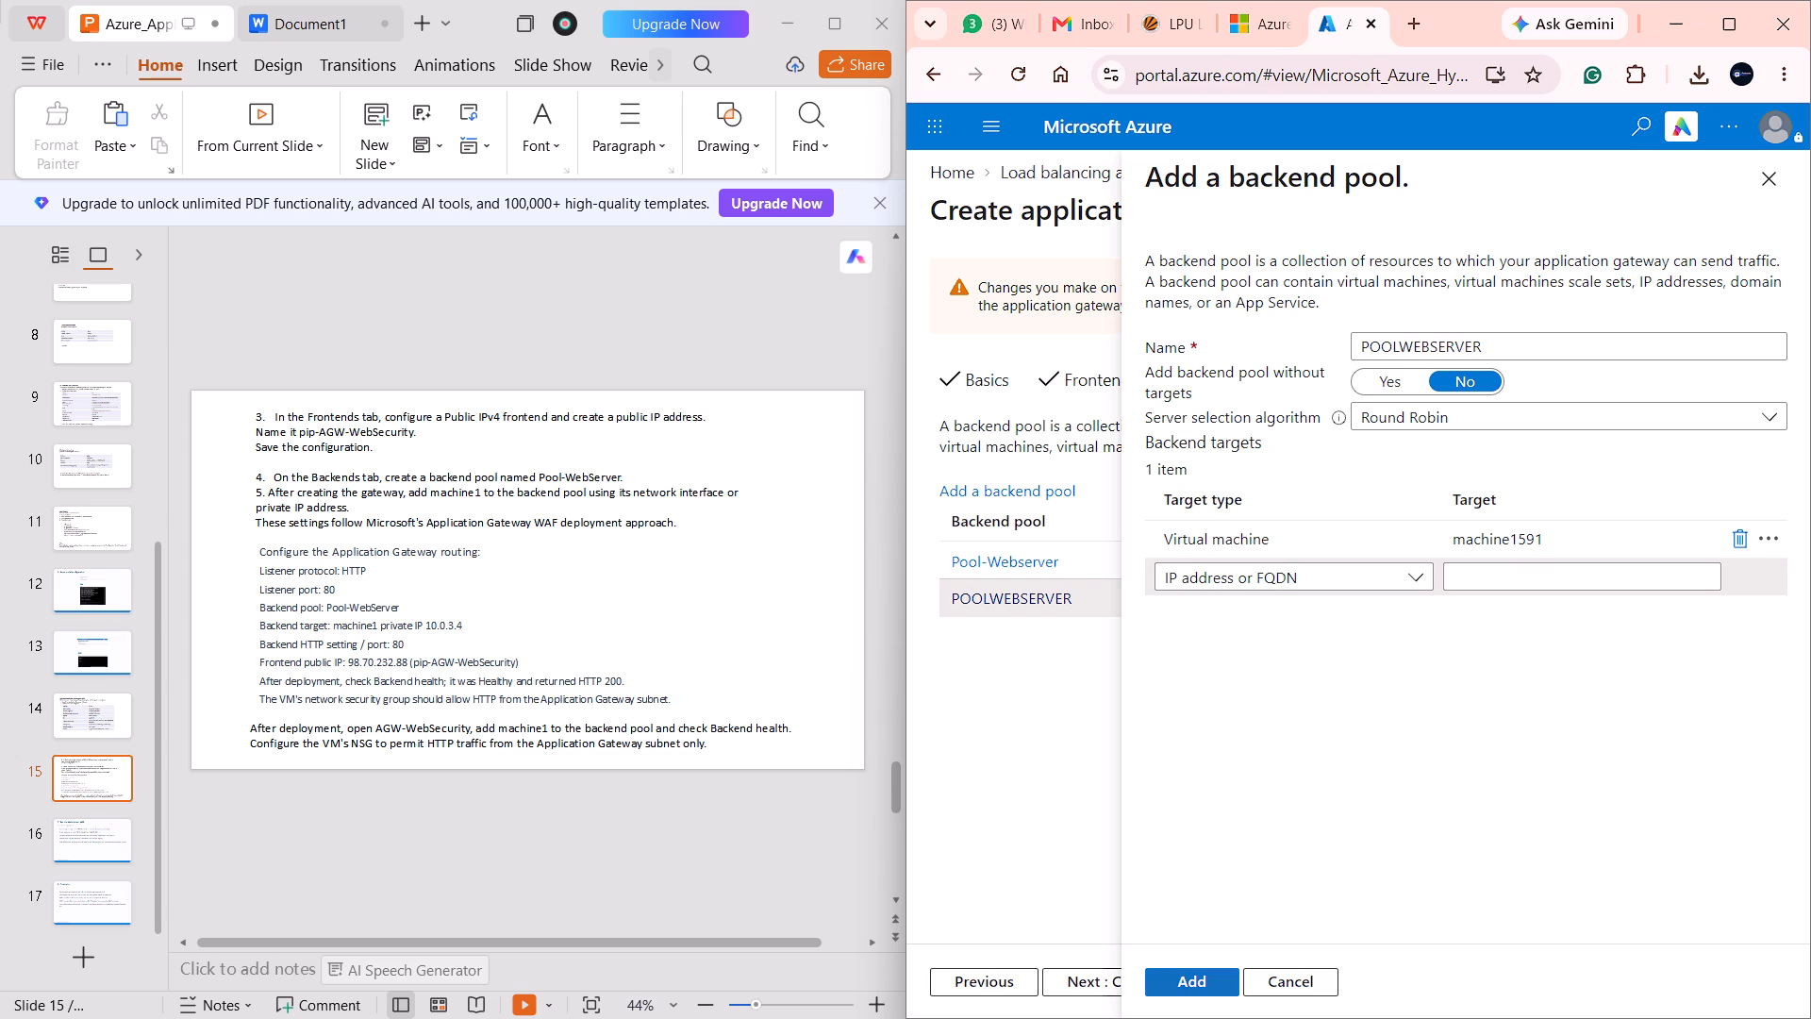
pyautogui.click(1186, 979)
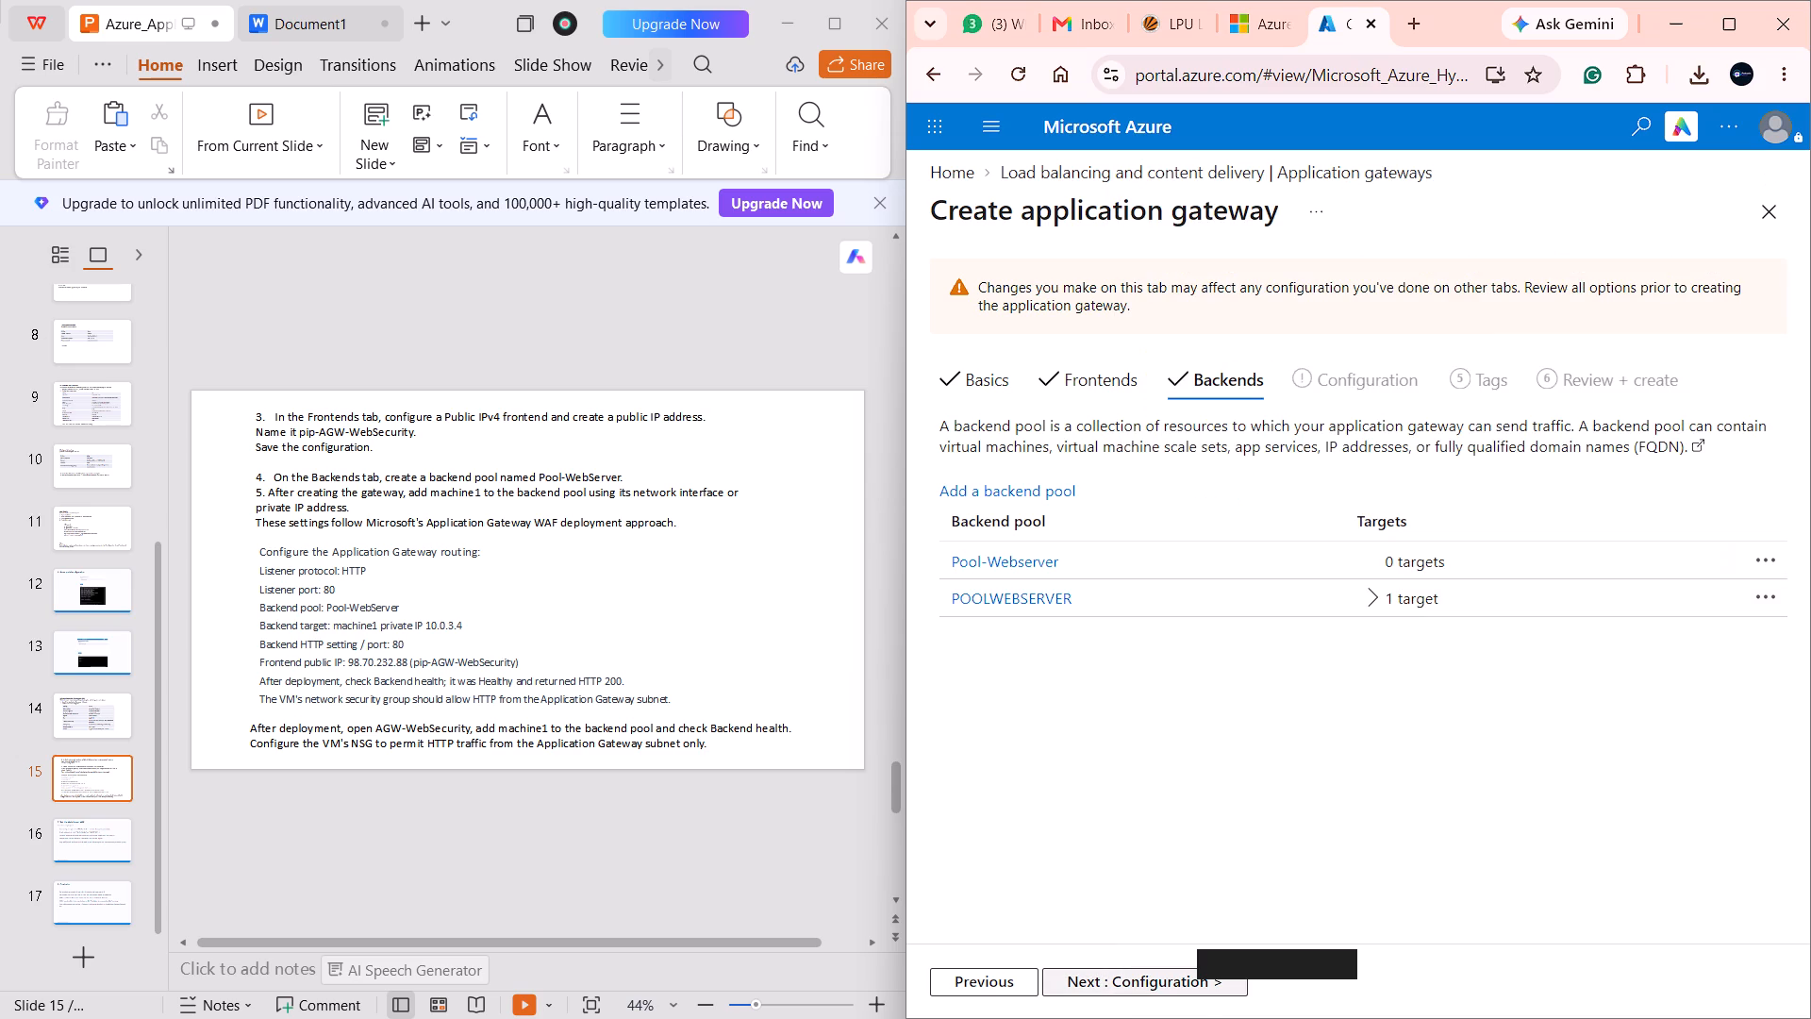
# Delete the empty Pool-Webserver backend pool, keeping only POOLWEBSERVER.
pyautogui.click(1764, 572)
pyautogui.click(1628, 564)
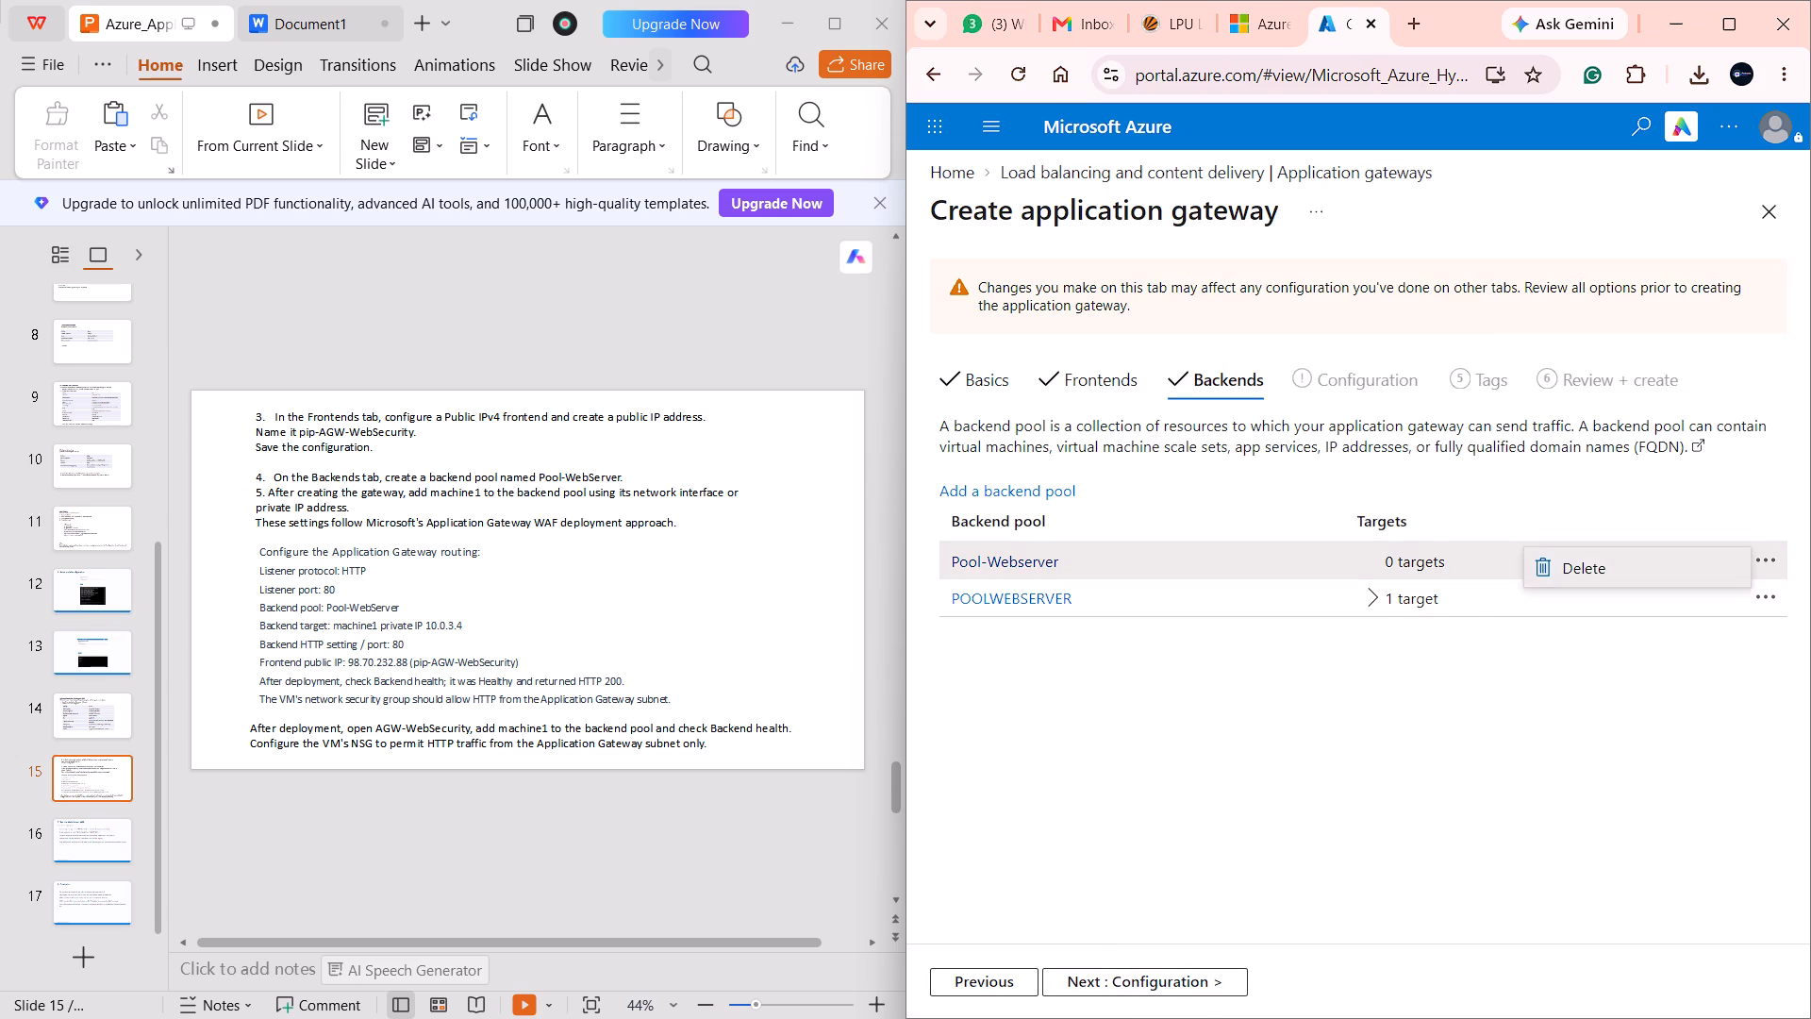
pyautogui.click(1354, 693)
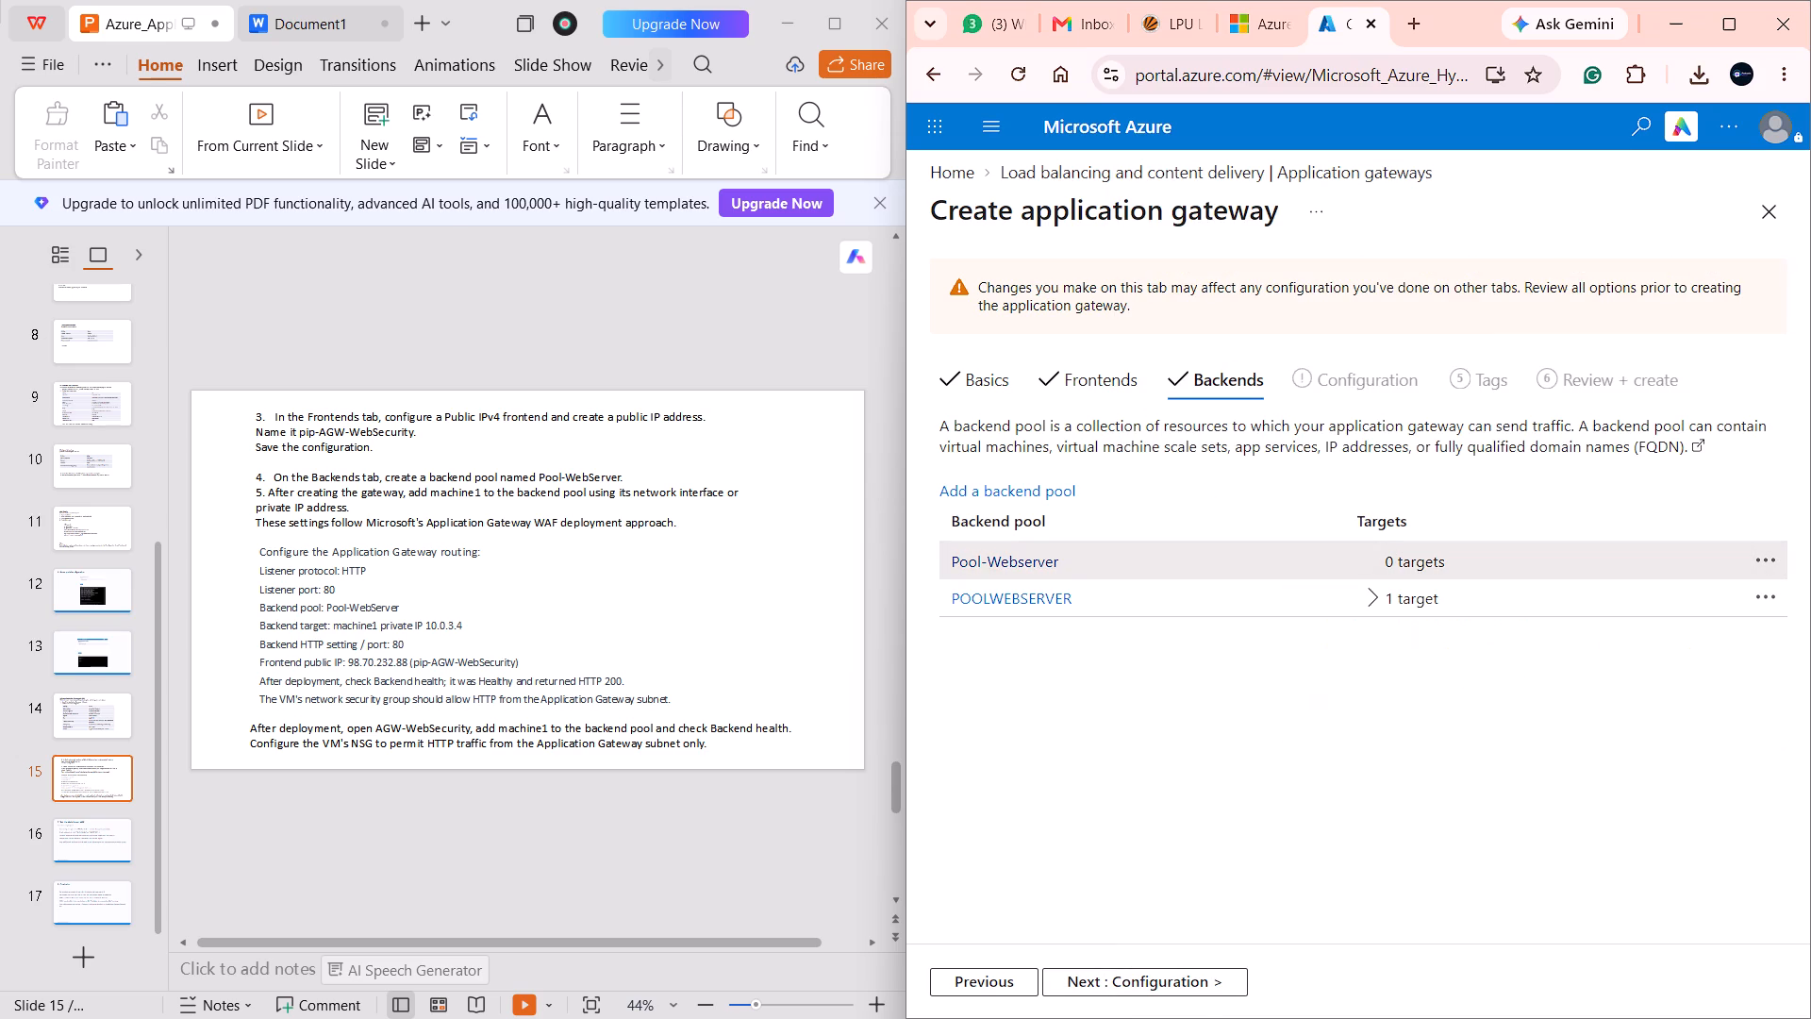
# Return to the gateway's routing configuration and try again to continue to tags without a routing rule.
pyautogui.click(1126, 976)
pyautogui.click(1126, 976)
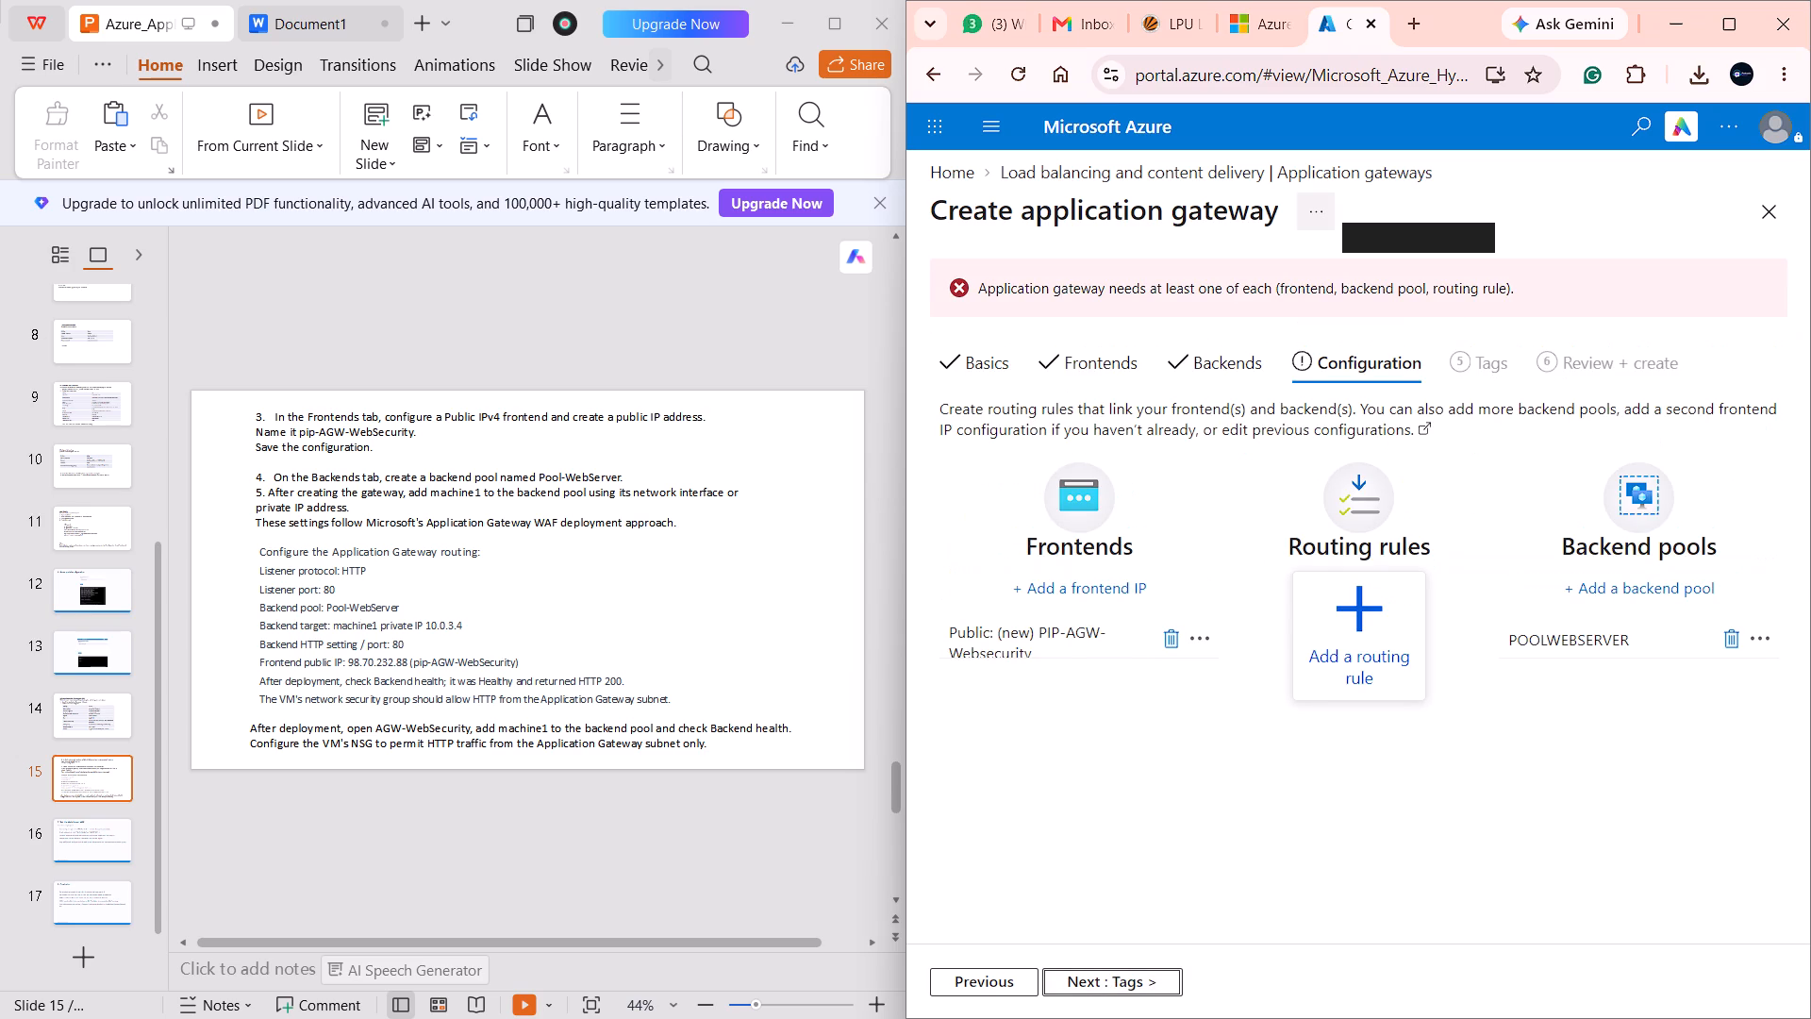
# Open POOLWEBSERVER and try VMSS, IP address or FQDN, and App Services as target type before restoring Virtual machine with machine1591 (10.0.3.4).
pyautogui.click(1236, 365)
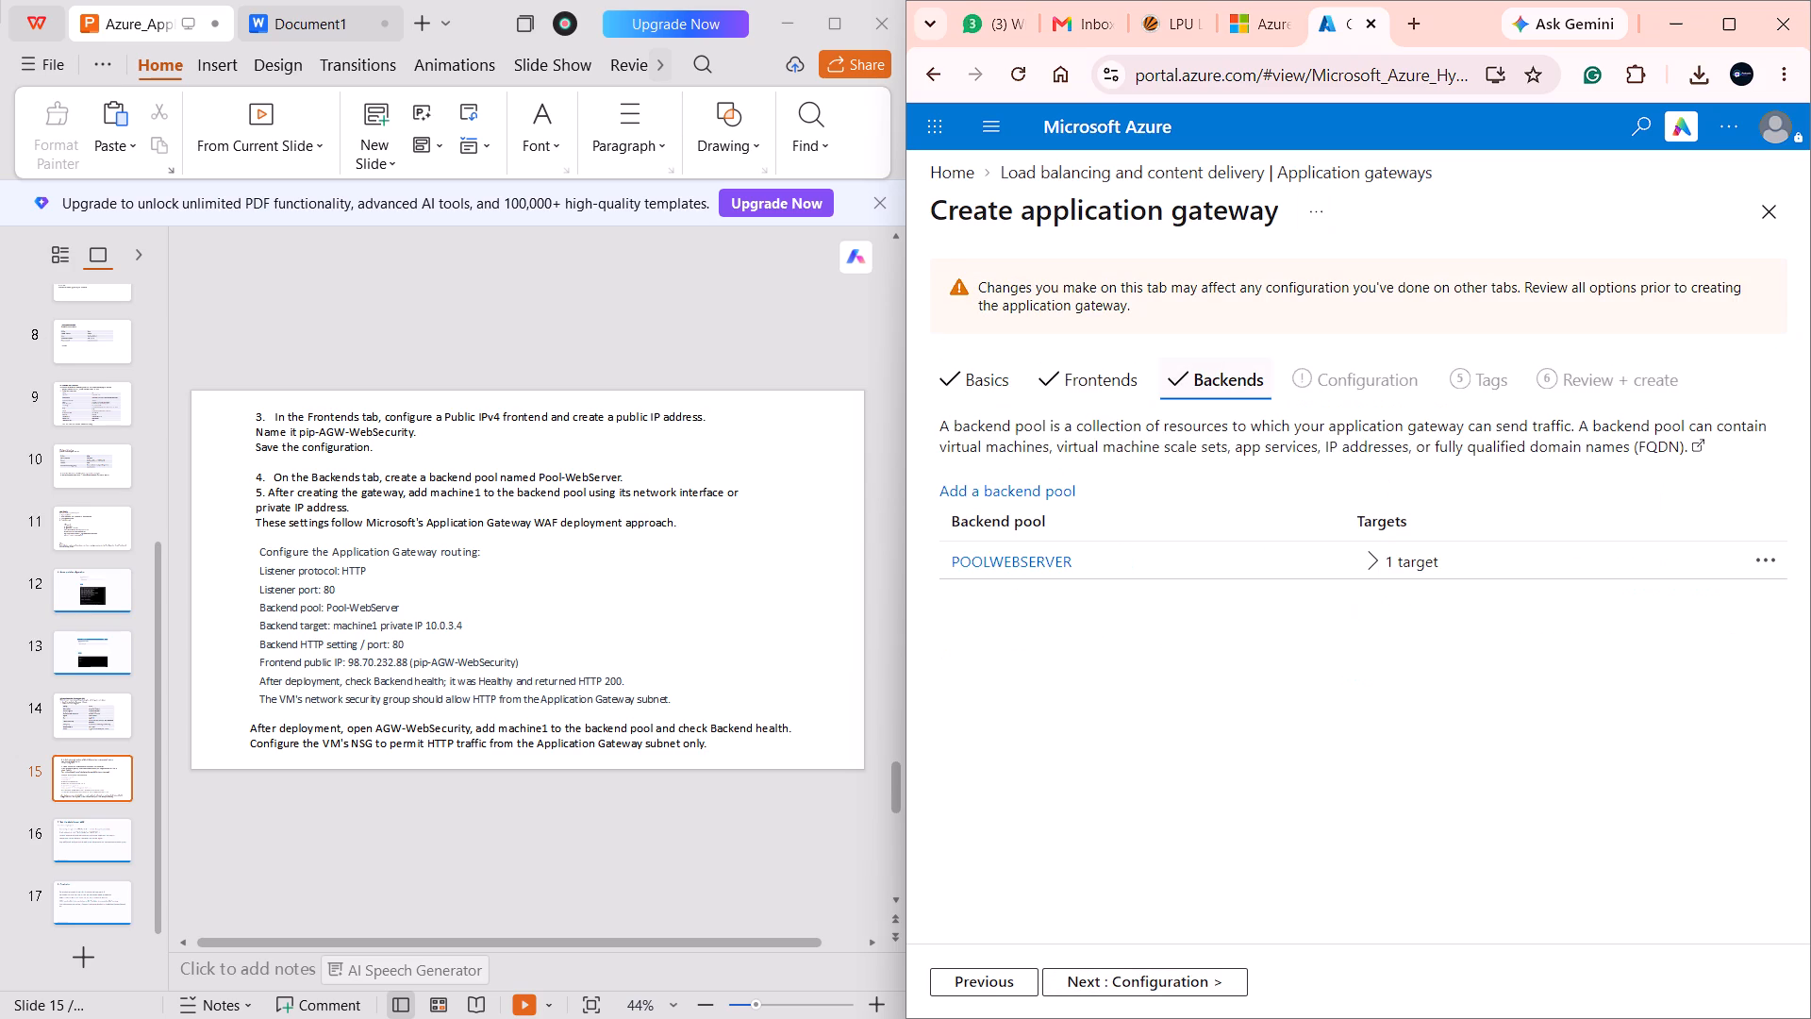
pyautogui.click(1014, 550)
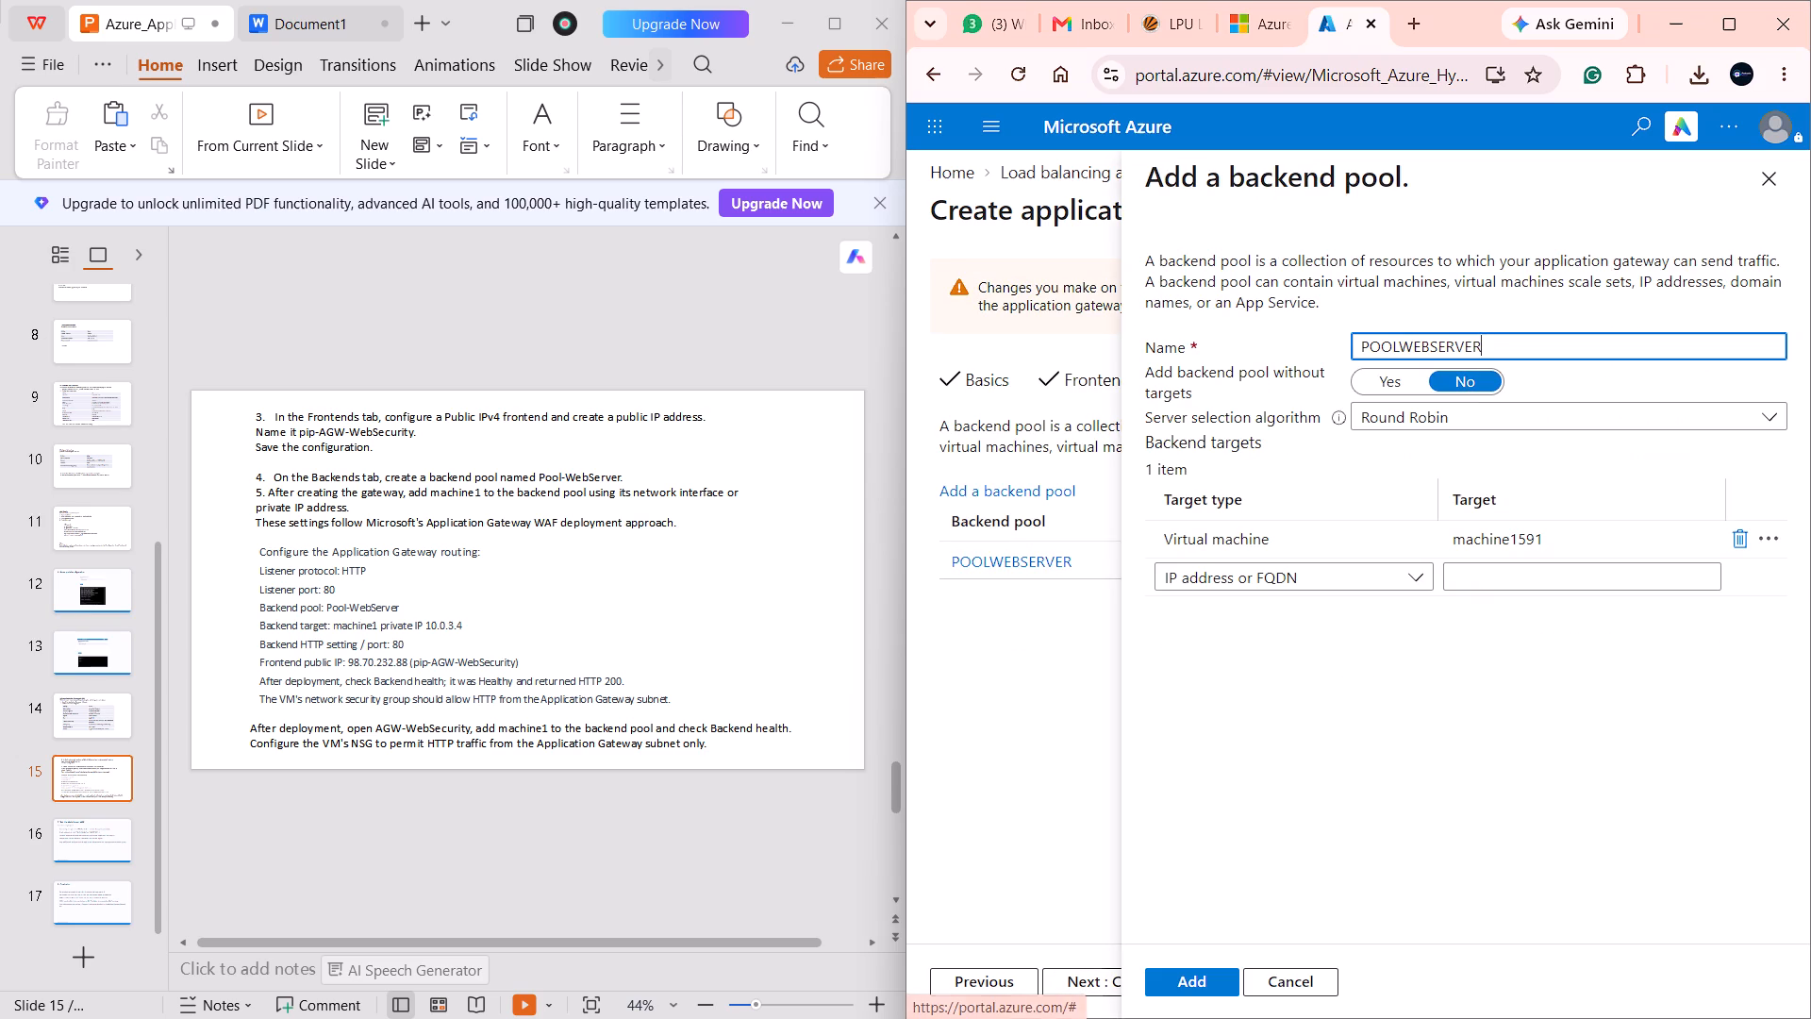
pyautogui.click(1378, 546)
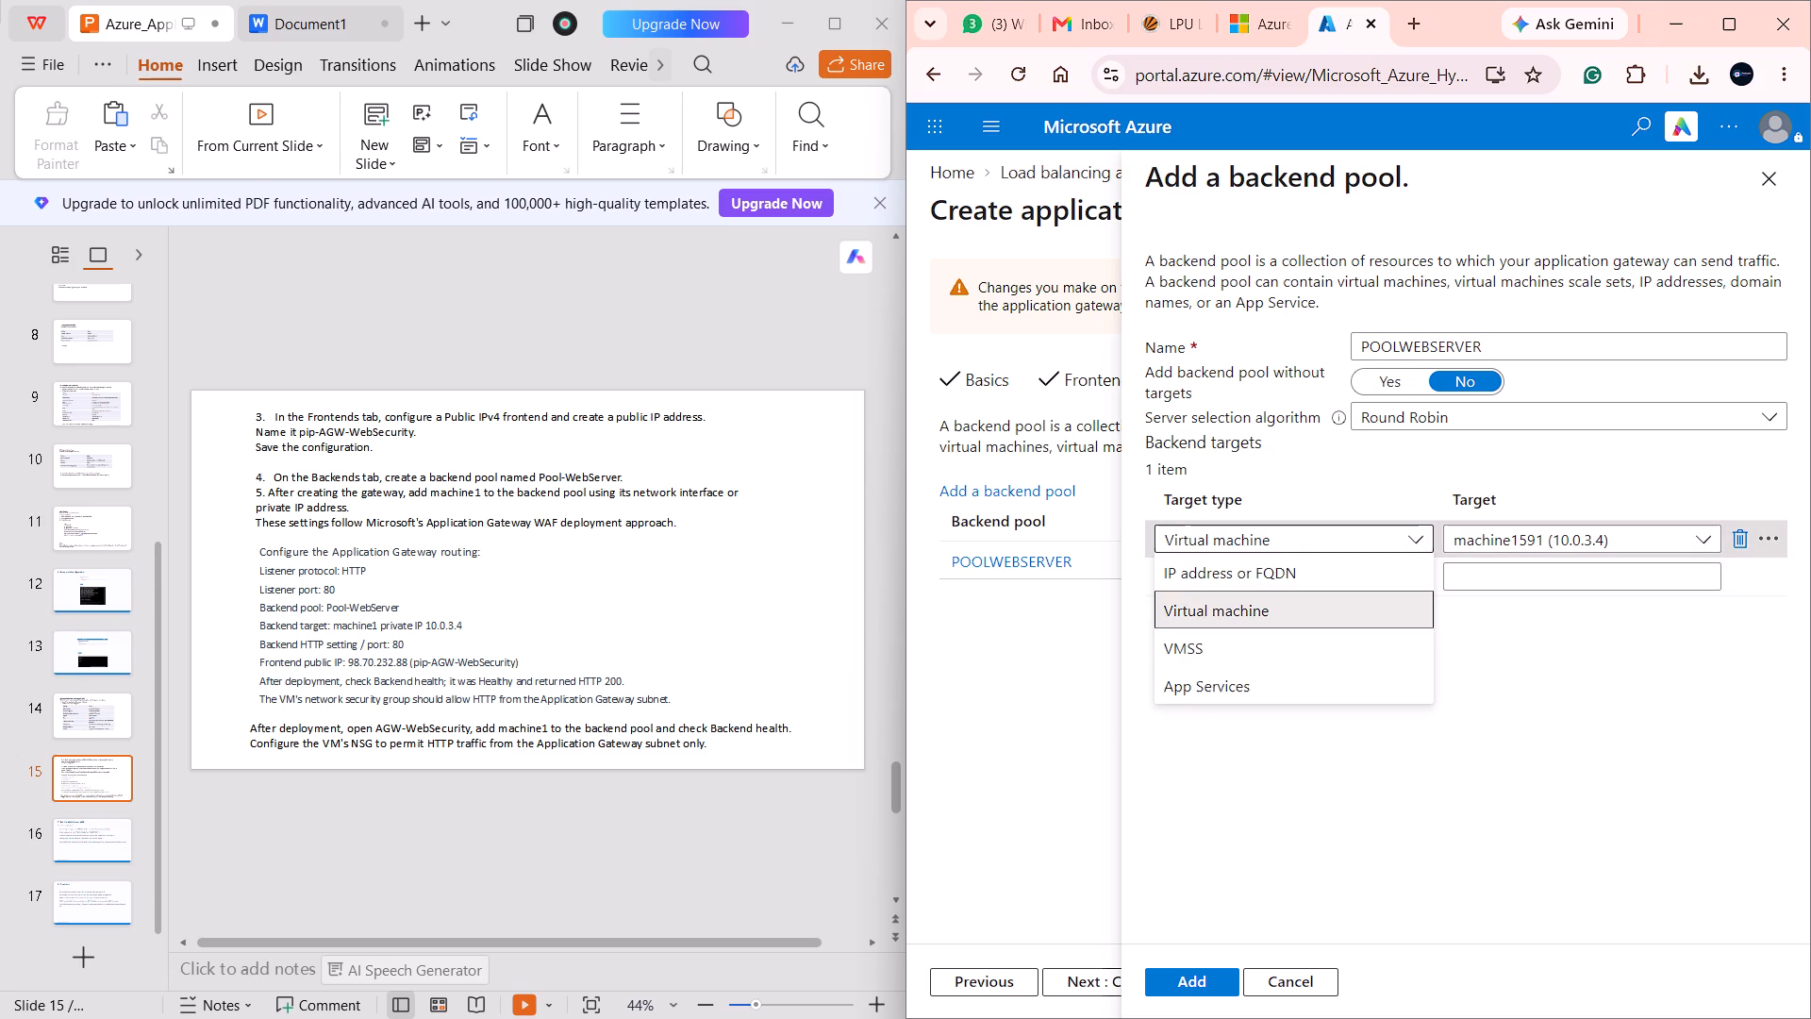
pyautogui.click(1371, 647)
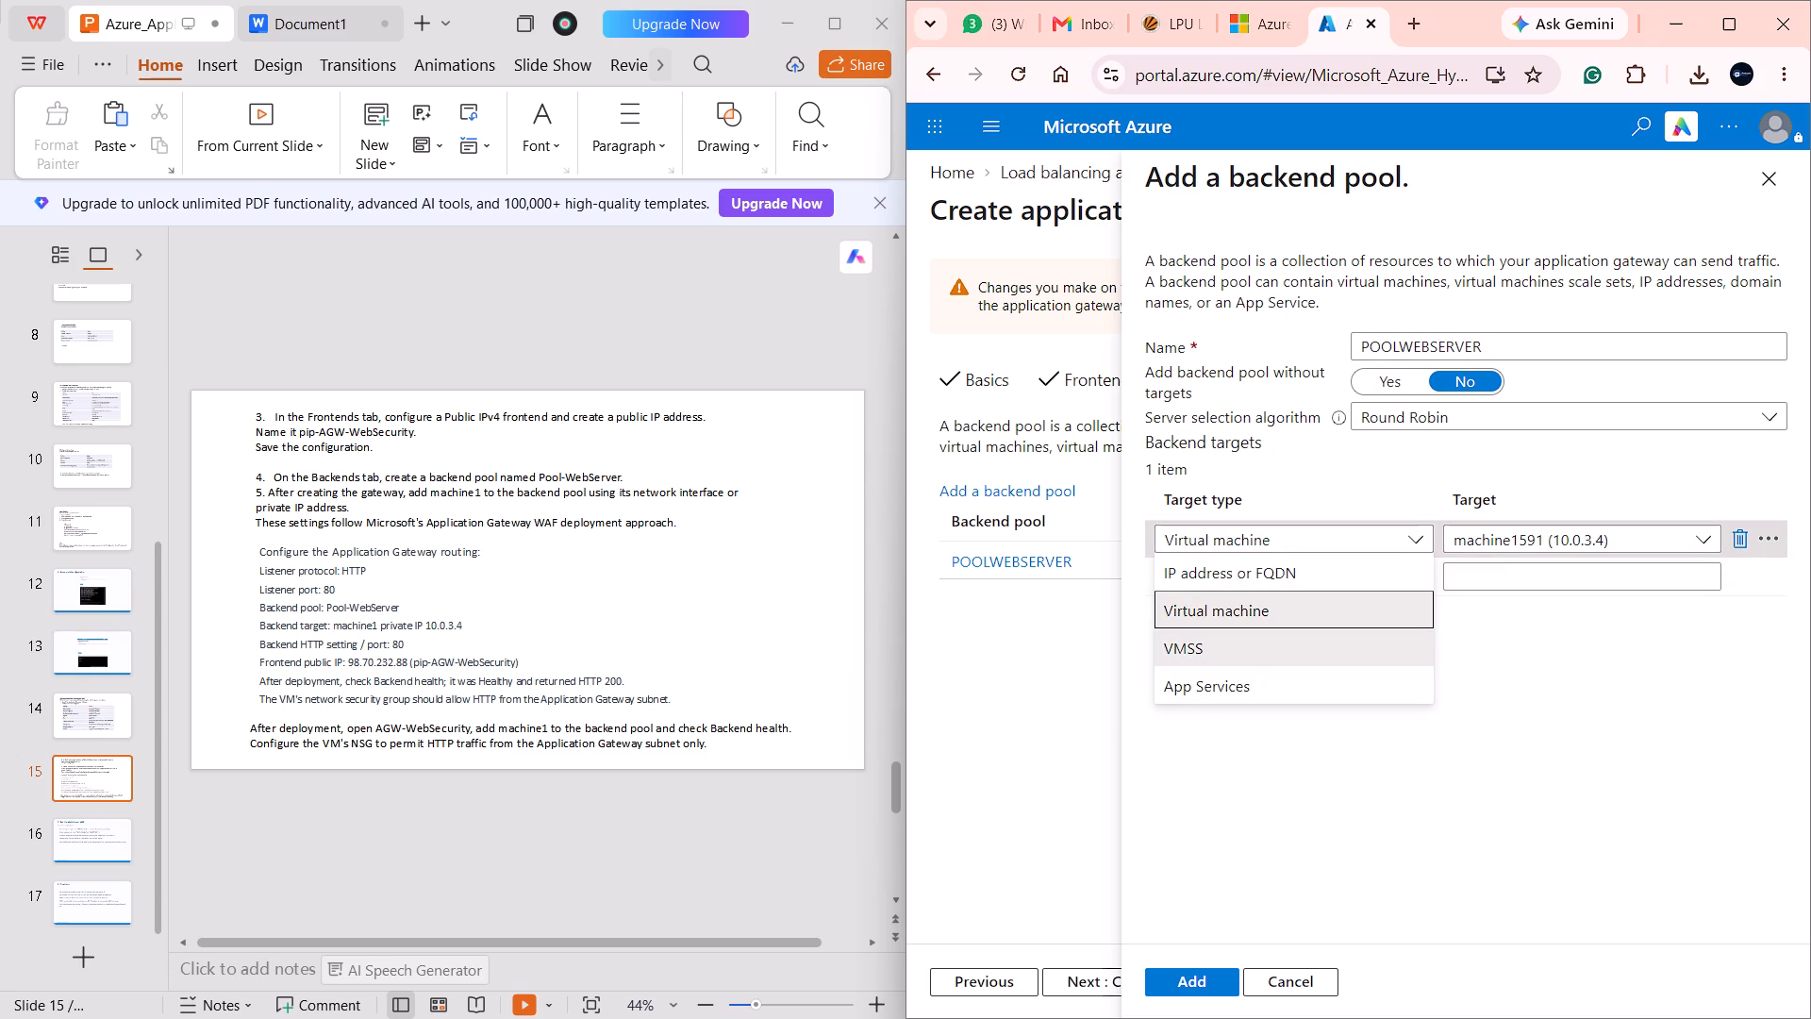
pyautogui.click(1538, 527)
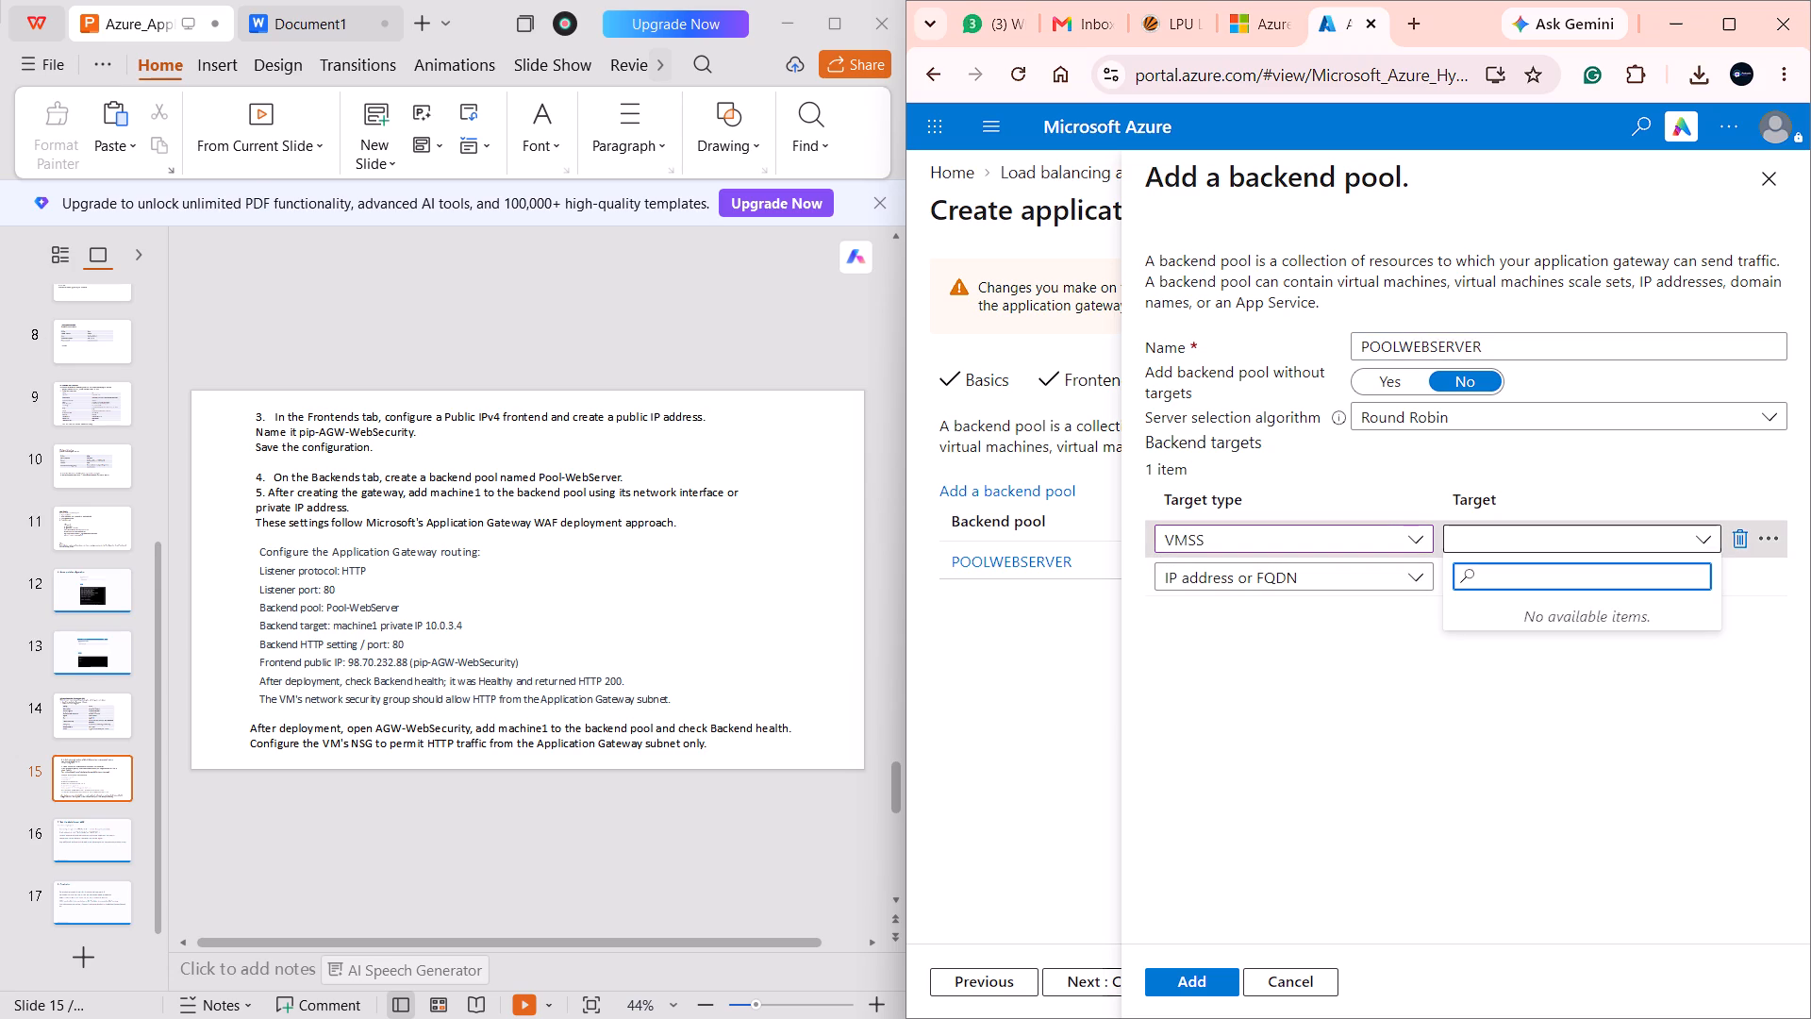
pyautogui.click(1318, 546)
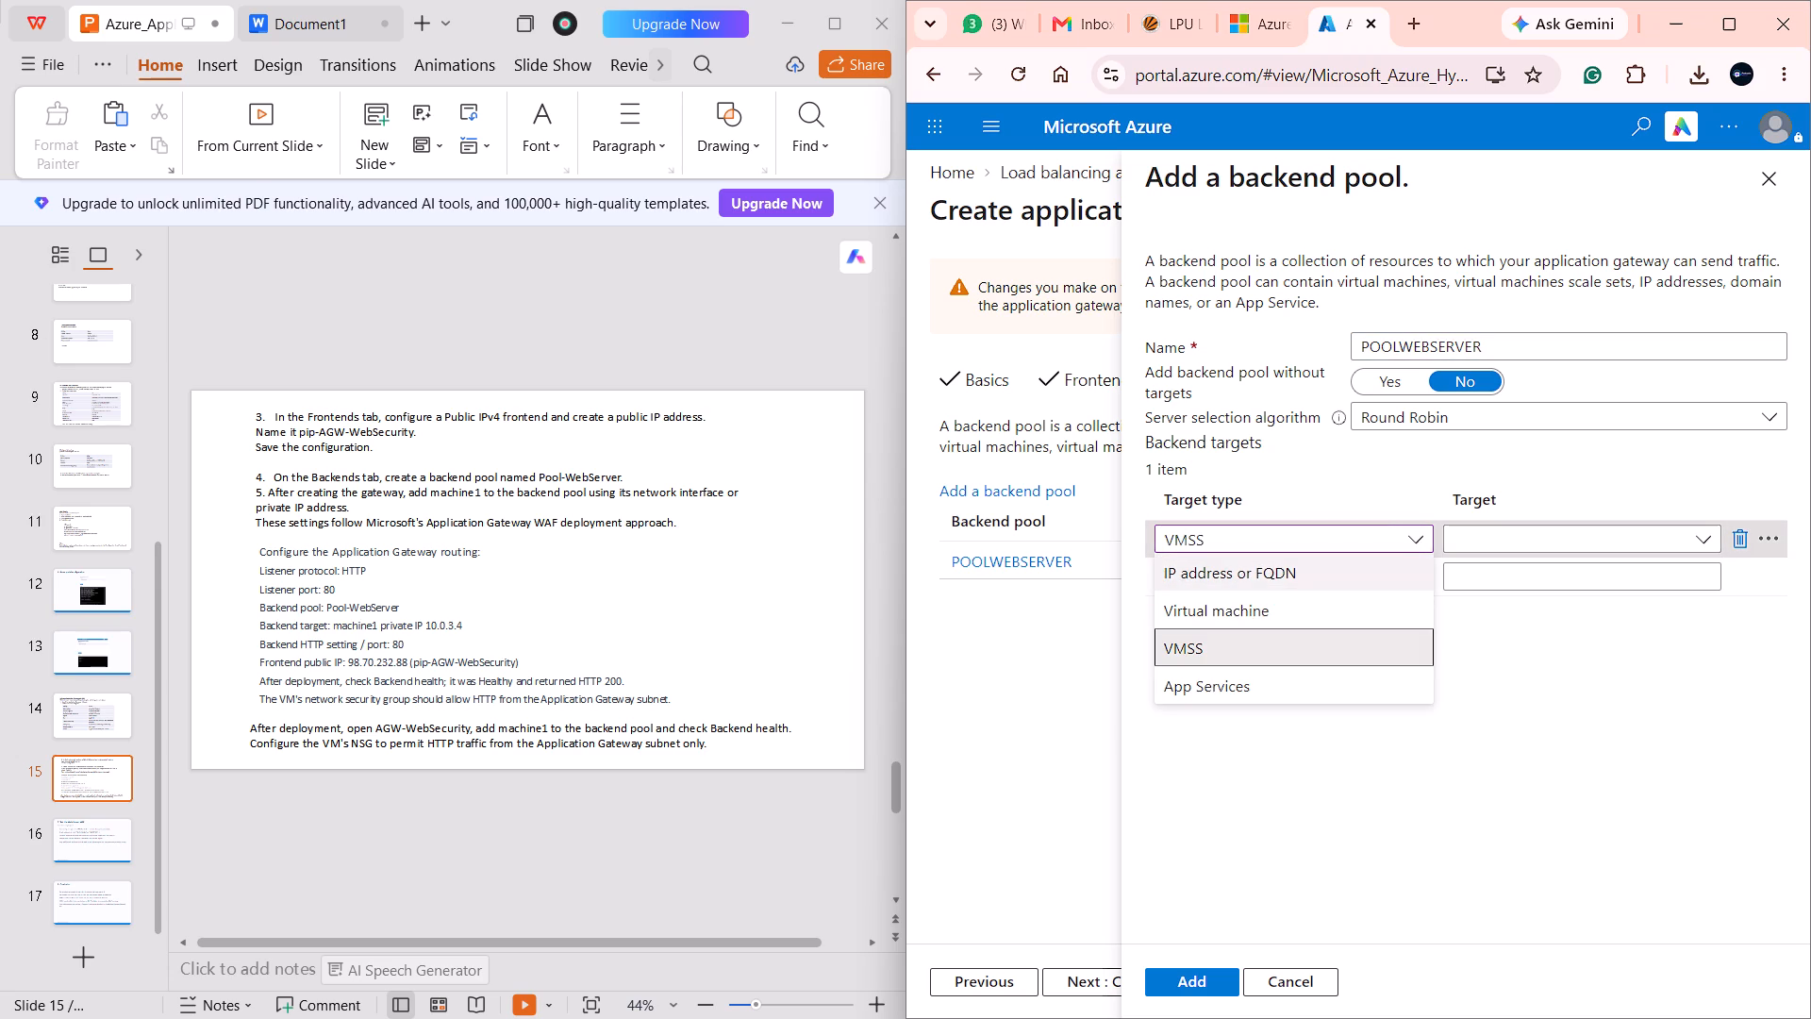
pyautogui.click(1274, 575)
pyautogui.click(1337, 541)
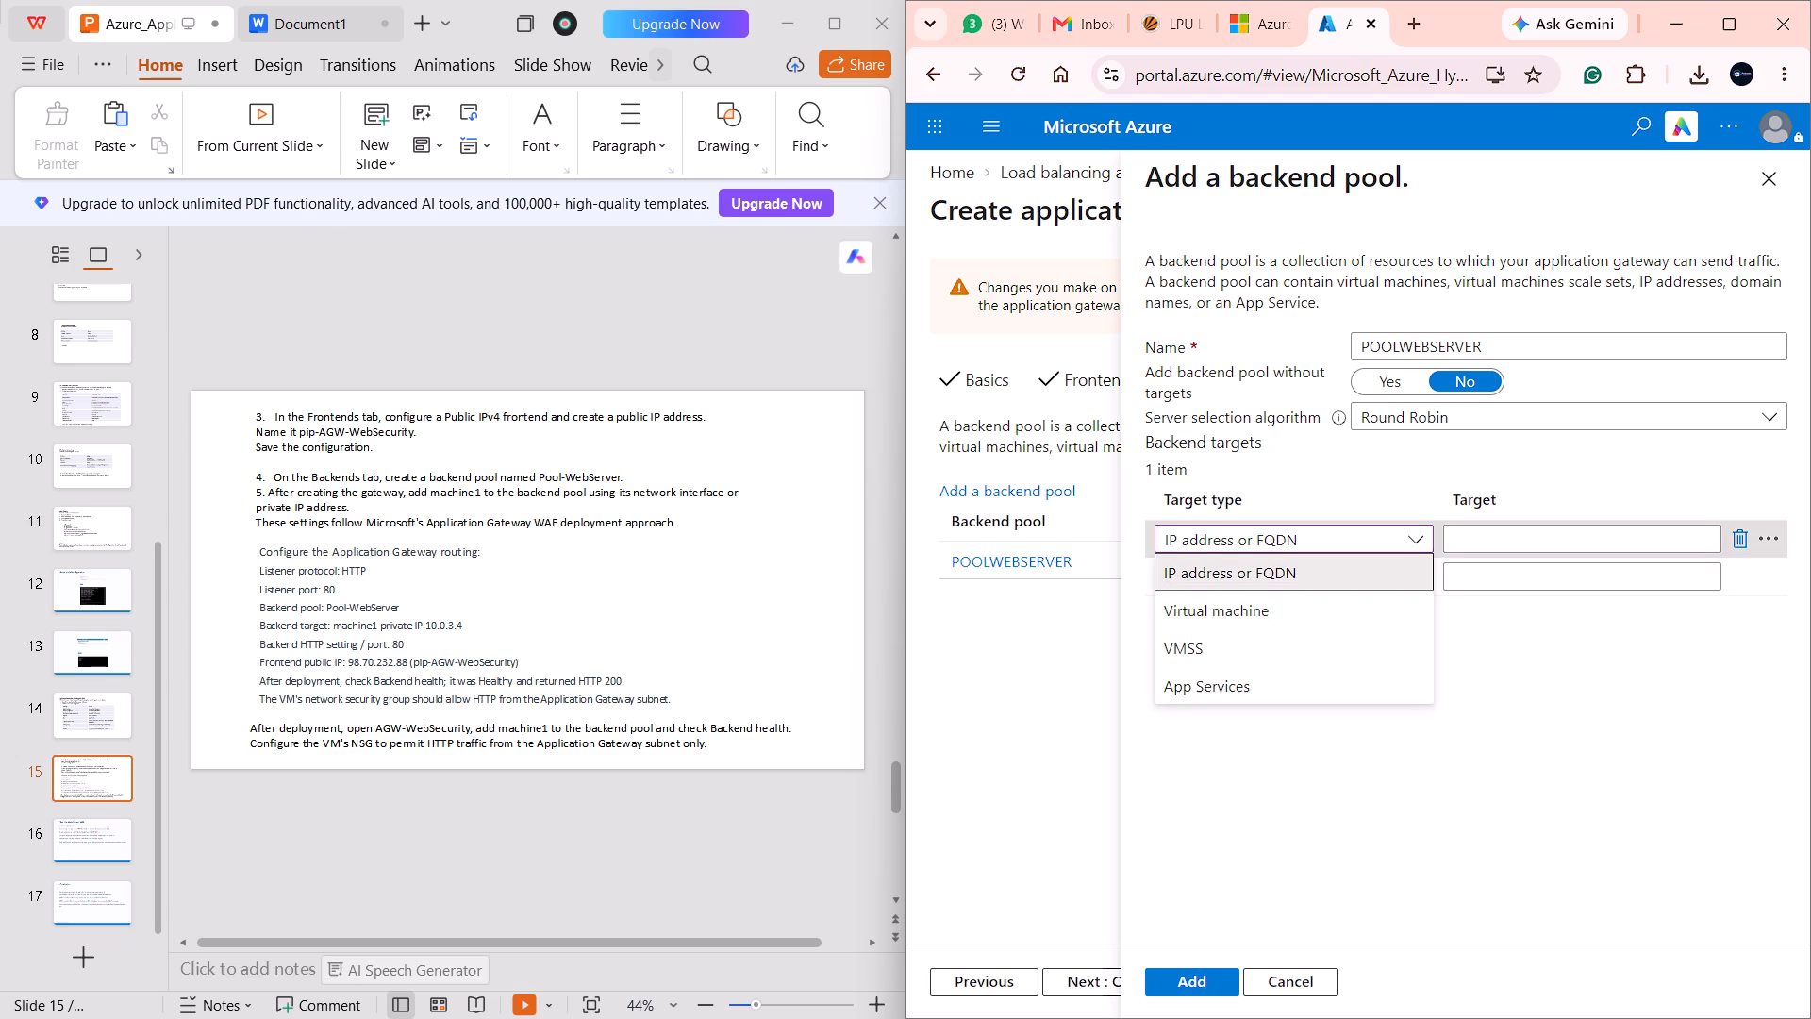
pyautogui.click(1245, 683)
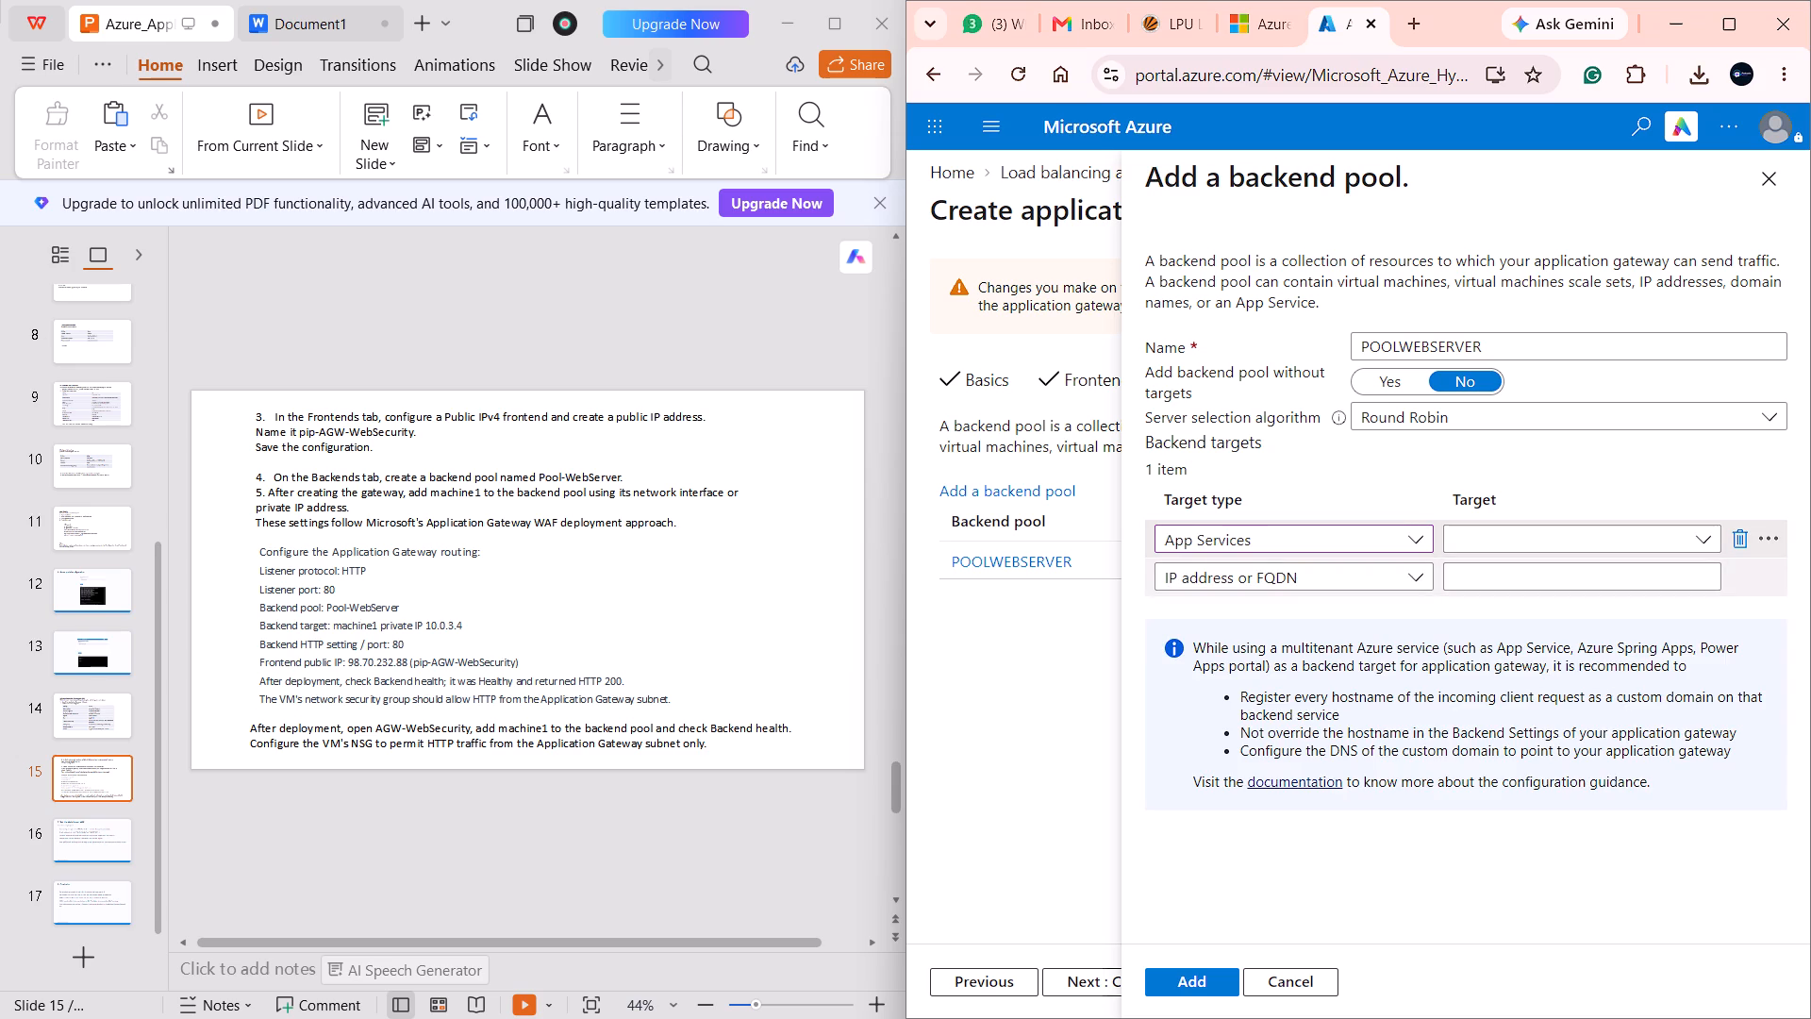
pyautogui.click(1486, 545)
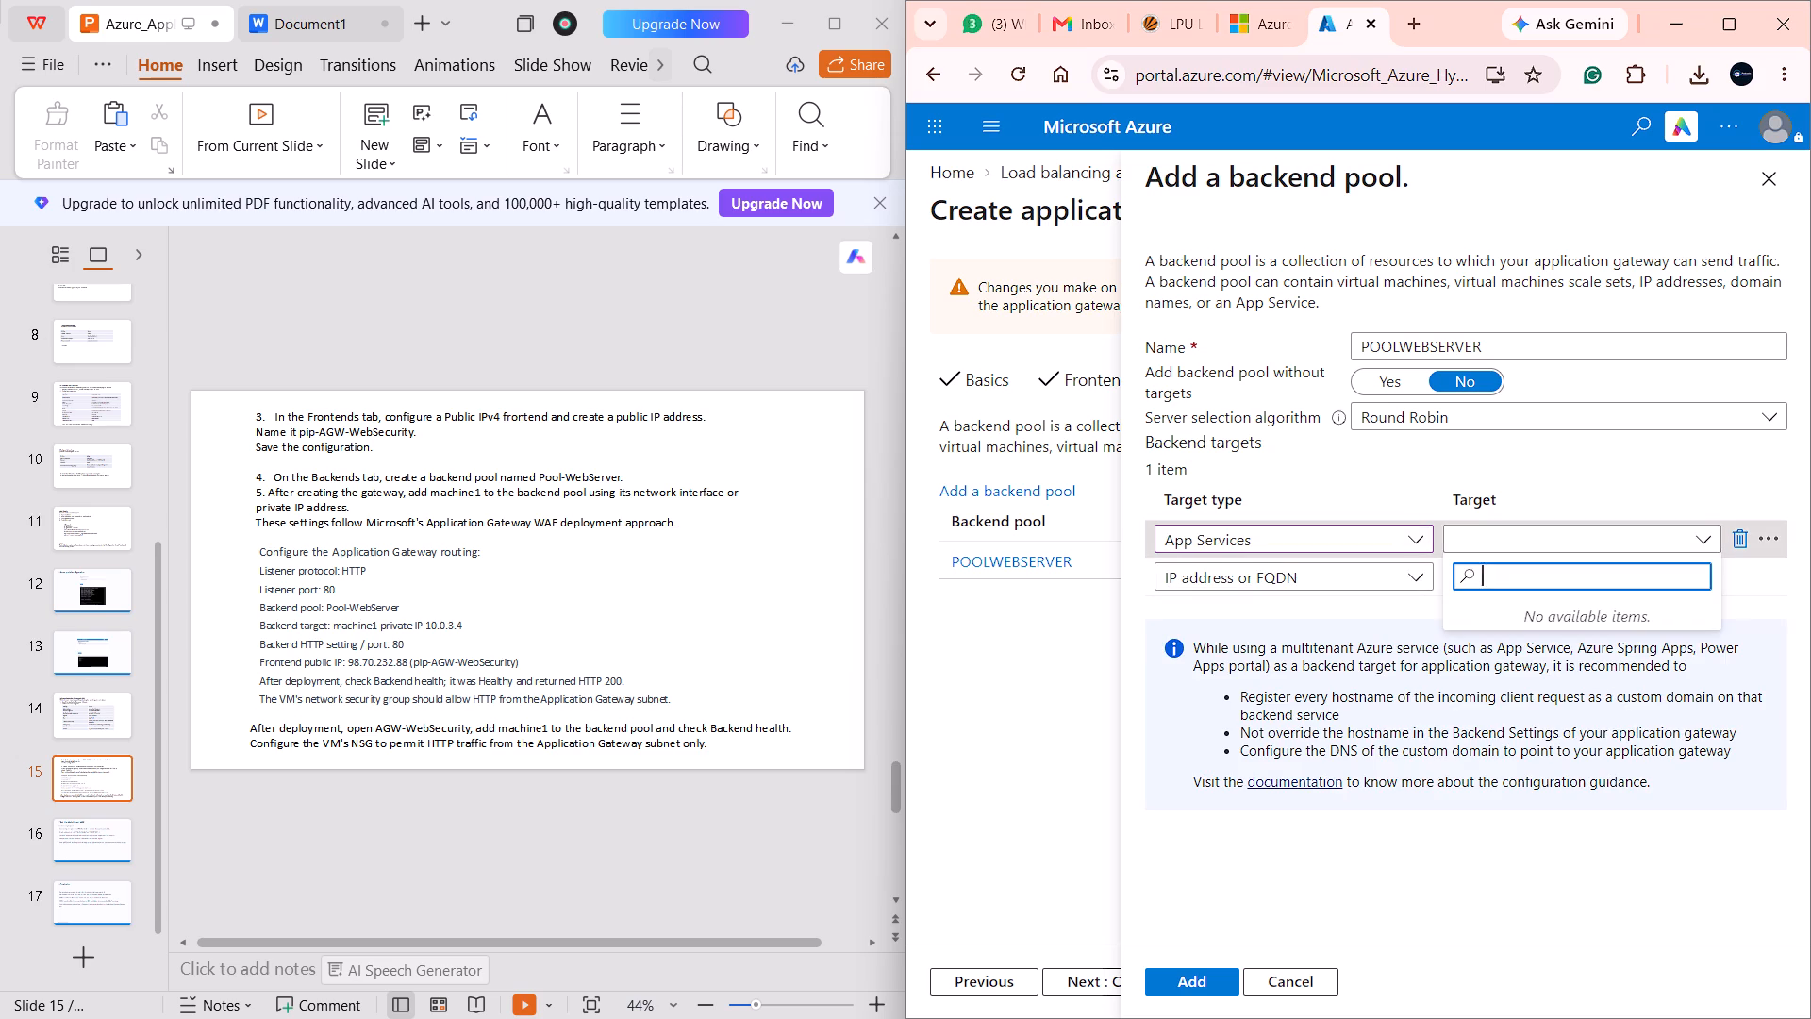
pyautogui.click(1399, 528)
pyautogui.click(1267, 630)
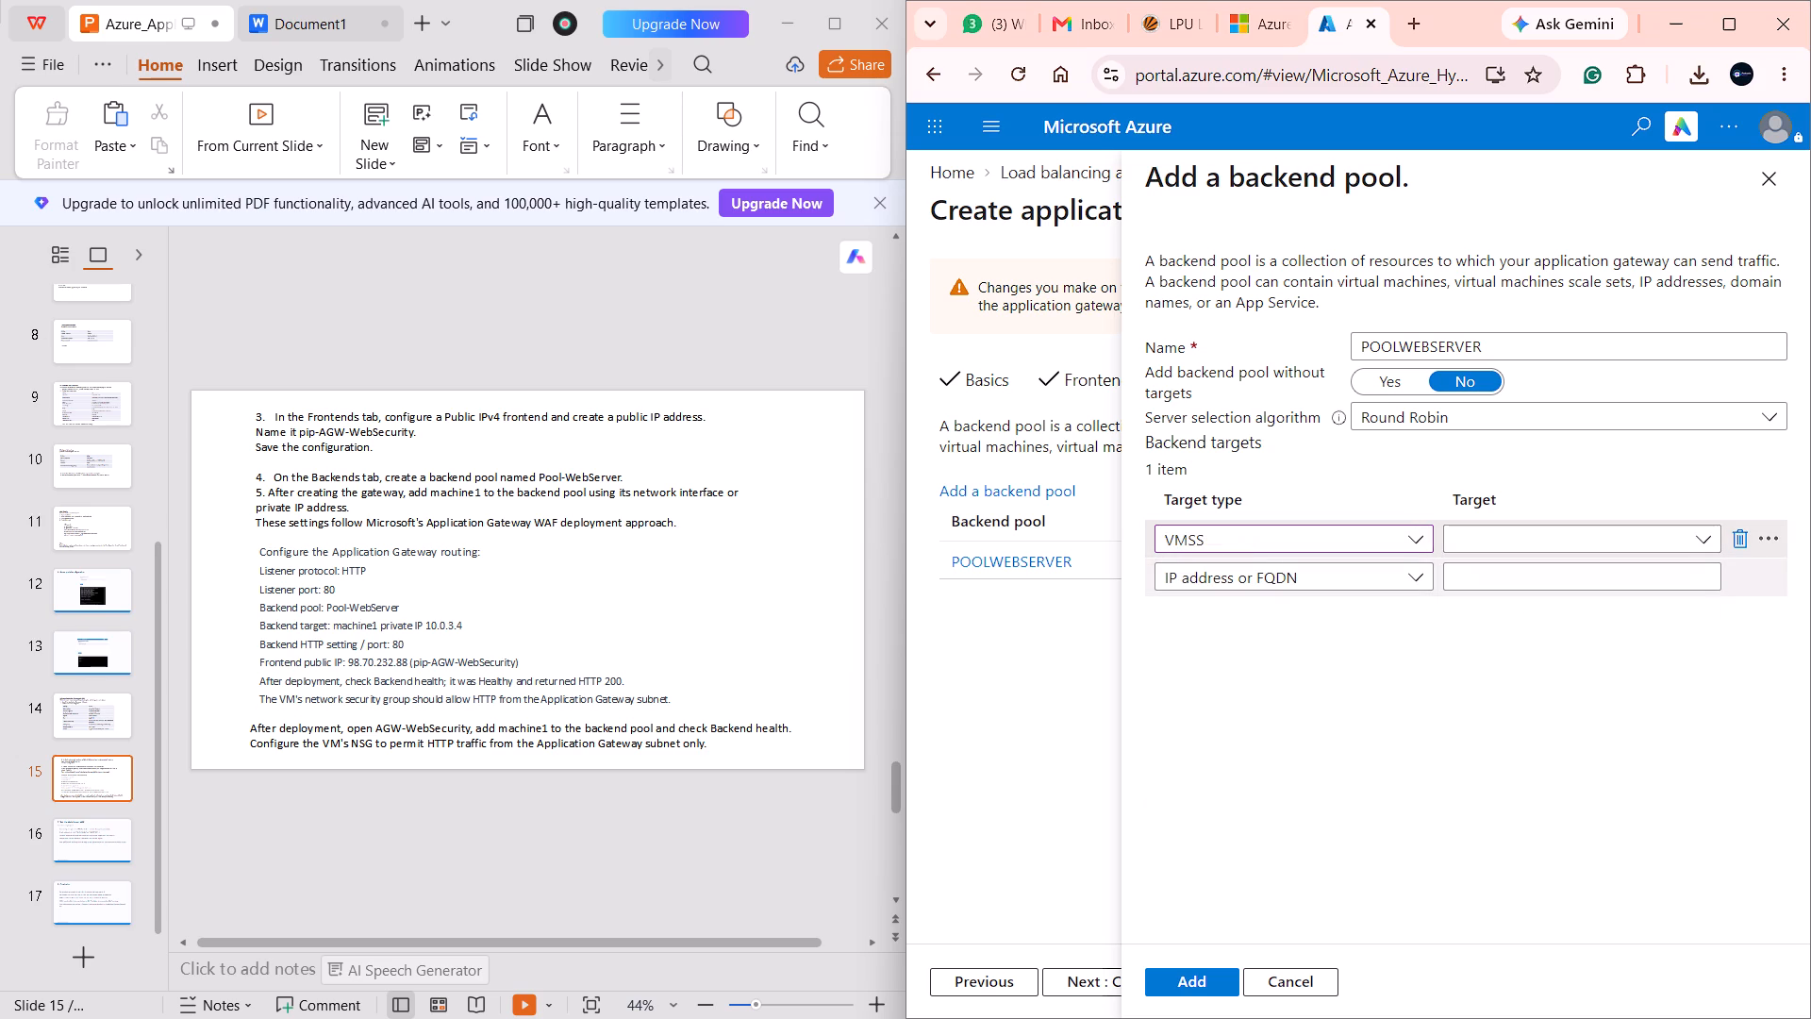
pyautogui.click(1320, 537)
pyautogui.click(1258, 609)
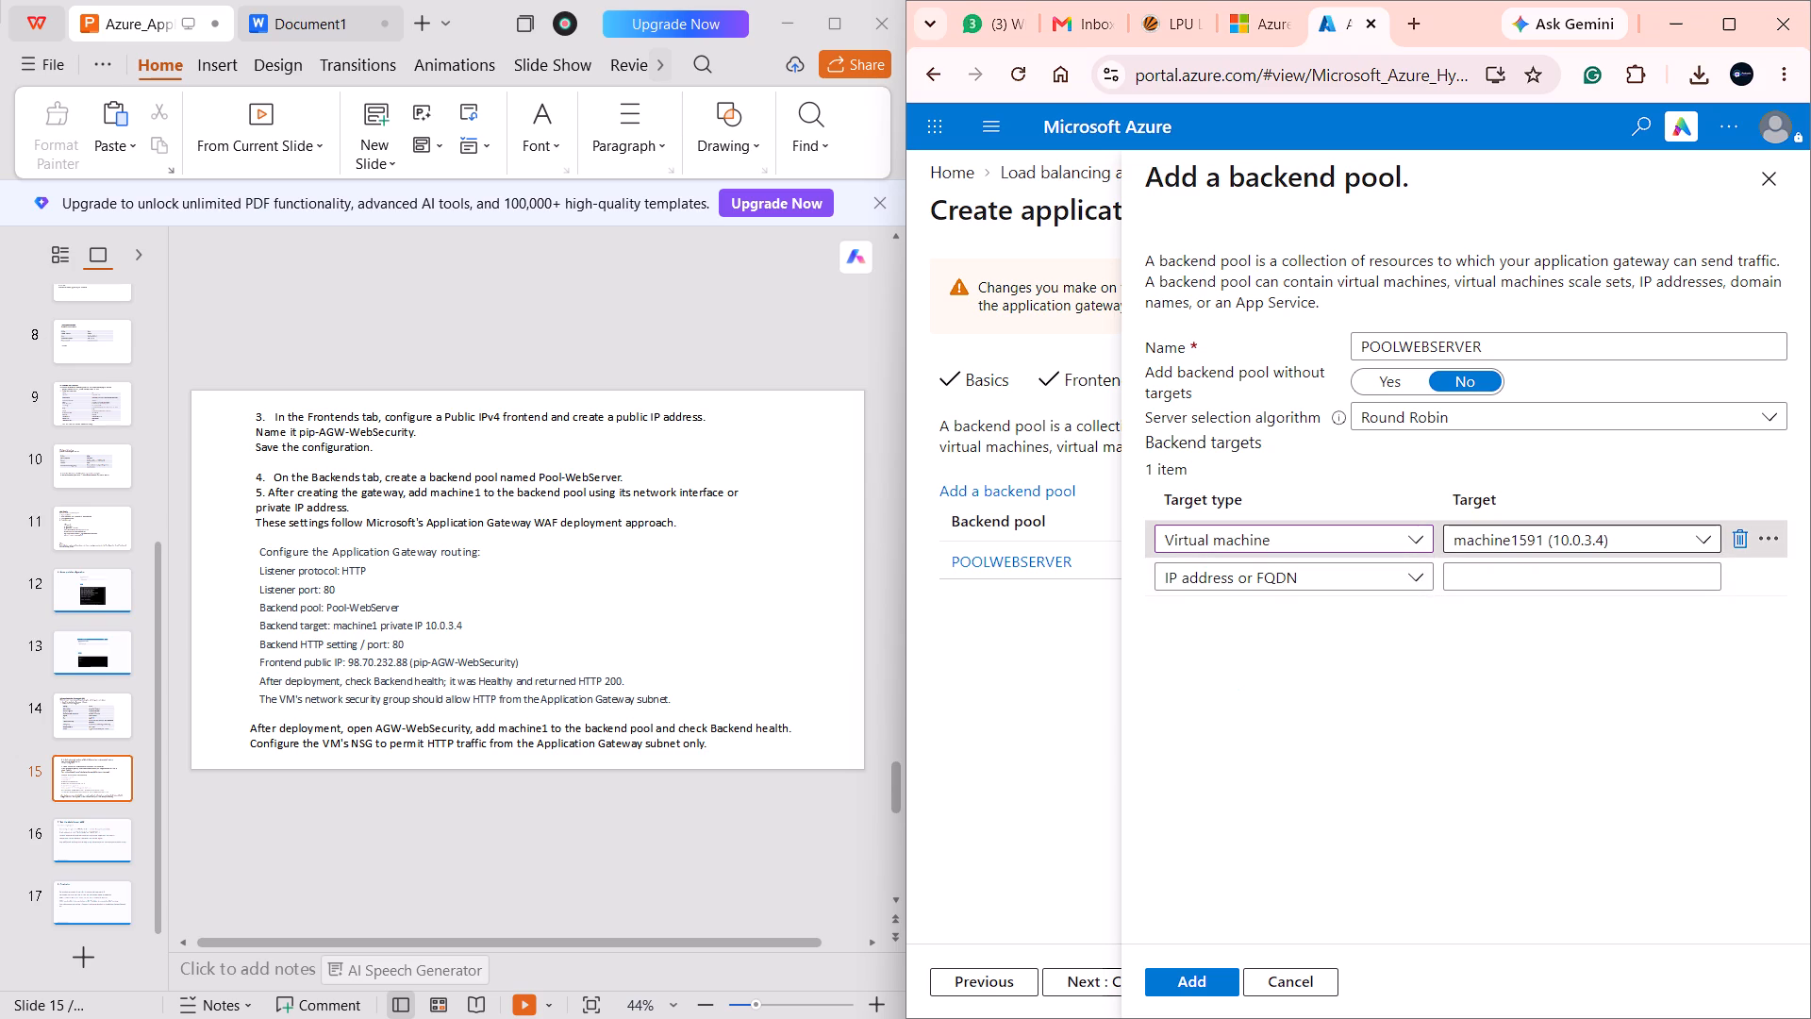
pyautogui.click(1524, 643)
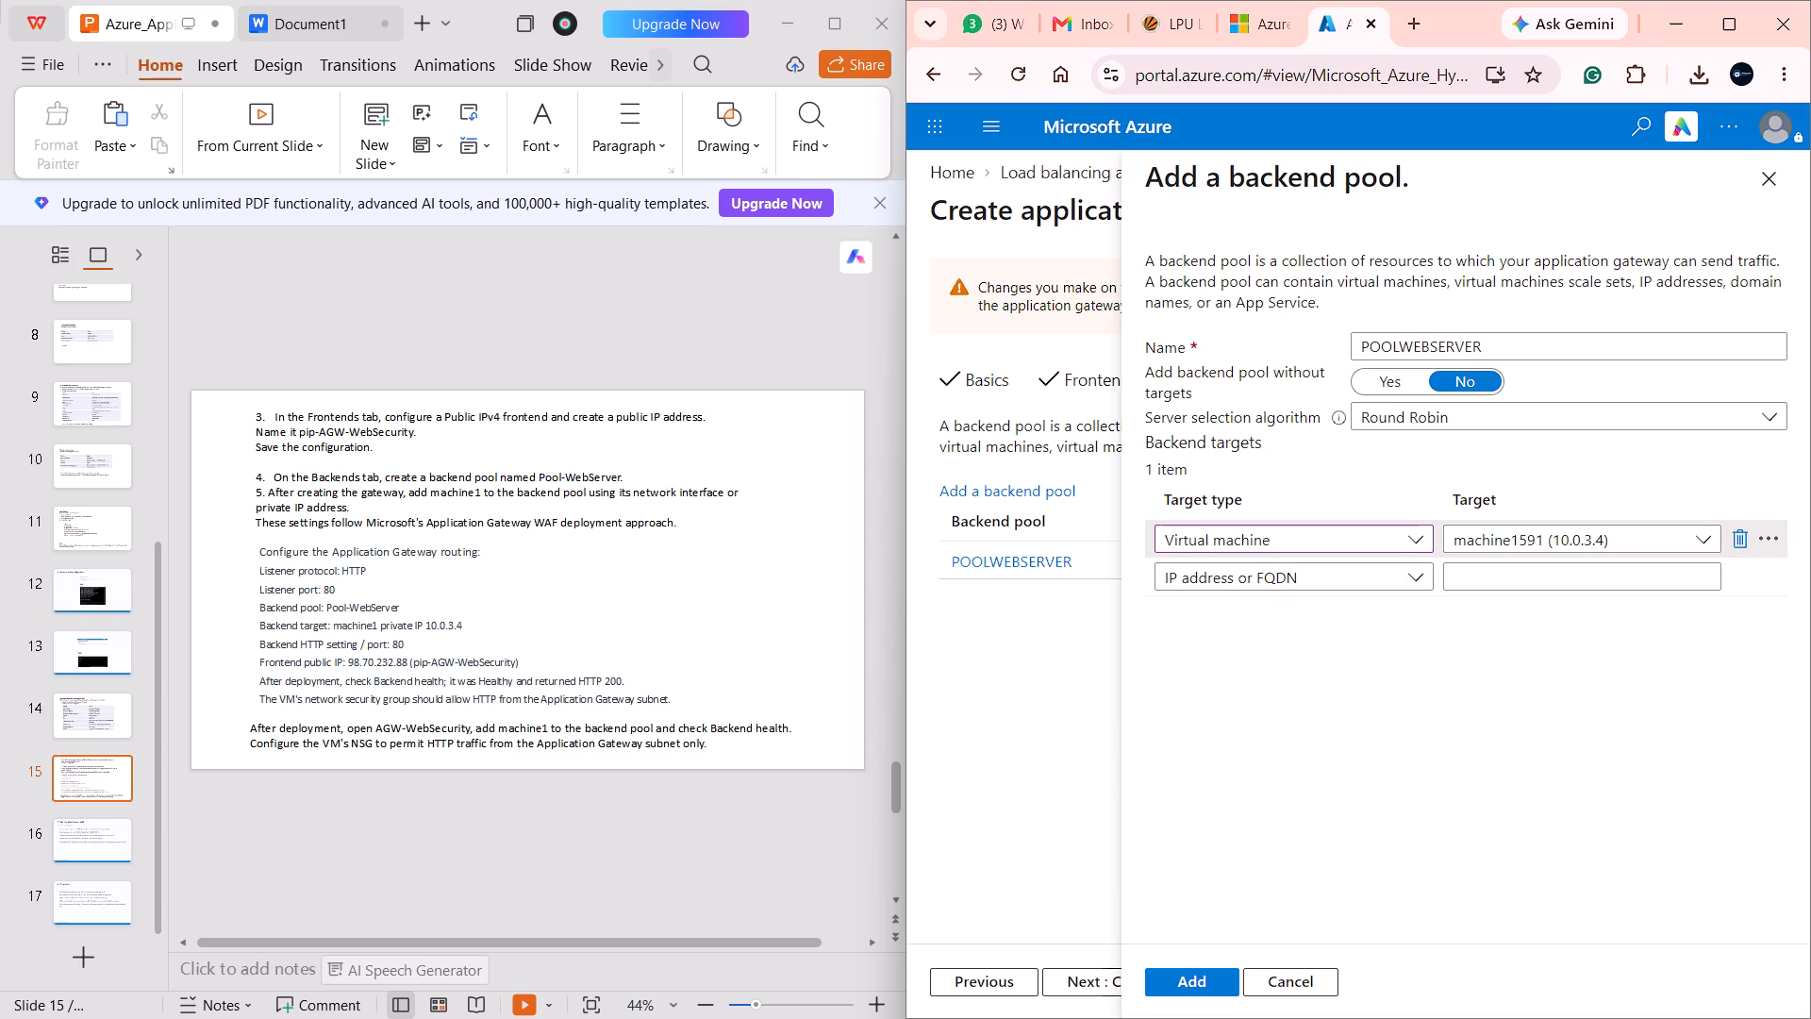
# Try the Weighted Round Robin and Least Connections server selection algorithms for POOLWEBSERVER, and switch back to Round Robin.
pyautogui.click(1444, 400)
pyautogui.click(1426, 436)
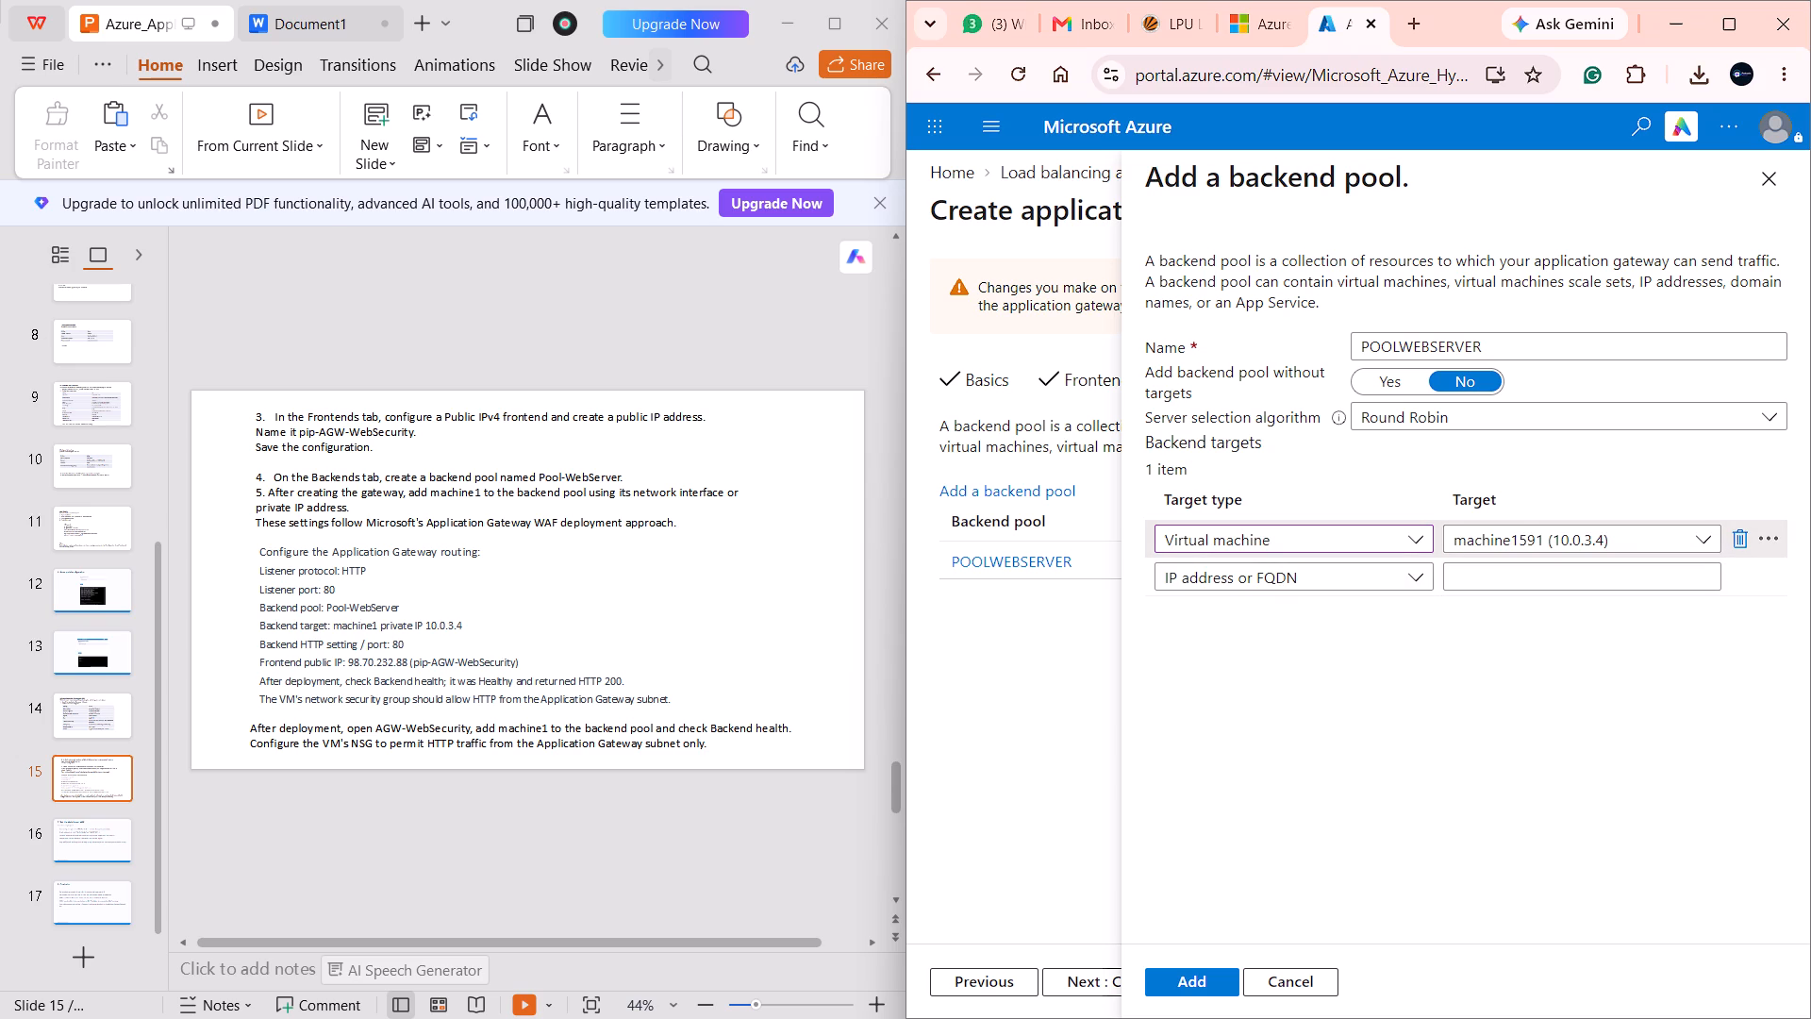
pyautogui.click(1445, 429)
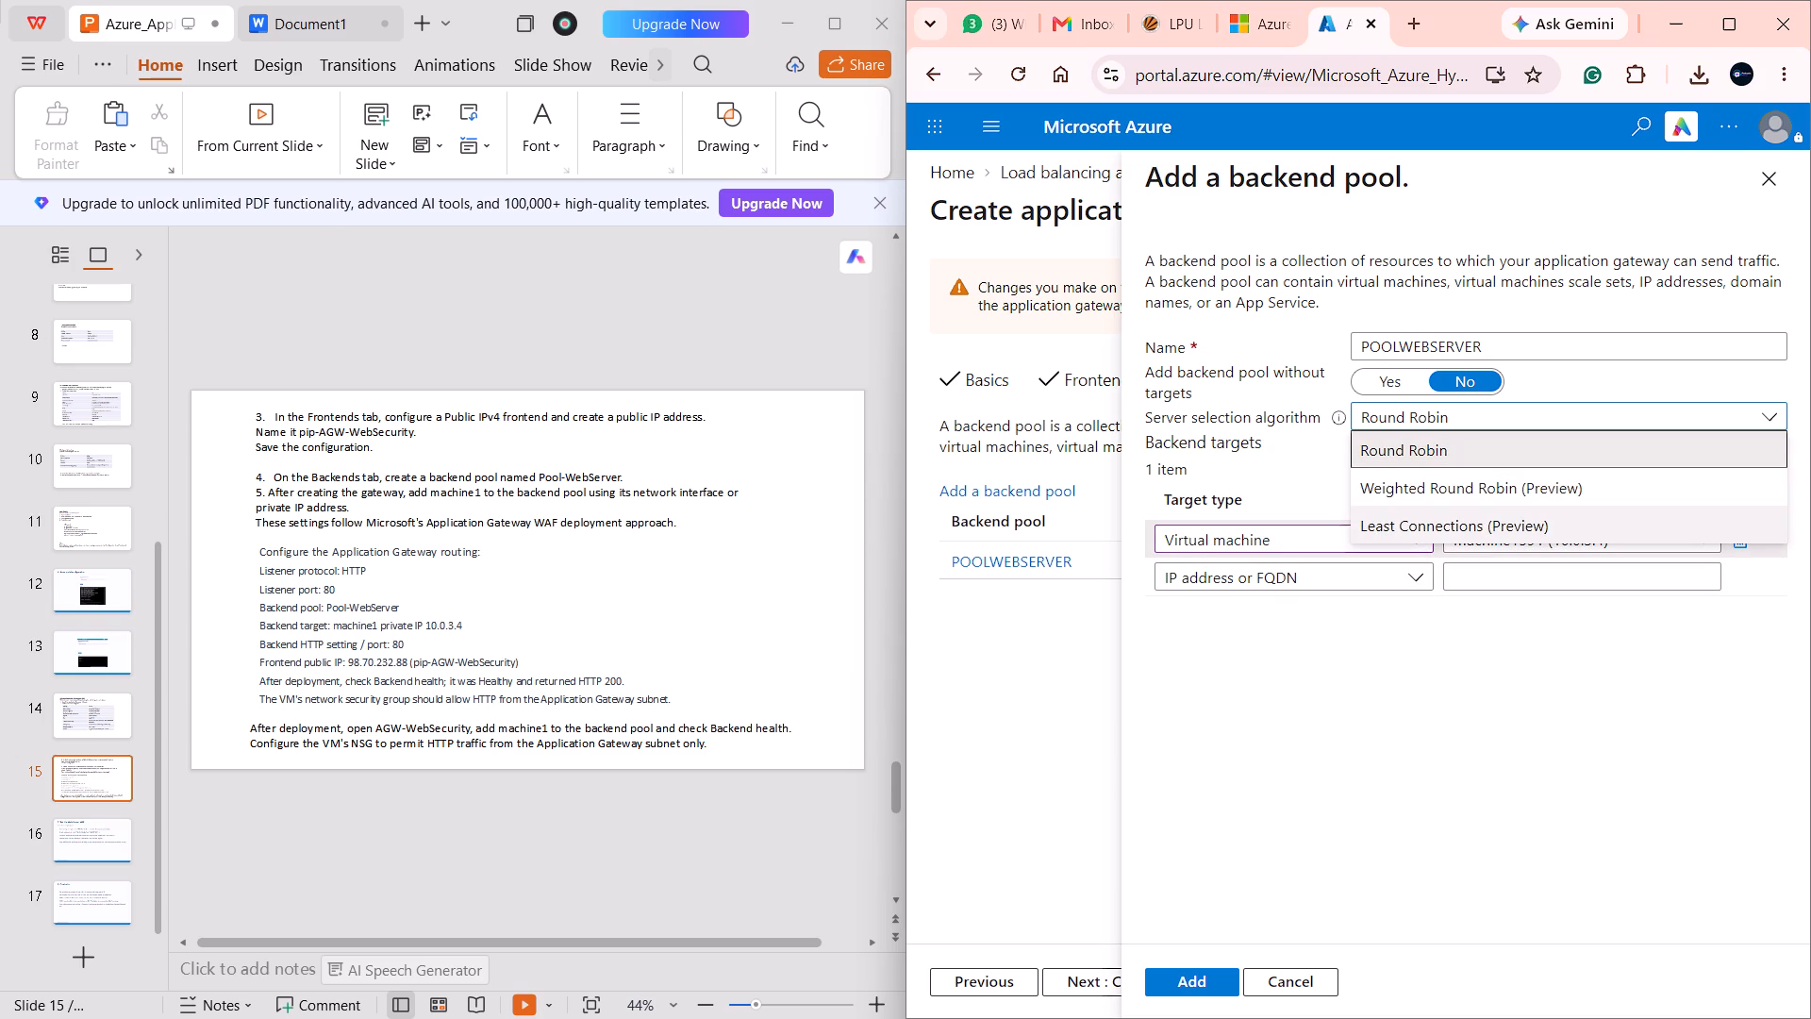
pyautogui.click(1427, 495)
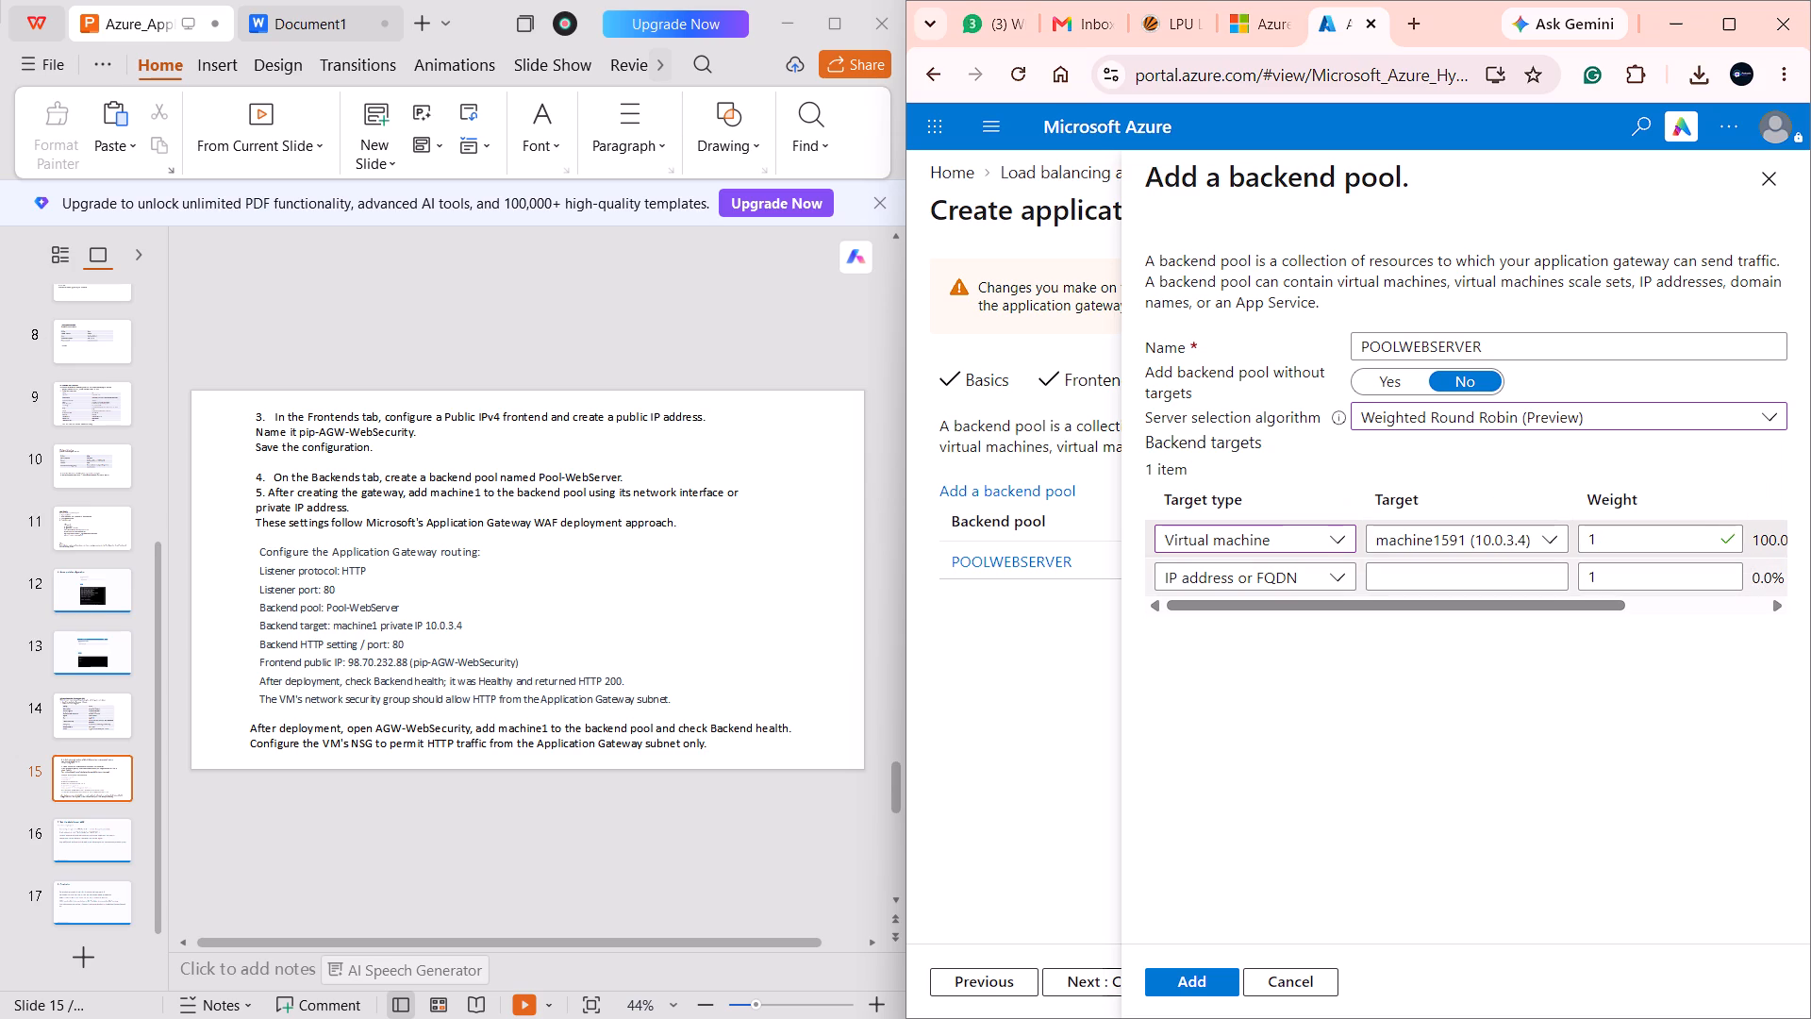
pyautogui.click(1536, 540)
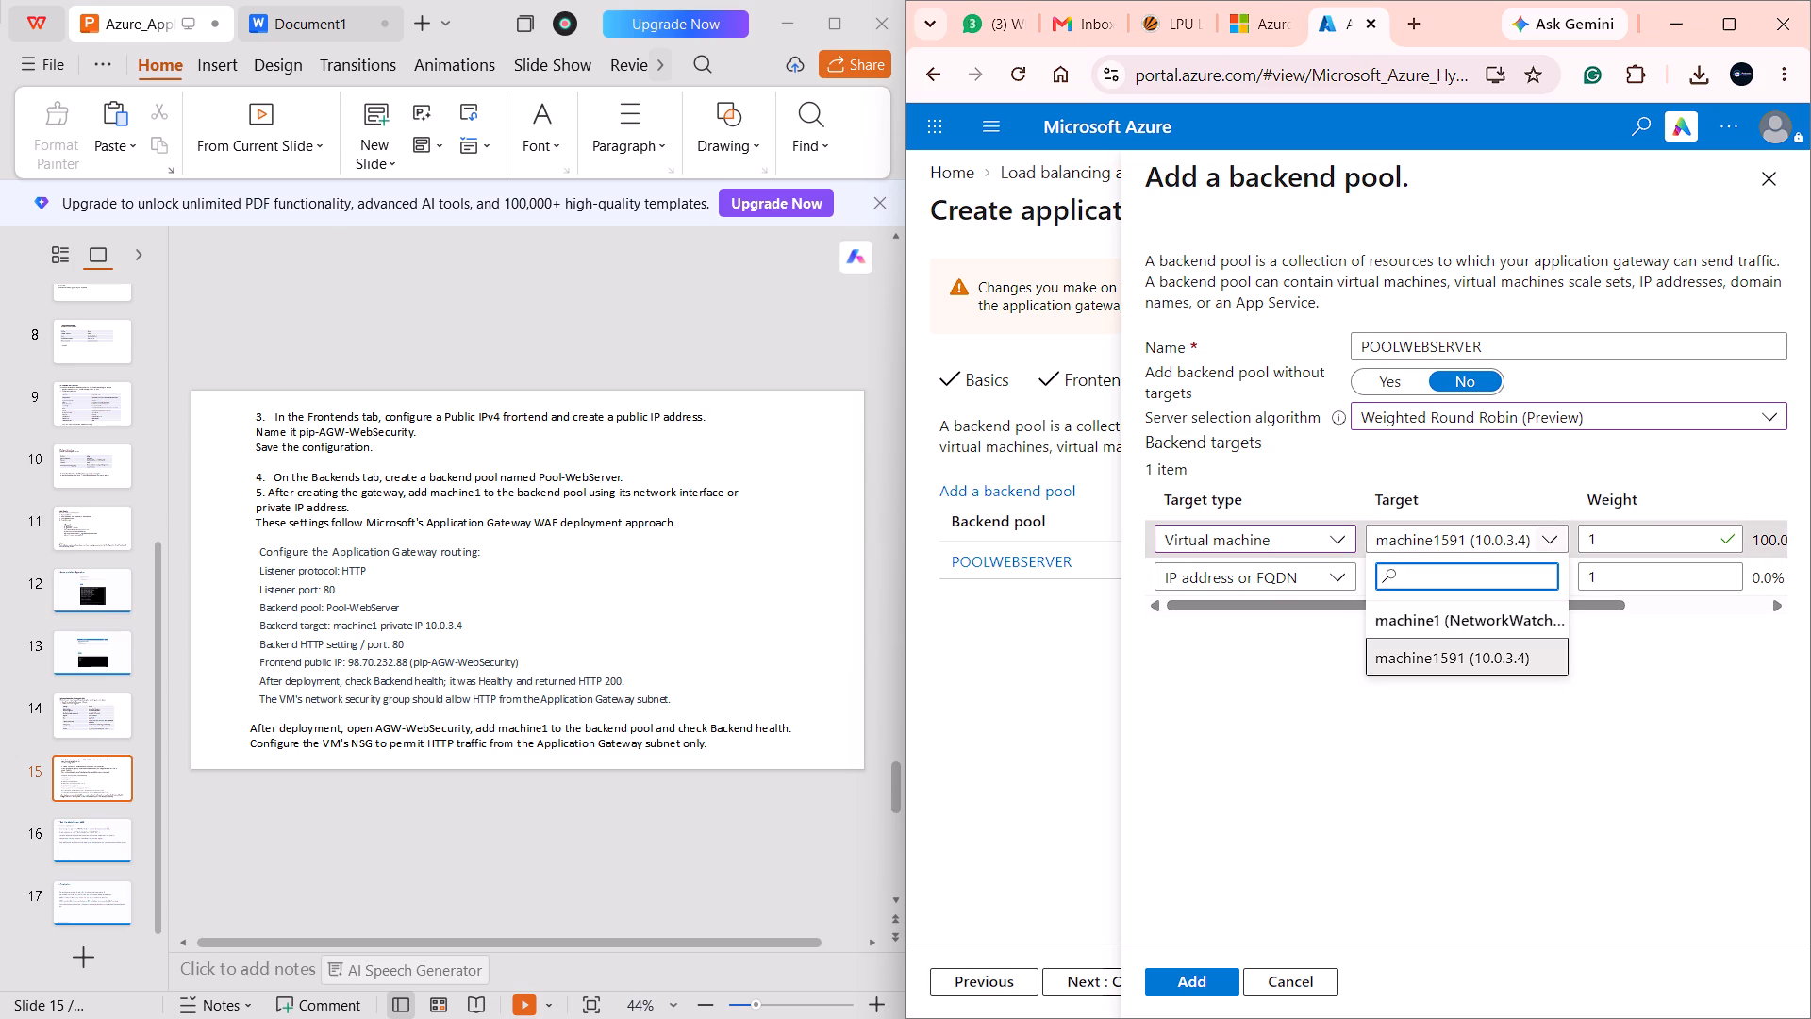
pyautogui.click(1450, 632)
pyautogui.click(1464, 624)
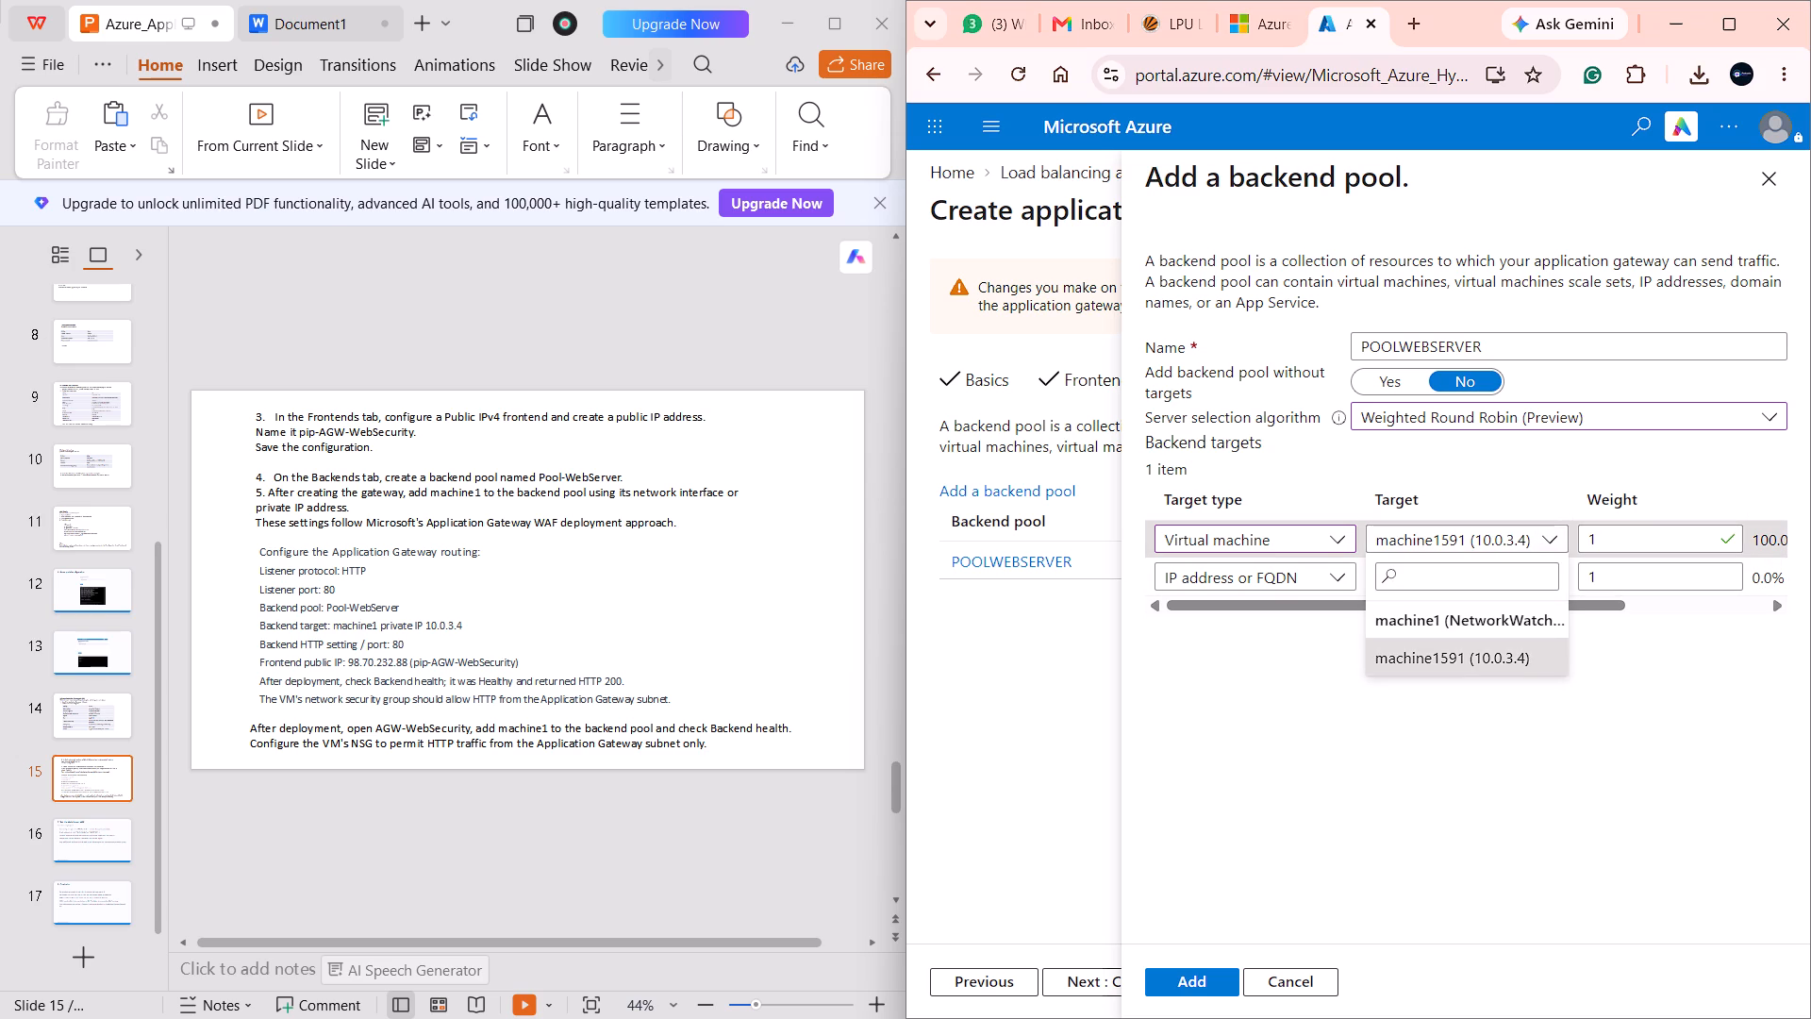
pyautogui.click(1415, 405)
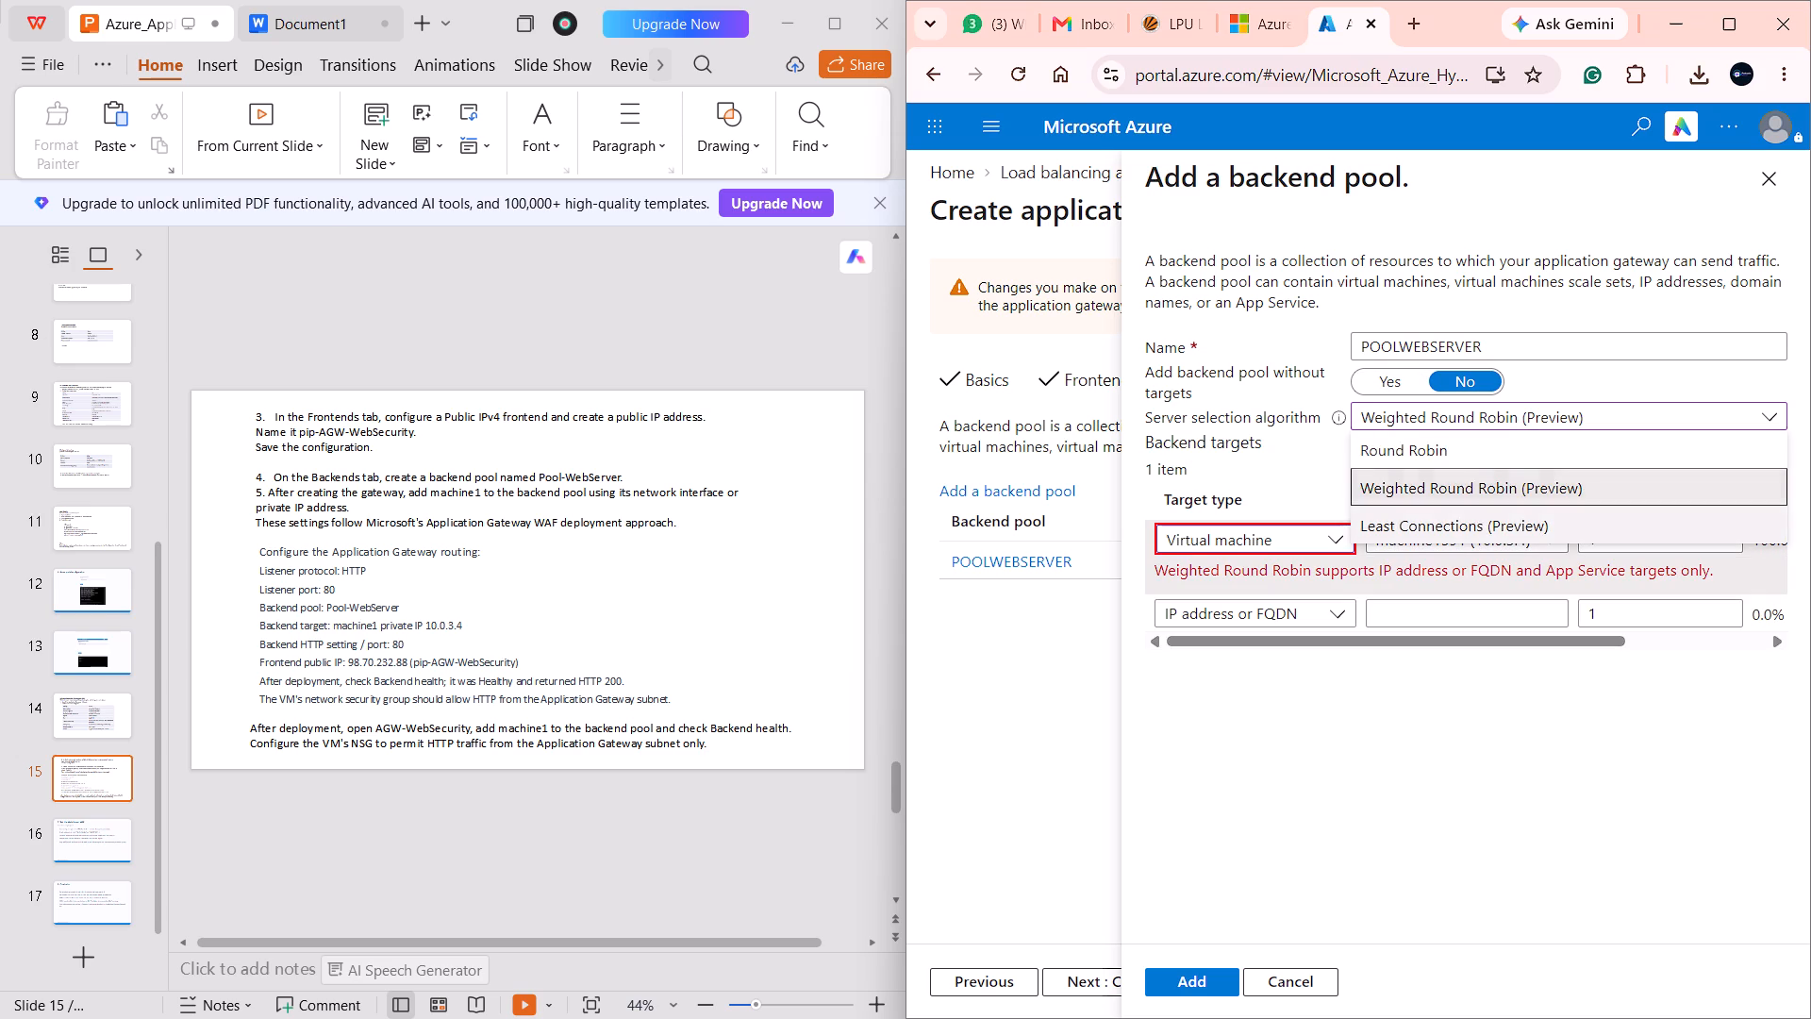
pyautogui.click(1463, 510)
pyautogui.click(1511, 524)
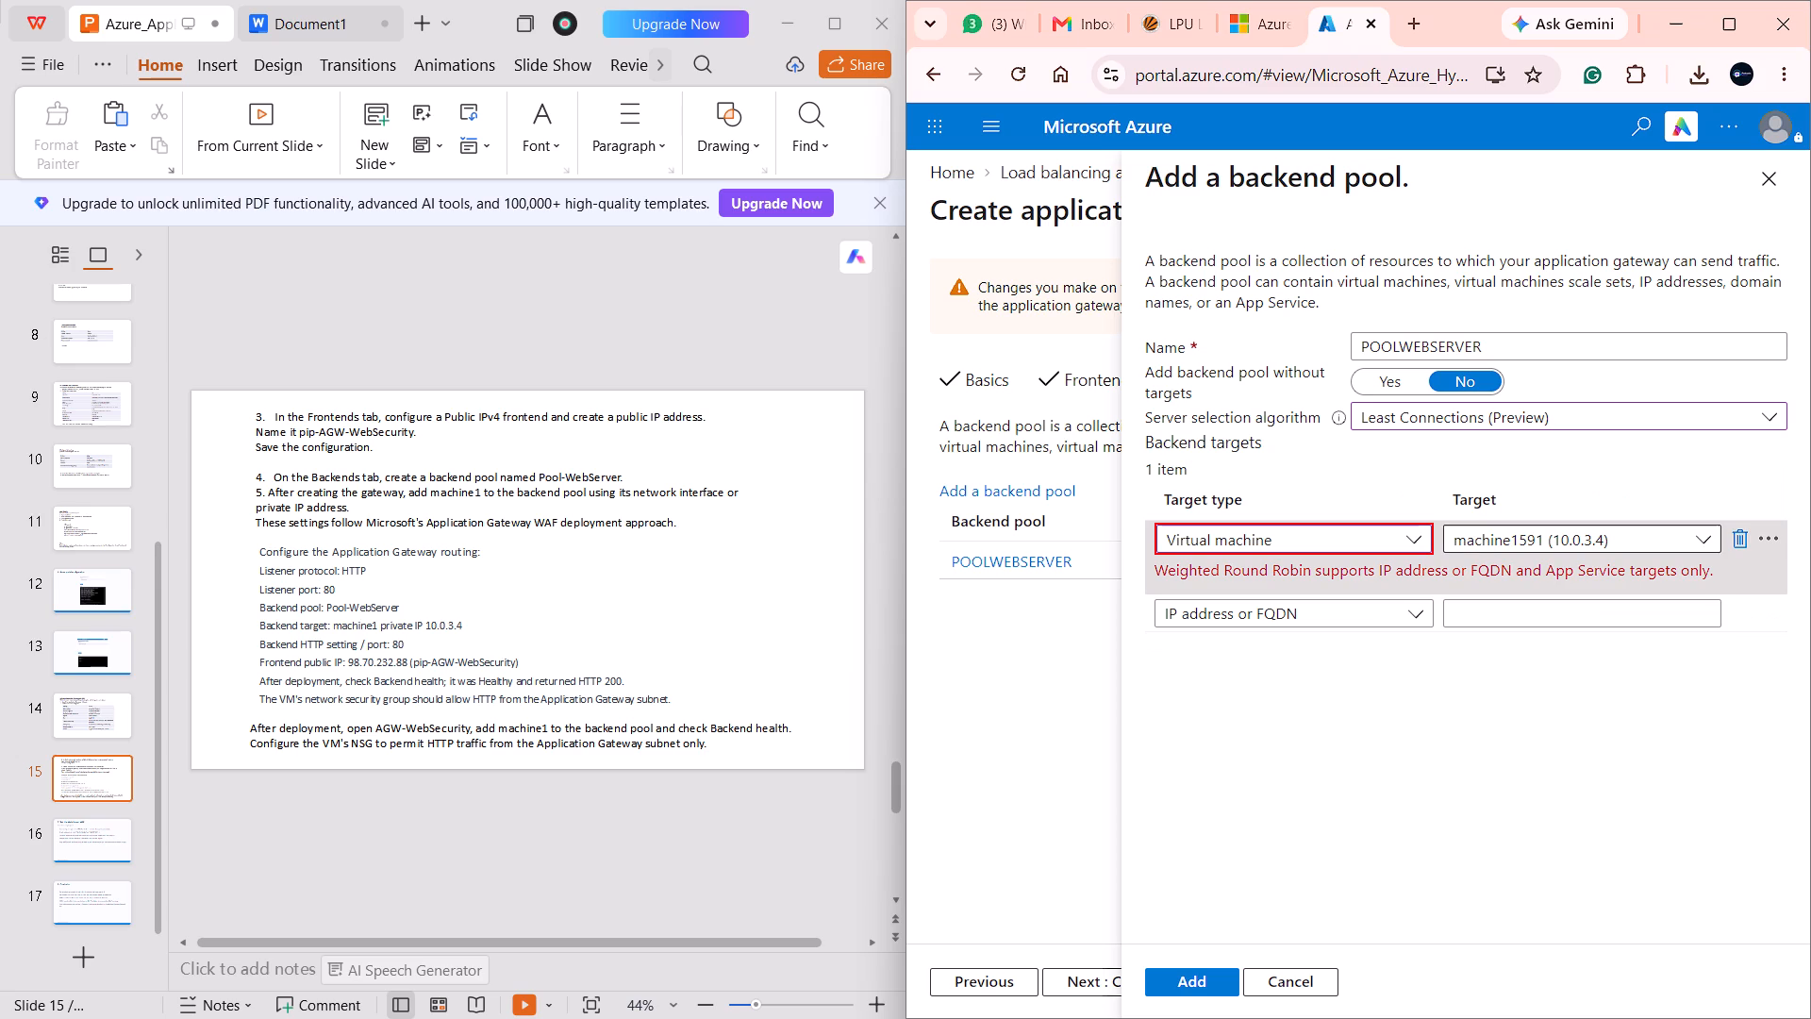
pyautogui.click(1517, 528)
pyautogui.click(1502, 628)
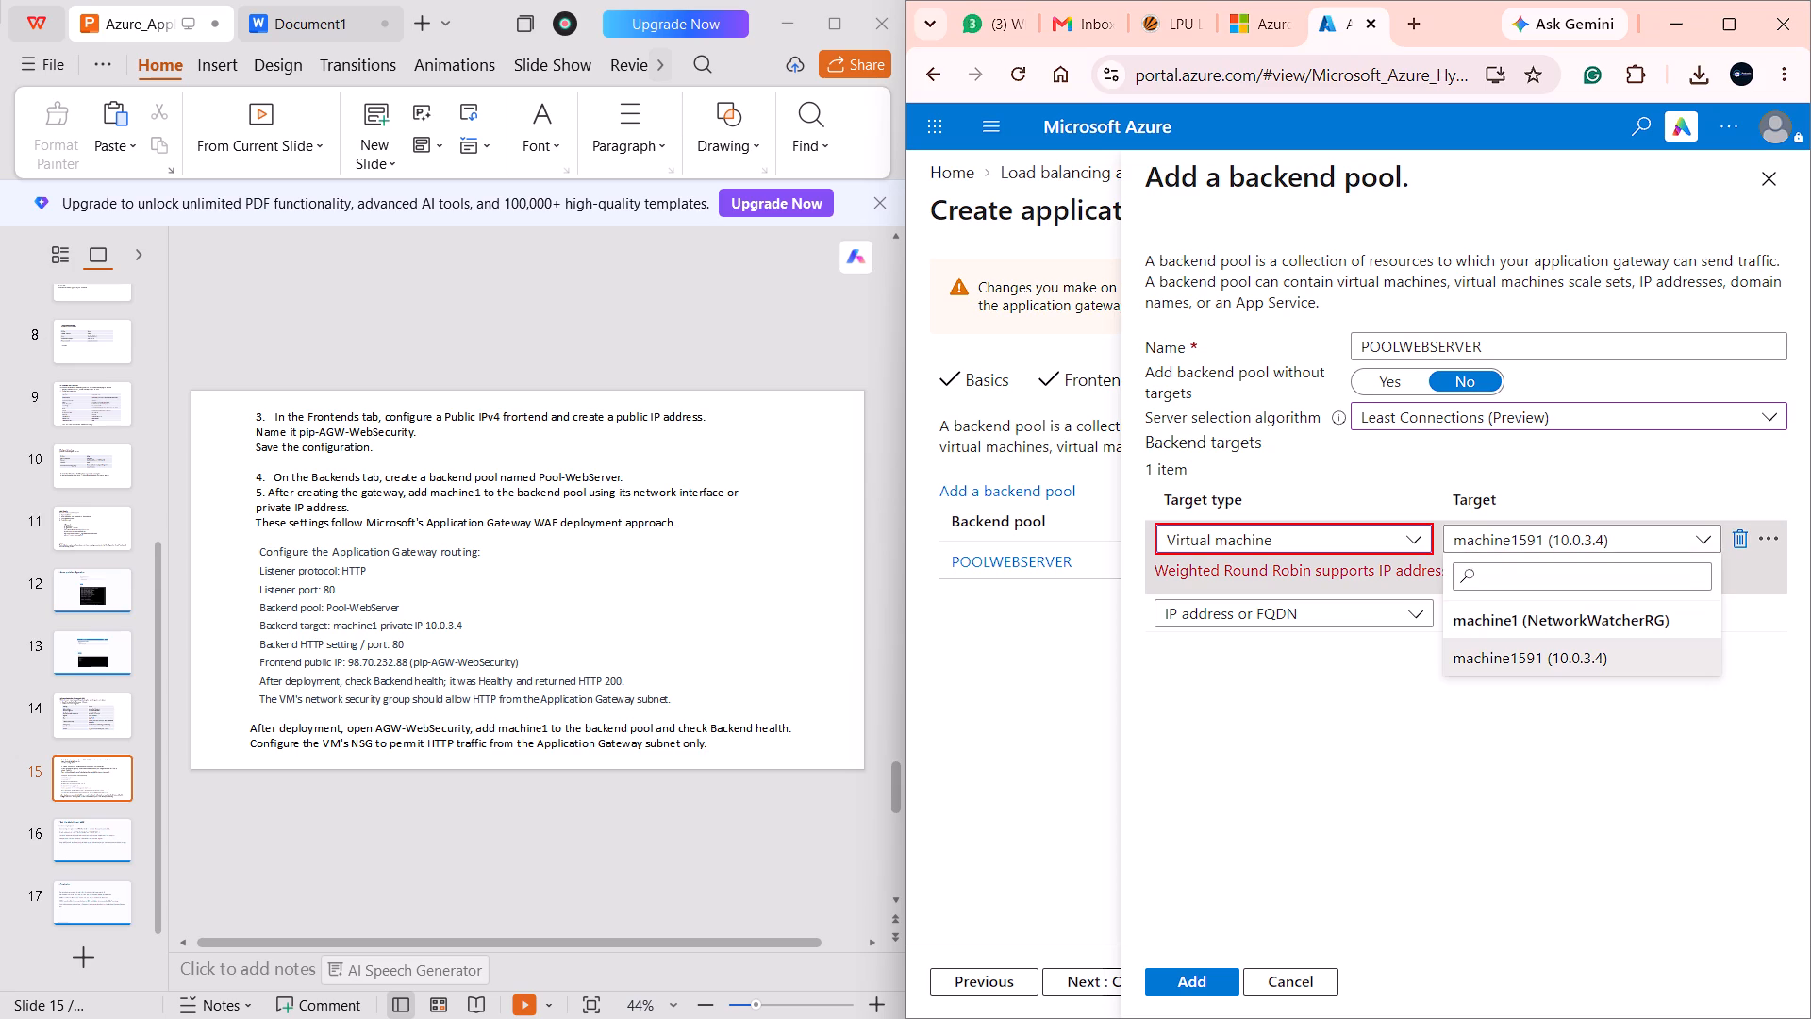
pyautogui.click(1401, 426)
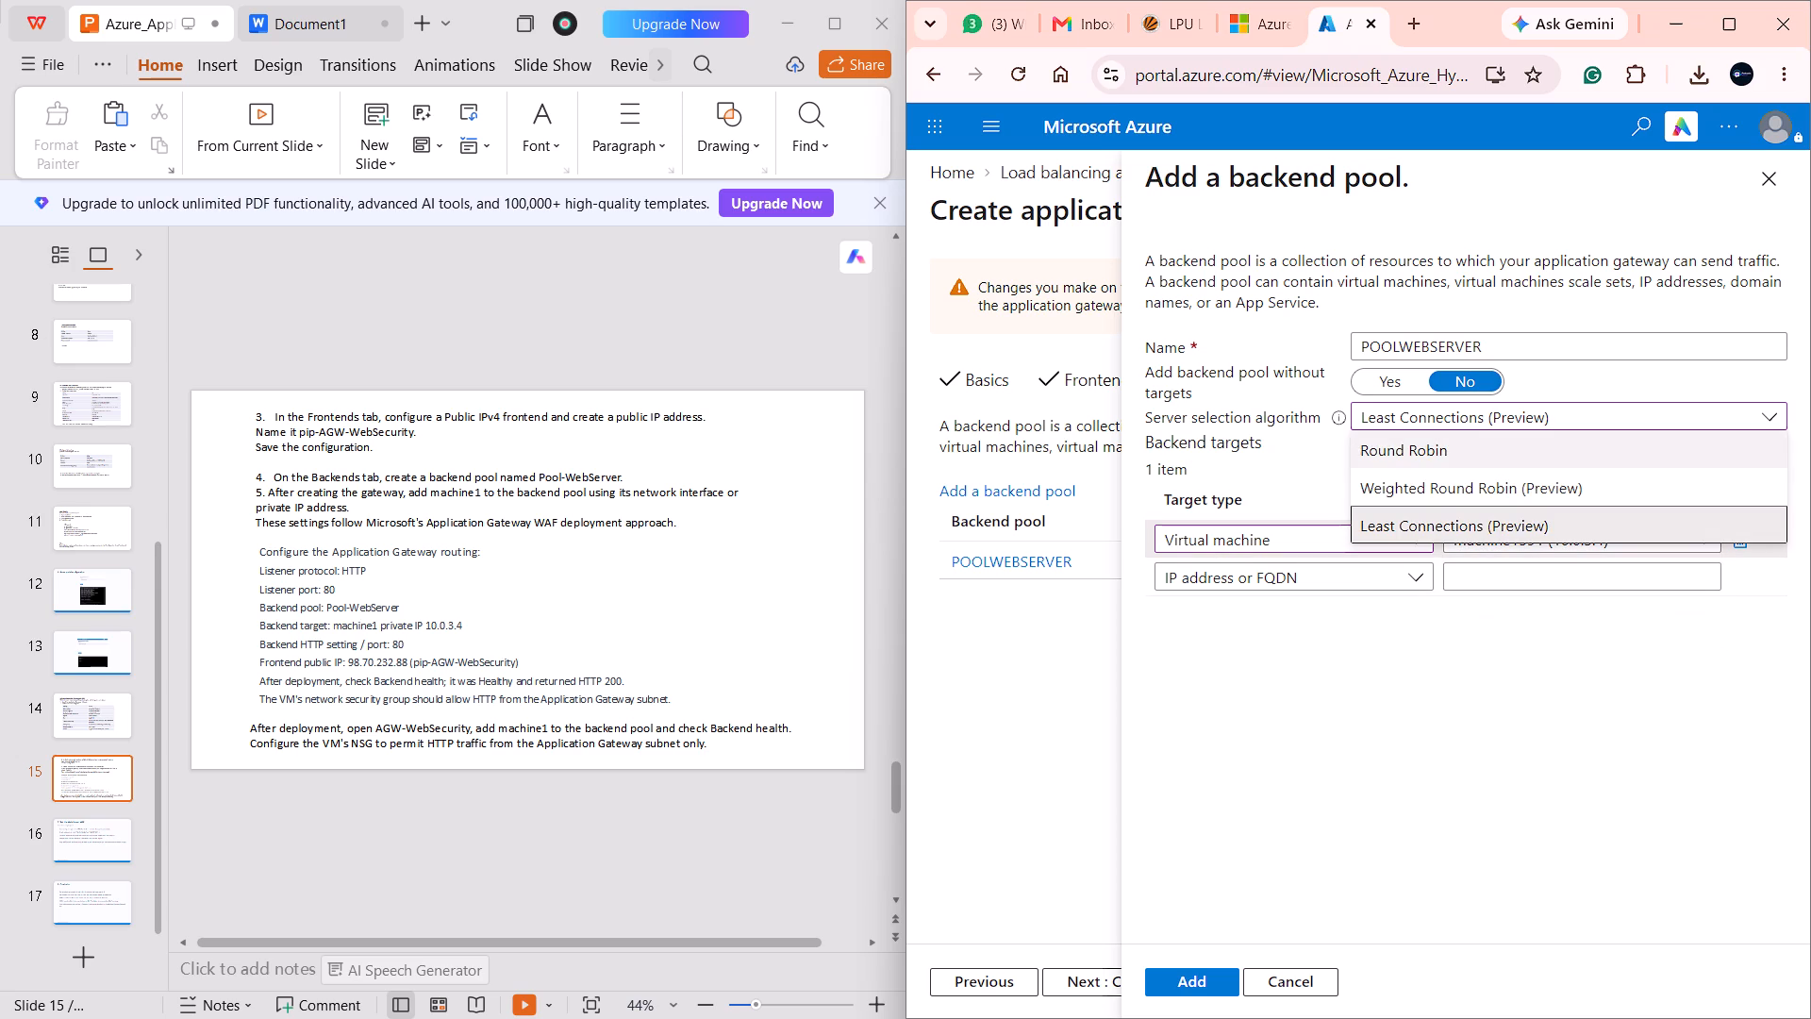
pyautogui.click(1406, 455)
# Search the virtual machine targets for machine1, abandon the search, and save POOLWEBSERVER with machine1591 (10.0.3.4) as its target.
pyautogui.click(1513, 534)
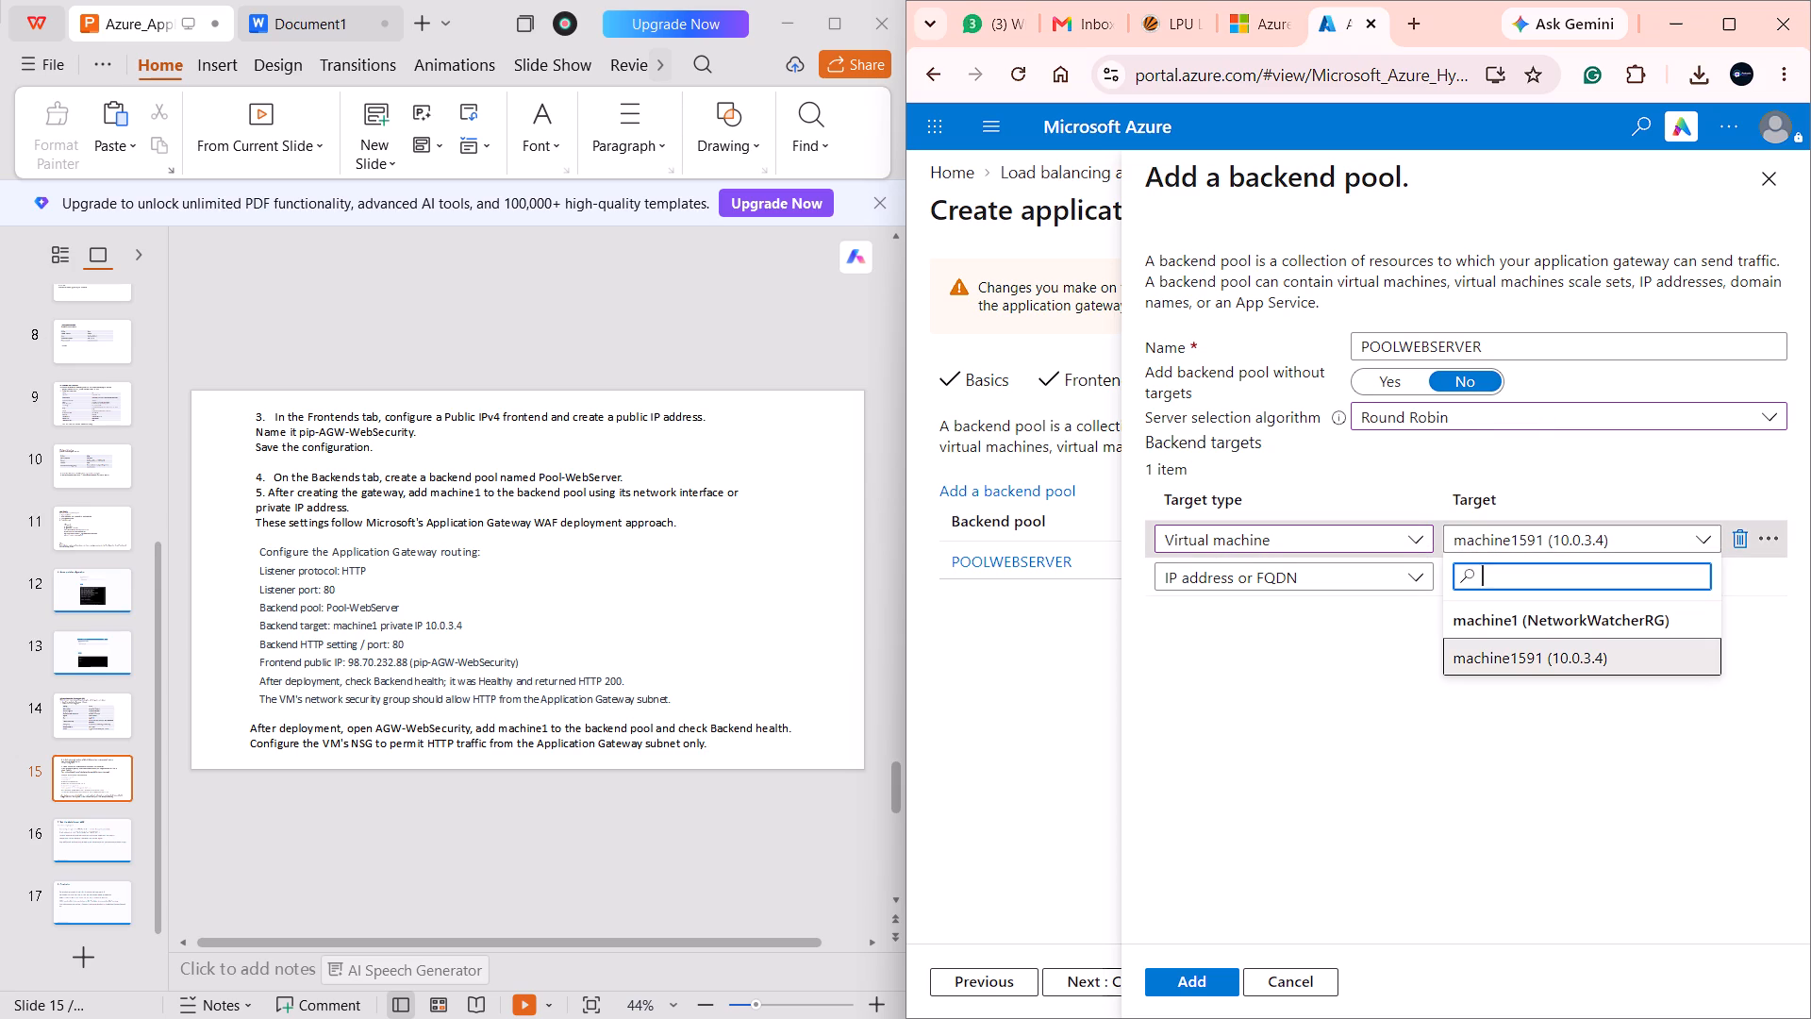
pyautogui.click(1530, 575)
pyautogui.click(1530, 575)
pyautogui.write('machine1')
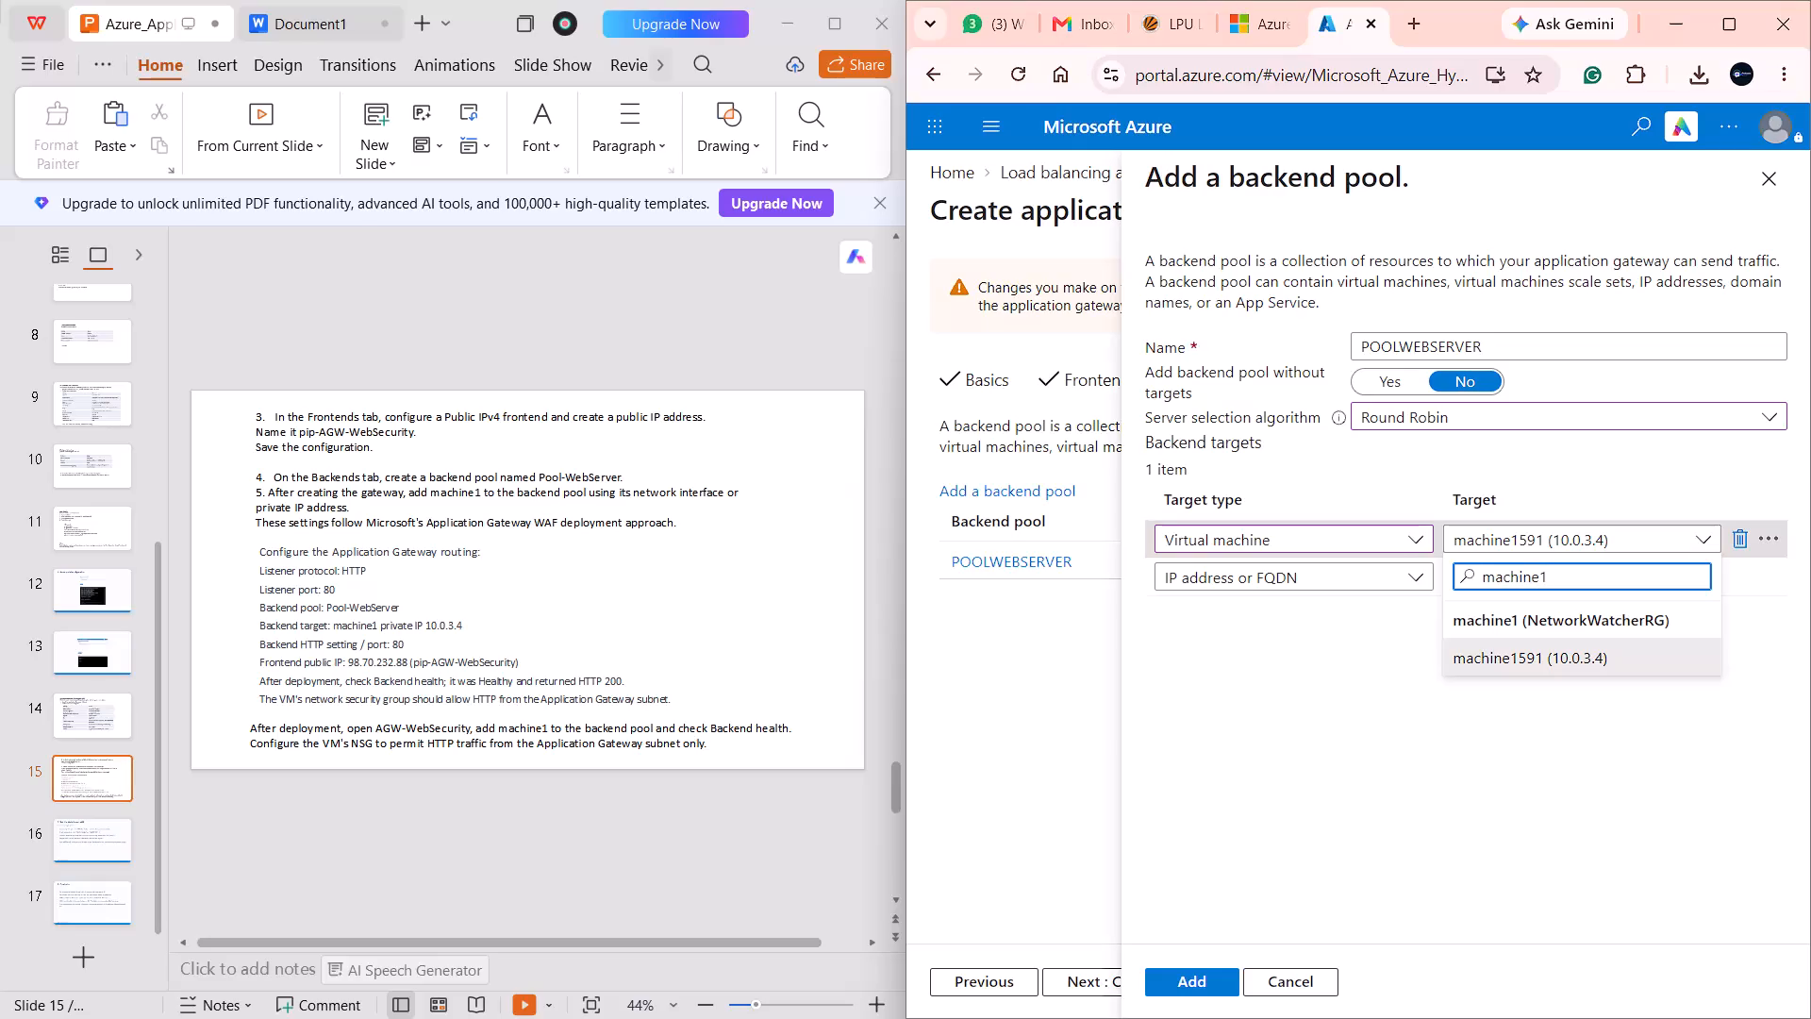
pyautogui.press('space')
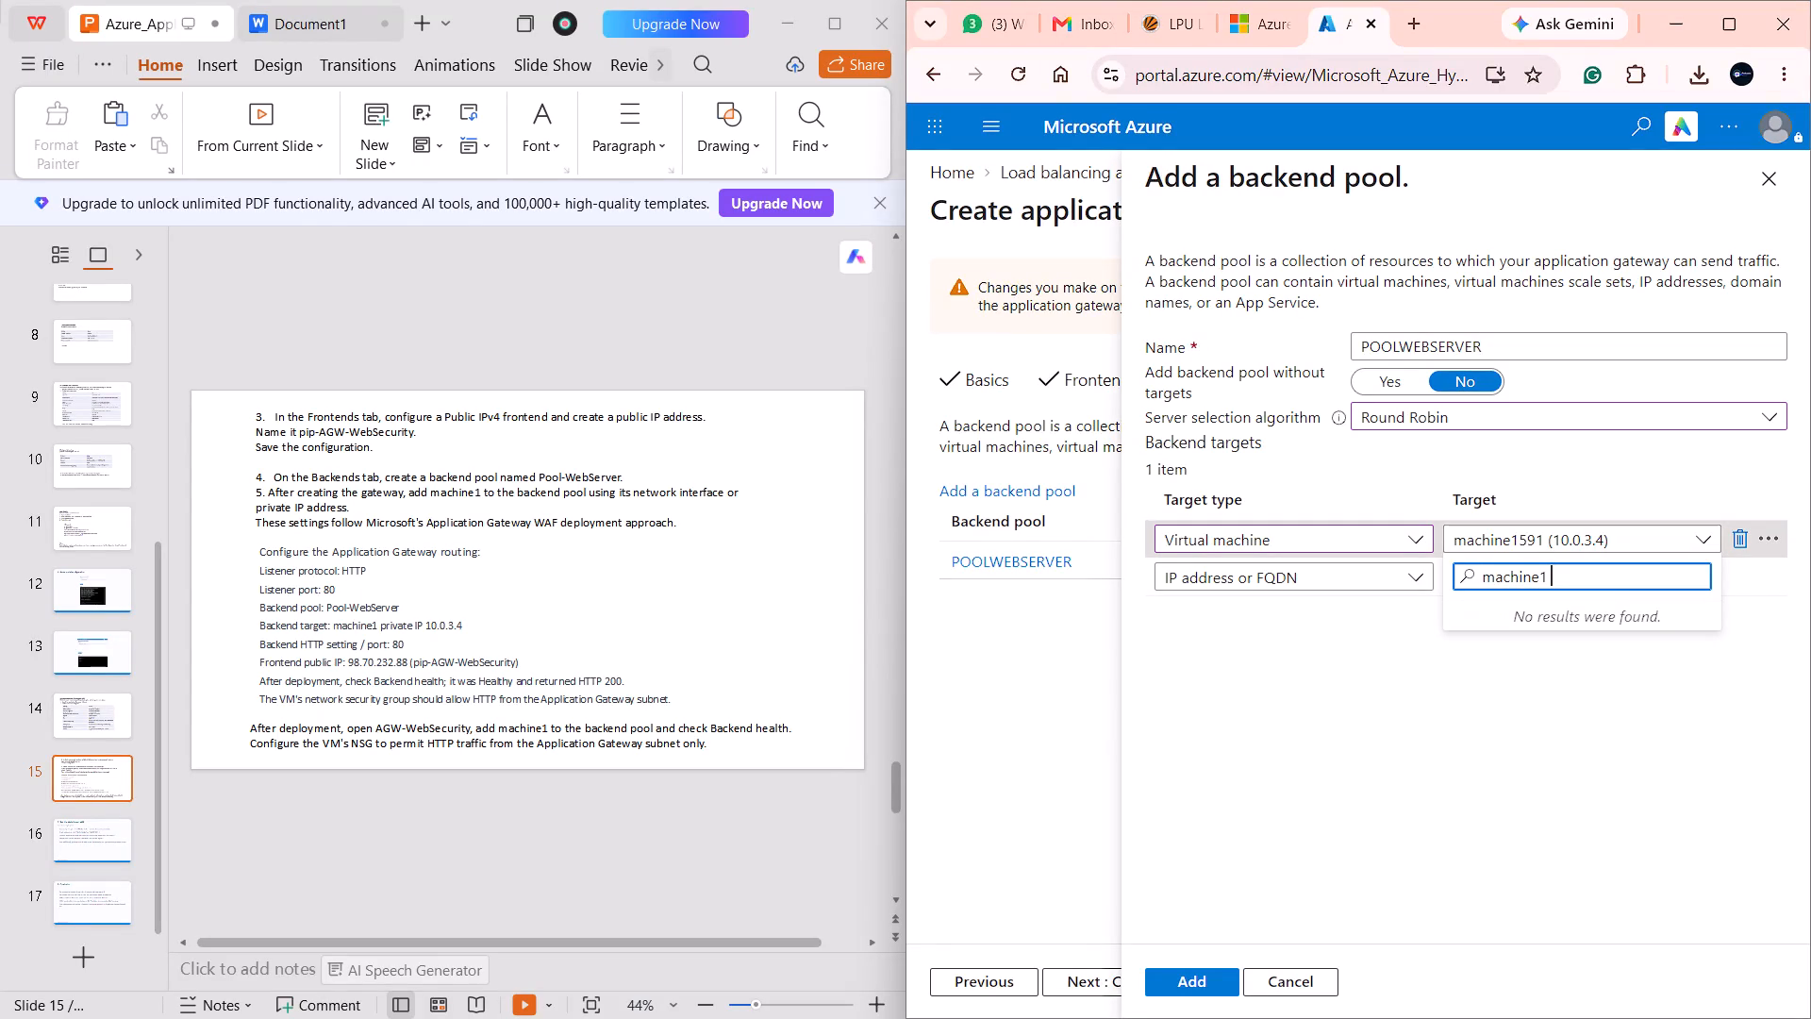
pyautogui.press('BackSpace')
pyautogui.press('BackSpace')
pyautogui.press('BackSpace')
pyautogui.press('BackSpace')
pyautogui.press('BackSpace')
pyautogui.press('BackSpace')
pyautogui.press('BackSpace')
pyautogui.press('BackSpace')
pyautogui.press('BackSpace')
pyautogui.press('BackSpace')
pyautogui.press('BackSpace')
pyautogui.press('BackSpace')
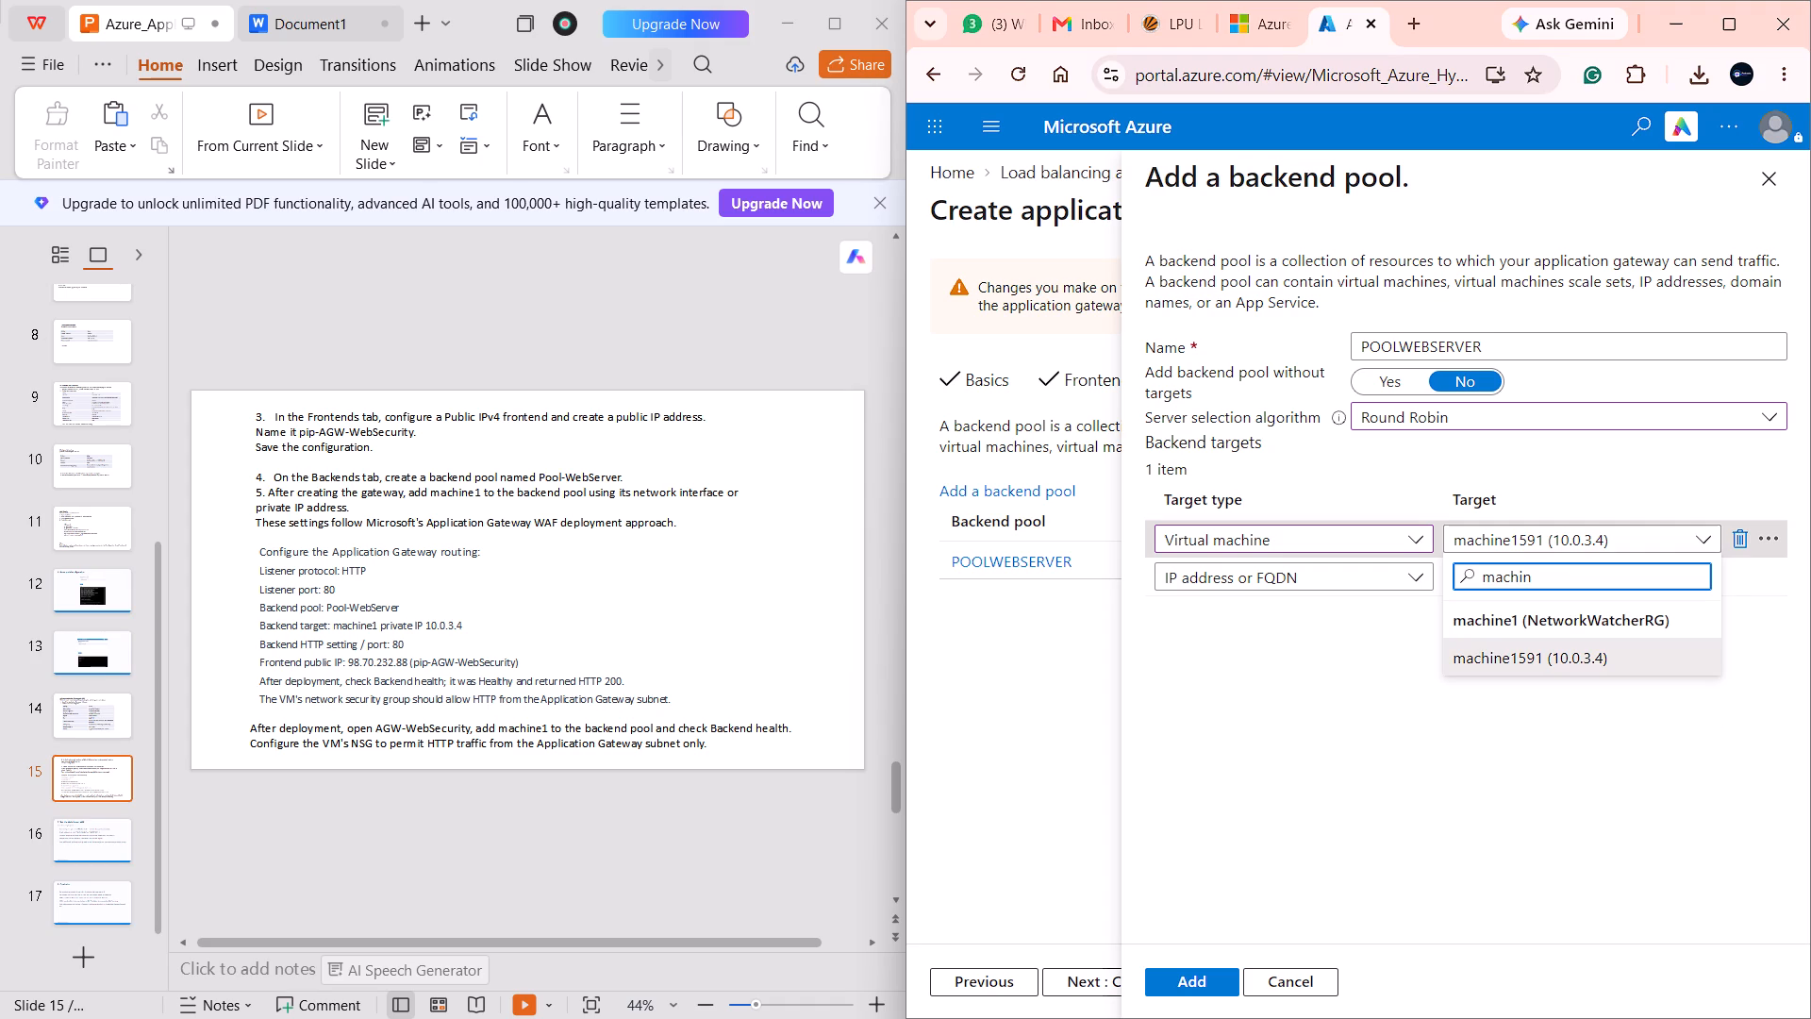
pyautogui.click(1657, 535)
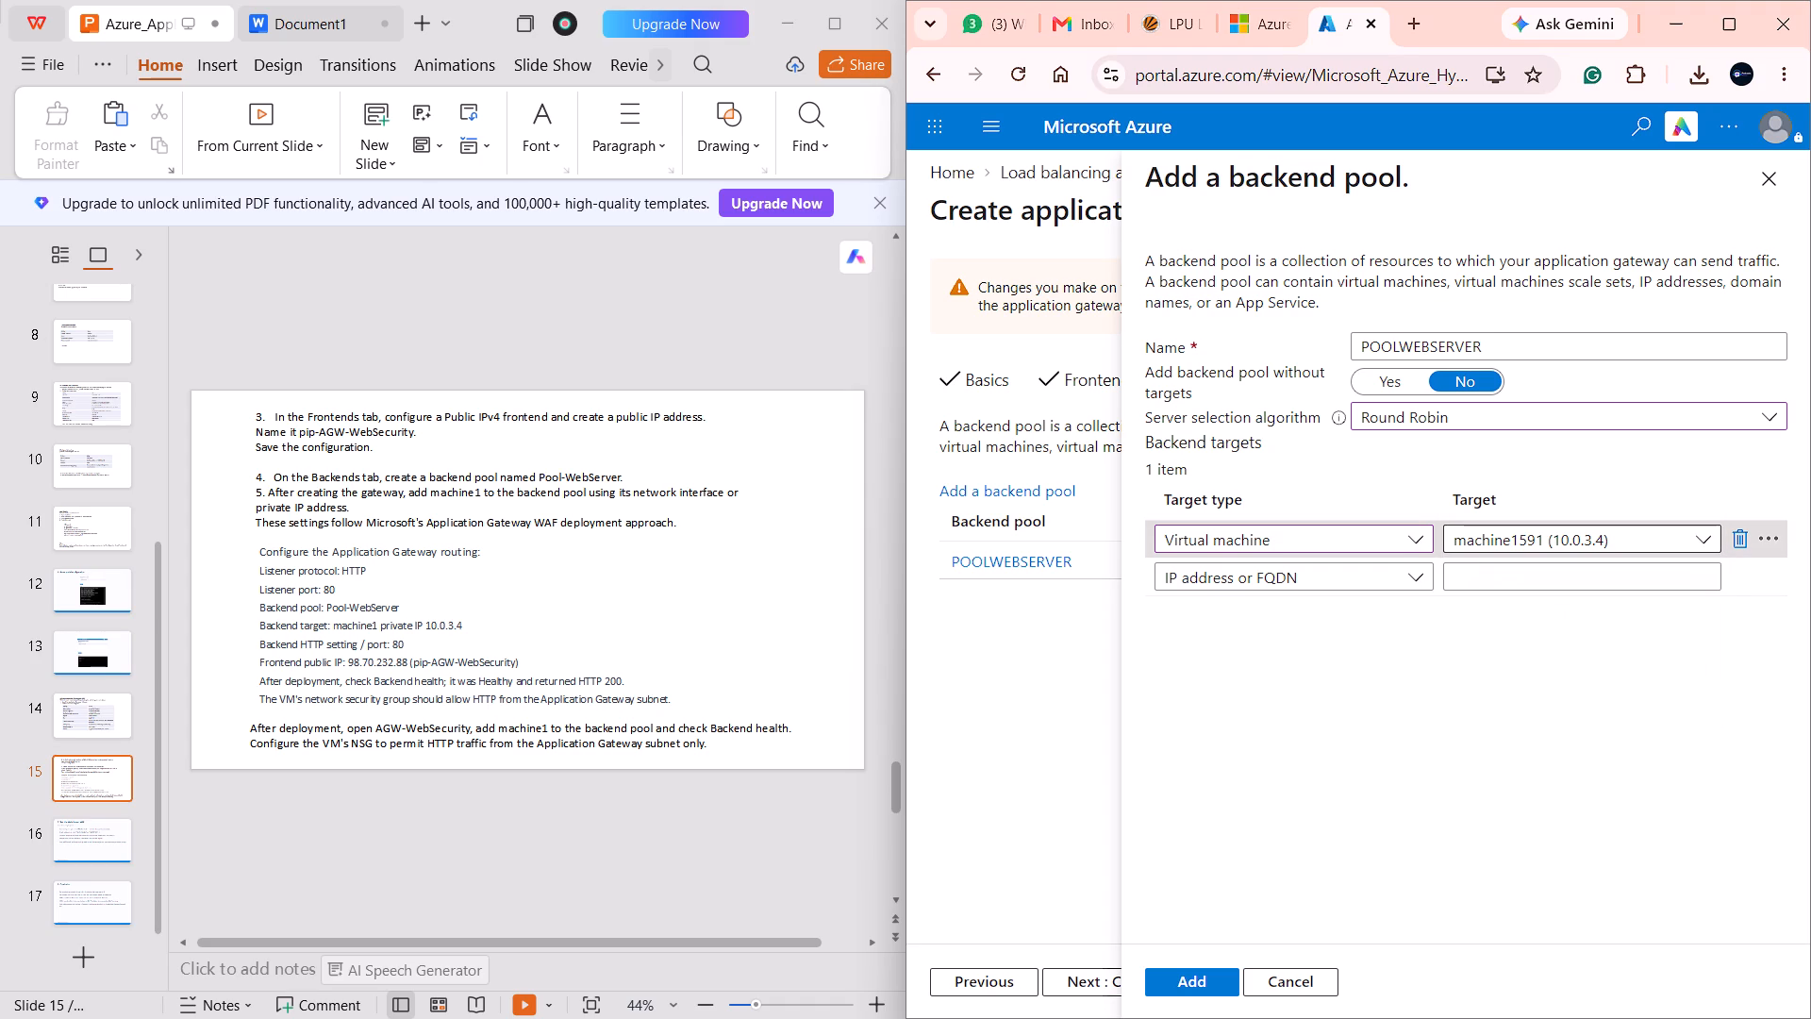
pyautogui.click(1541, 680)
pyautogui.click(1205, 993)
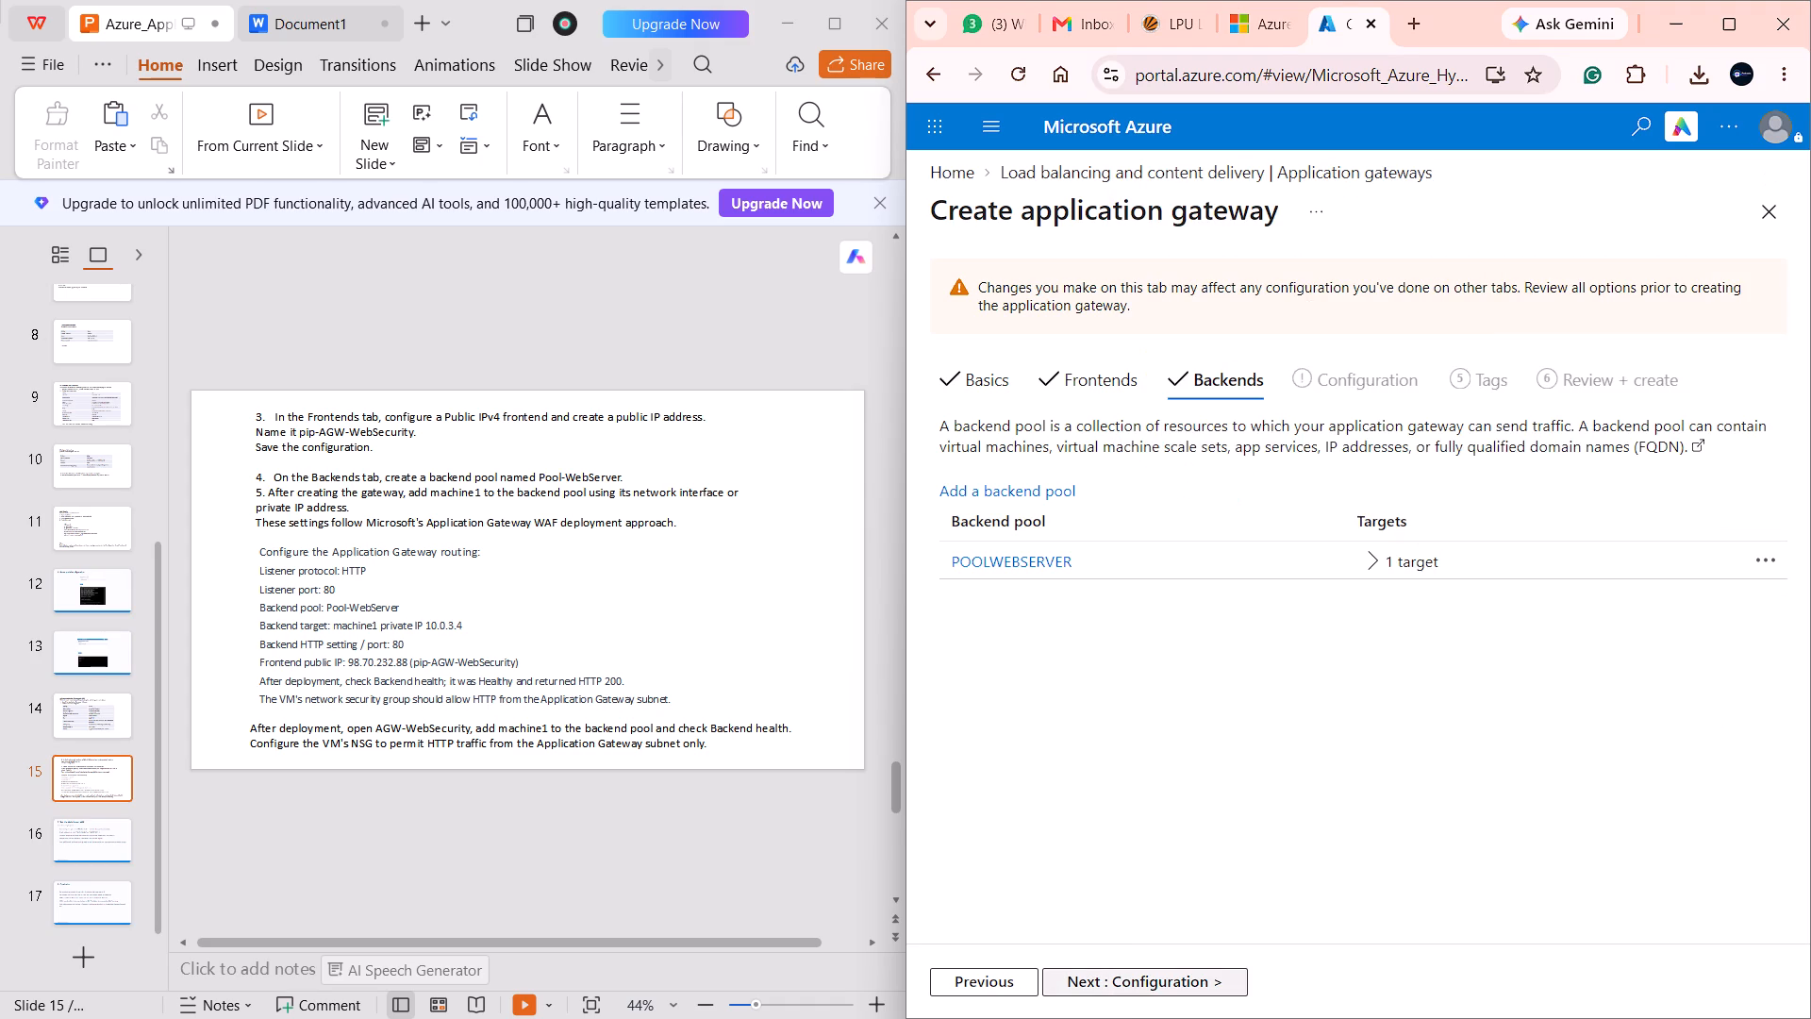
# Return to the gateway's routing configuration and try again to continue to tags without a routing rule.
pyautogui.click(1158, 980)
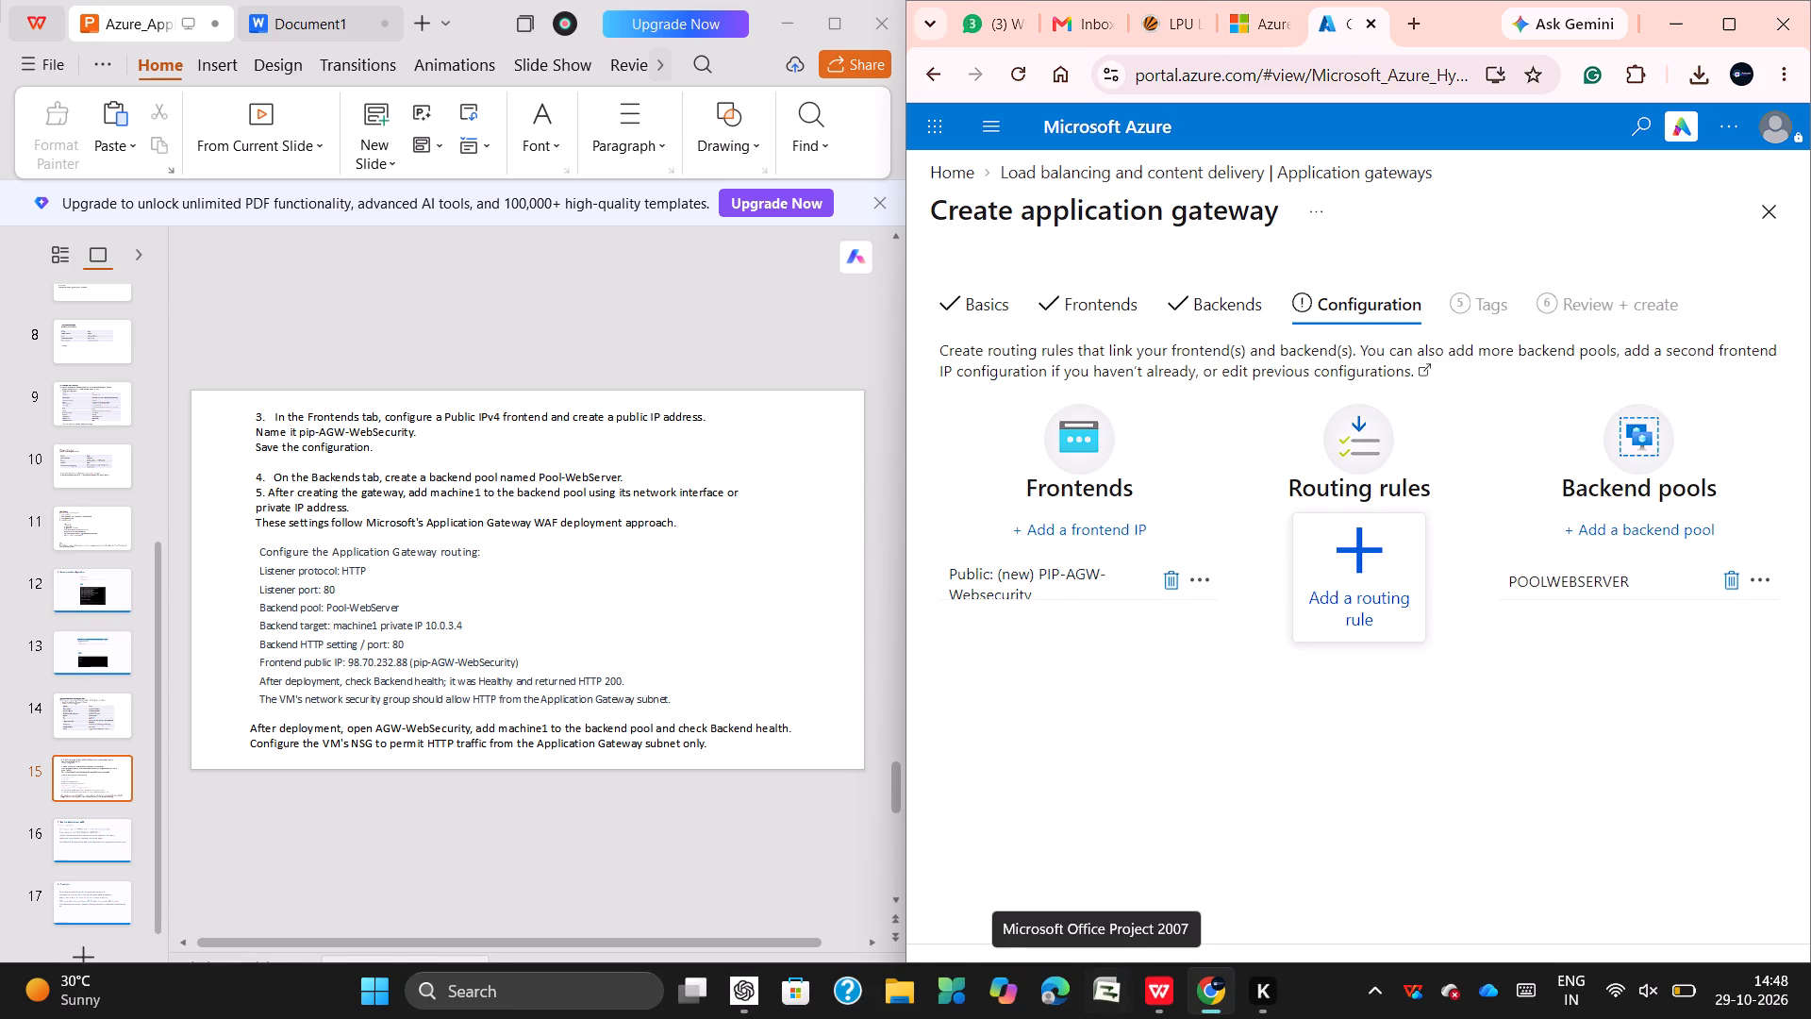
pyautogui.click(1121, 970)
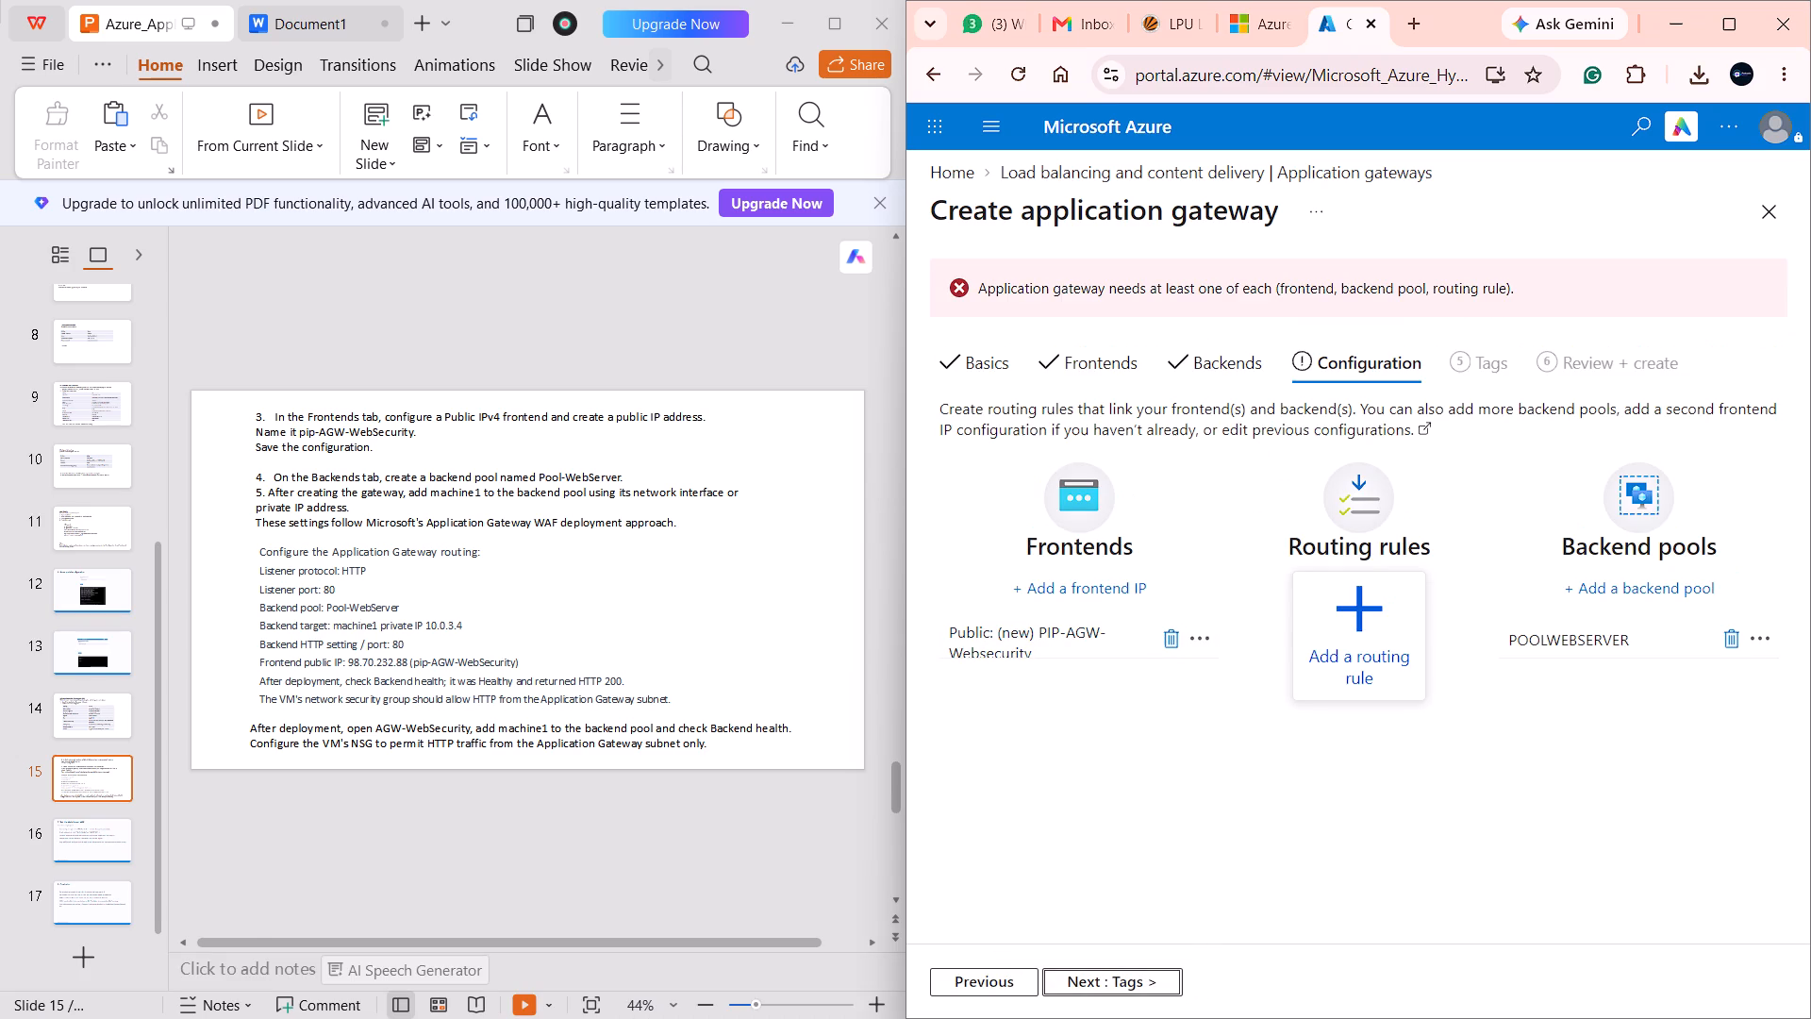
# Reopen the POOLWEBSERVER backend pool to review its name, algorithm and target, and close it without editing.
pyautogui.click(1232, 362)
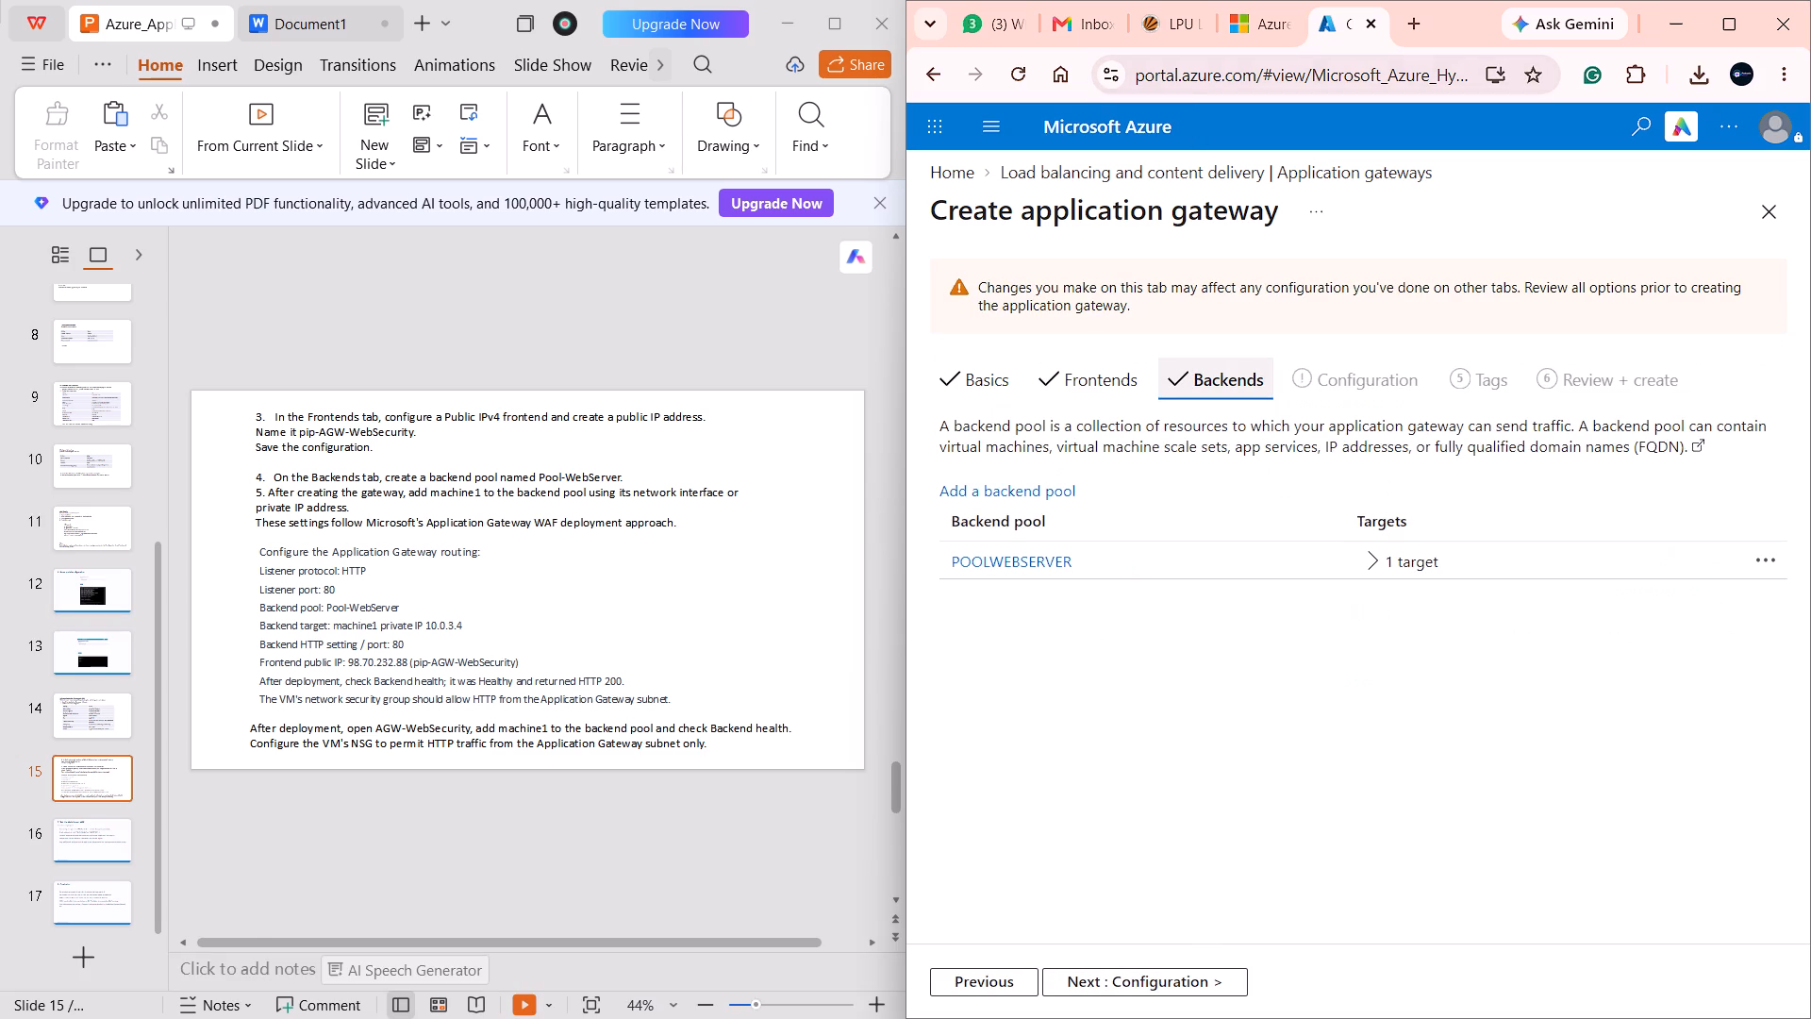
pyautogui.click(1023, 558)
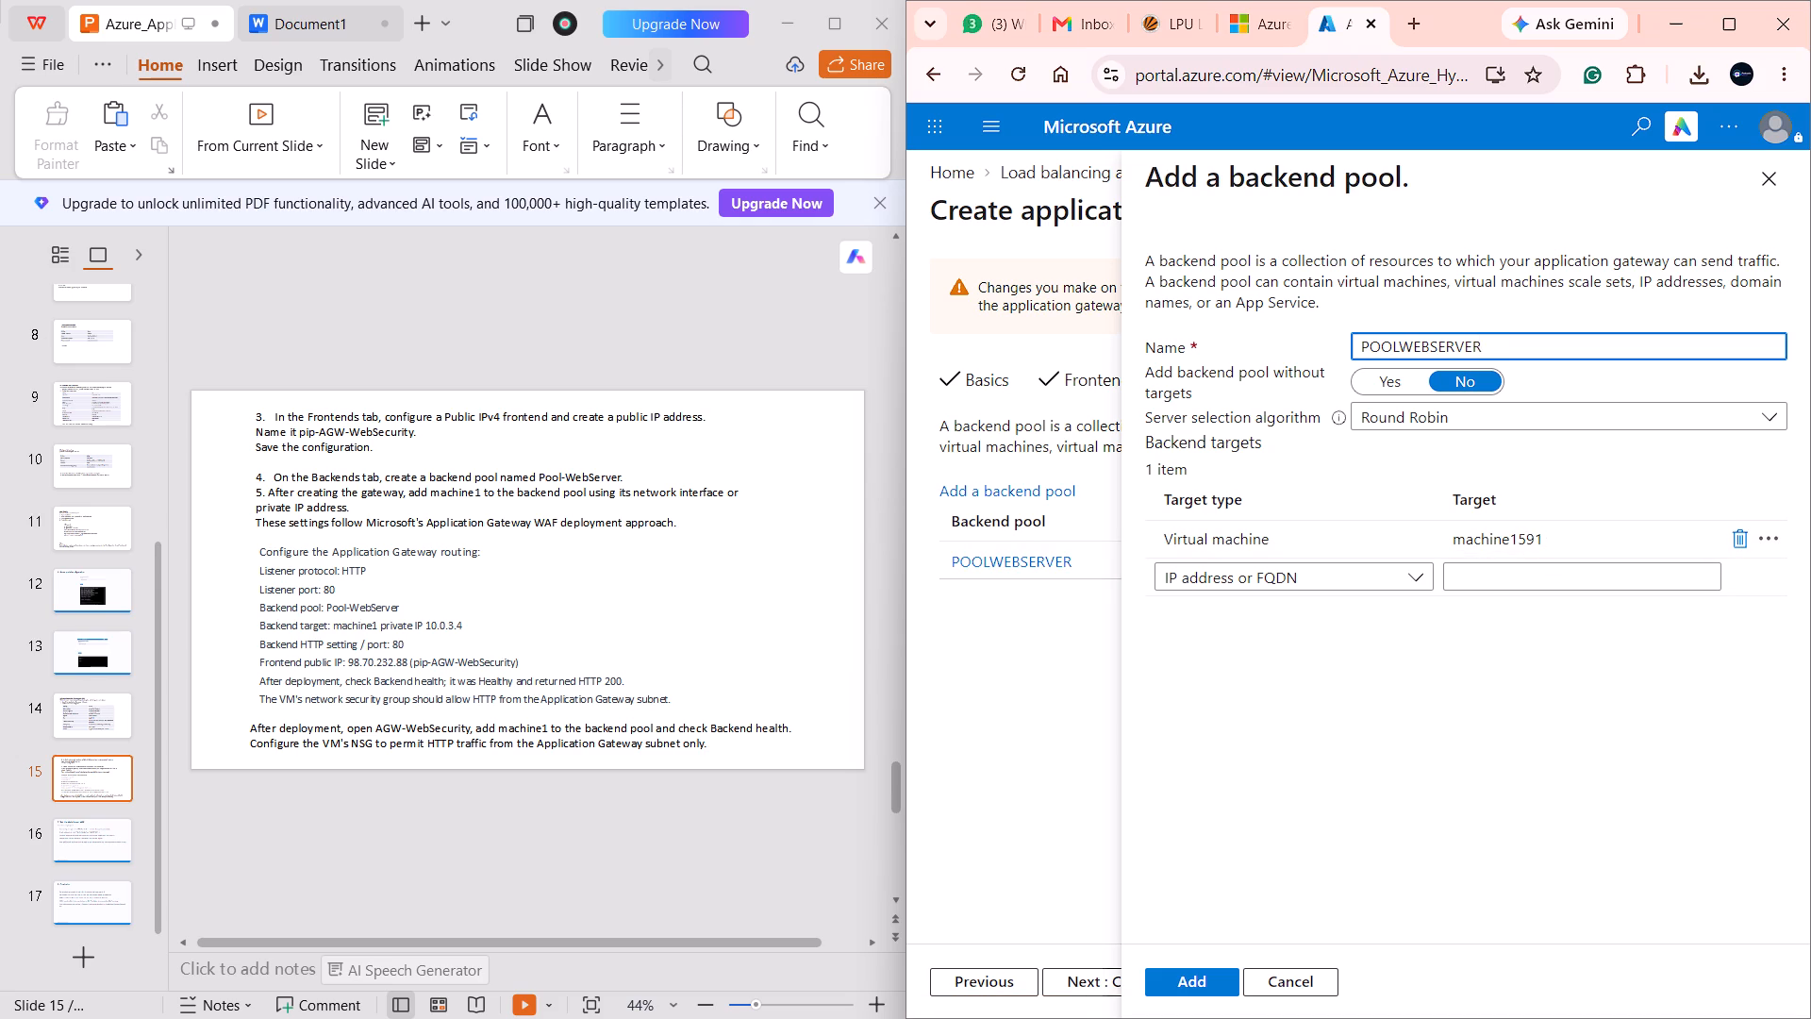
pyautogui.click(1772, 181)
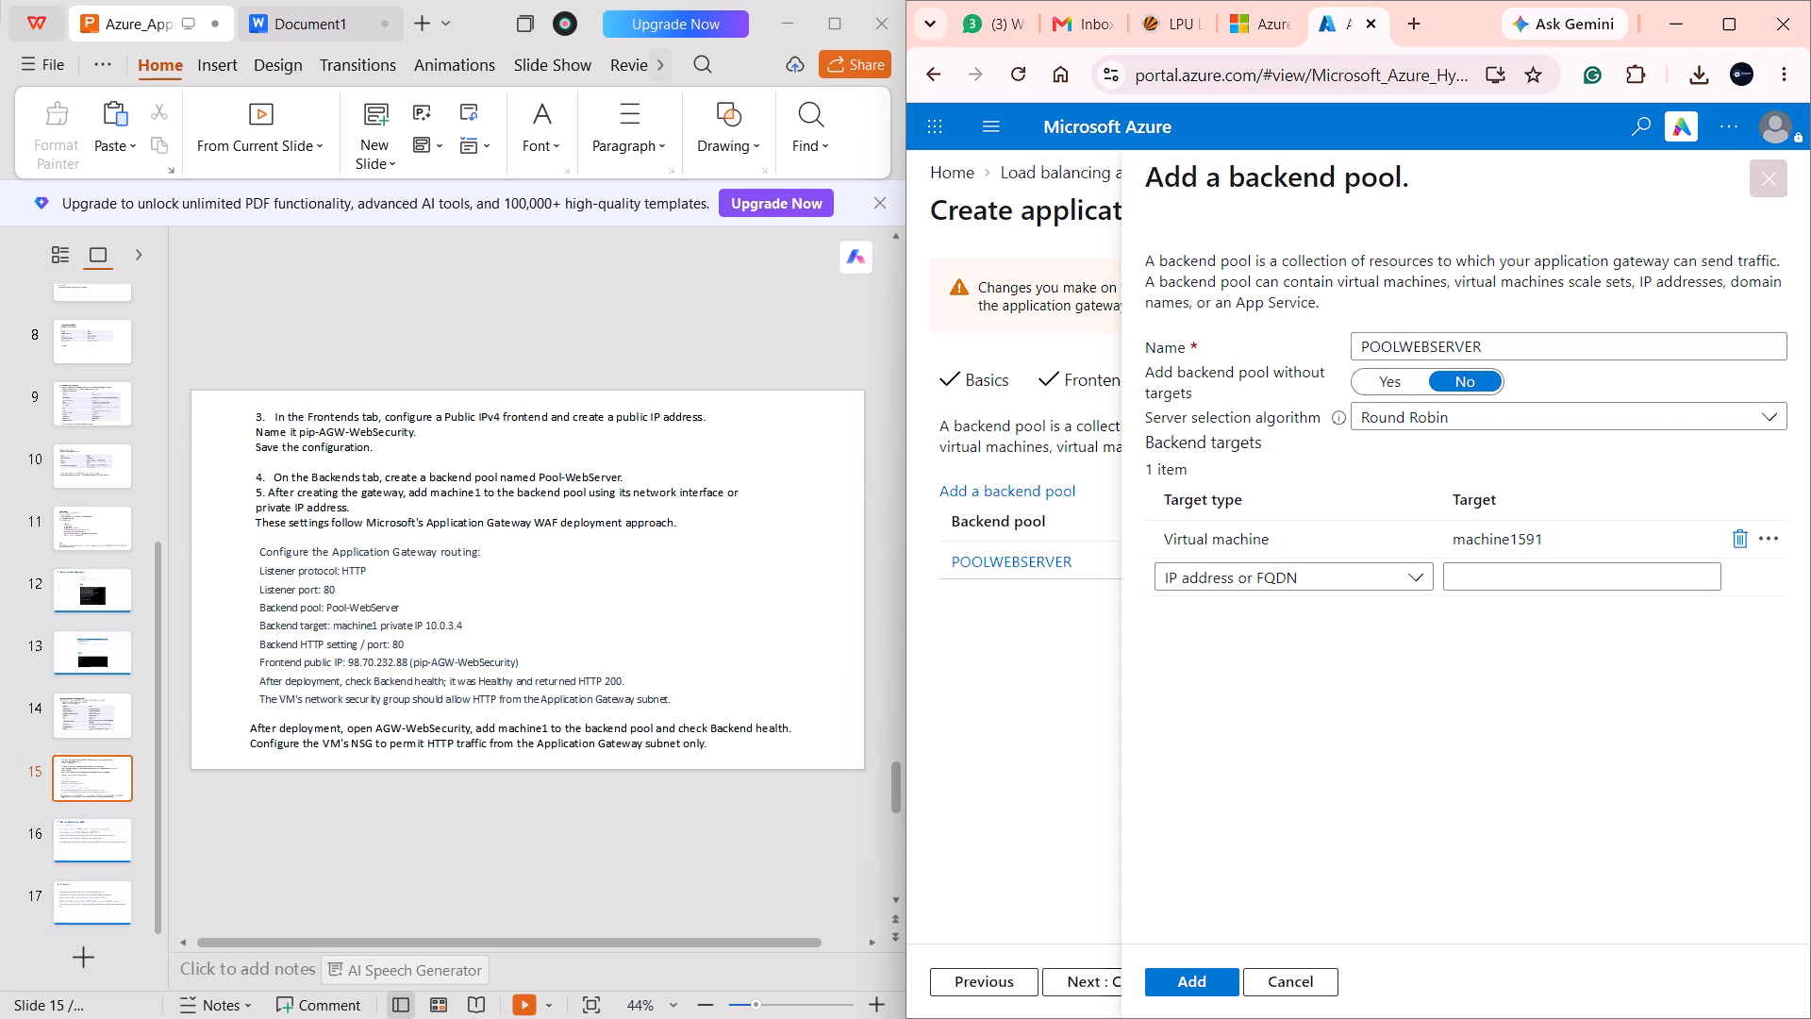
# Review the gateway's frontend IP settings, and examine its basic settings from the subscription through to the virtual network and subnet.
pyautogui.click(1097, 389)
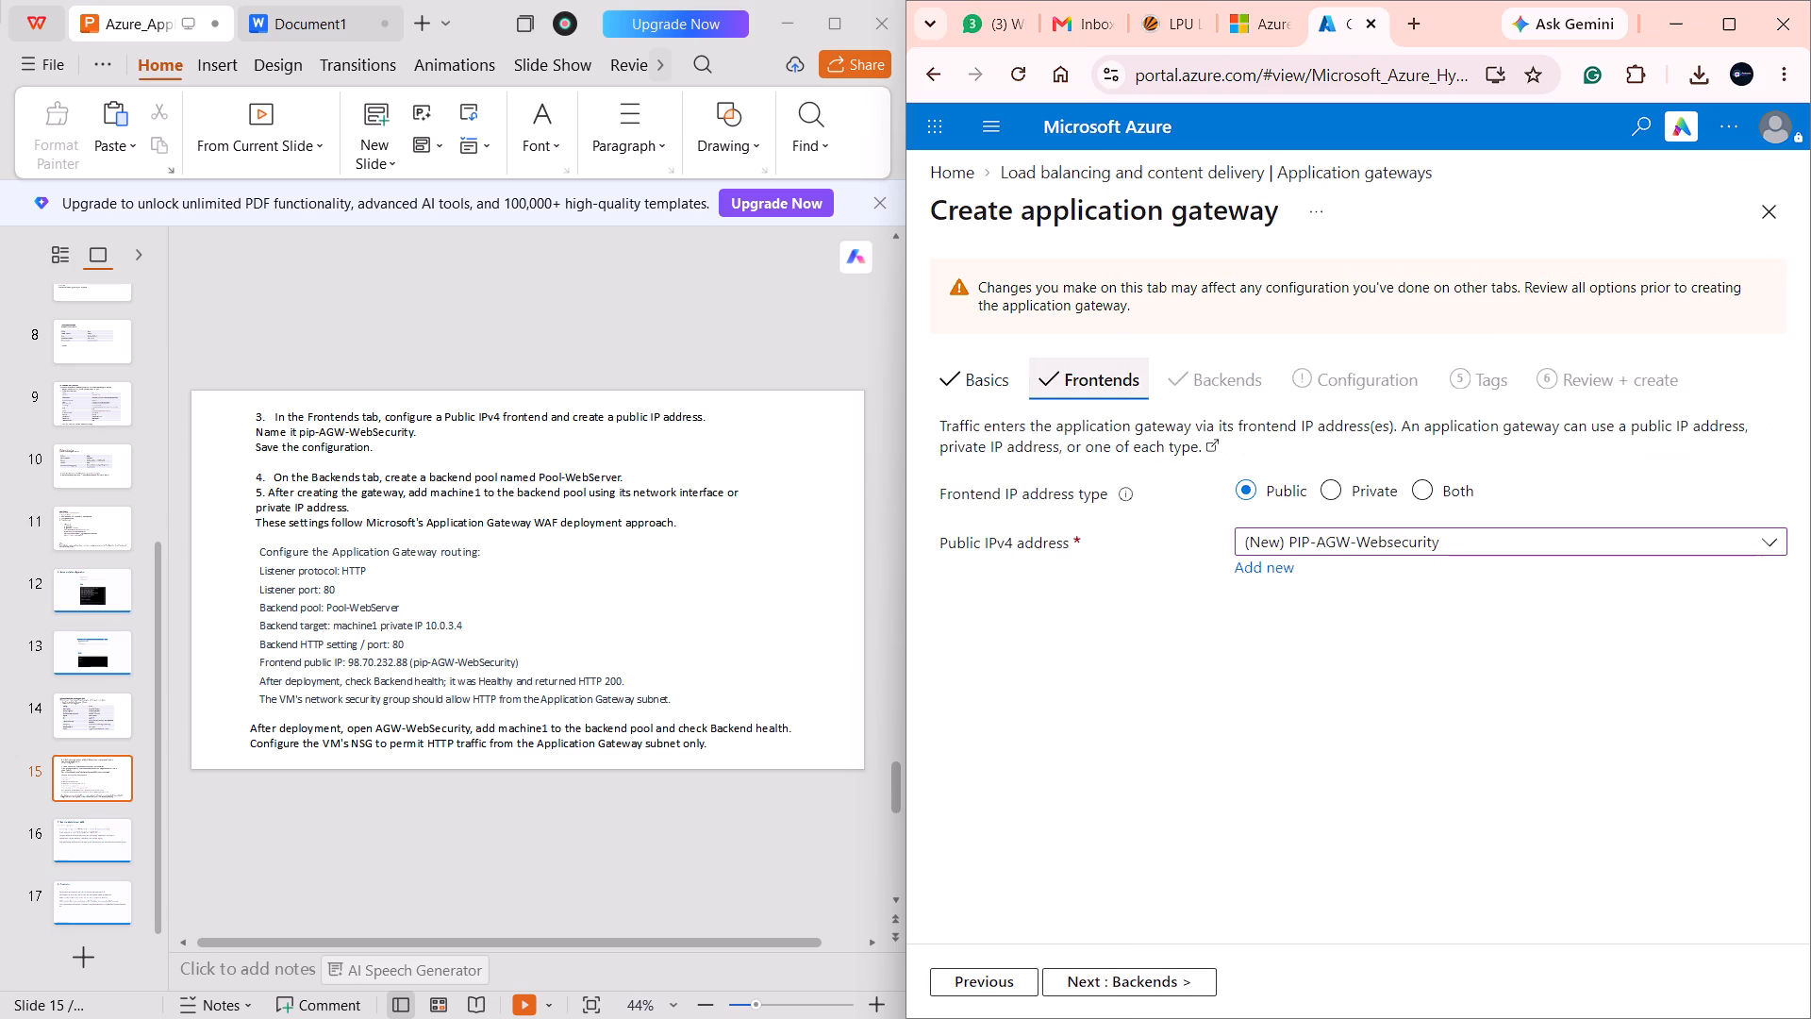
pyautogui.click(1011, 382)
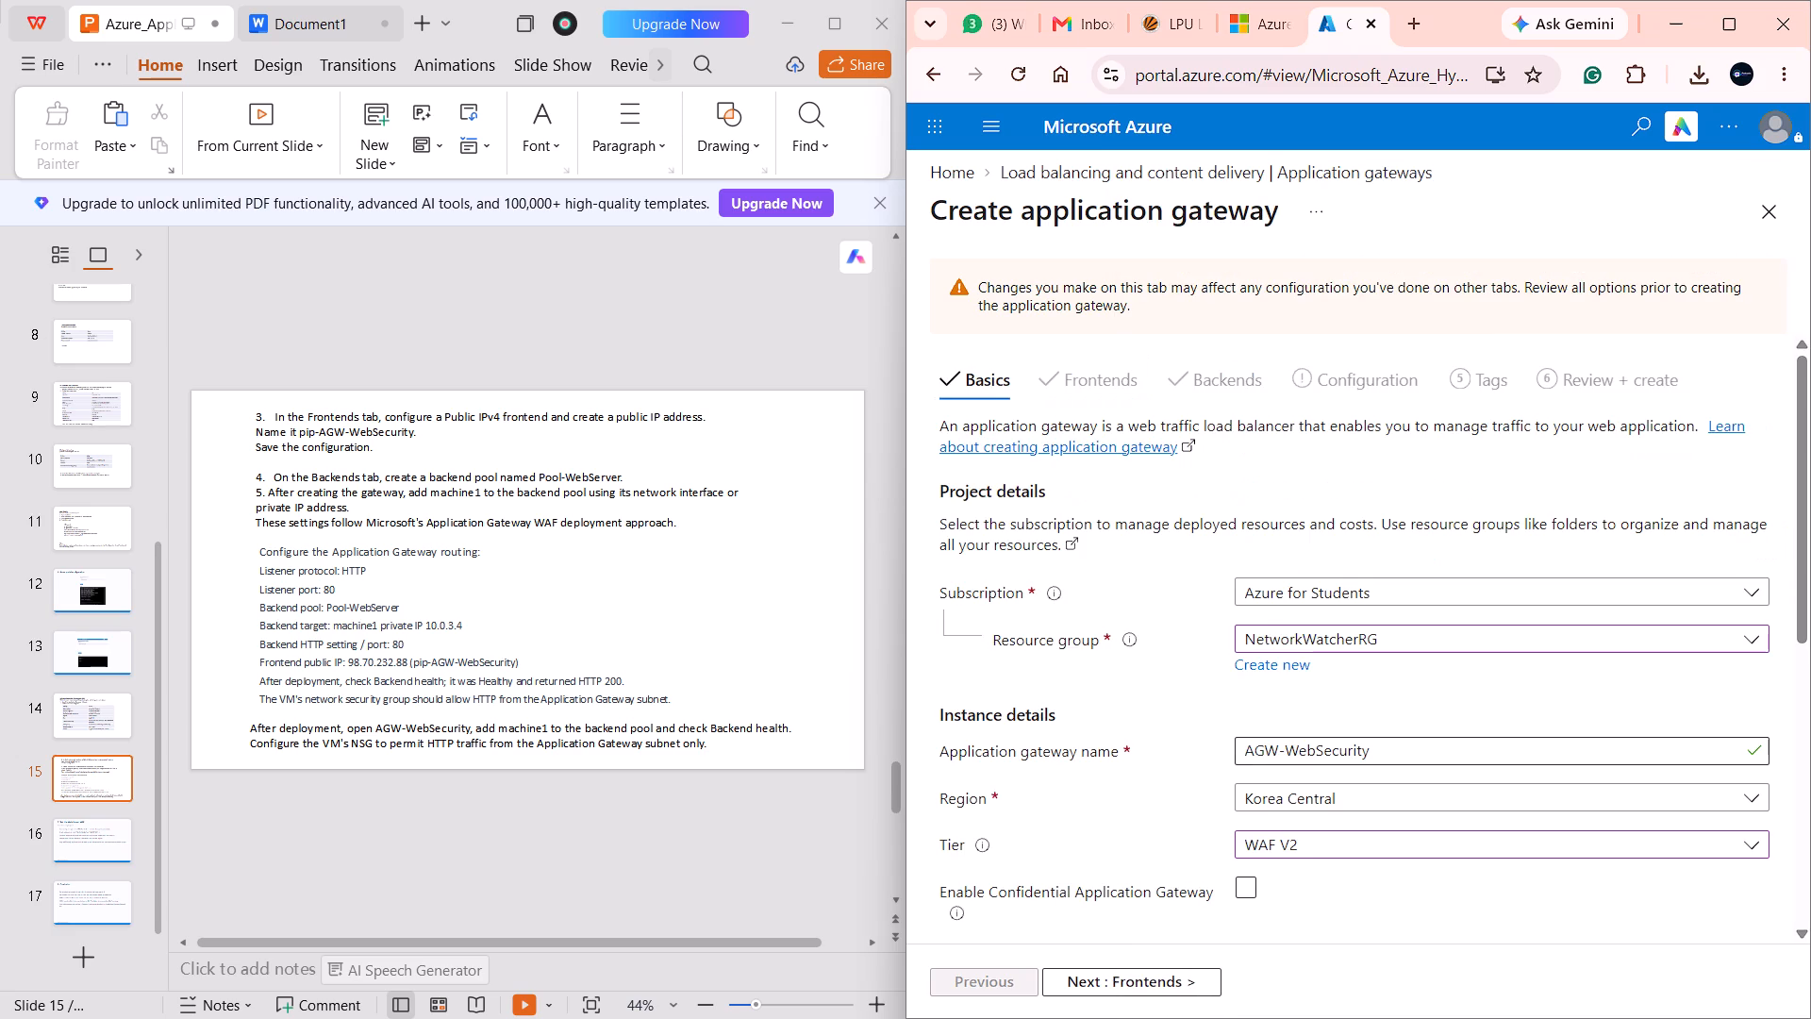
pyautogui.scroll(2, 1424, 748)
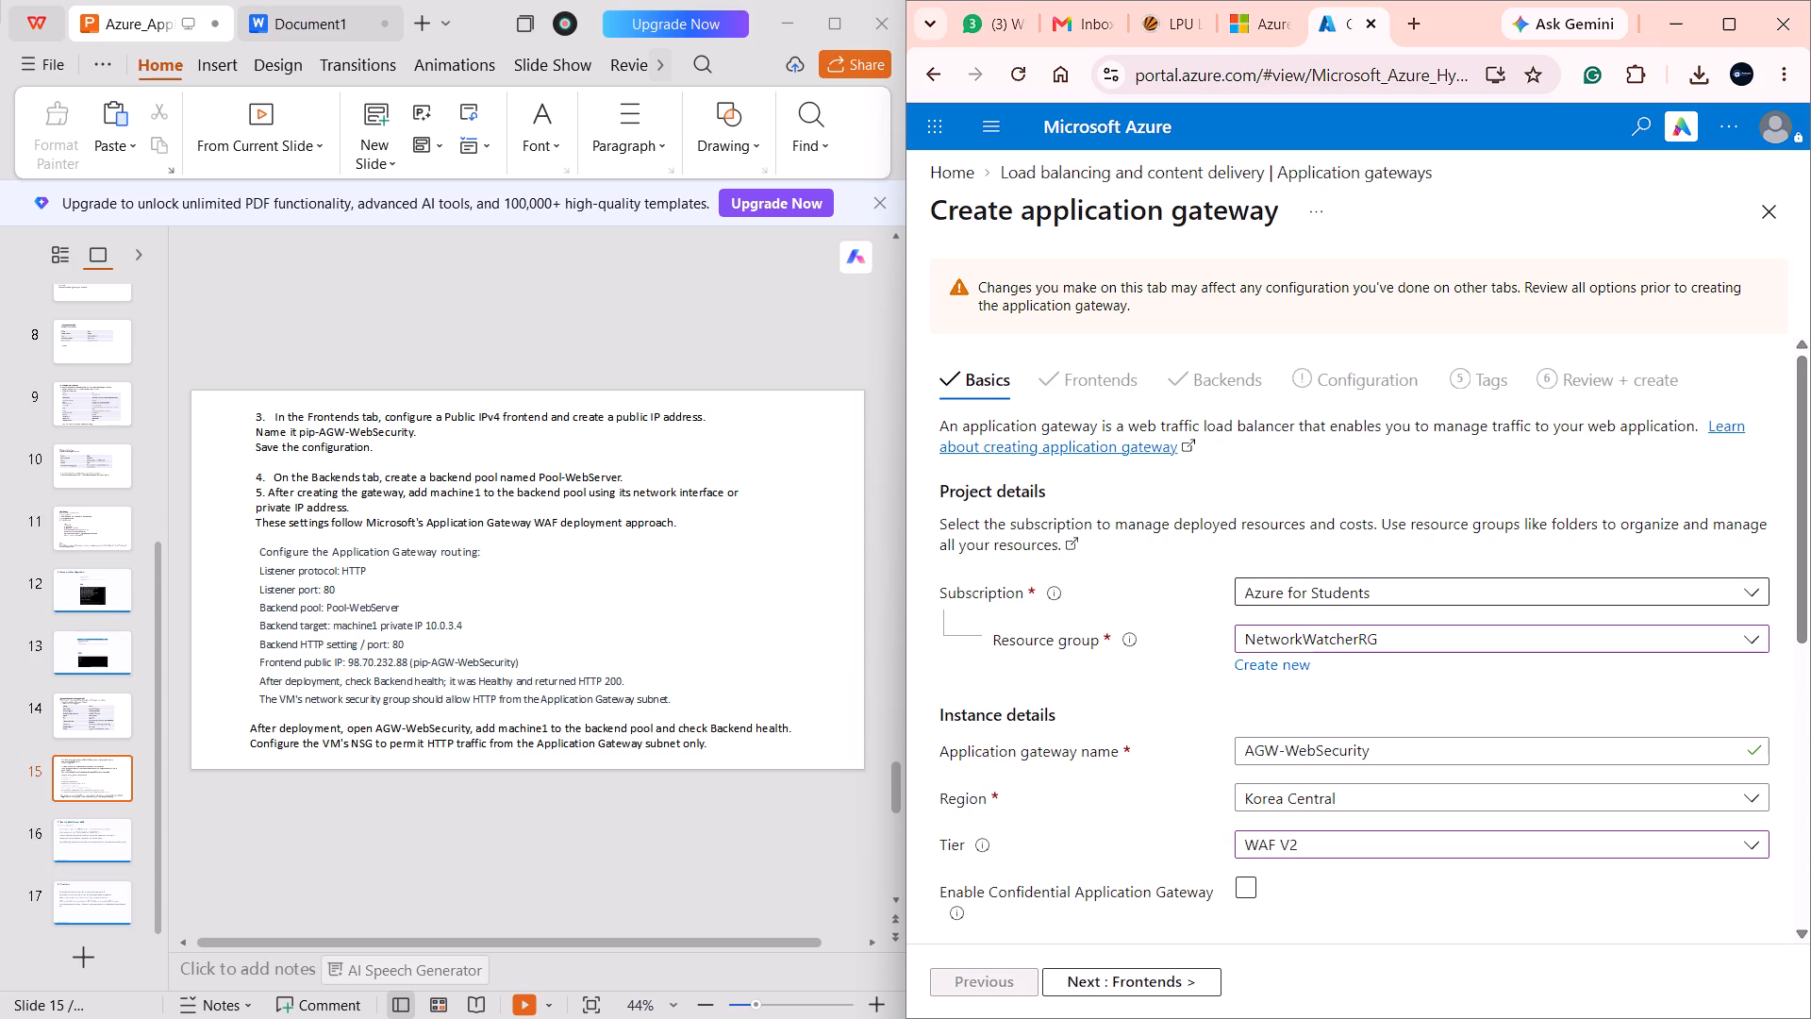
pyautogui.scroll(-5, 1385, 833)
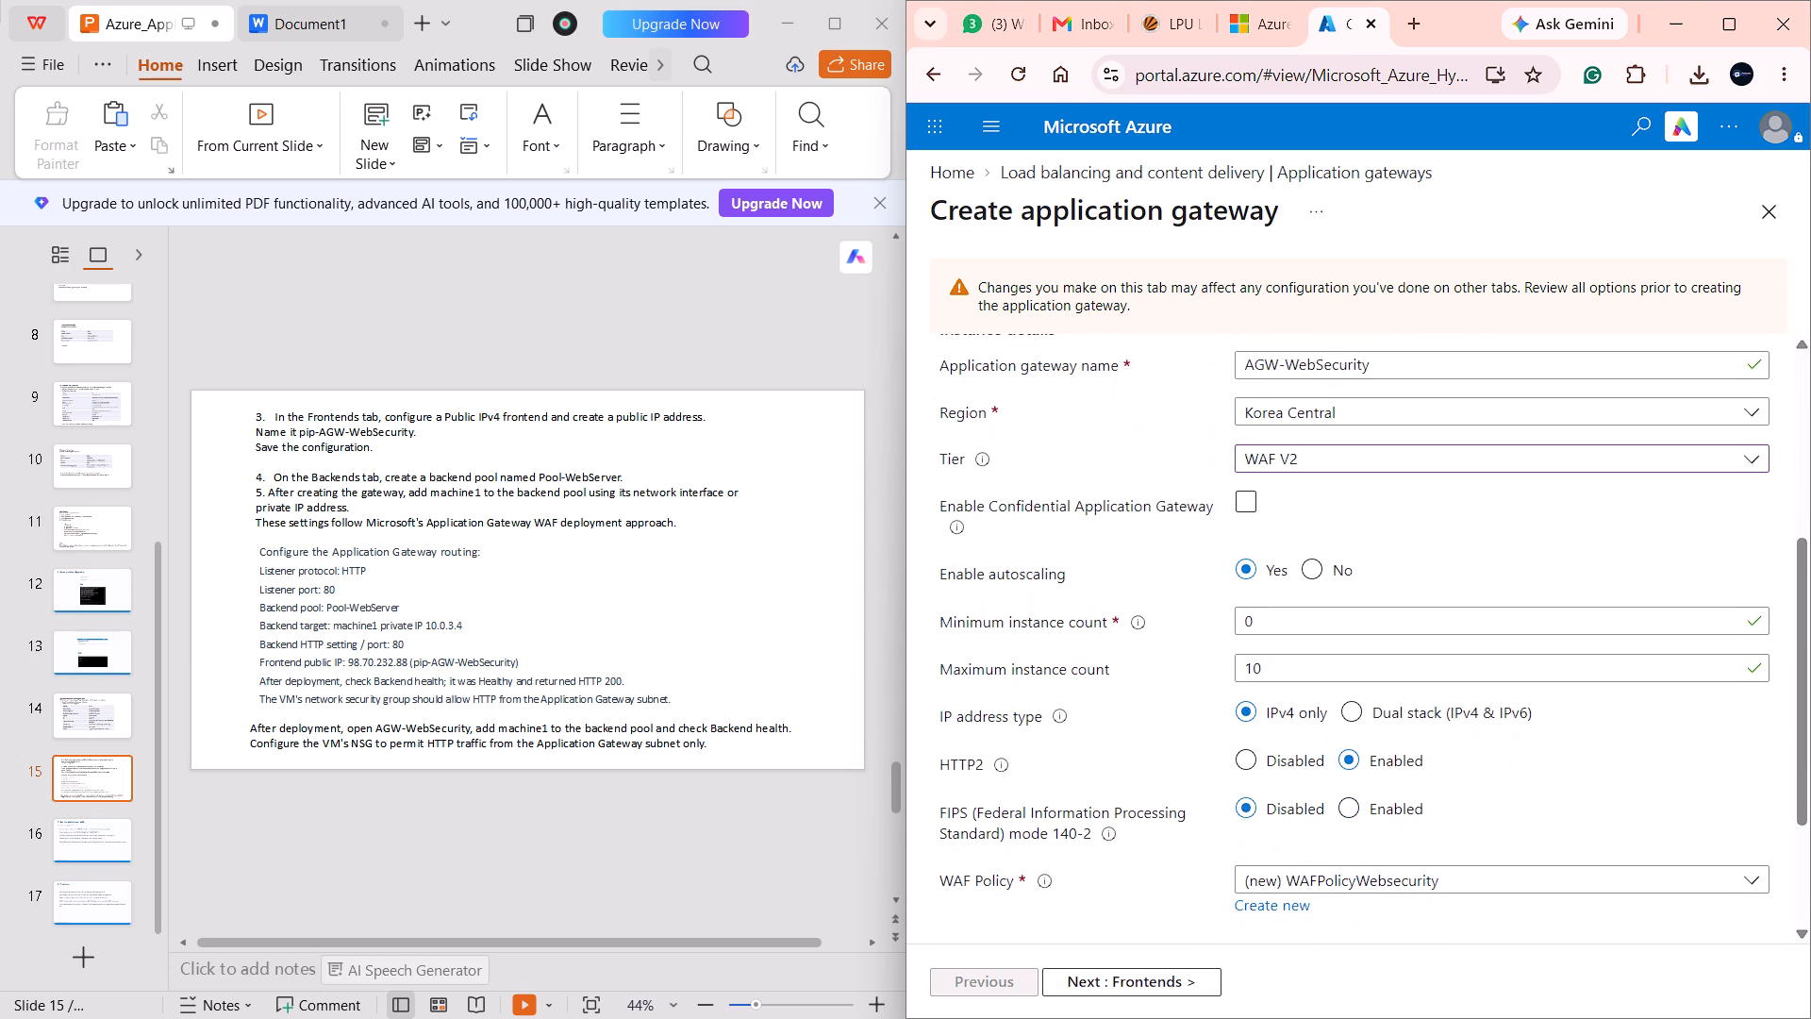
pyautogui.scroll(-3, 1385, 833)
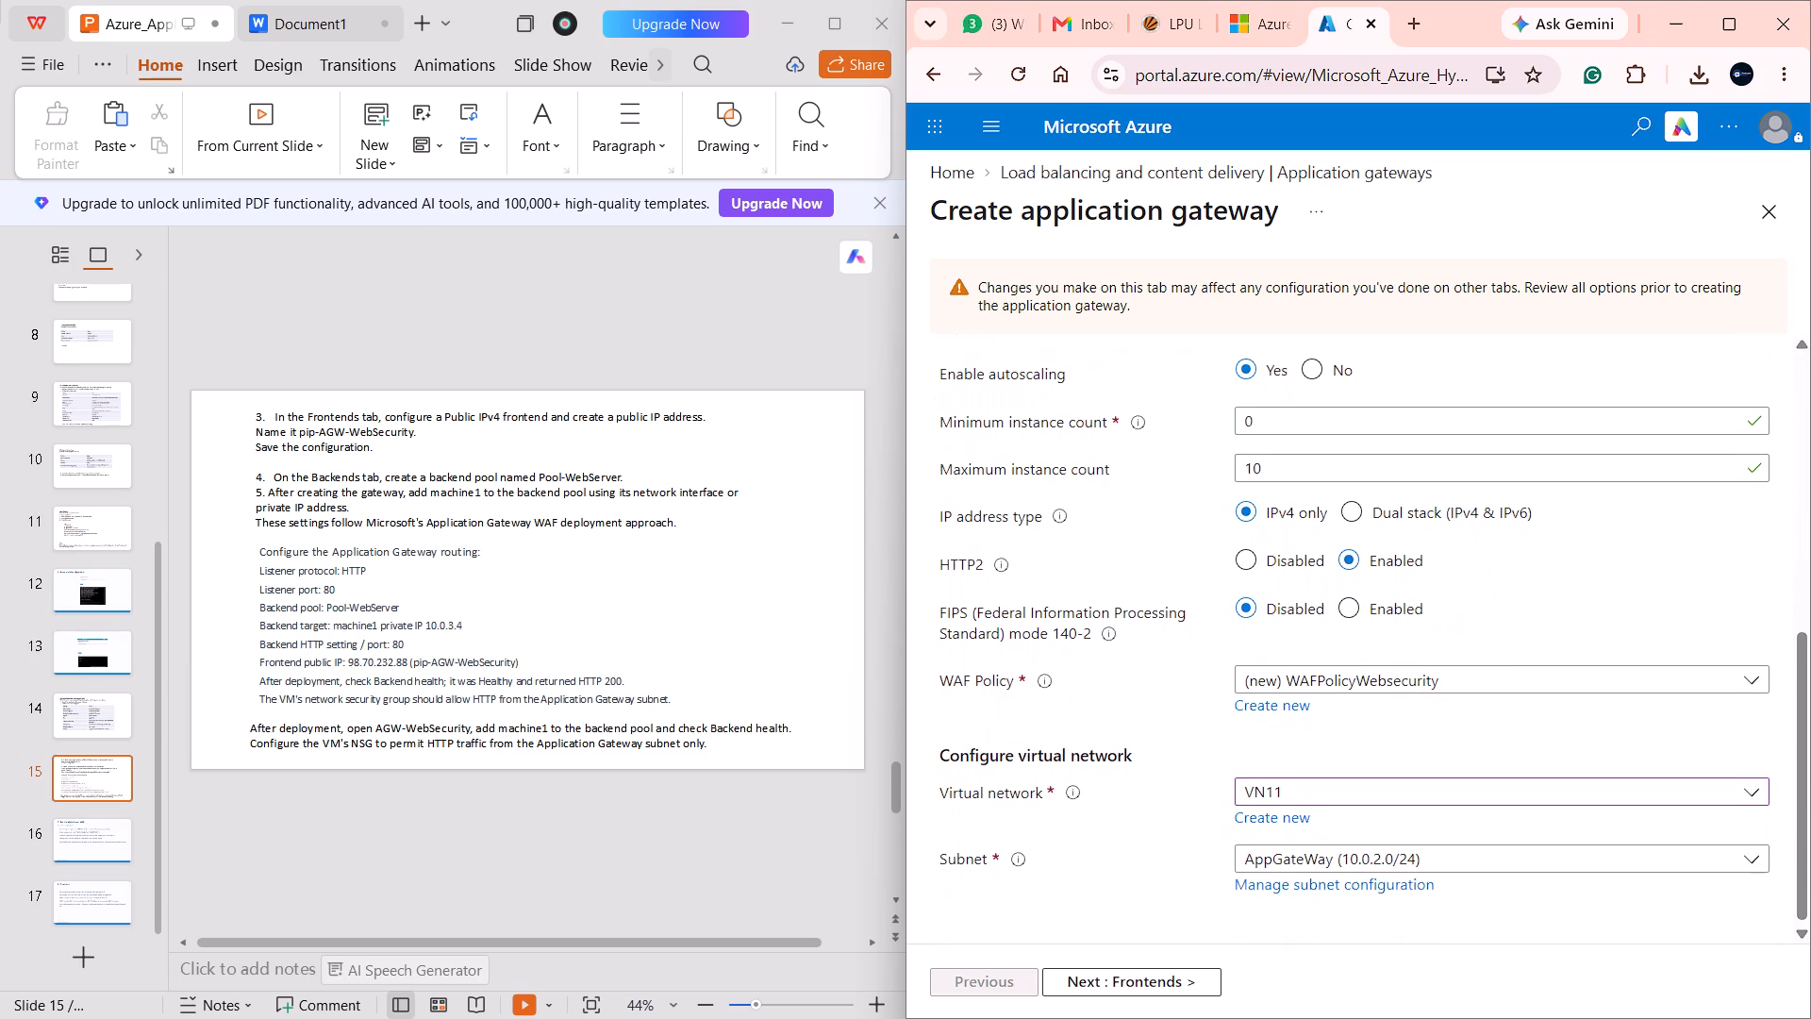
pyautogui.scroll(-1, 1385, 833)
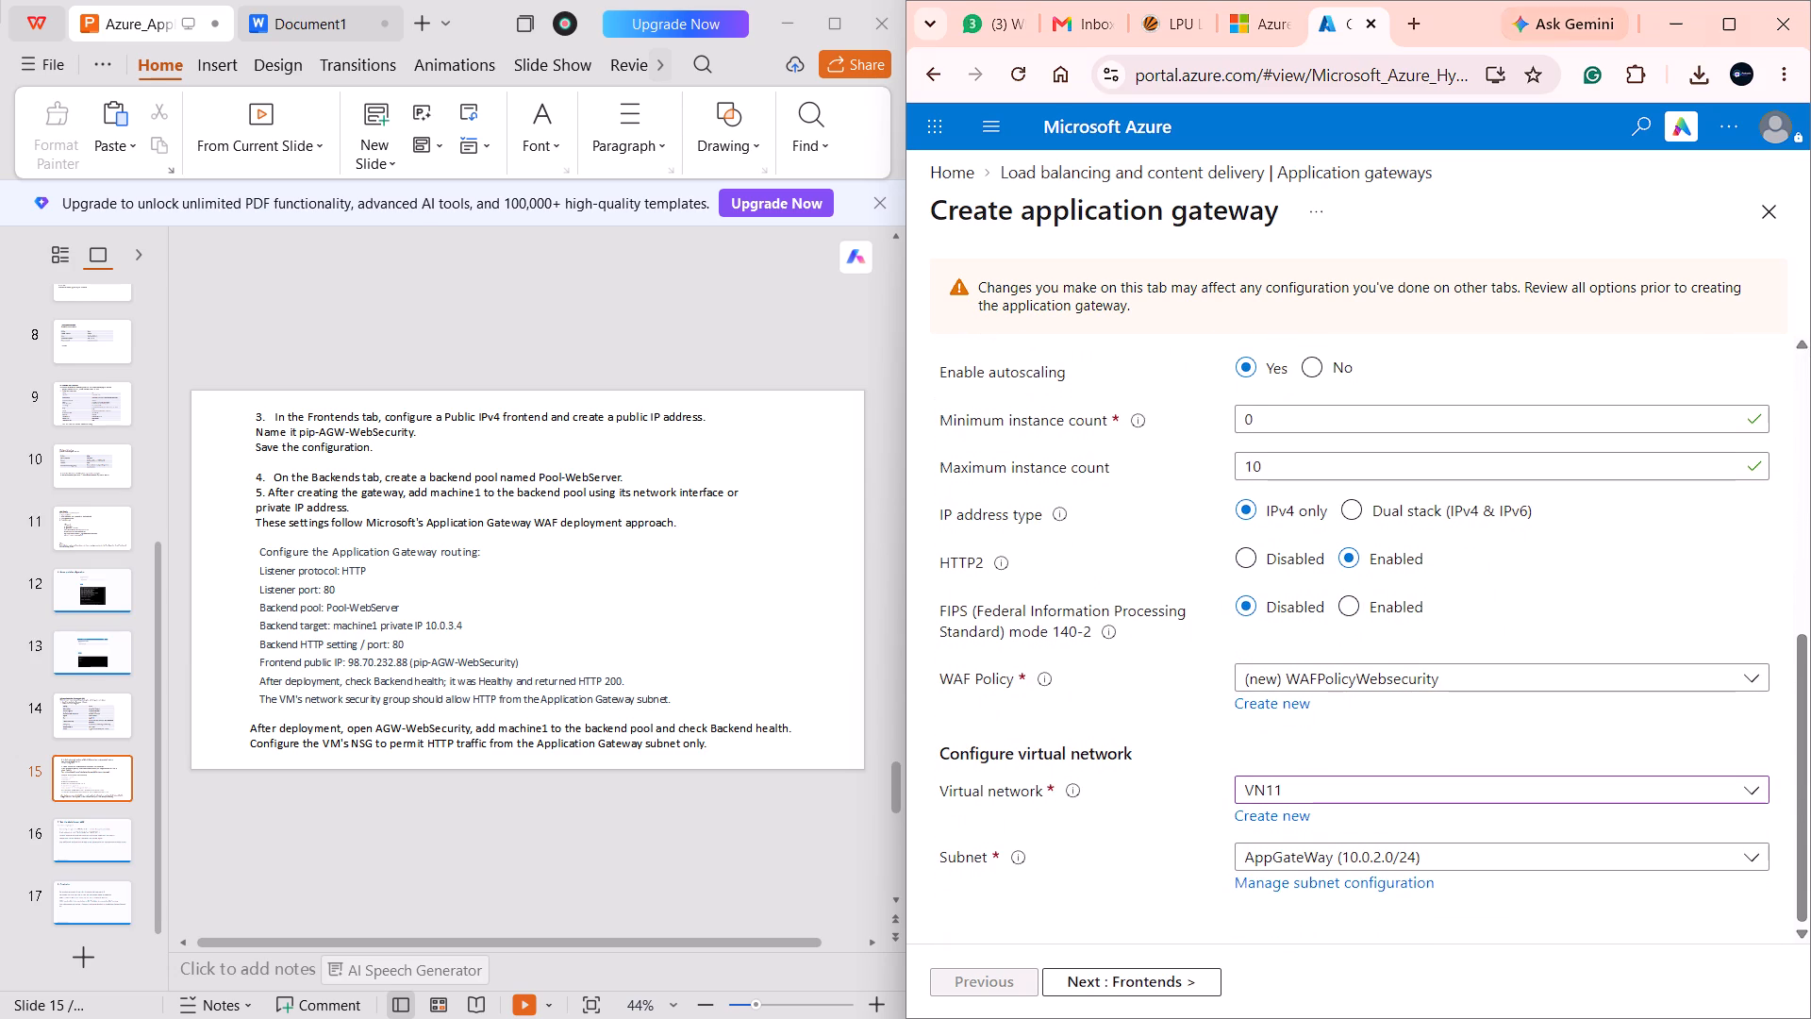
# Go back to slide 14 of the lab presentation and compare its Basics table with the gateway's basic settings.
pyautogui.click(574, 600)
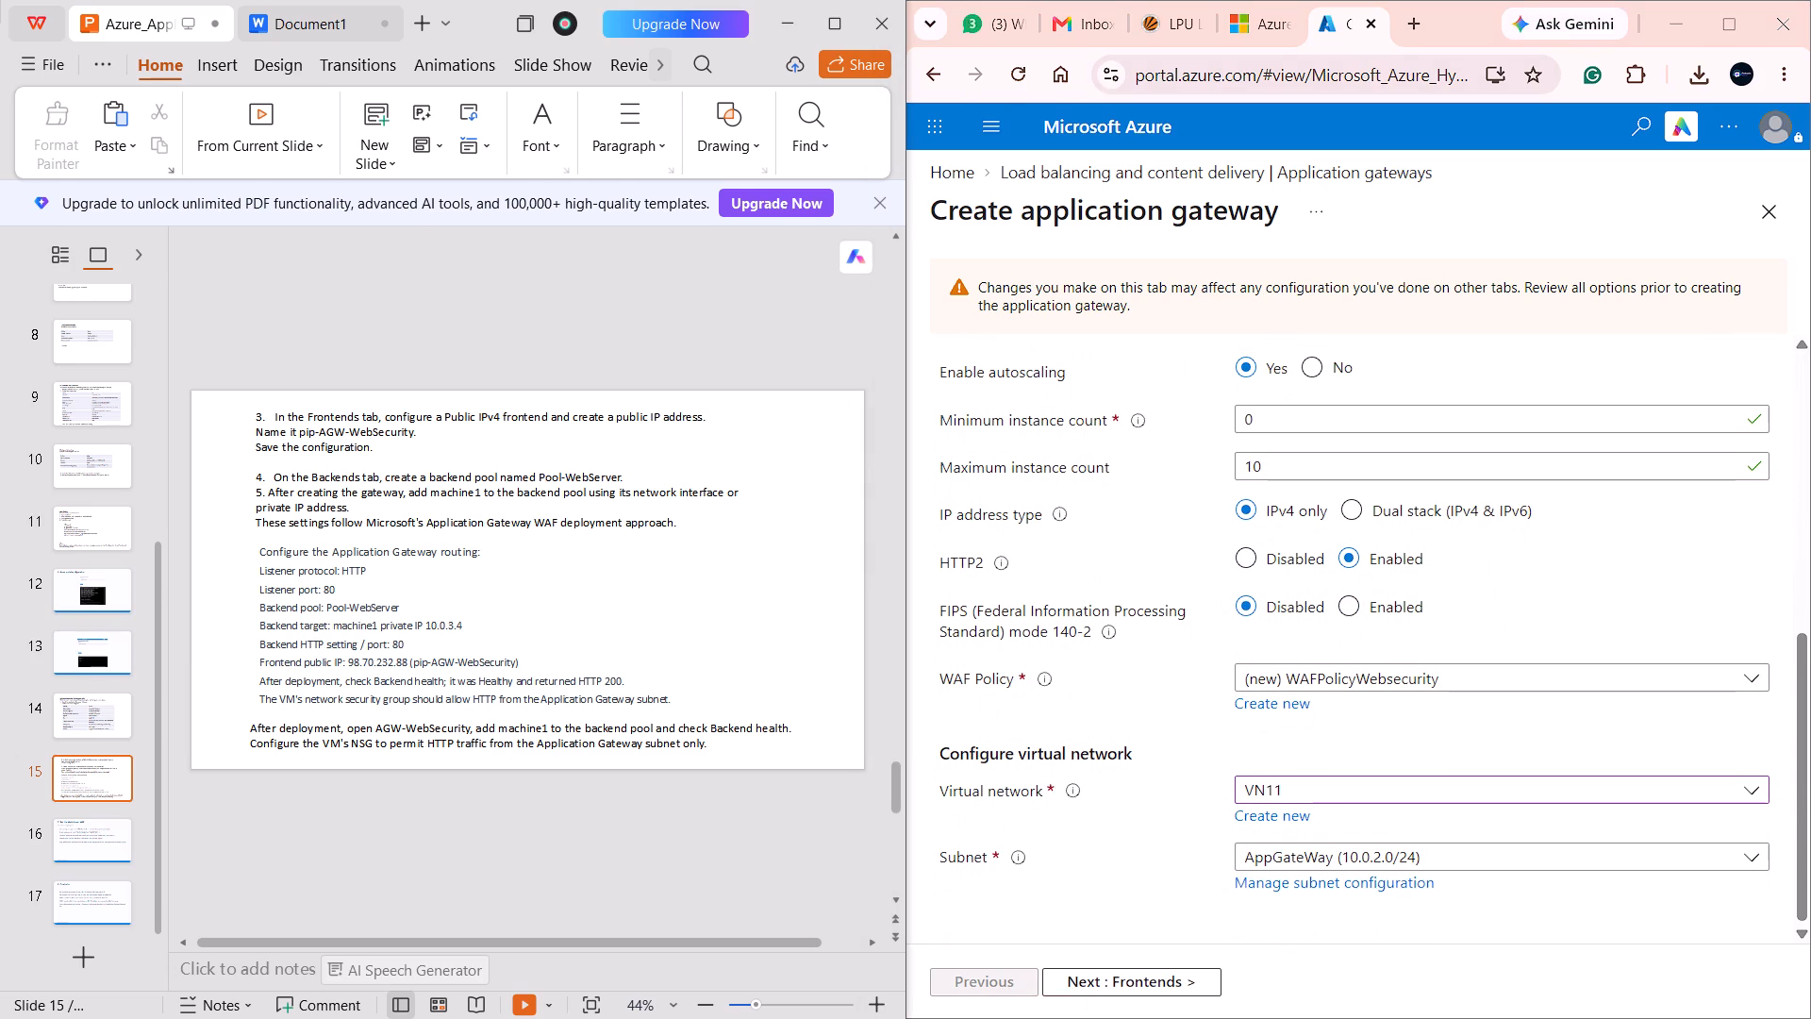
pyautogui.click(606, 287)
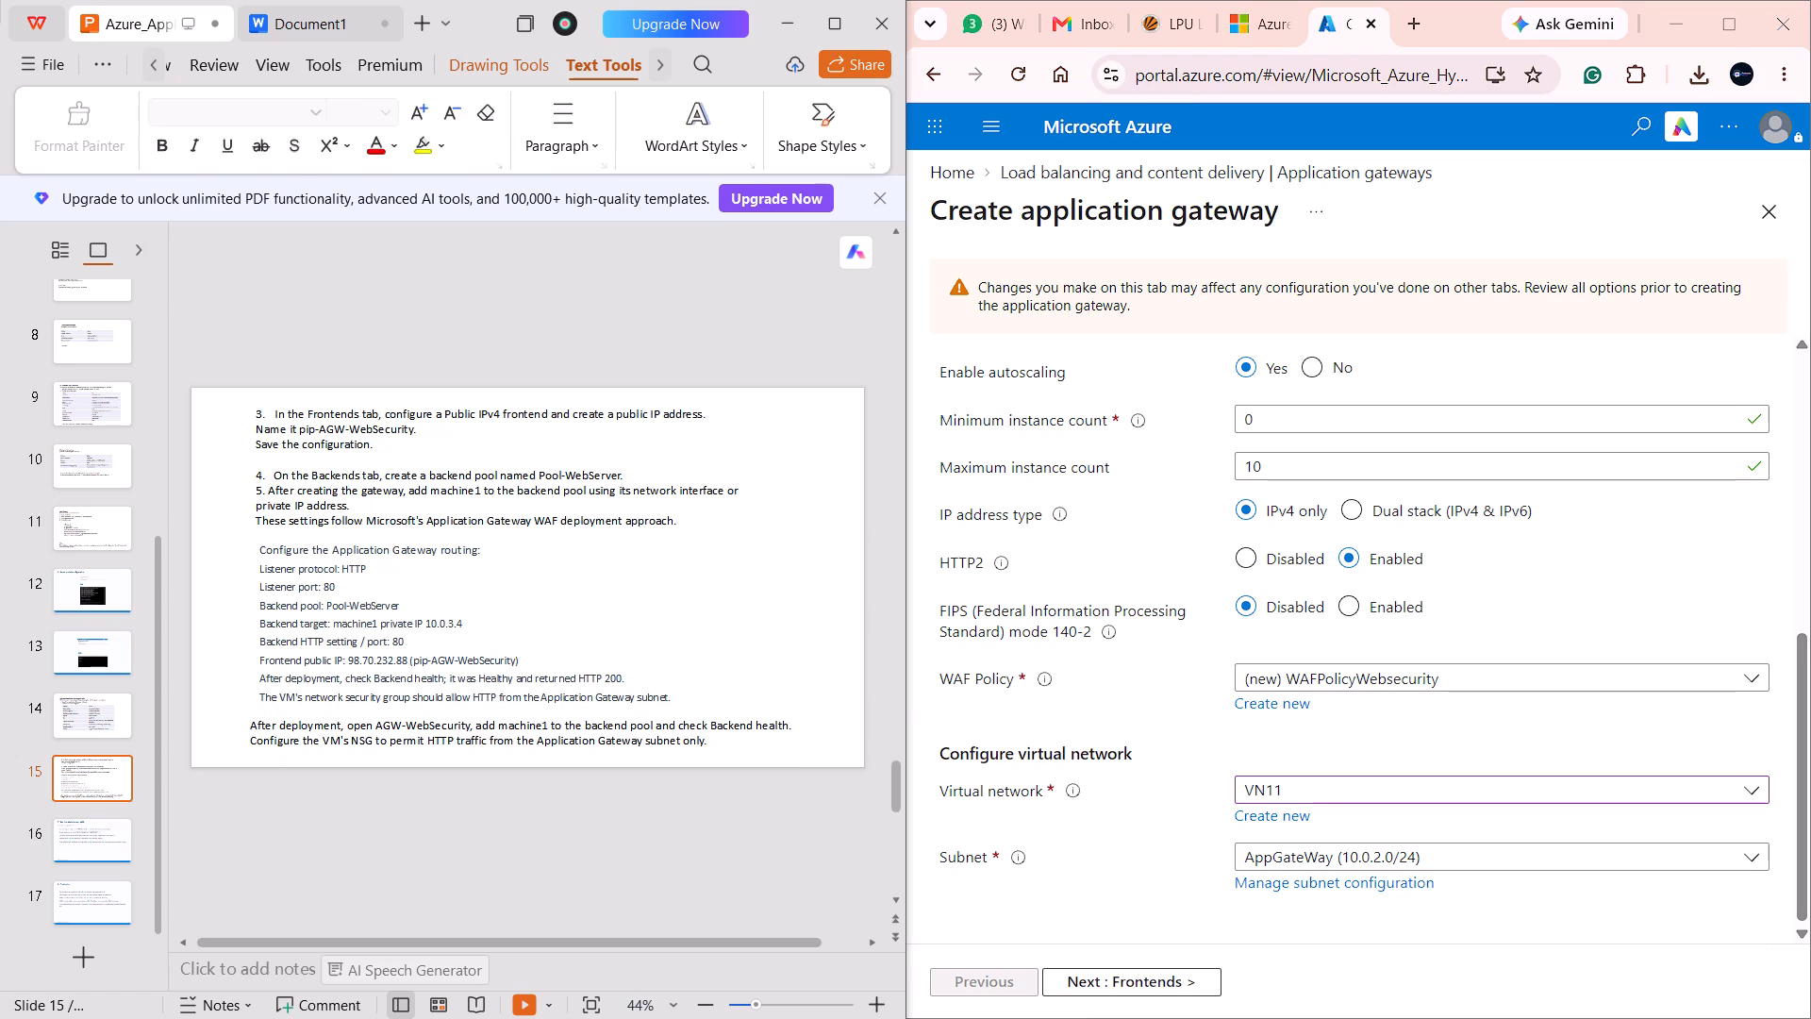
pyautogui.press('Left')
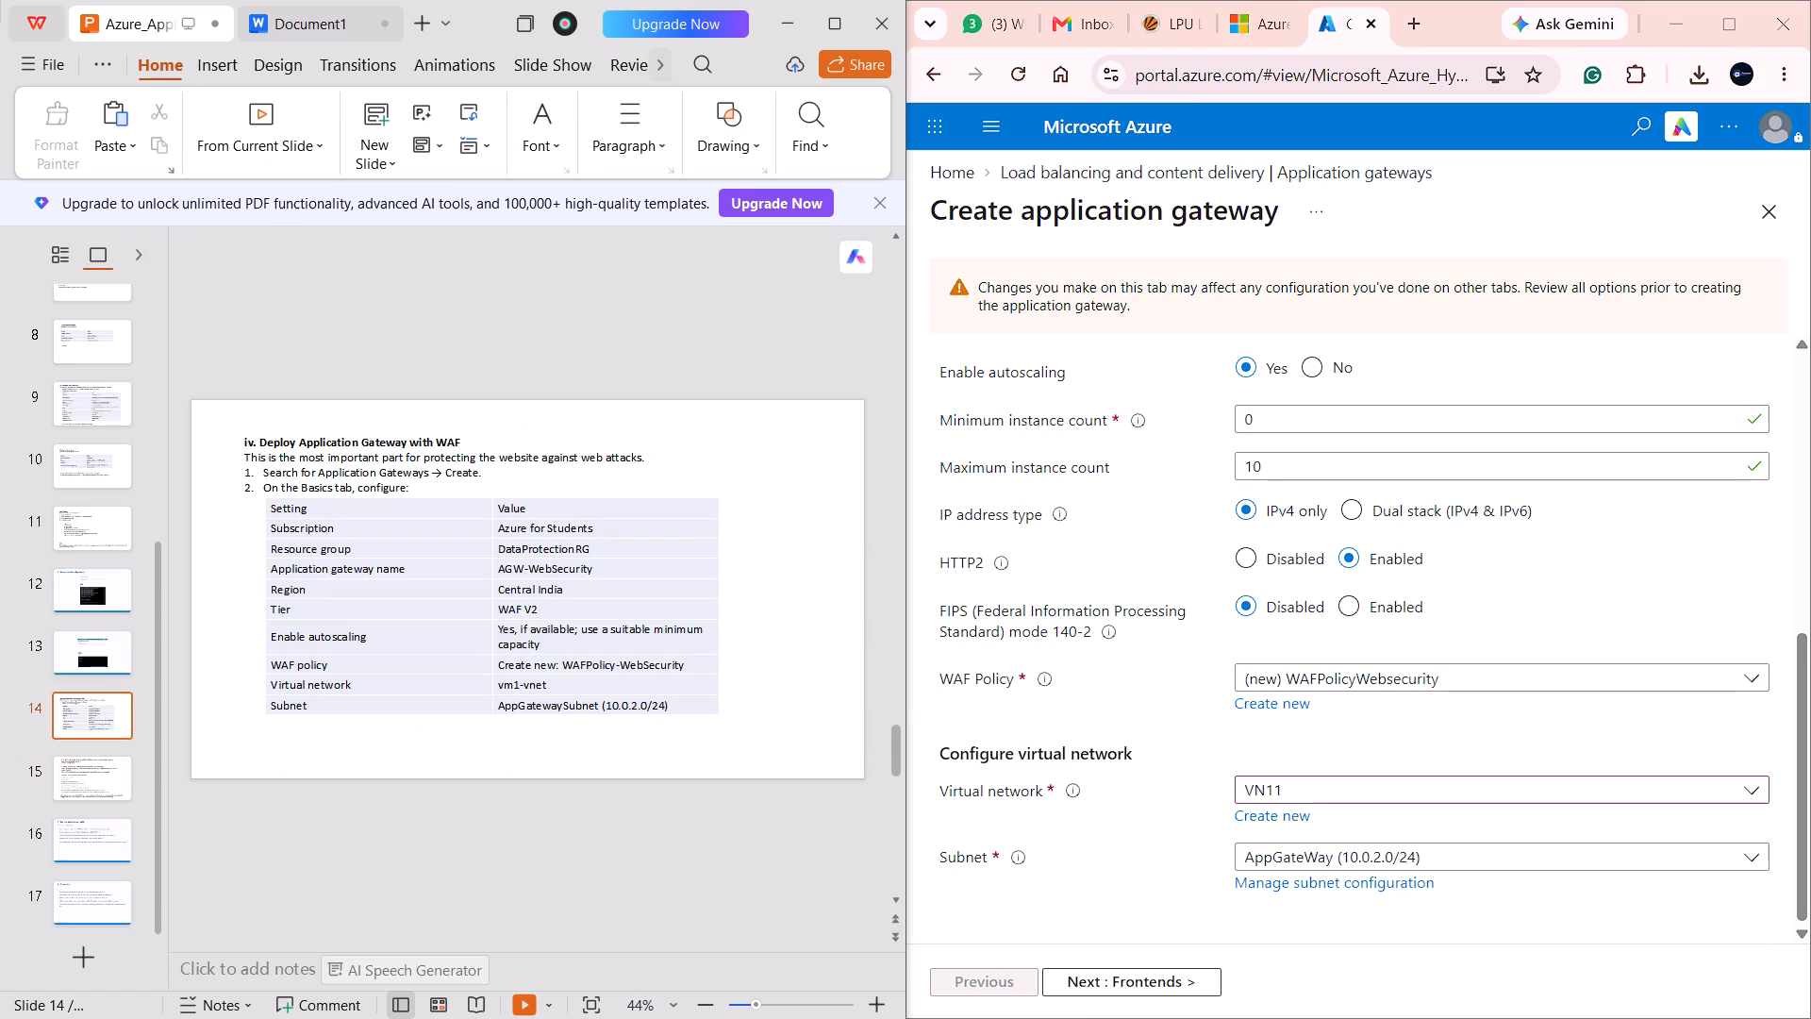
pyautogui.scroll(4, 1321, 668)
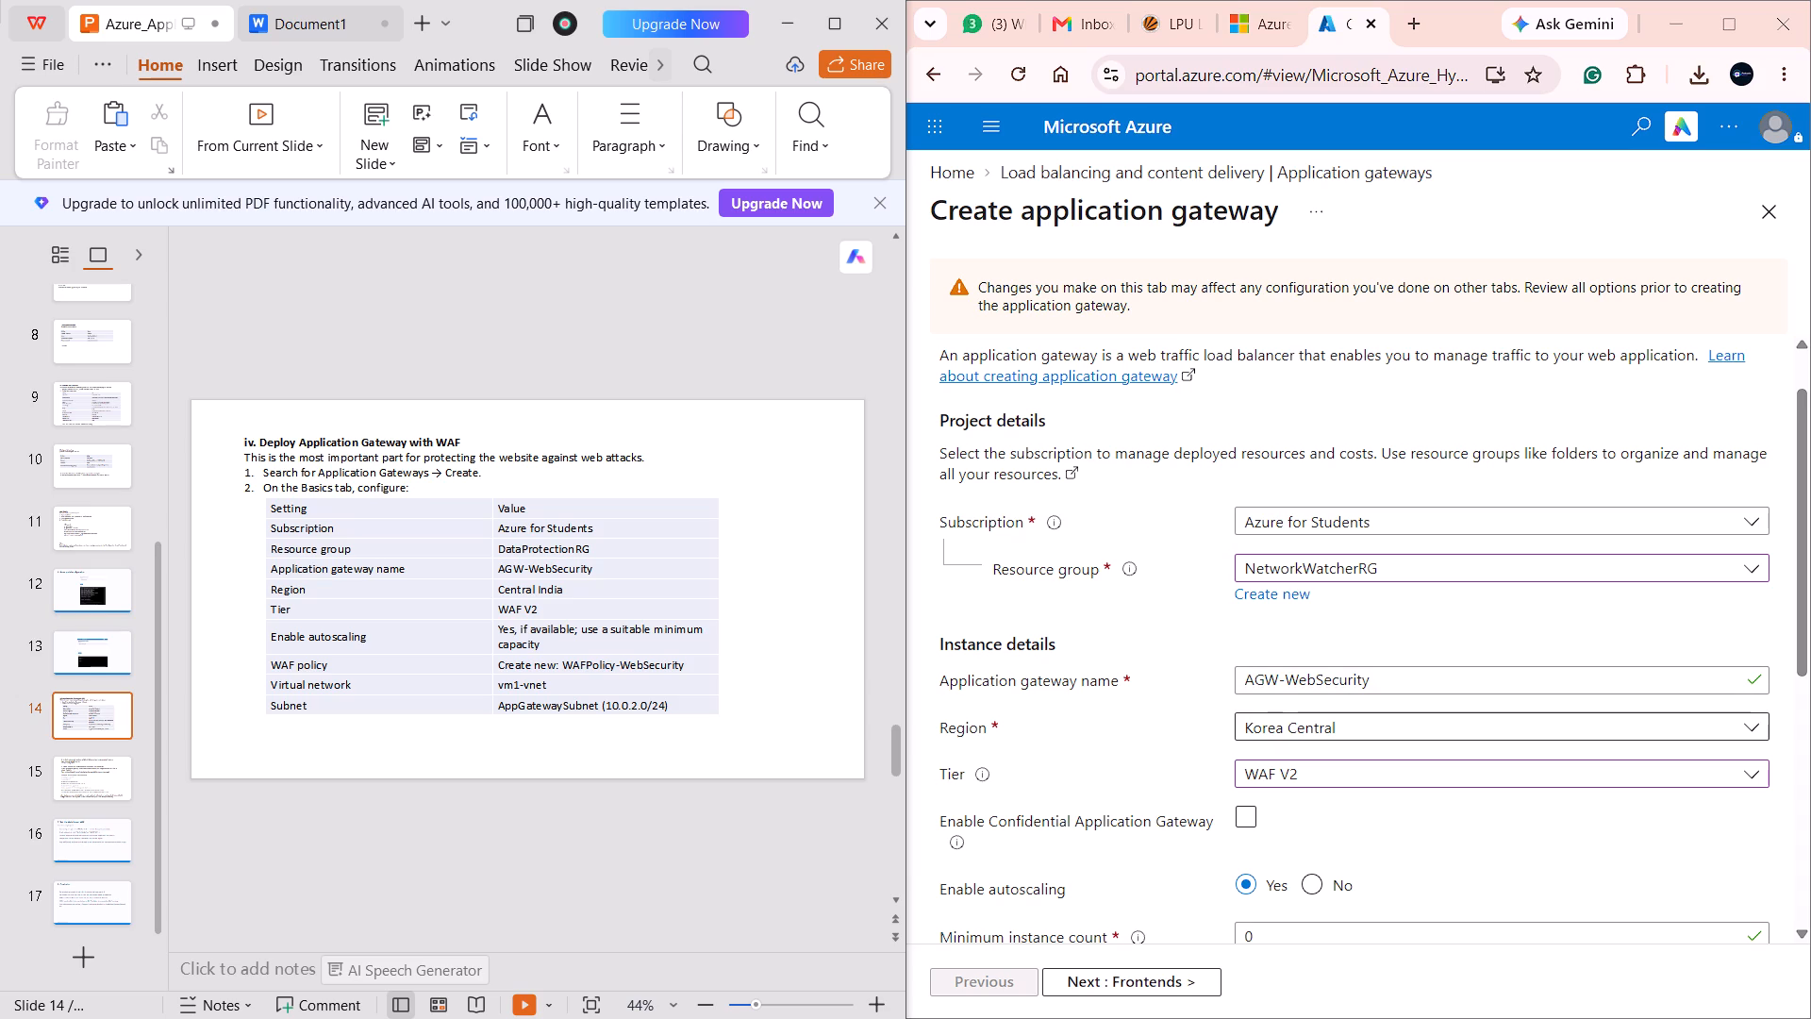
pyautogui.scroll(-1, 1347, 786)
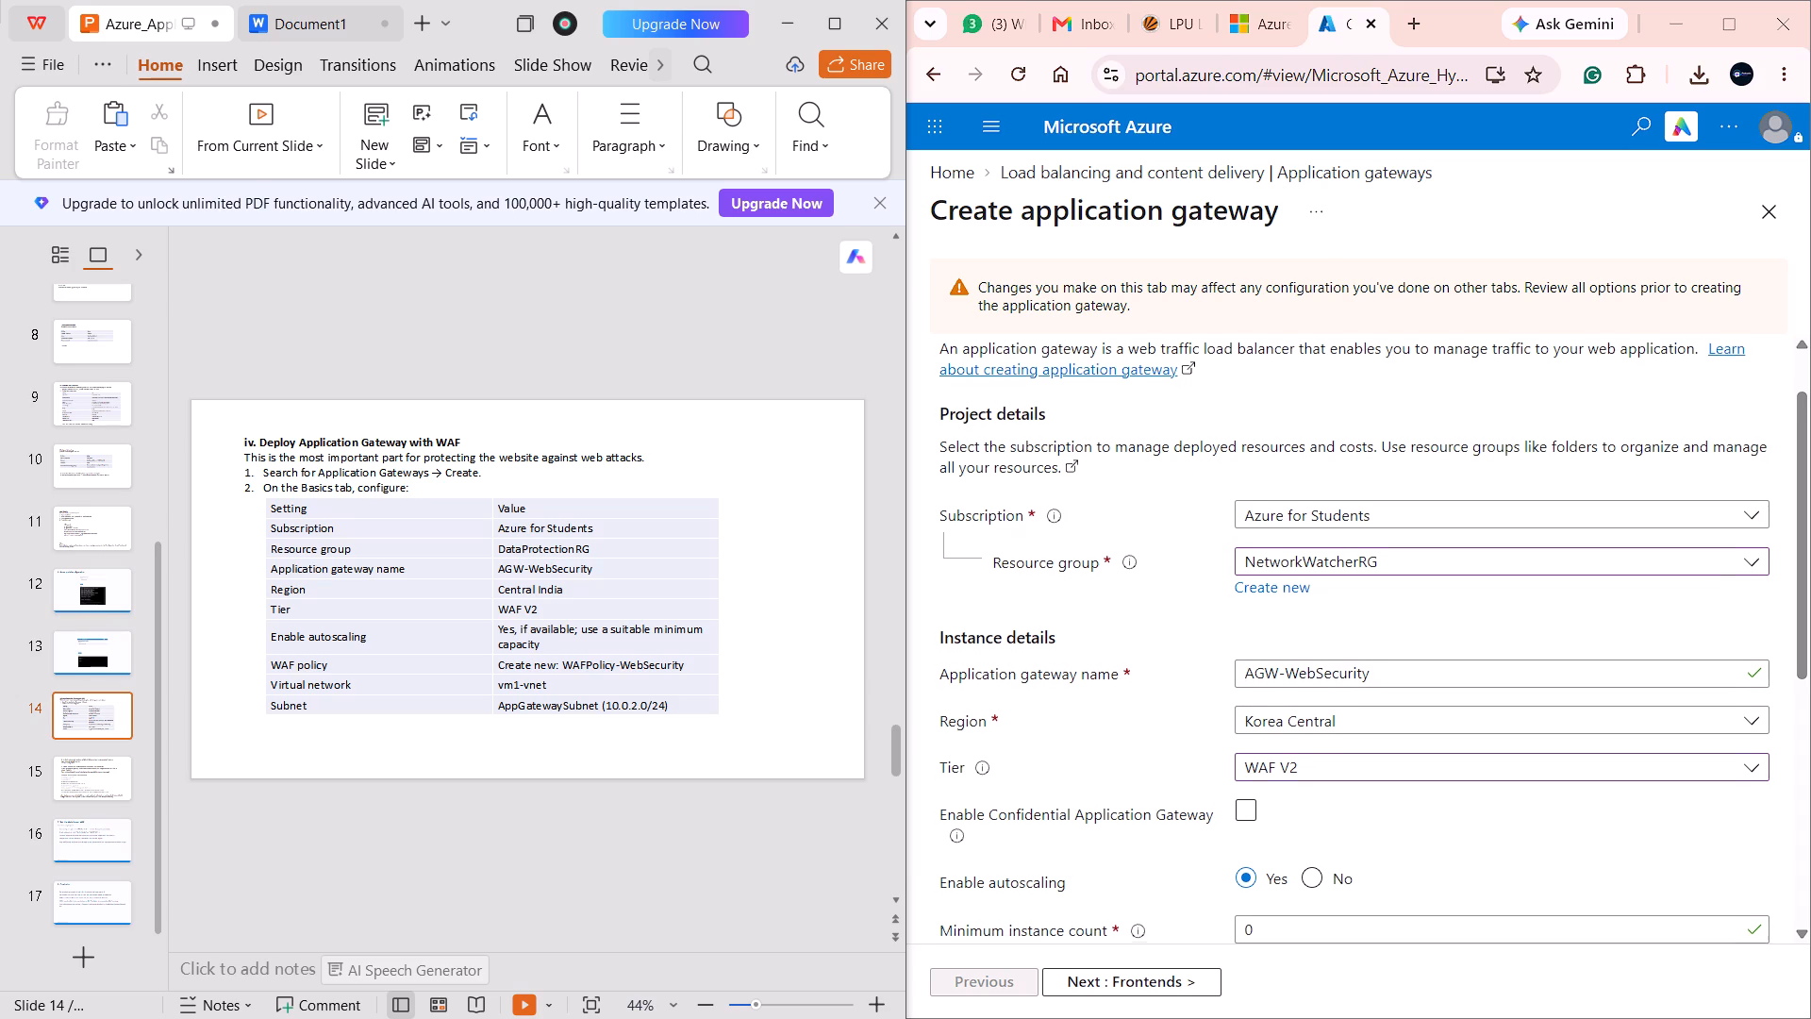
pyautogui.scroll(-3, 1347, 786)
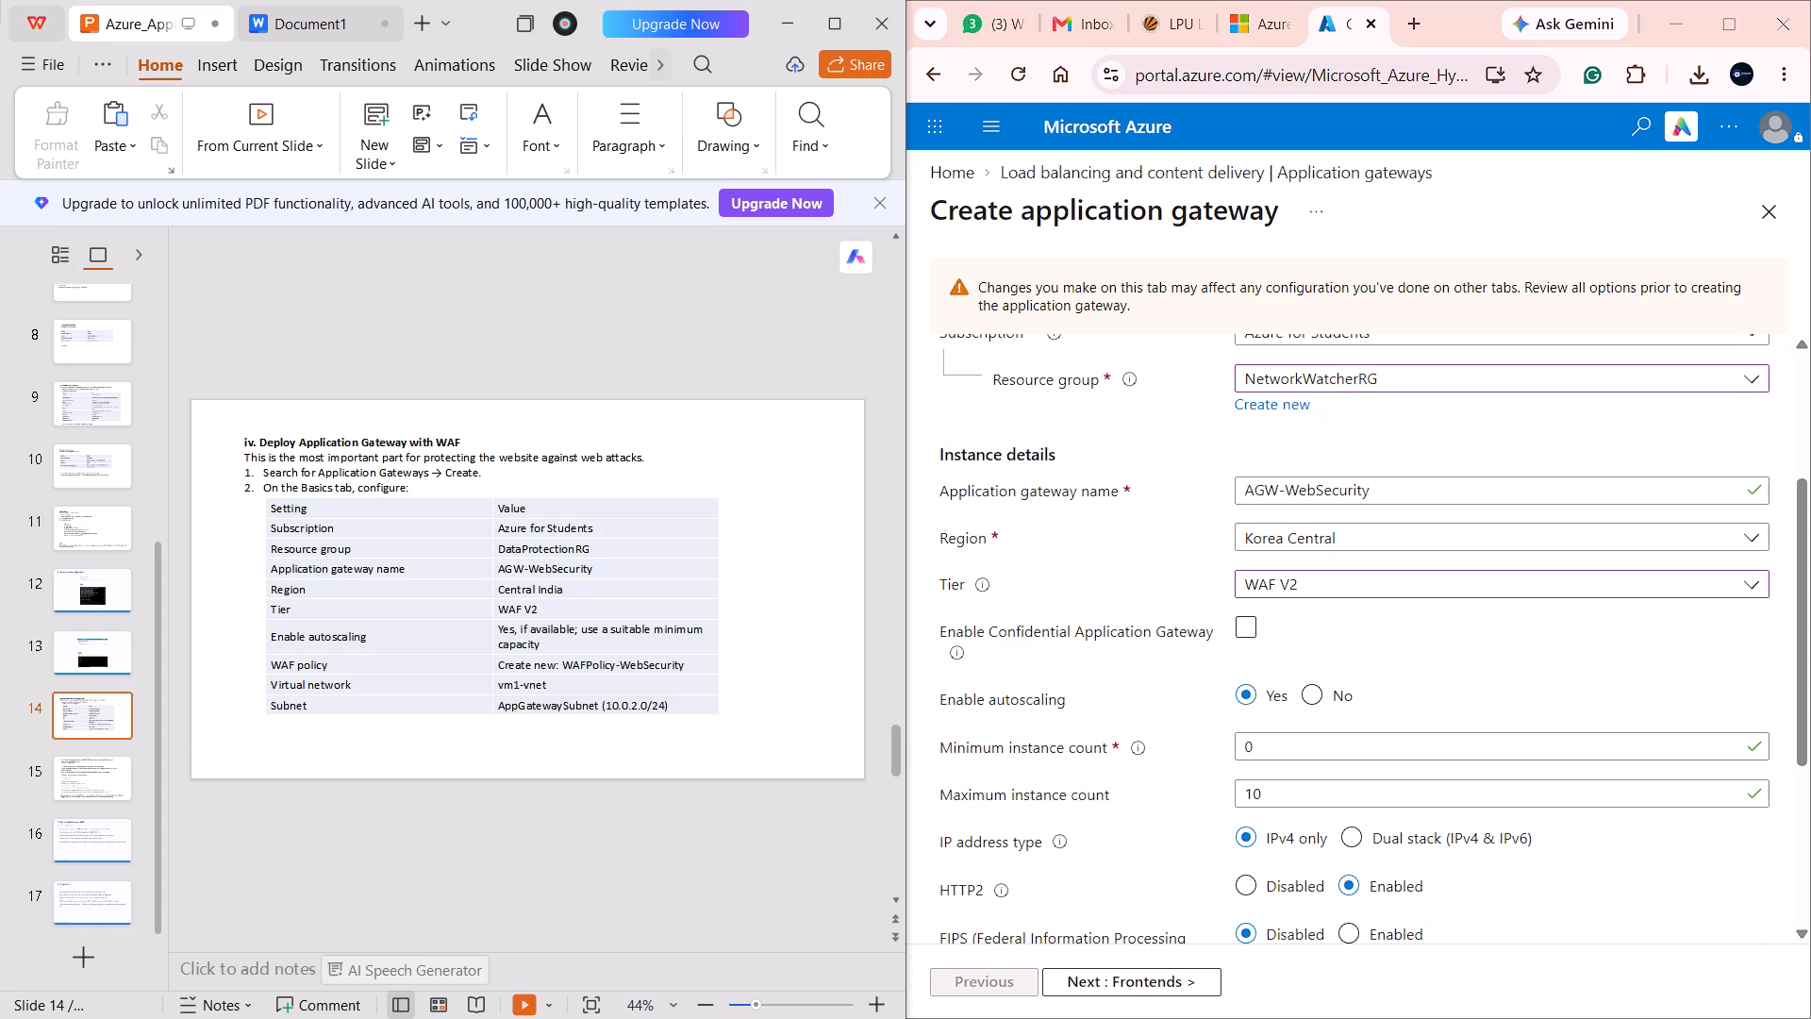